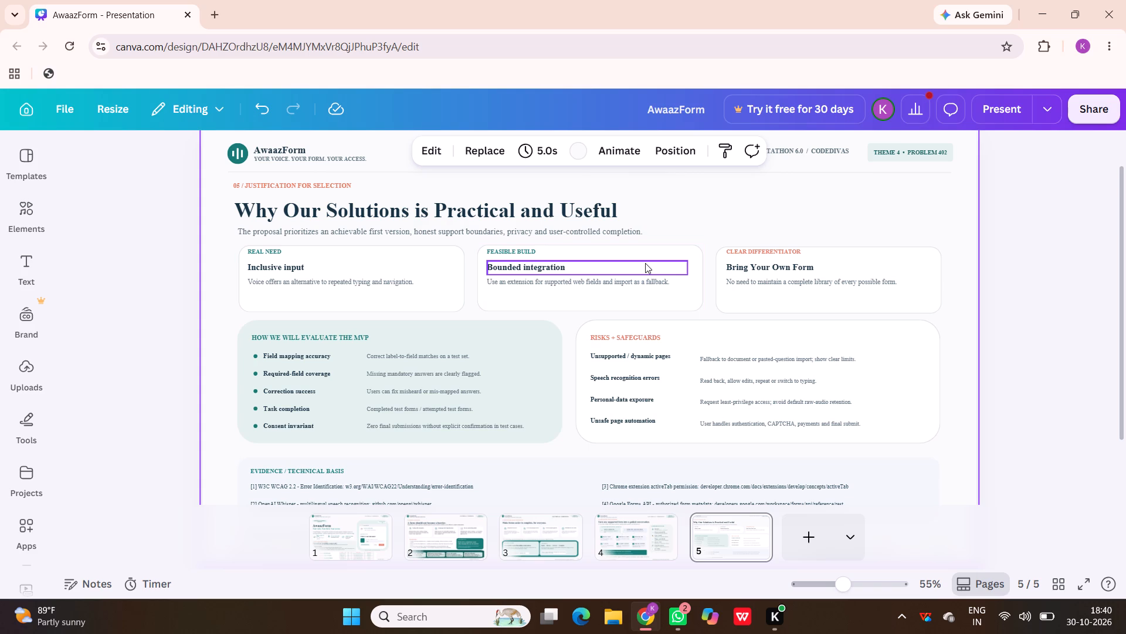
Nudge the REAL NEED, FEASIBLE BUILD and CLEAR DIFFERENTIATOR labels slightly lower within their cards on slide 5.
left_click(311, 252)
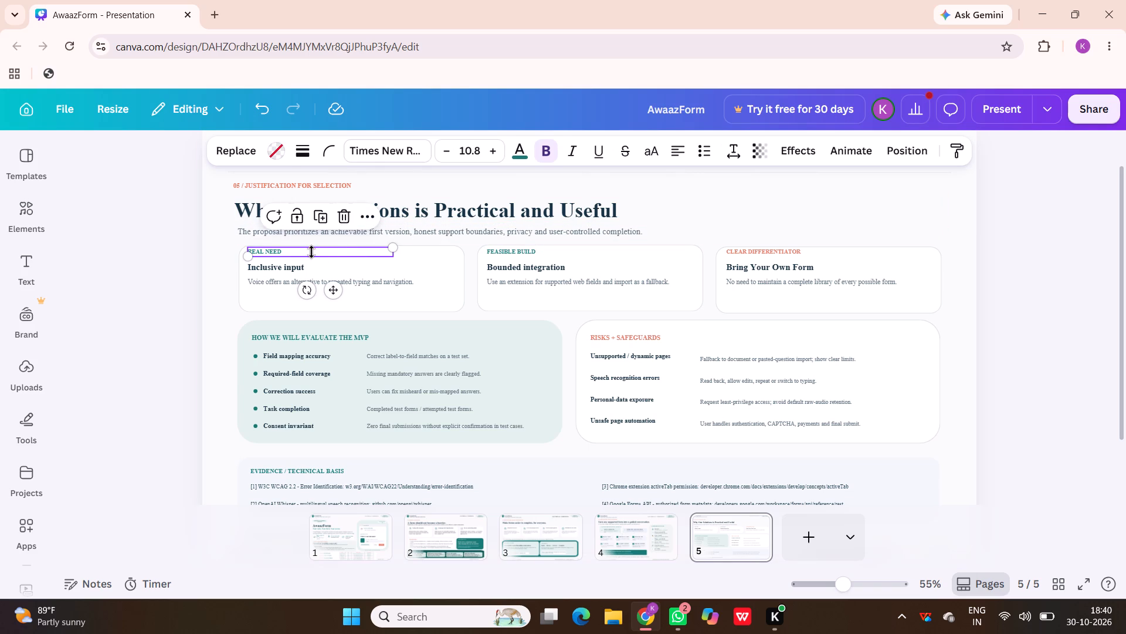
left_click(345, 253)
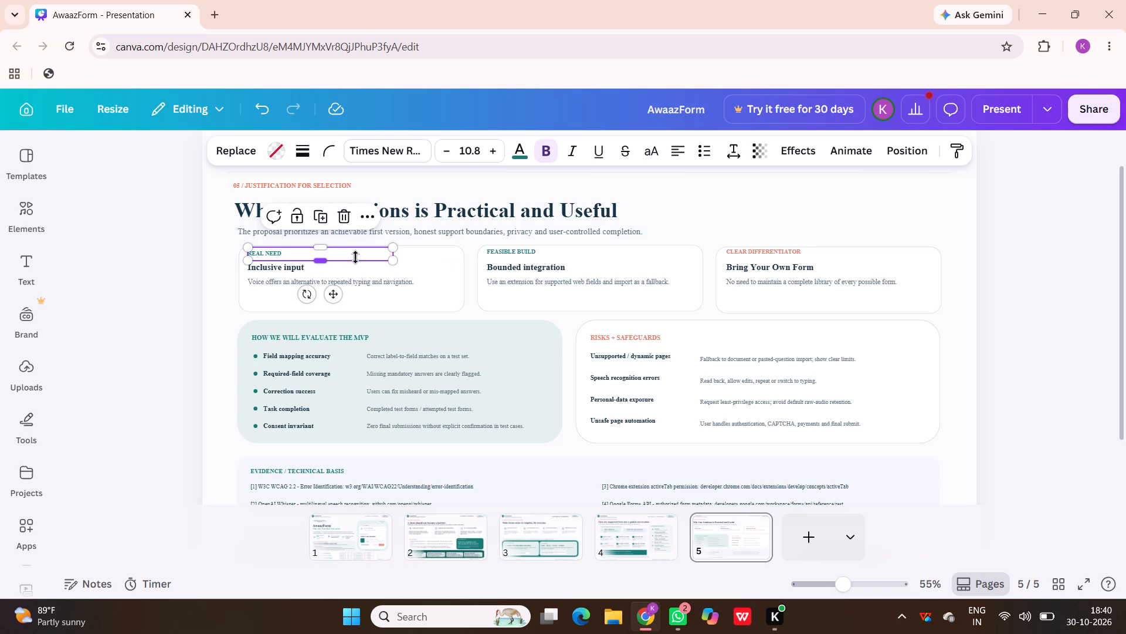
left_click(412, 258)
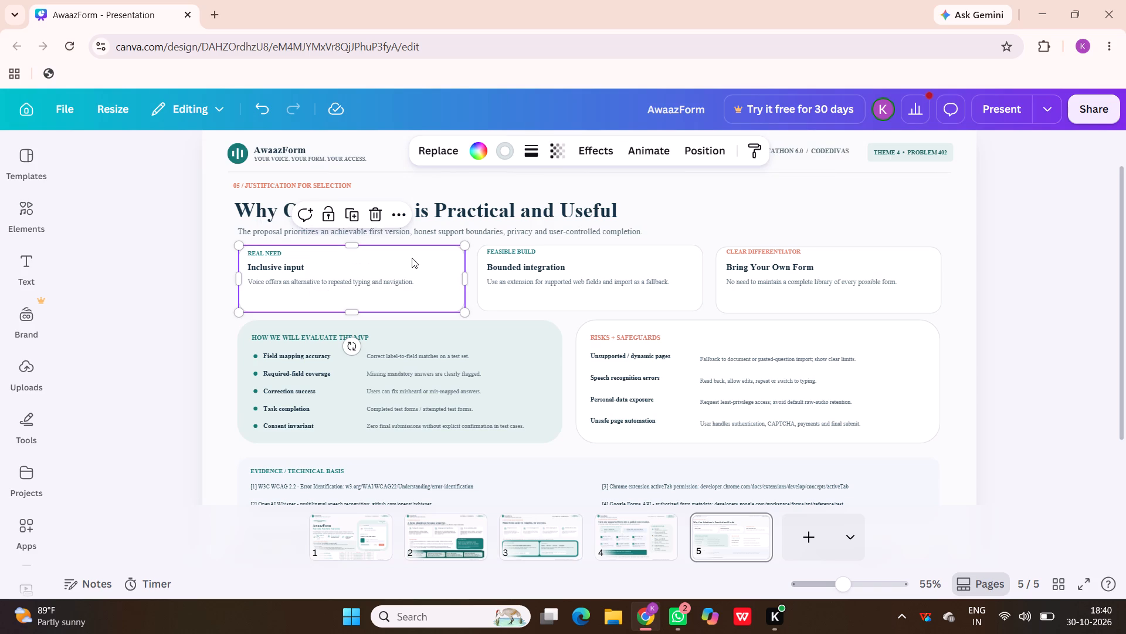
left_click(501, 250)
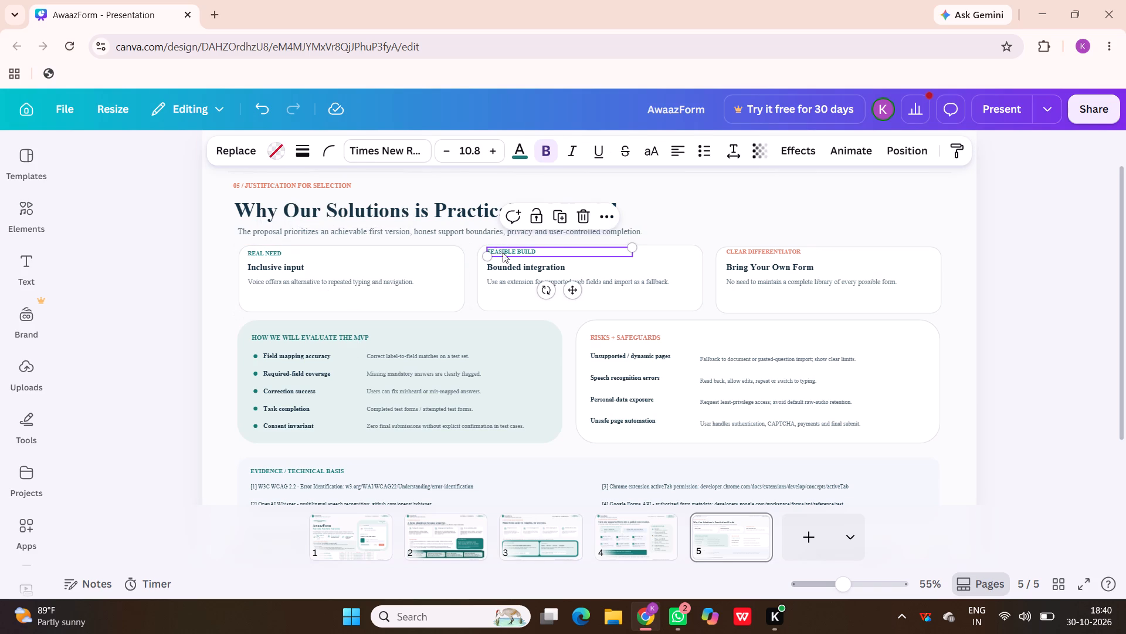
left_click(503, 252)
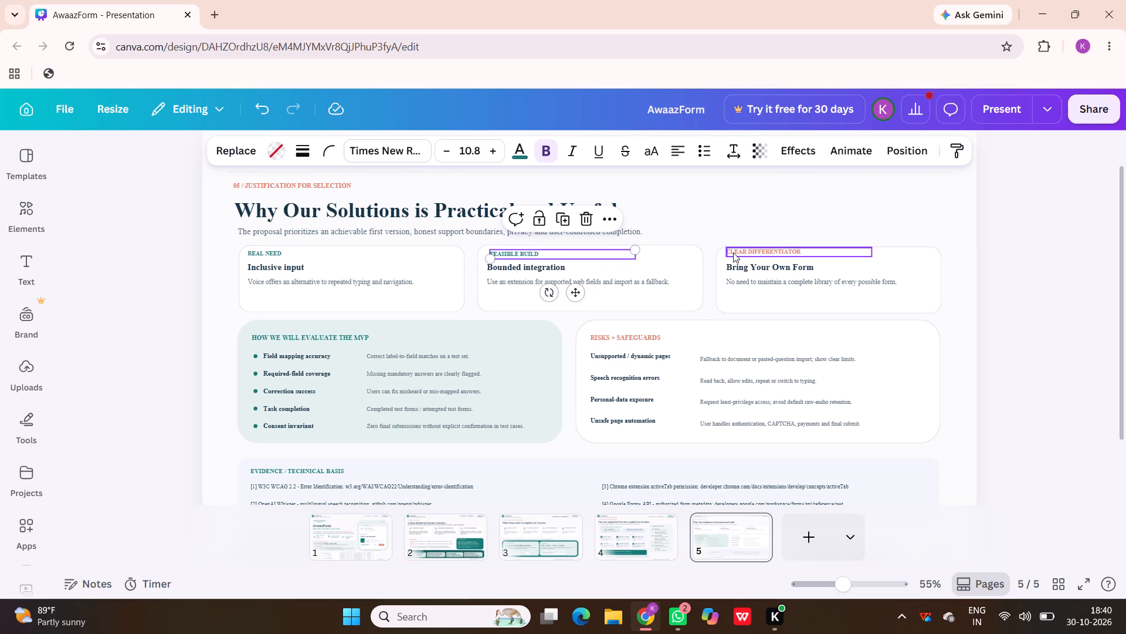
left_click(739, 250)
left_click_drag(739, 250, 740, 259)
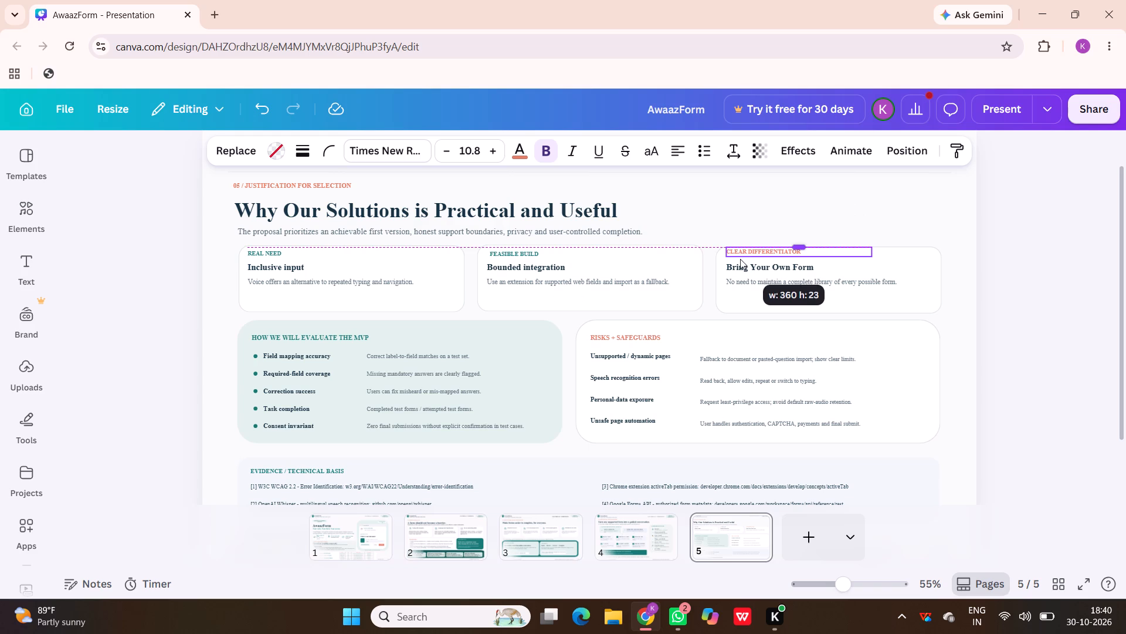
left_click_drag(740, 259, 742, 258)
left_click(742, 255)
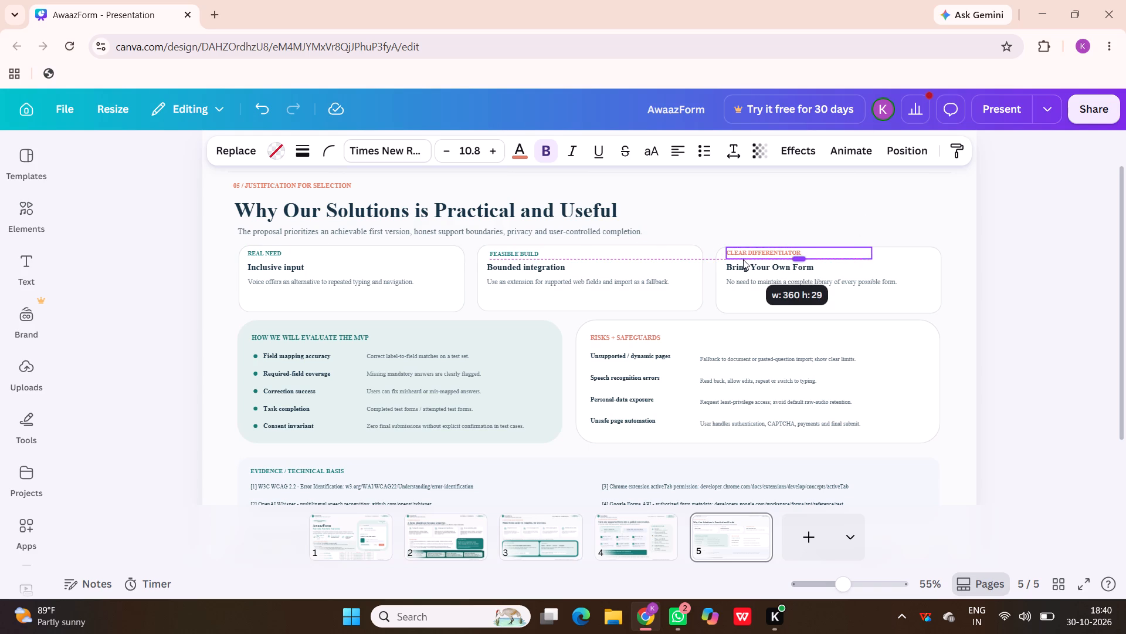
left_click(759, 241)
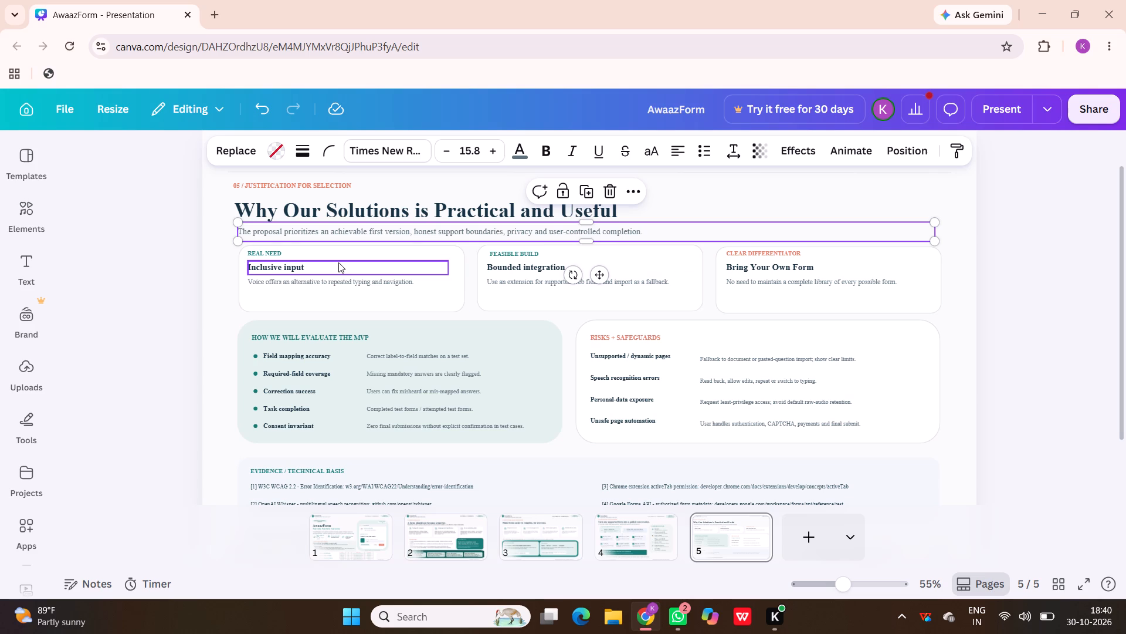
Replace the REAL NEED card's heading "Inclusive input" with "The Problem we Address".
left_click(305, 265)
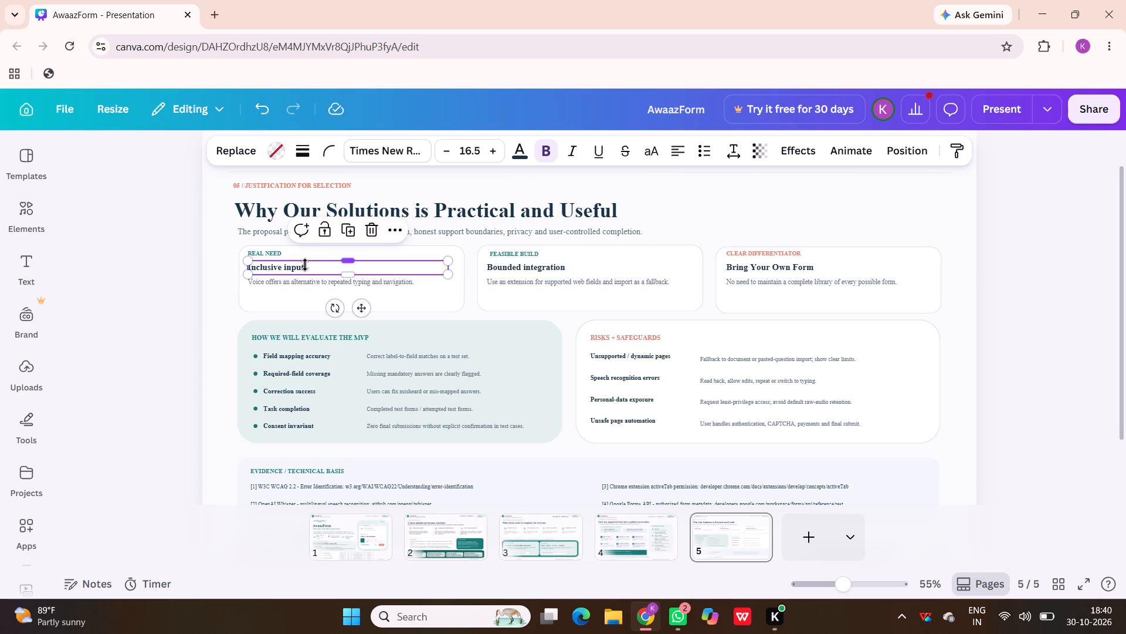
left_click(308, 267)
double_click(302, 268)
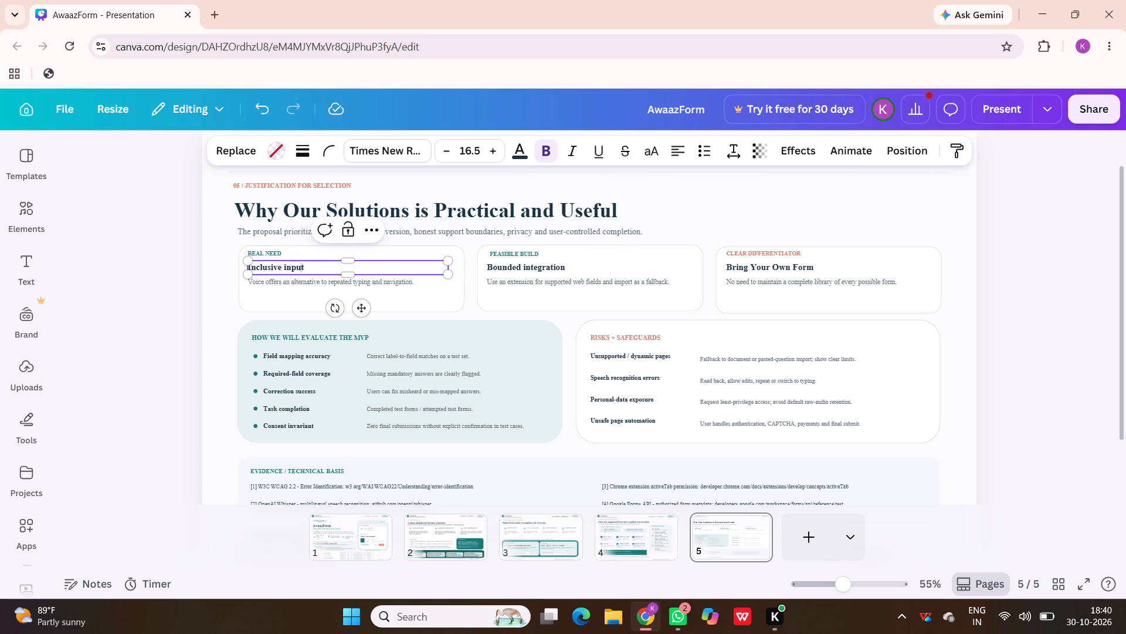
key("BackSpace")
key("BackSpace")
key("BackSpace")
key("BackSpace")
key("BackSpace")
key("BackSpace")
key("BackSpace")
key("BackSpace")
key("BackSpace")
key("BackSpace")
key("t")
type("he")
key("space")
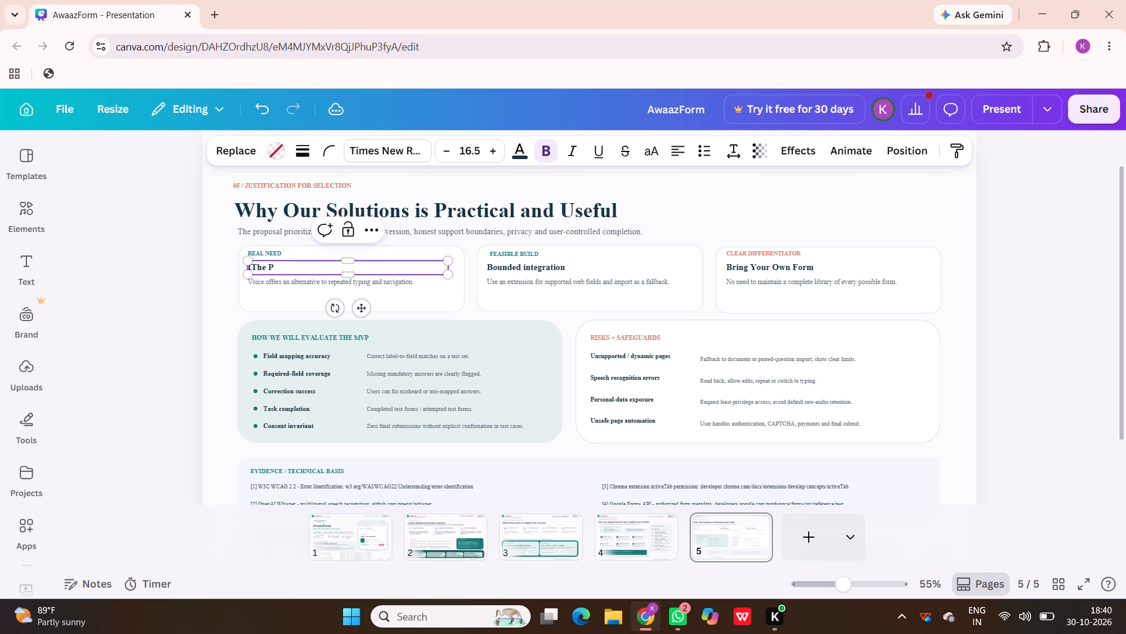
type("blem we")
key("space")
key("s")
key("BackSpace")
key("a")
type("ddress")
Replace the FEASIBLE BUILD card's heading with "What We Can Build".
left_click(499, 268)
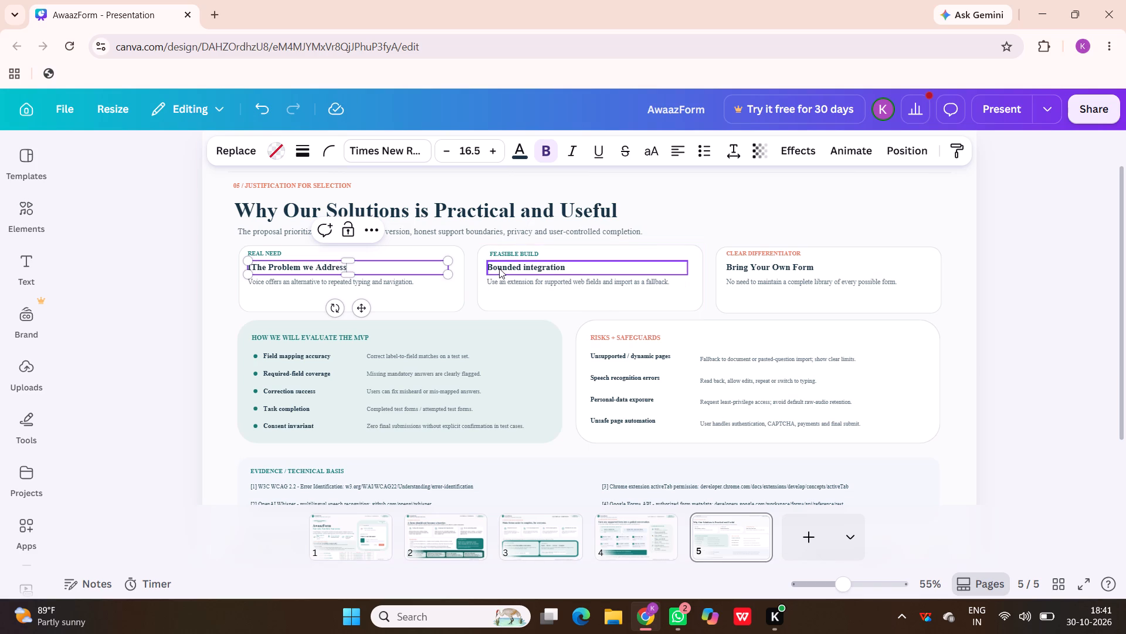
left_click(508, 266)
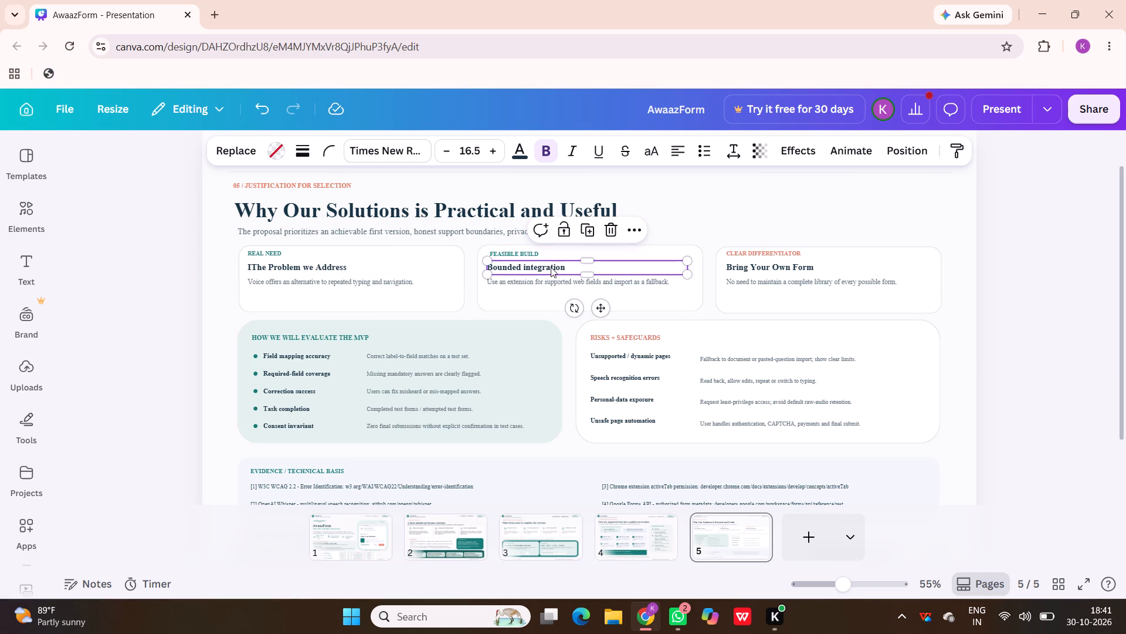
left_click(566, 265)
double_click(566, 266)
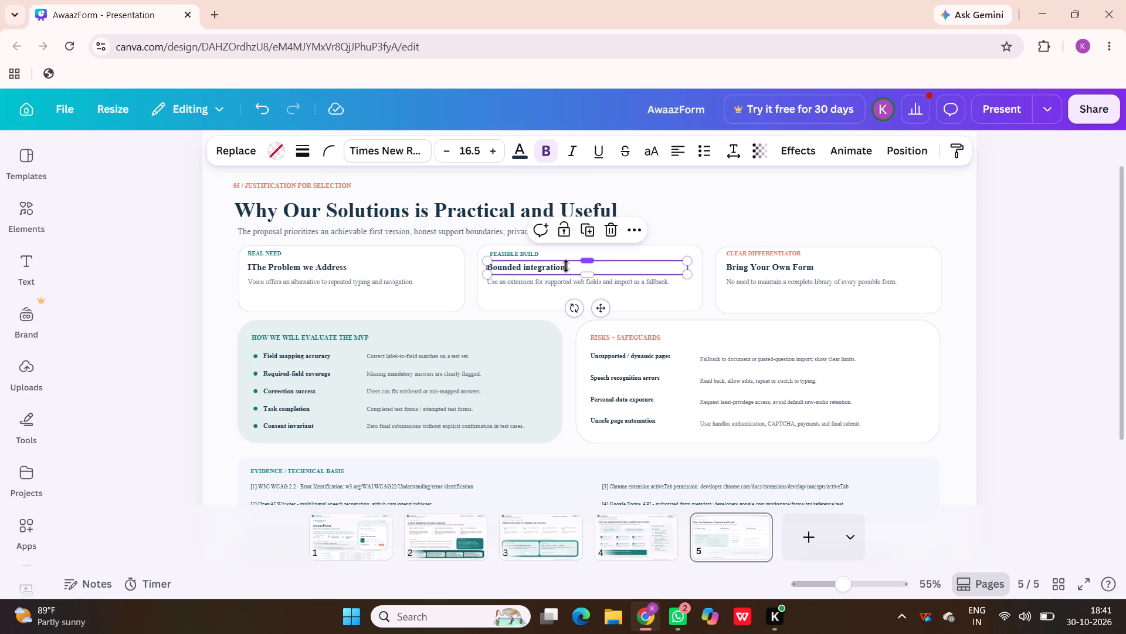
double_click(552, 267)
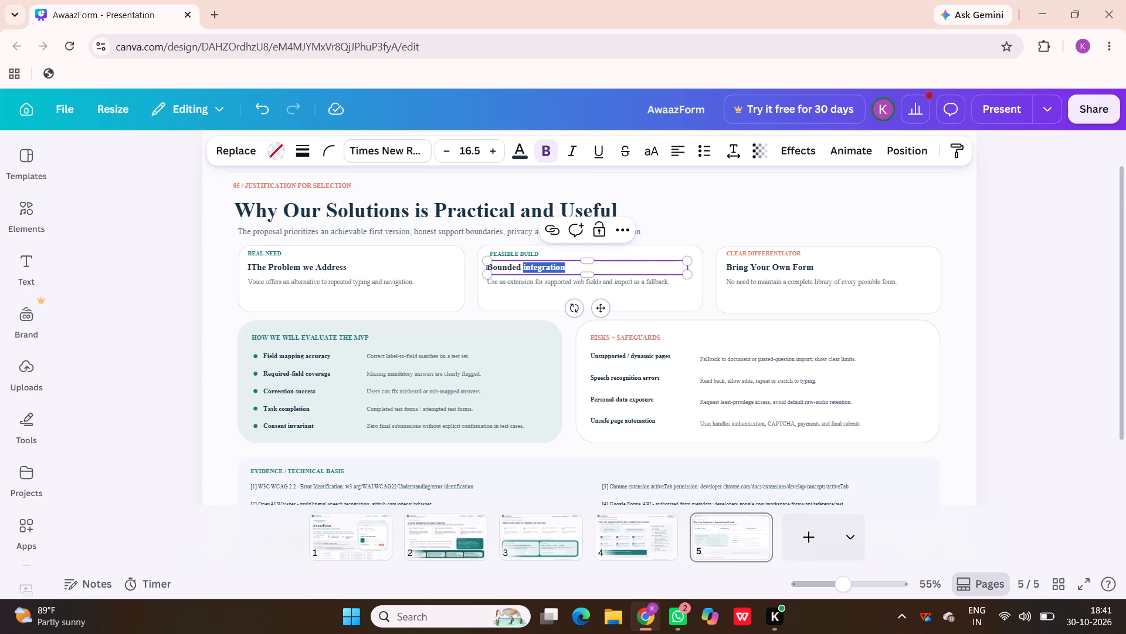
key("BackSpace")
key("BackSpace")
key("BackSpace")
key("BackSpace")
key("BackSpace")
key("BackSpace")
key("BackSpace")
key("BackSpace")
key("BackSpace")
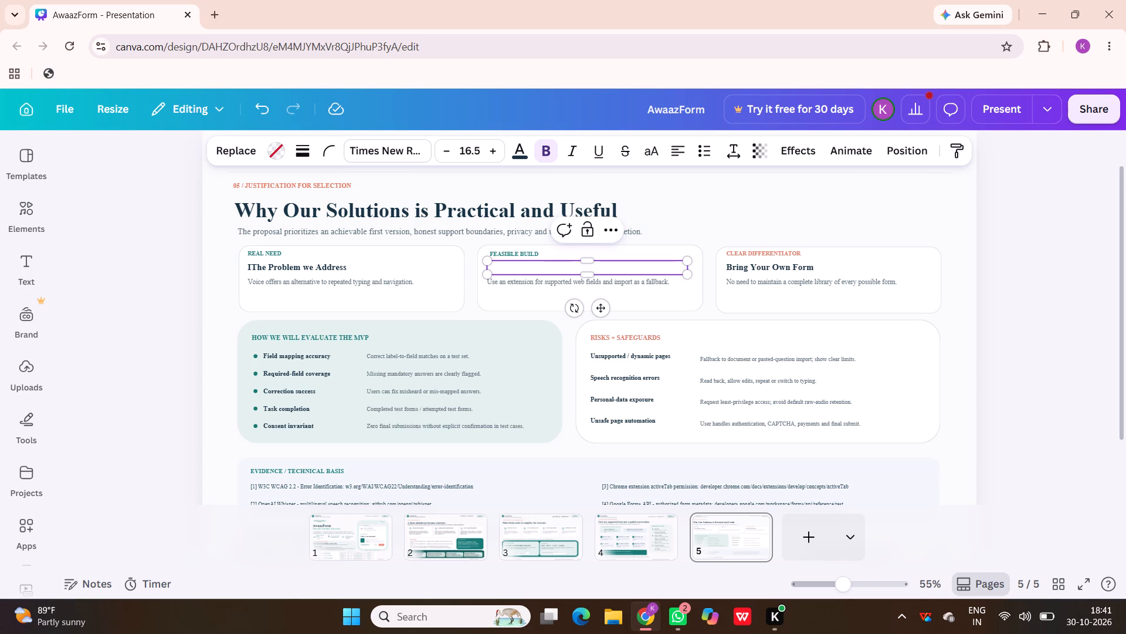
key("w")
type("hat")
key("space")
key("w")
type("e")
key("space")
type("uild")
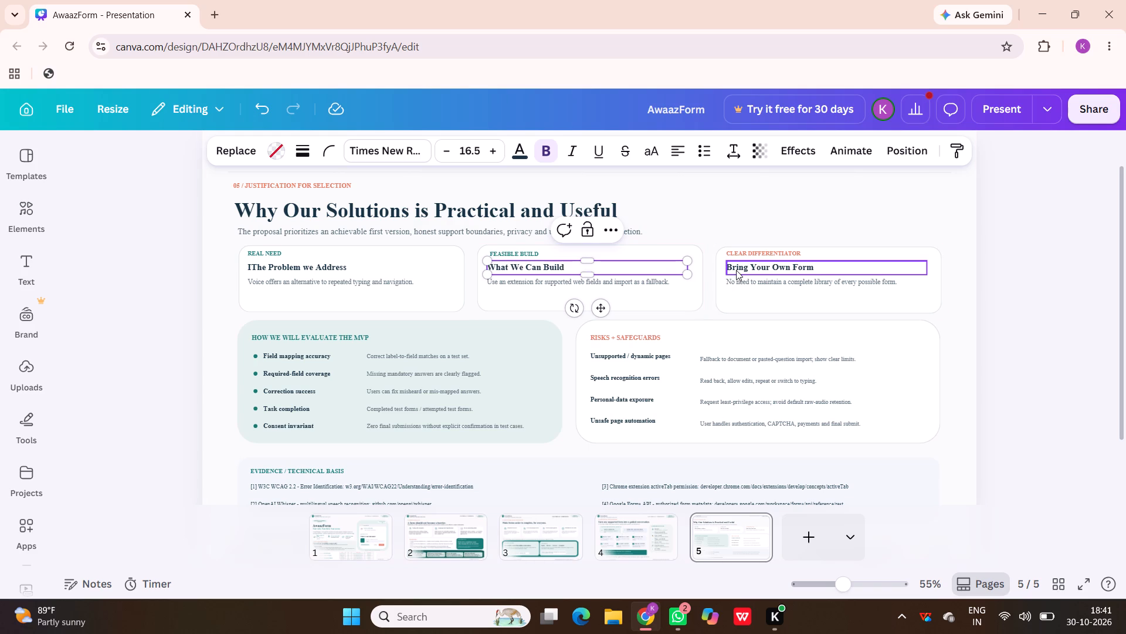
Replace the CLEAR DIFFERENTIATOR card's heading with "What Makes Us Different".
double_click(739, 268)
double_click(757, 268)
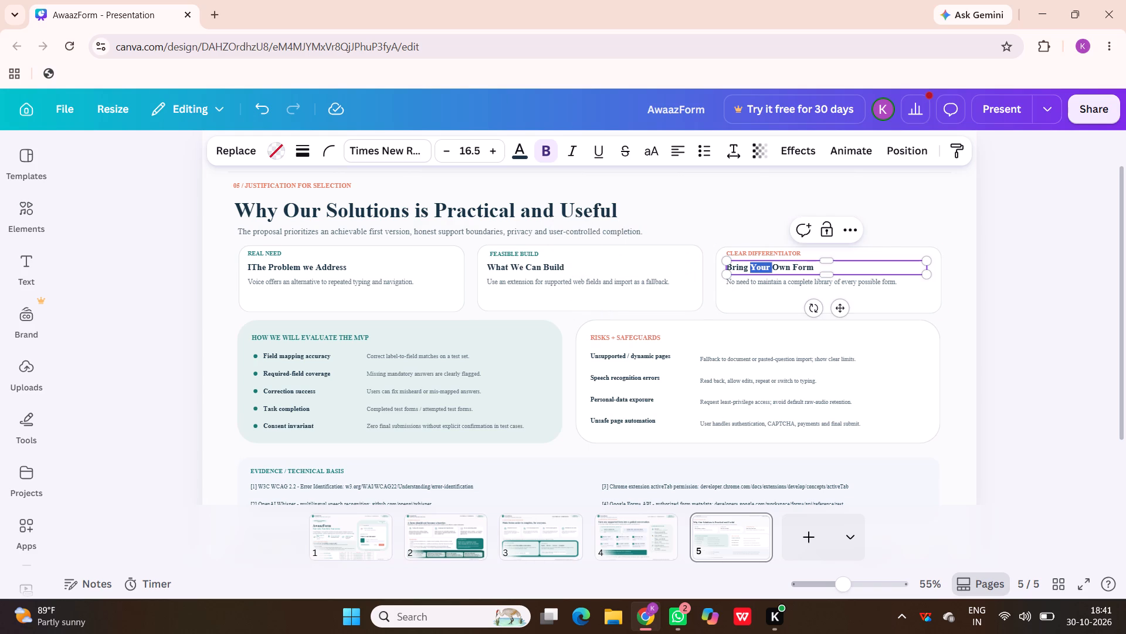
left_click(812, 267)
key("BackSpace")
key("BackSpace")
key("BackSpace")
key("BackSpace")
key("BackSpace")
key("BackSpace")
key("BackSpace")
key("BackSpace")
key("BackSpace")
key("BackSpace")
key("BackSpace")
key("BackSpace")
key("BackSpace")
key("BackSpace")
key("BackSpace")
key("BackSpace")
key("BackSpace")
key("BackSpace")
key("BackSpace")
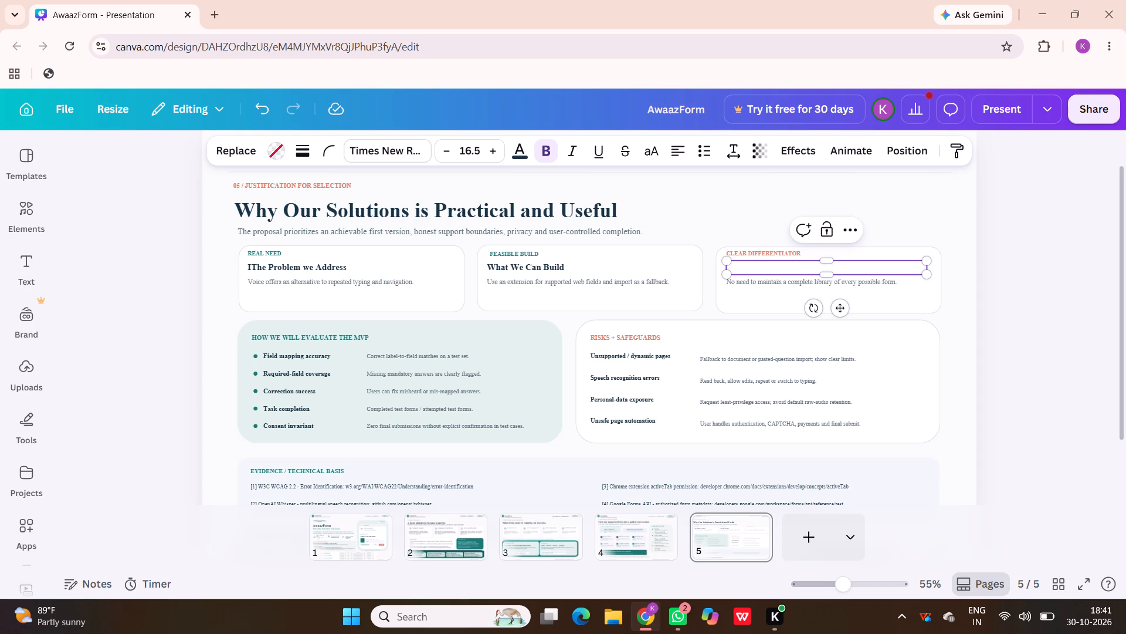
type("hat")
key("space")
type("ifferent")
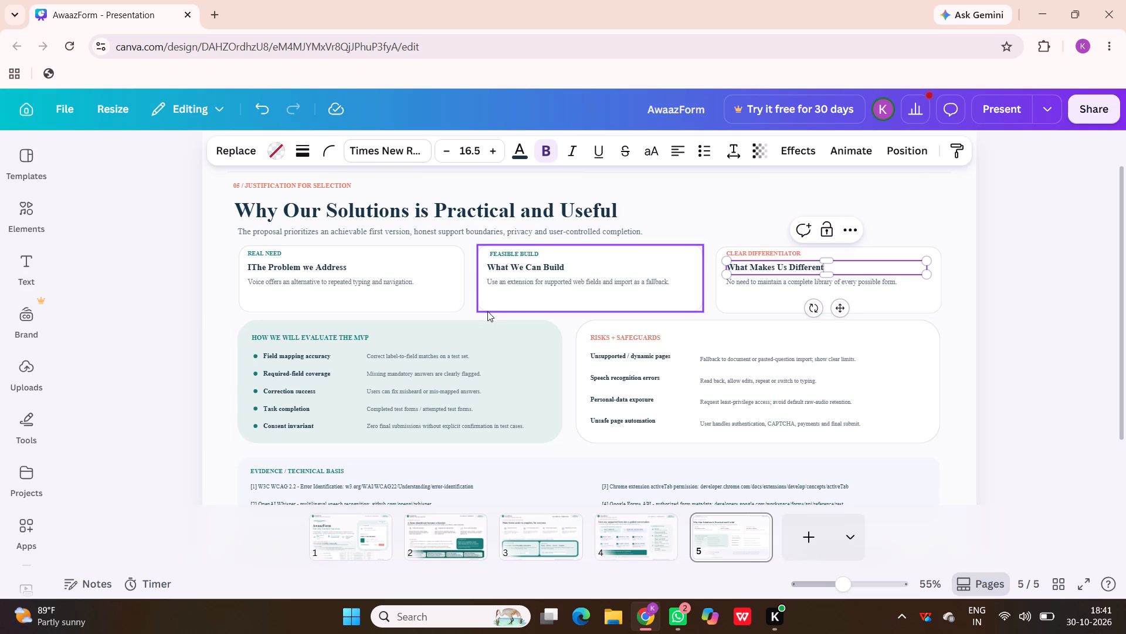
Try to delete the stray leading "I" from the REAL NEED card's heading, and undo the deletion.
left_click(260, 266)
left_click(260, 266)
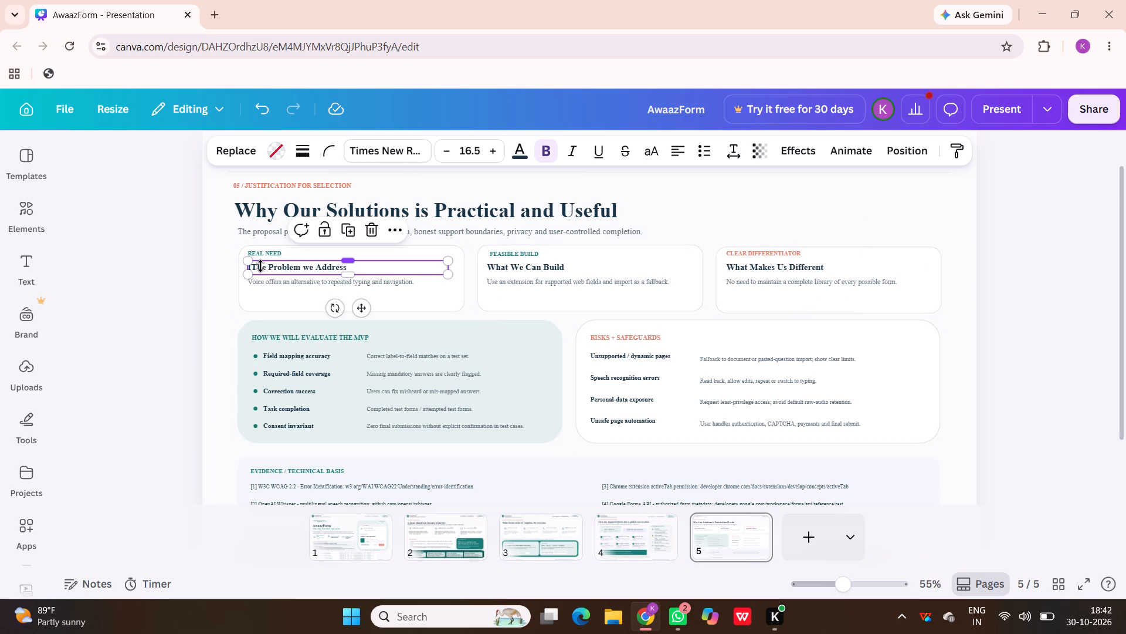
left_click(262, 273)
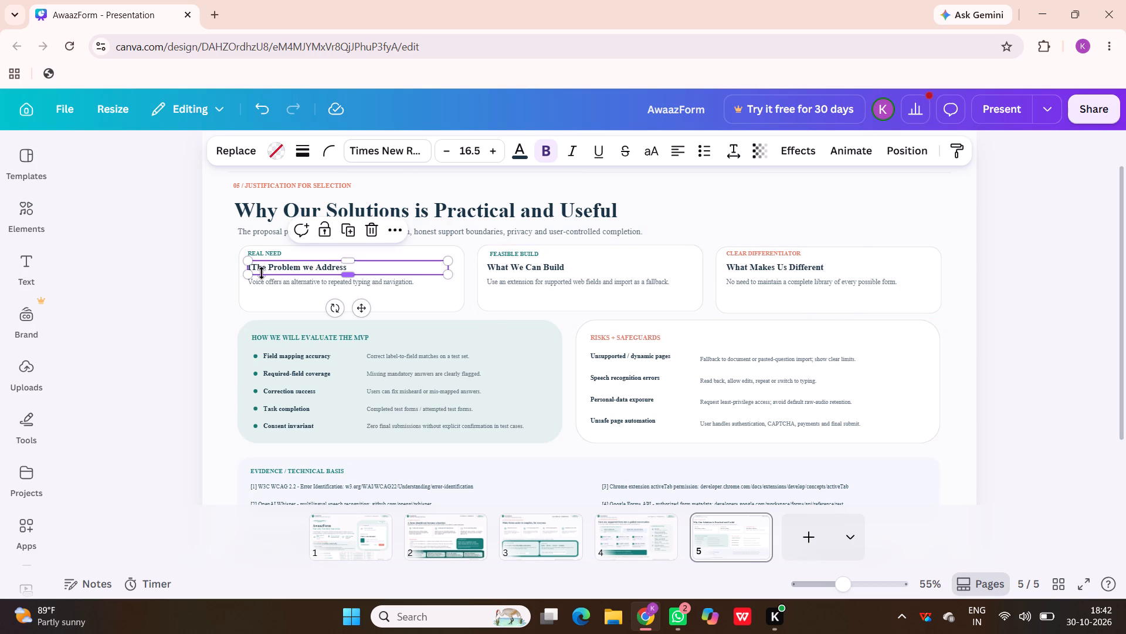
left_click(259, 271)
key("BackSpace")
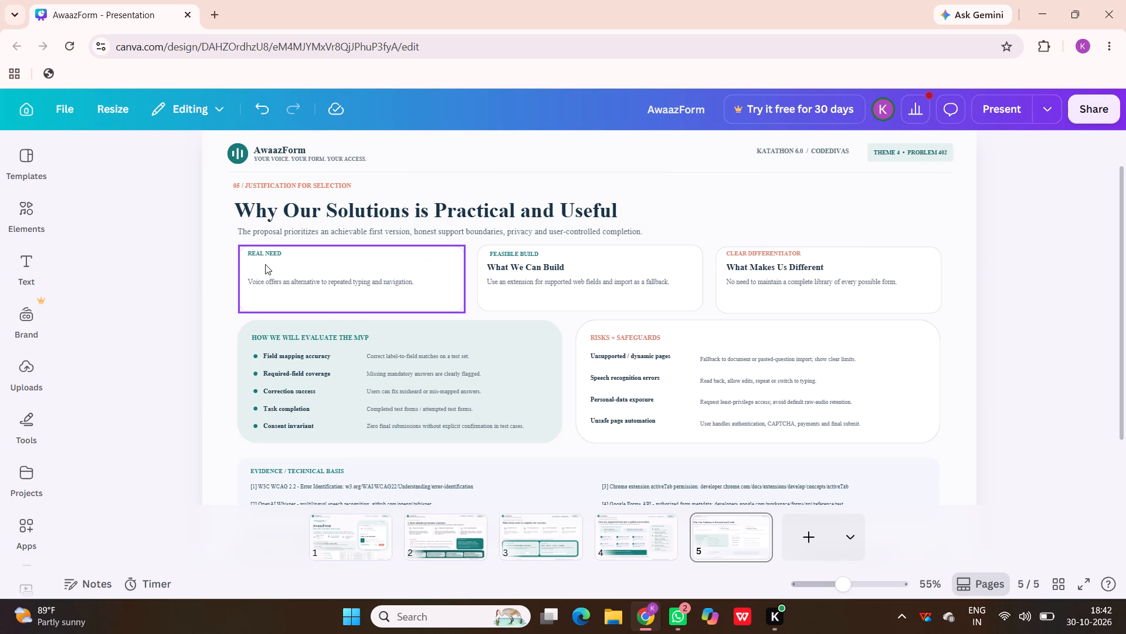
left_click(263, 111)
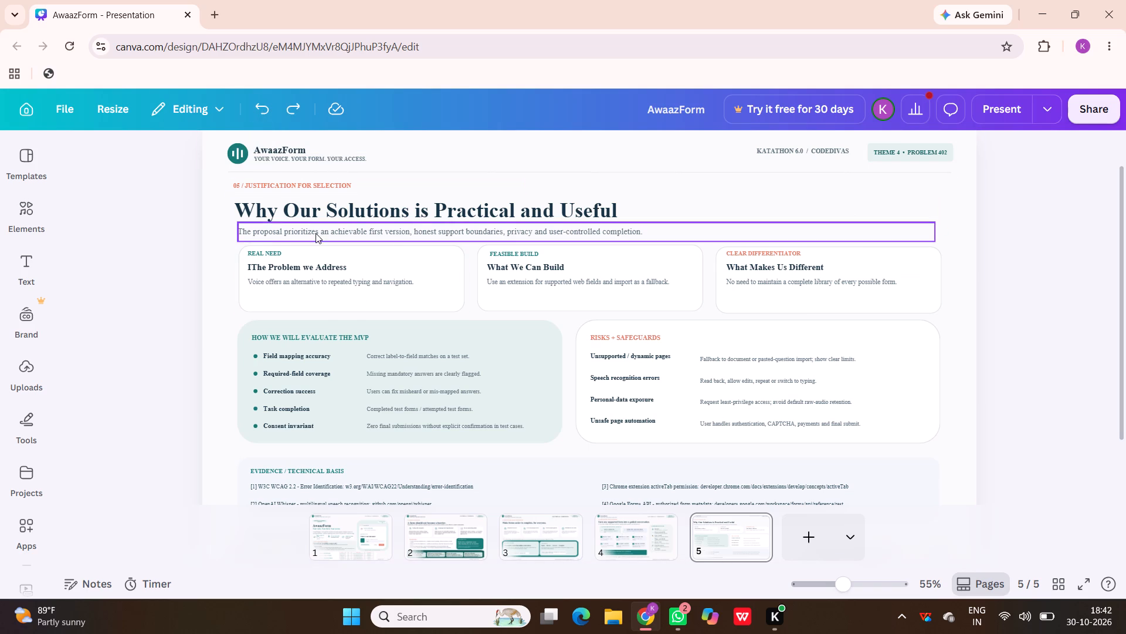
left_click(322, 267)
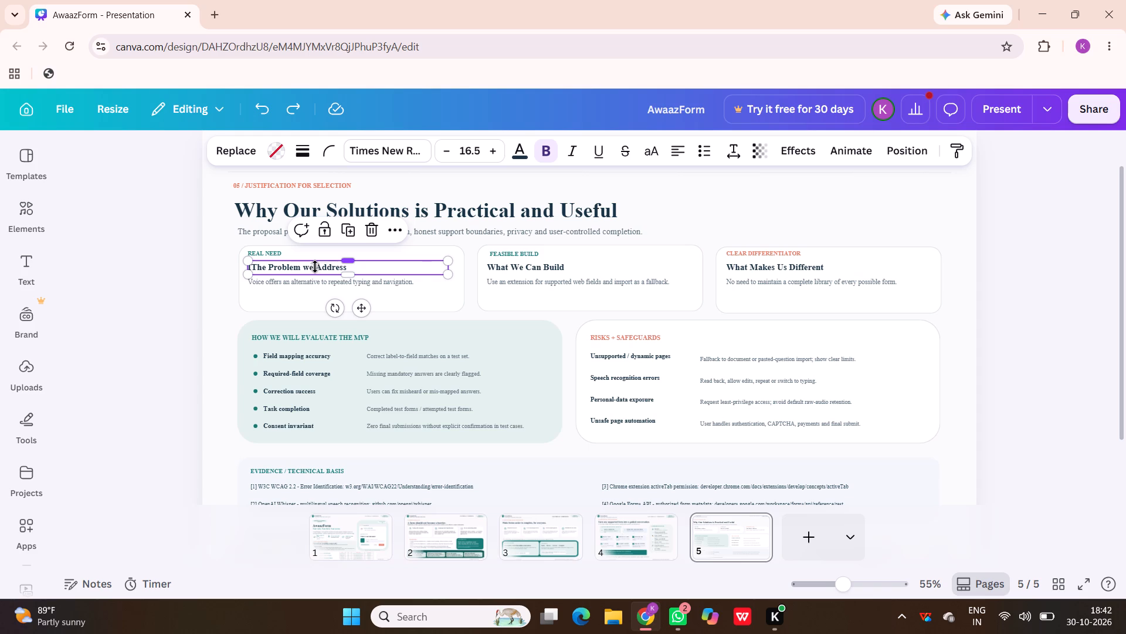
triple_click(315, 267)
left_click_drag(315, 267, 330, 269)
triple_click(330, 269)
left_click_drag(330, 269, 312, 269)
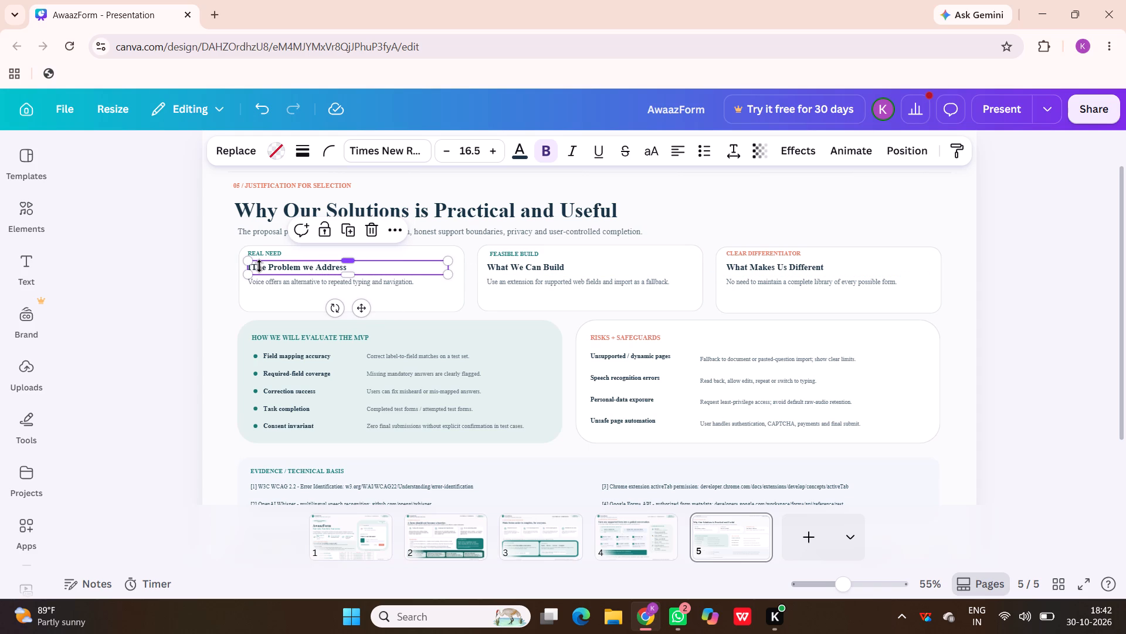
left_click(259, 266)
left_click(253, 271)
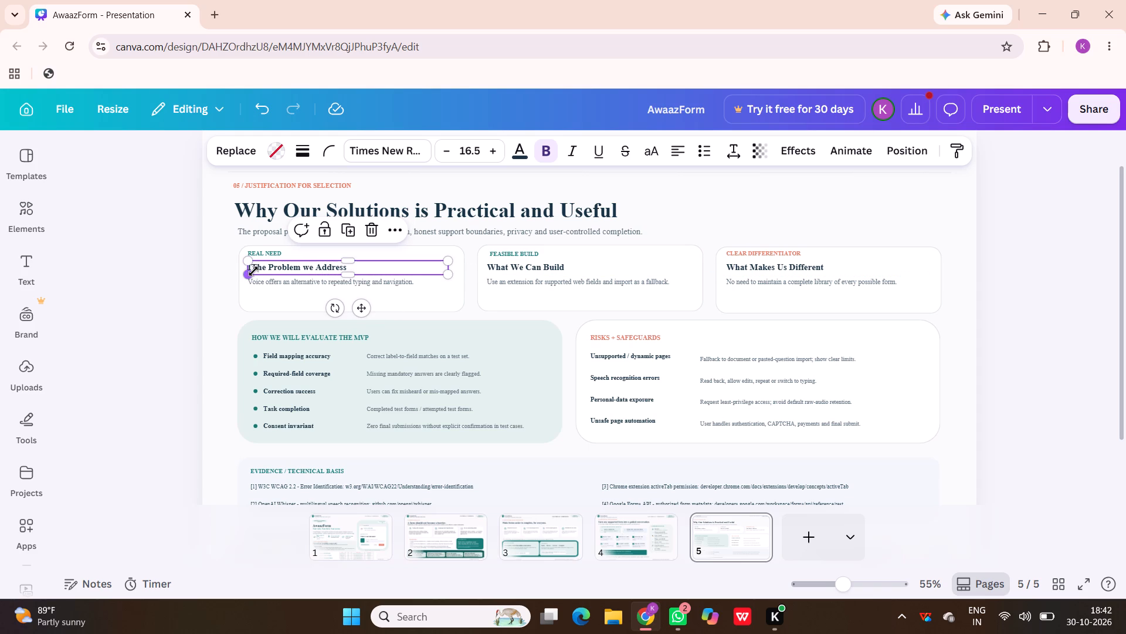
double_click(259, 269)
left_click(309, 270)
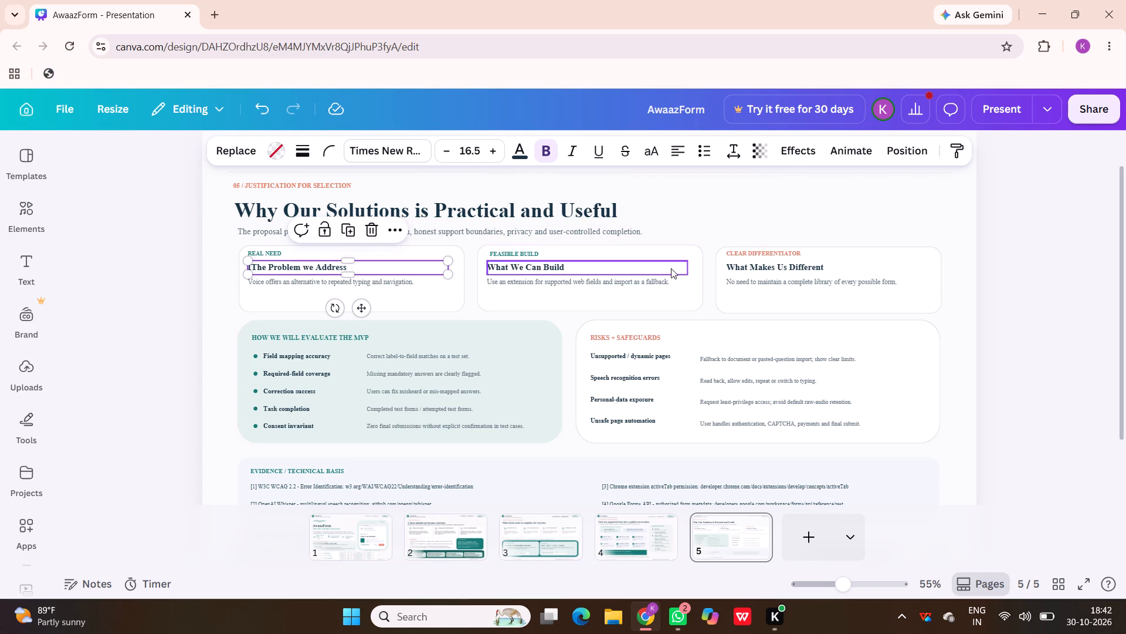
Nudge the CLEAR DIFFERENTIATOR card's label, heading and description slightly down inside the card.
left_click(745, 257)
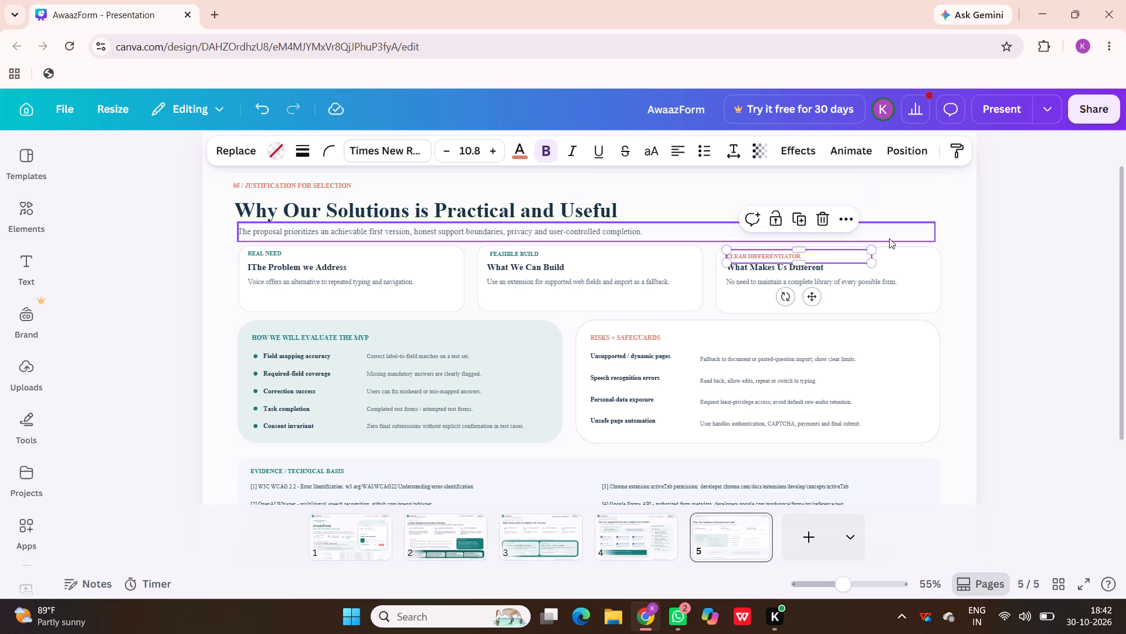
left_click(942, 238)
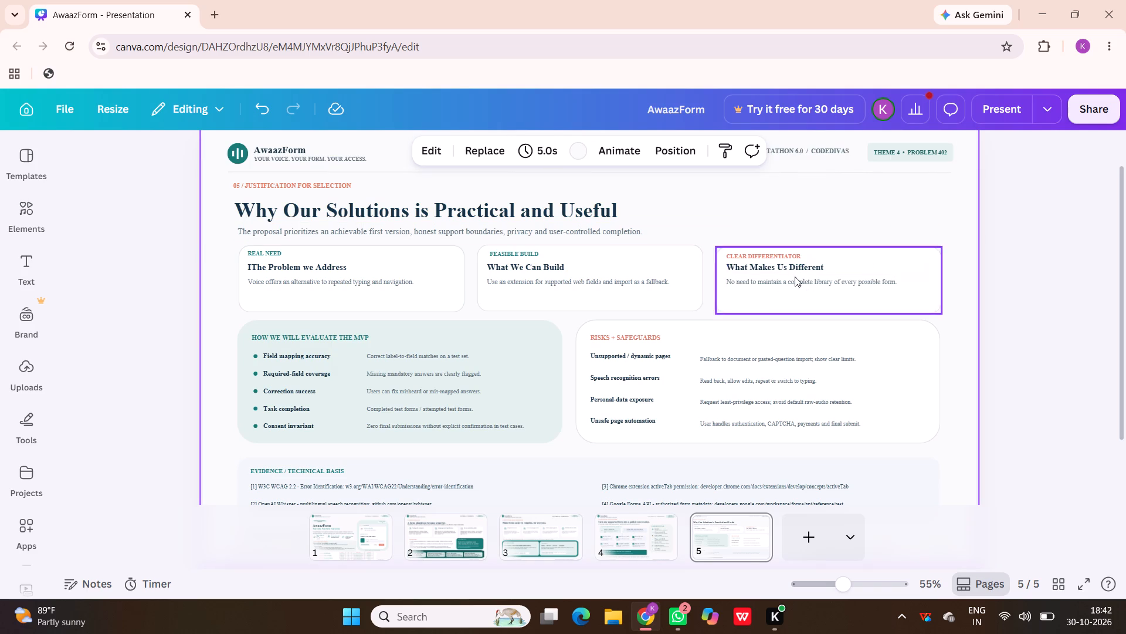
left_click(782, 268)
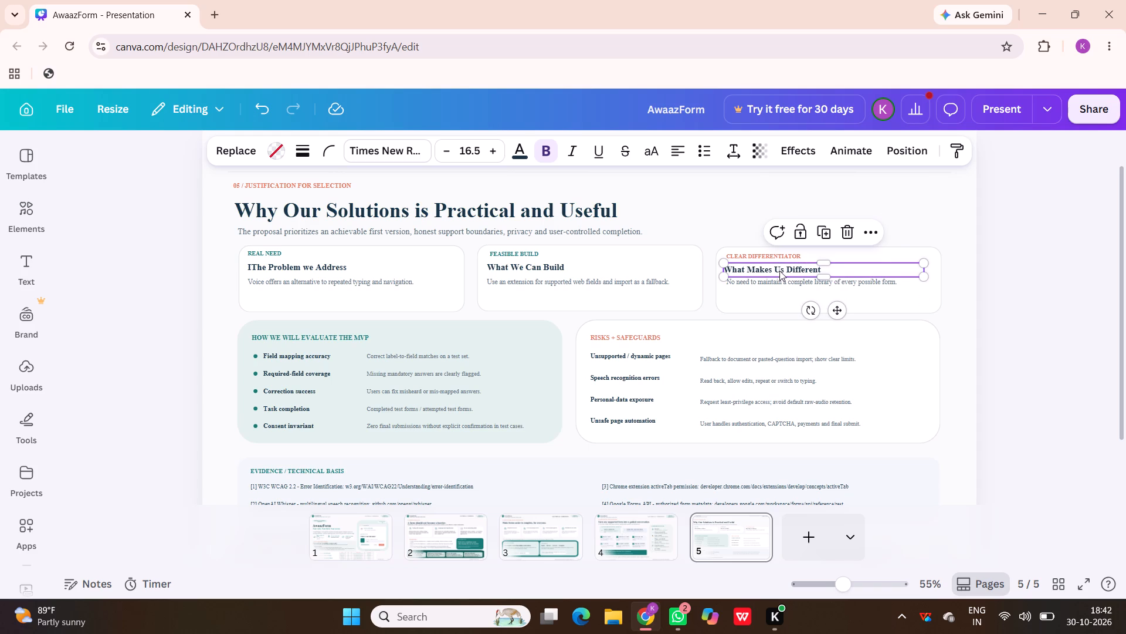
left_click(949, 238)
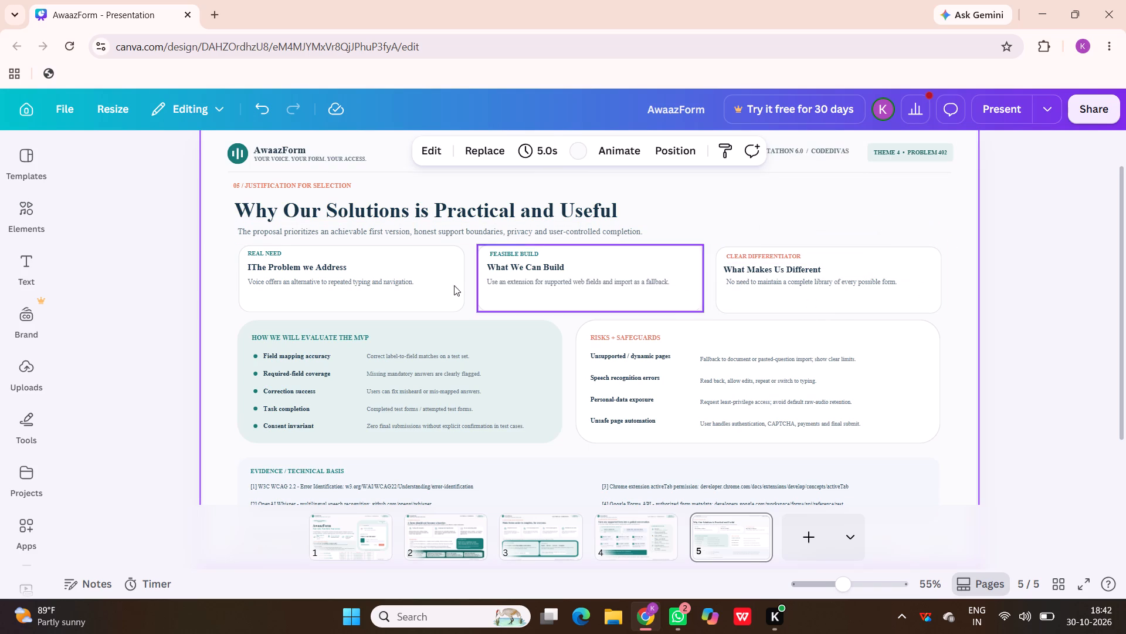
left_click(755, 283)
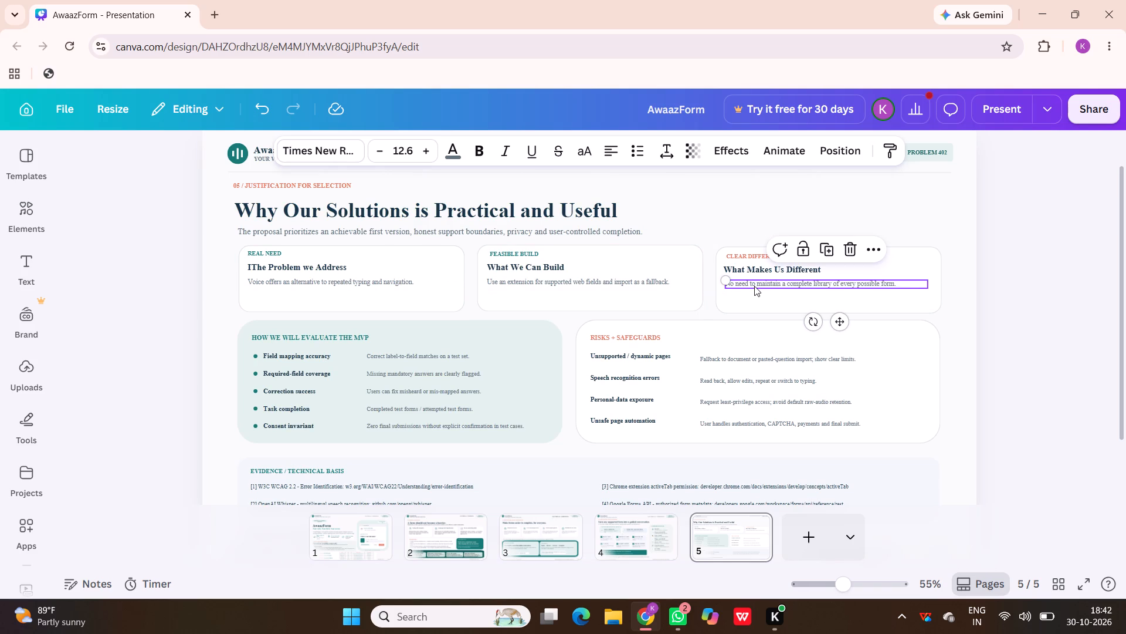
left_click(952, 266)
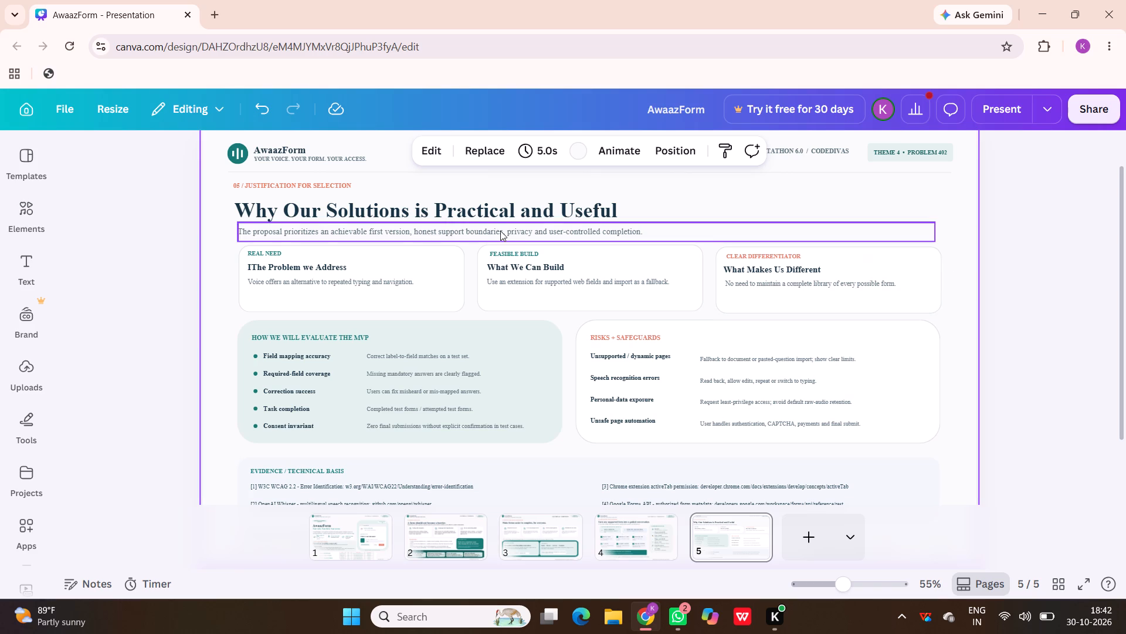
Replace the REAL NEED card's heading with "The Problem We Address", without the stray leading "I".
double_click(330, 262)
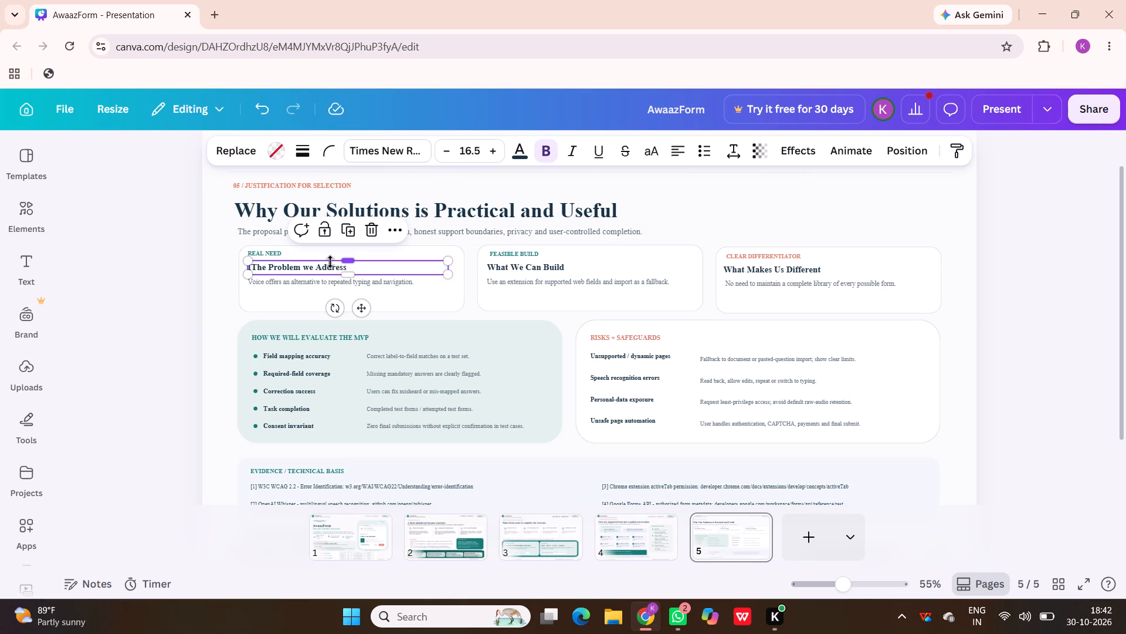
triple_click(330, 262)
left_click_drag(330, 262, 335, 268)
double_click(335, 268)
left_click_drag(335, 268, 332, 268)
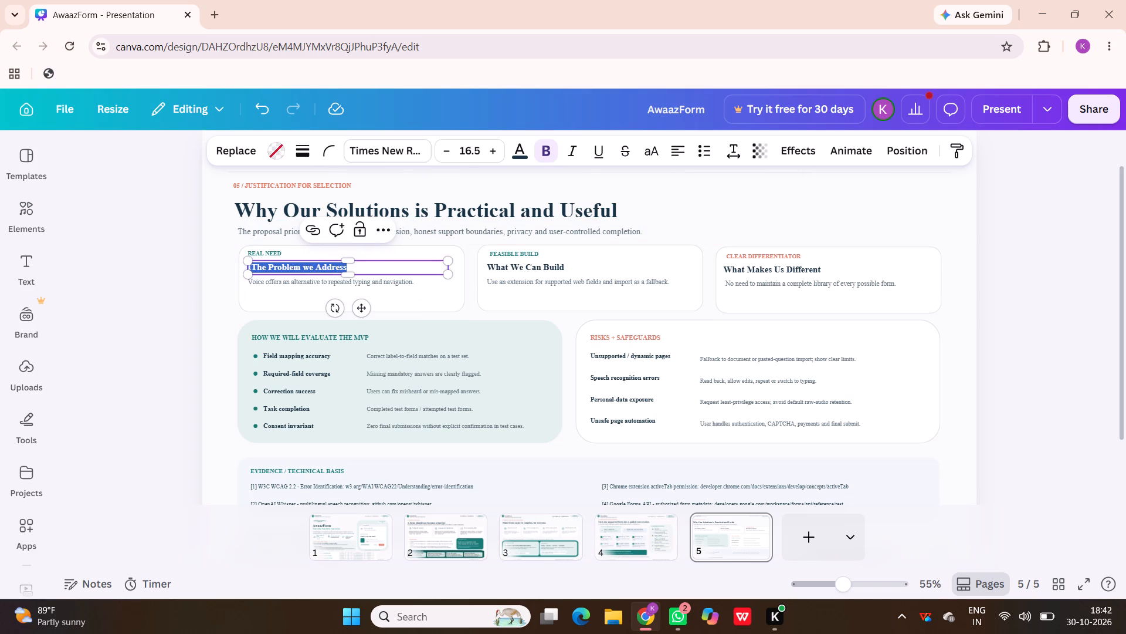
left_click_drag(332, 268, 269, 266)
left_click(269, 266)
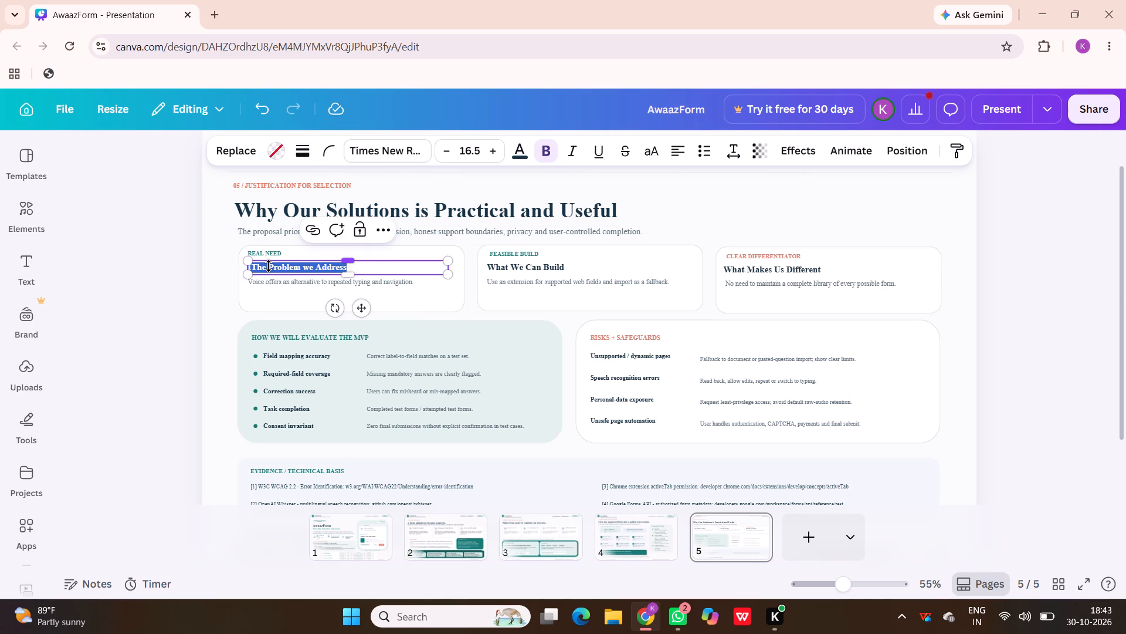
triple_click(269, 266)
double_click(269, 266)
key("BackSpace")
key("BackSpace")
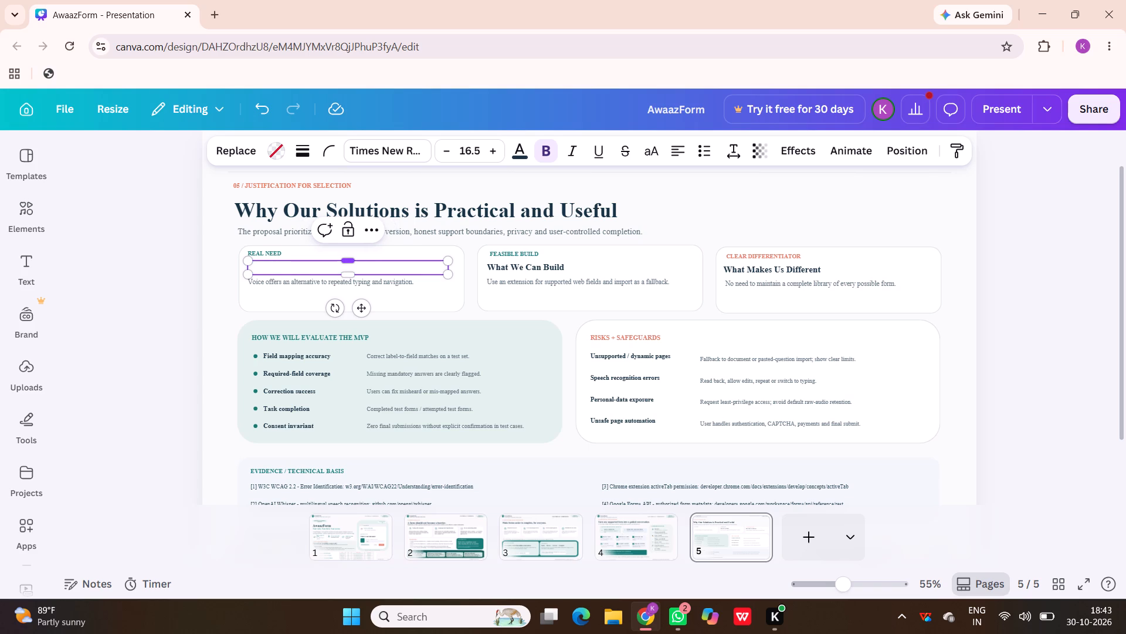
key("t")
key("p")
key("w")
type("e")
key("space")
key("a")
key("d")
type("dre")
type("ss")
Clear the description text under the REAL NEED card's heading.
left_click(375, 281)
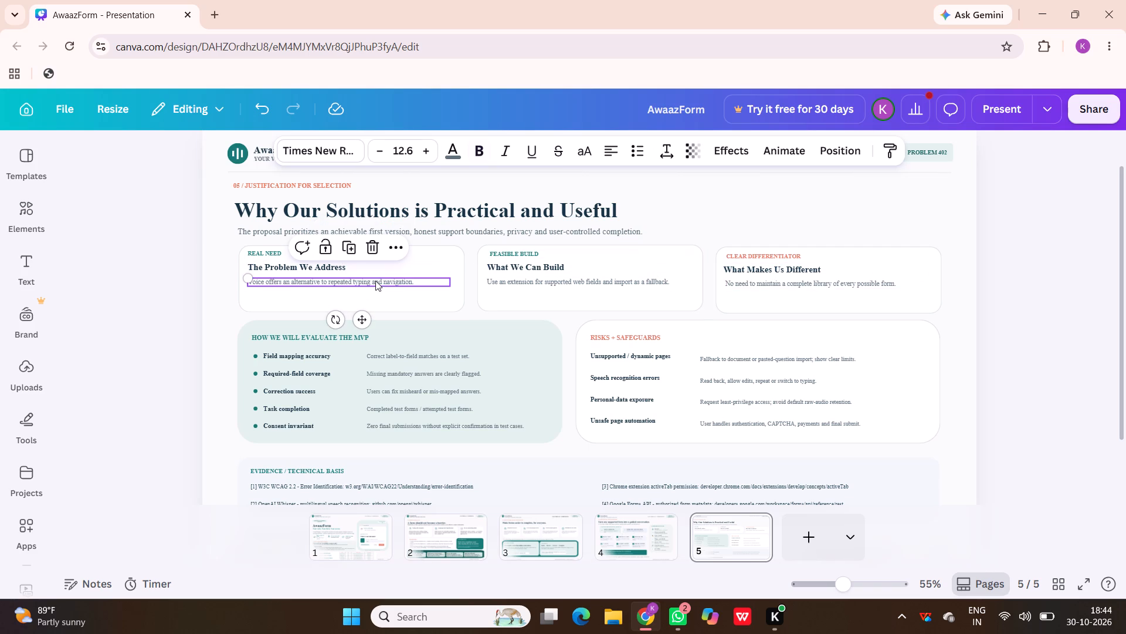
double_click(375, 281)
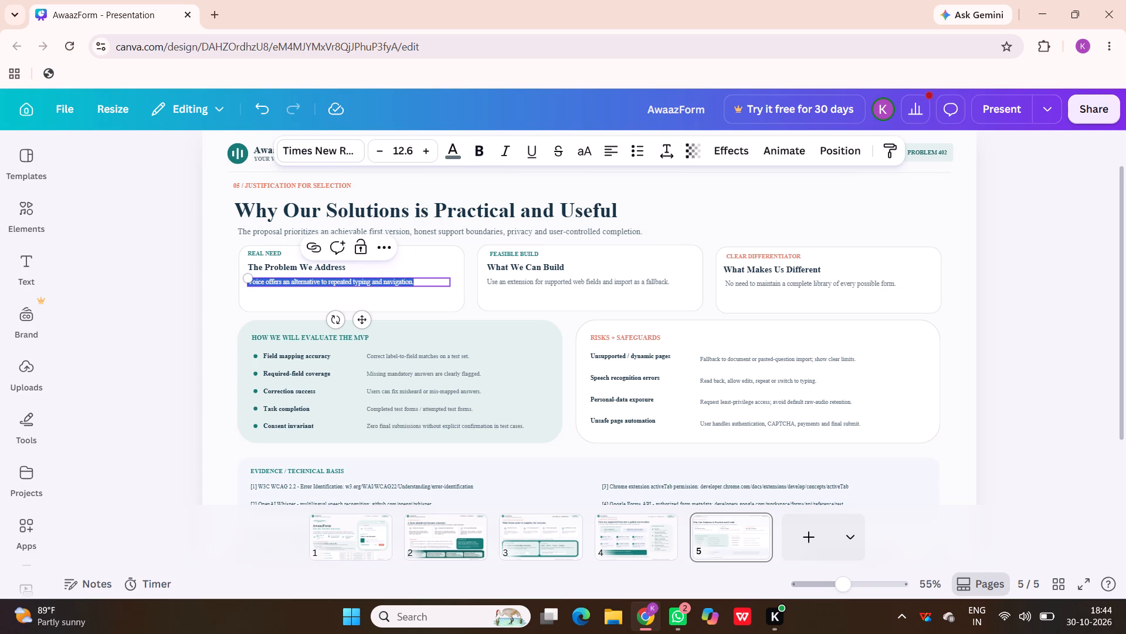
key("BackSpace")
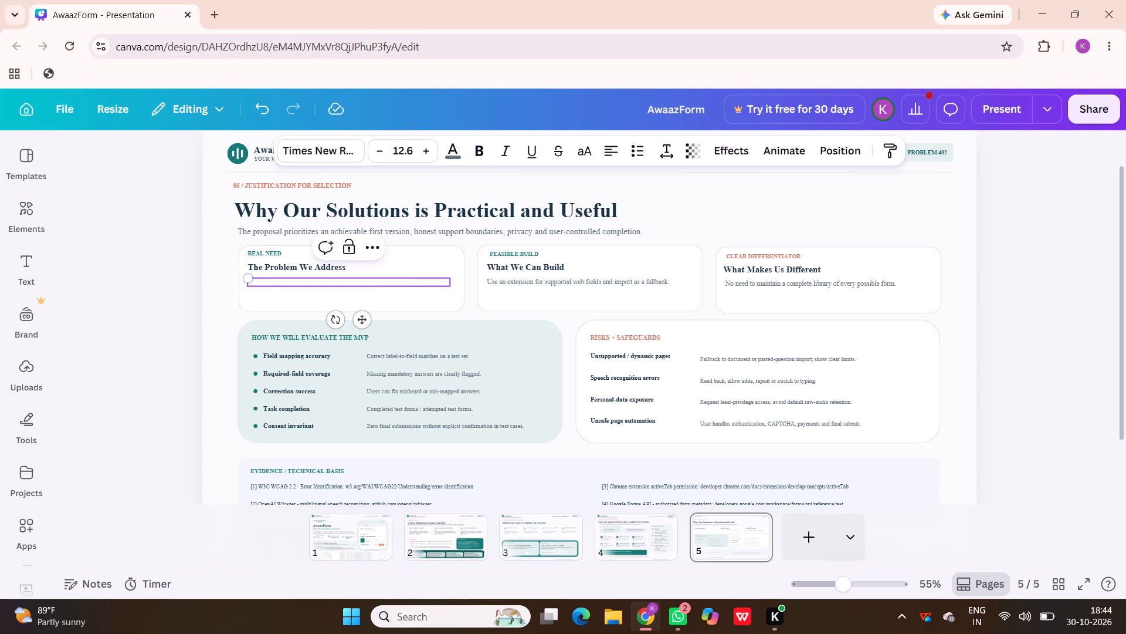
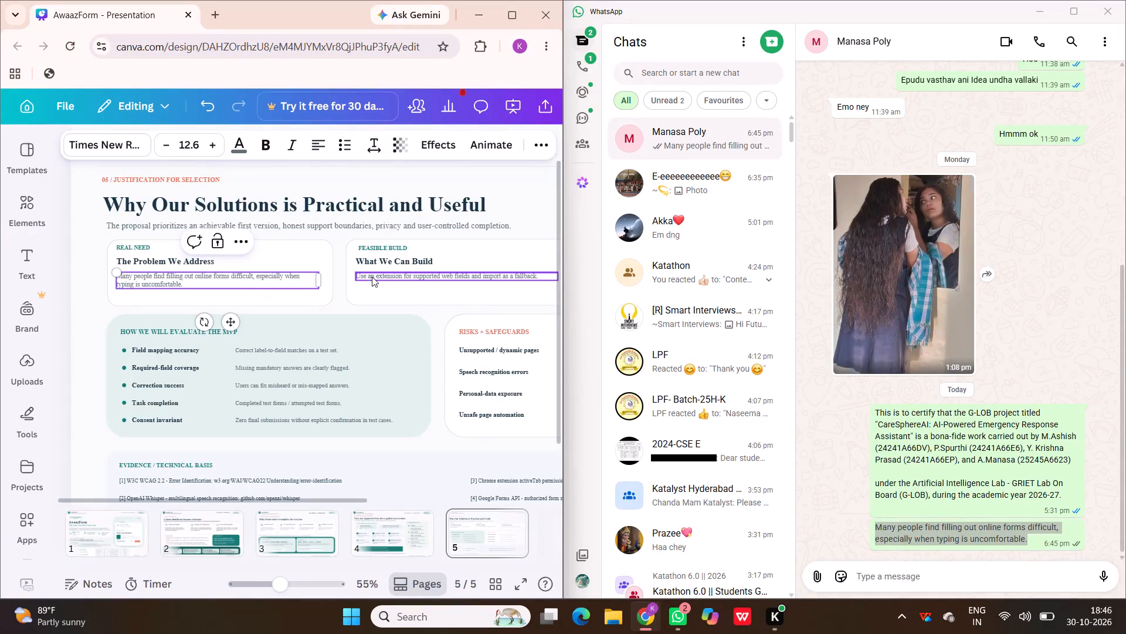
Clear the description text under the "What We Can Build" heading in the FEASIBLE BUILD card.
double_click(372, 276)
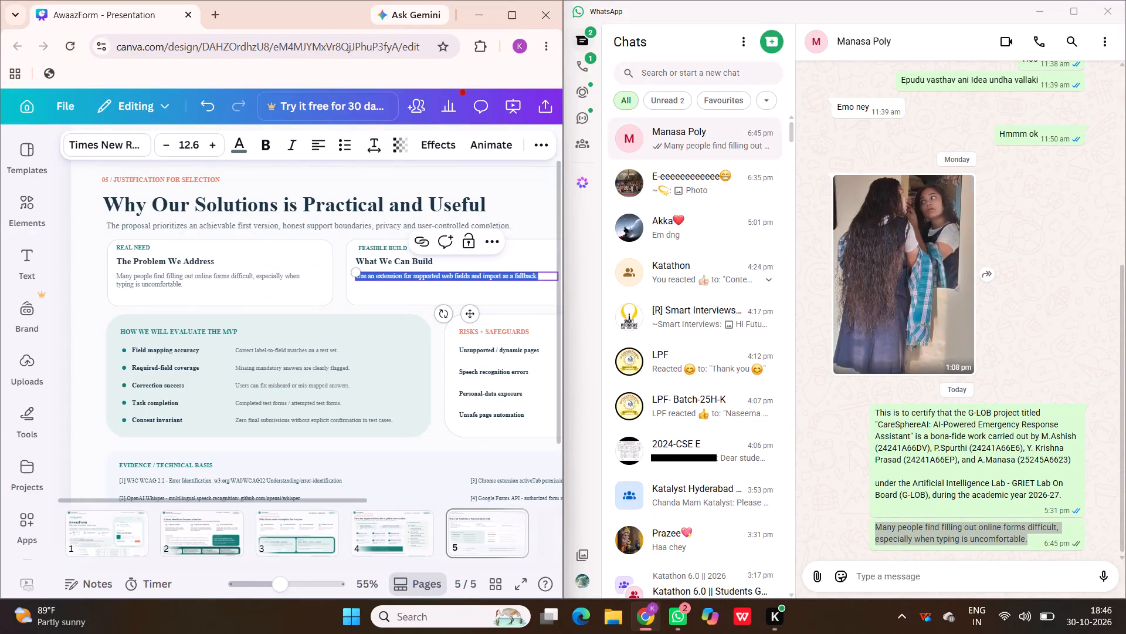
key("BackSpace")
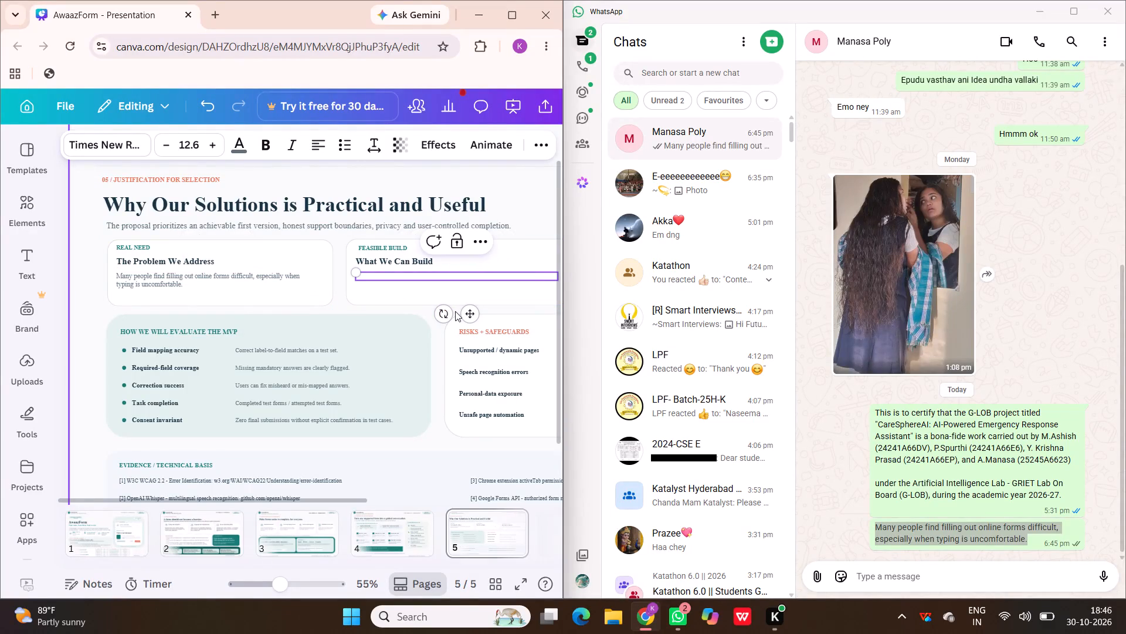
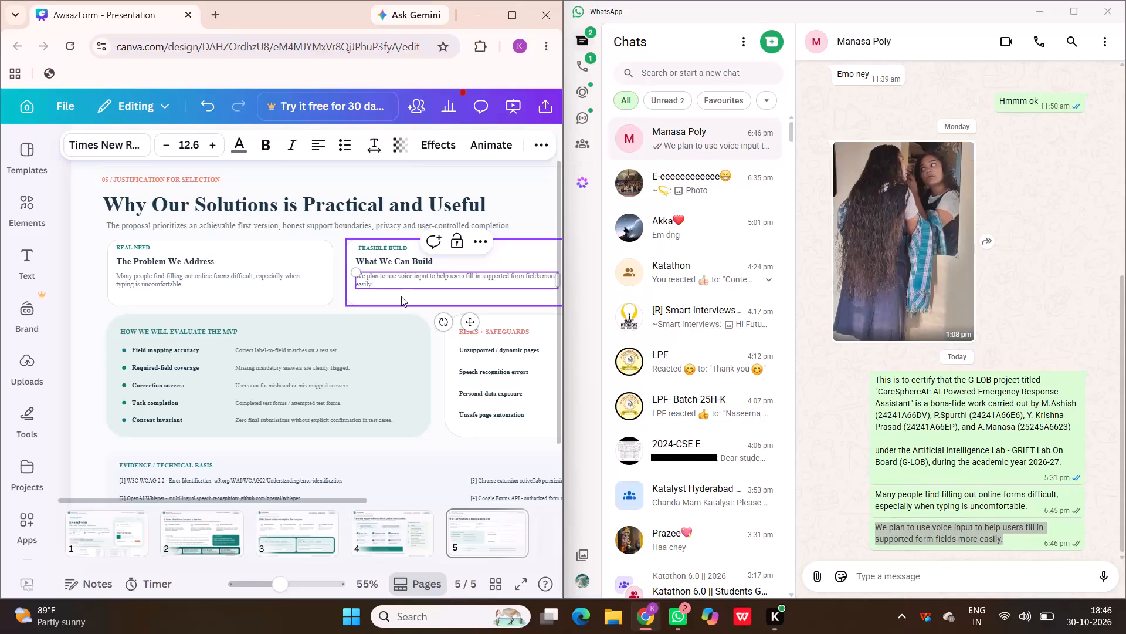
scroll(401, 296, "left", 2)
scroll(497, 295, "left", 1)
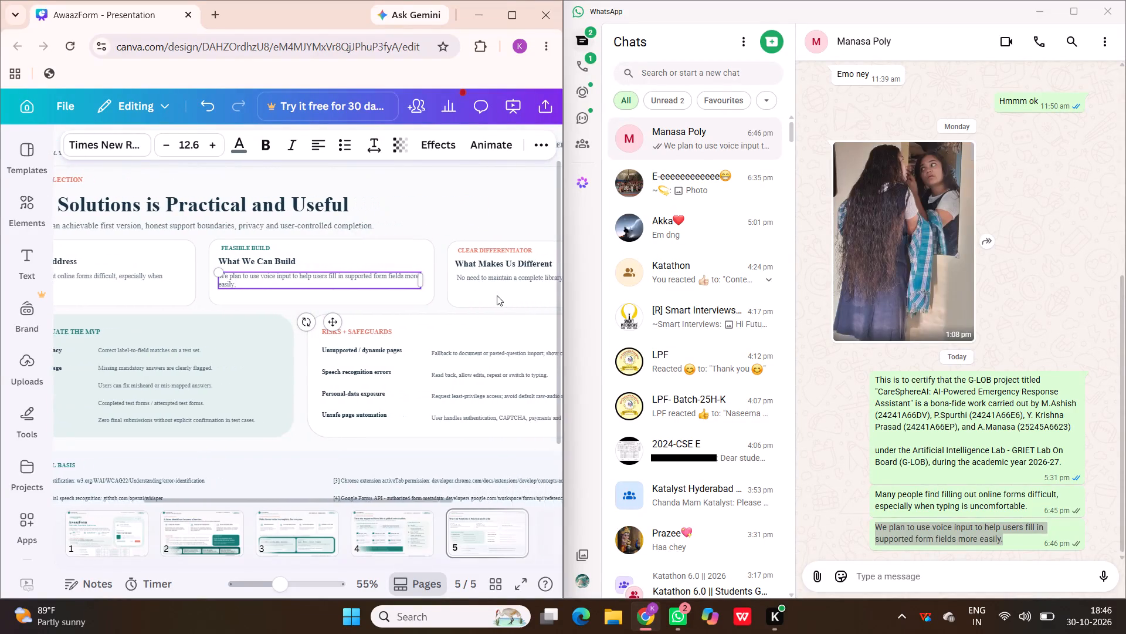
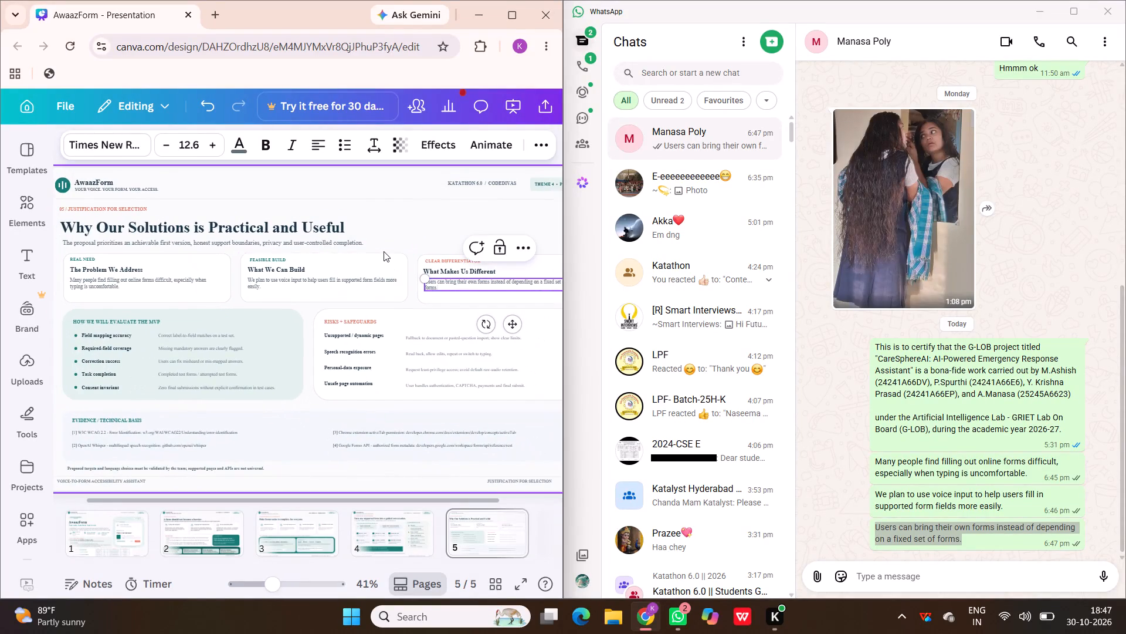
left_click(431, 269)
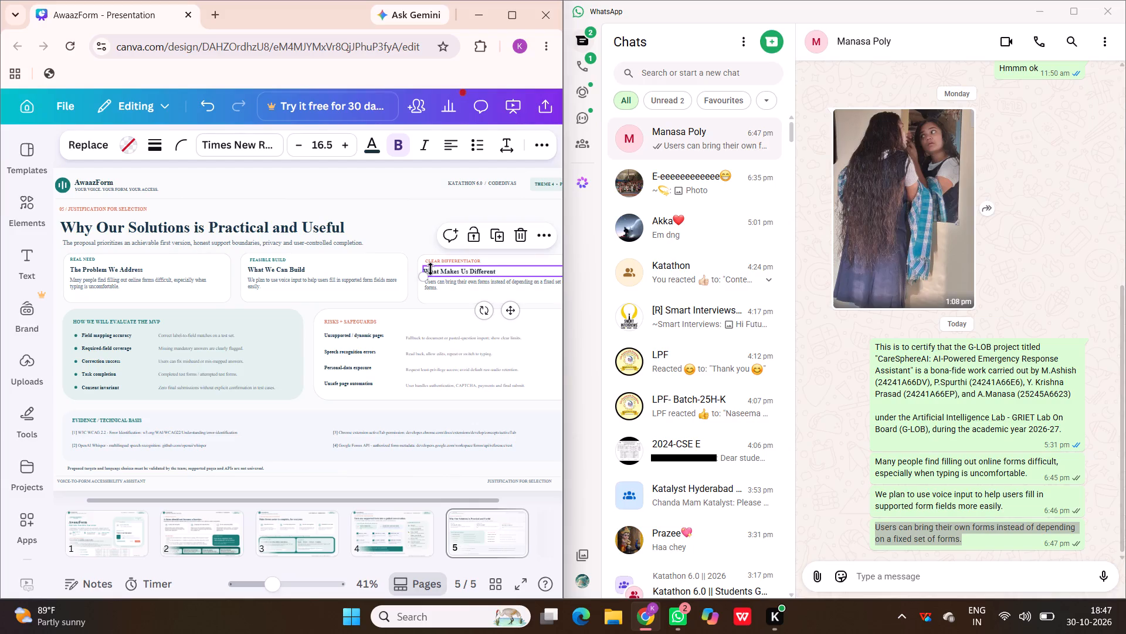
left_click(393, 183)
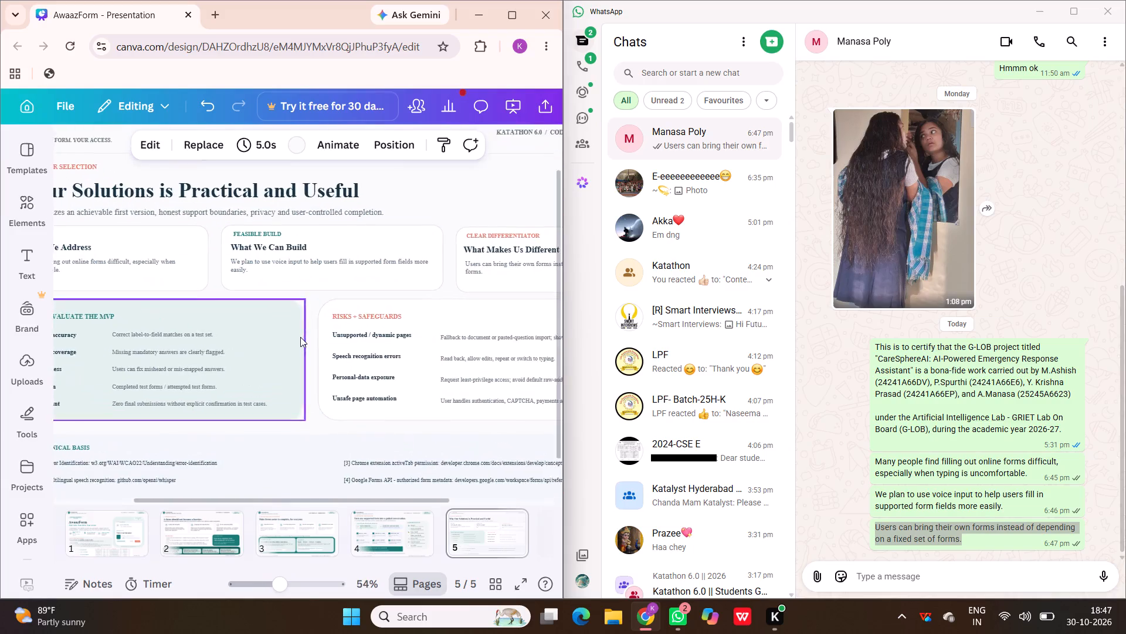
Open the fill colour choices for the background panel behind "HOW WE WILL EVALUATE THE MVP" on slide 5.
scroll(264, 332, "right", 2)
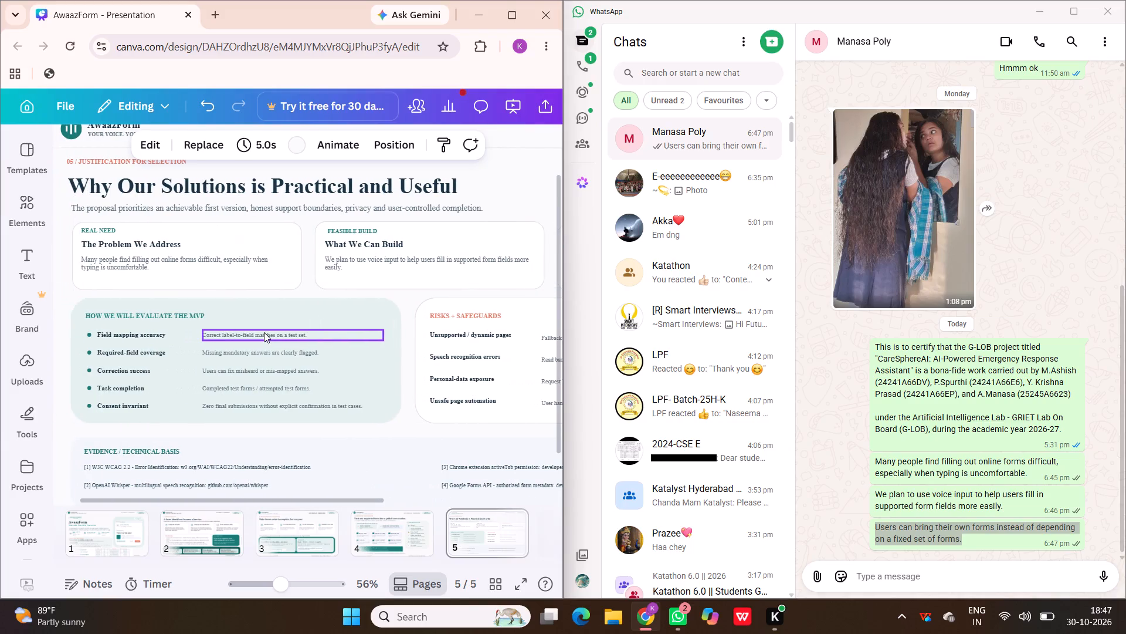
left_click(168, 306)
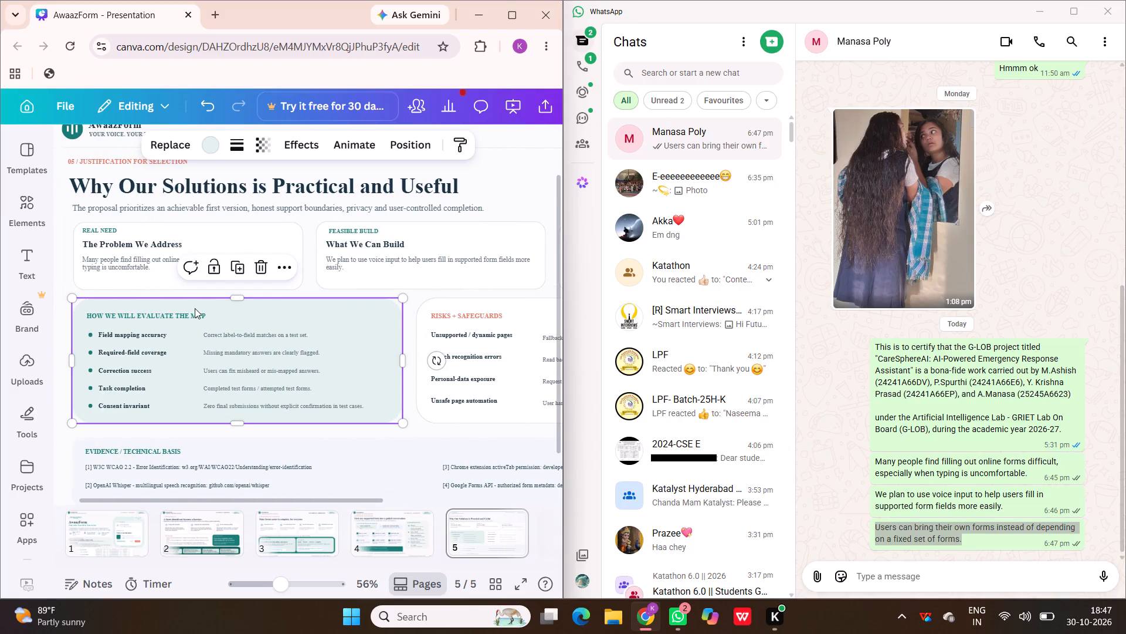
left_click(210, 141)
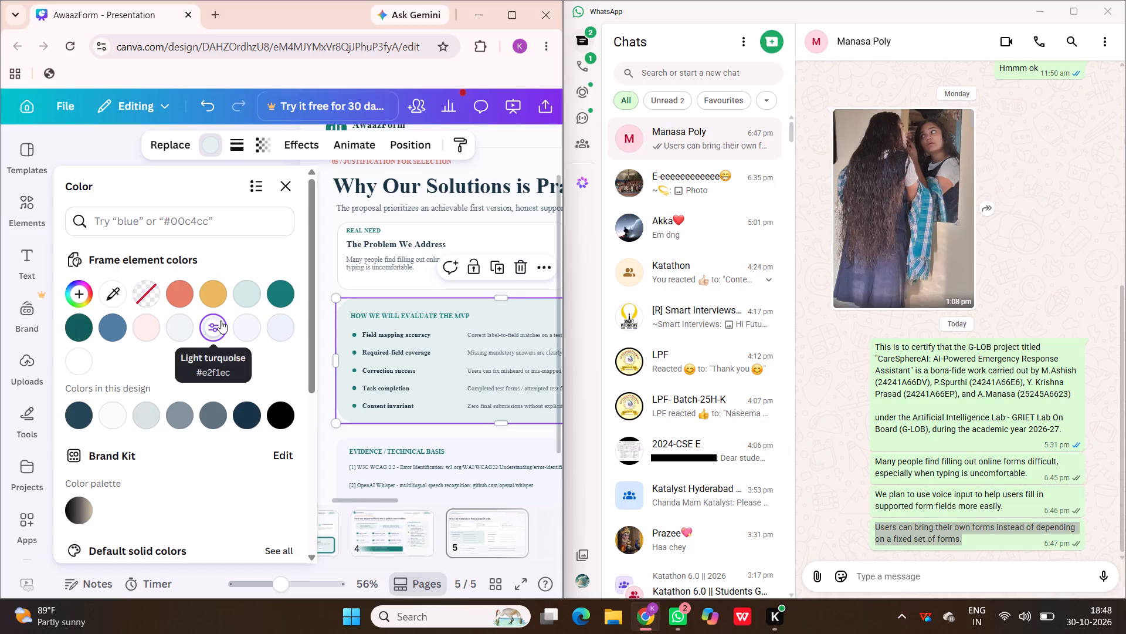
Open the new-color picker for the fill of the HOW WE WILL EVALUATE THE MVP box.
left_click(80, 292)
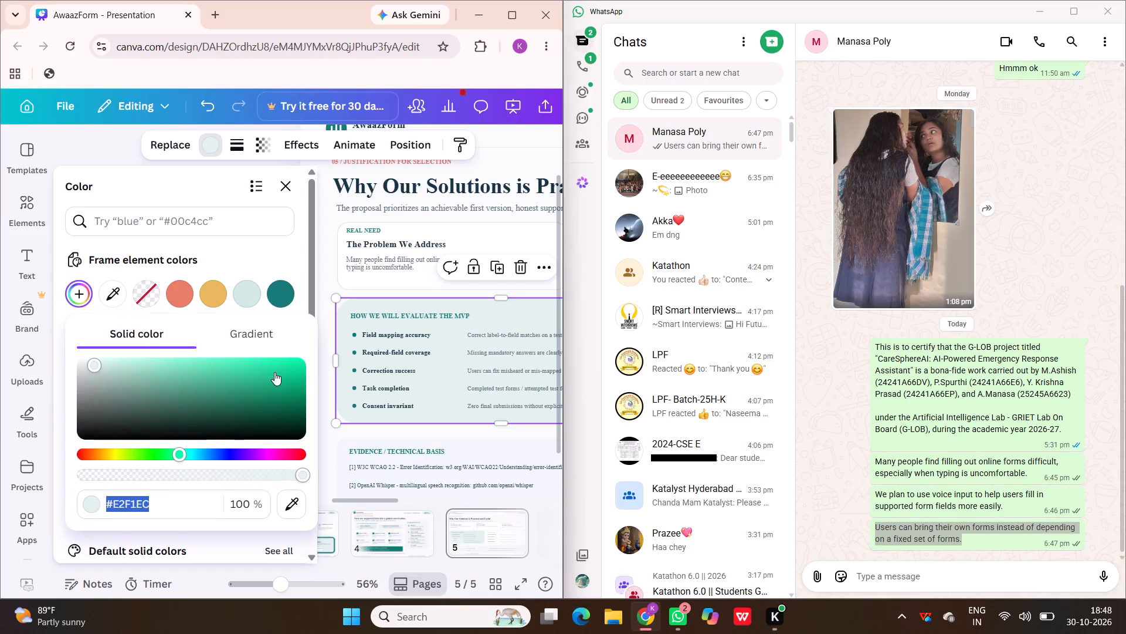
Shift the fill of the HOW WE WILL EVALUATE THE MVP box to a greener hue, #E2F1E9.
left_click(176, 455)
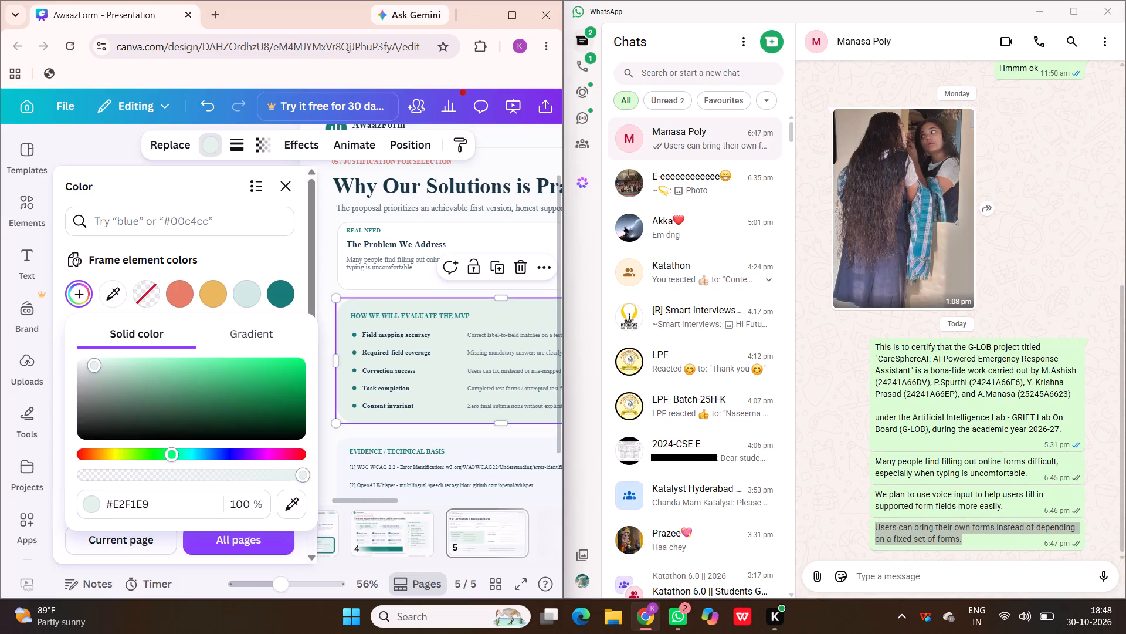
left_click(287, 193)
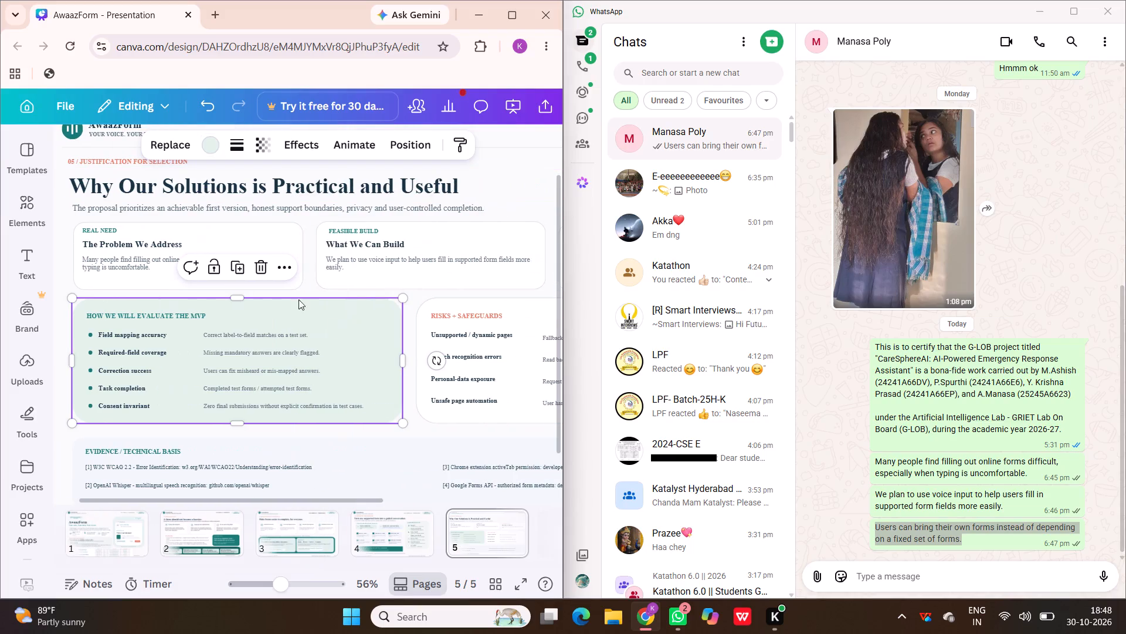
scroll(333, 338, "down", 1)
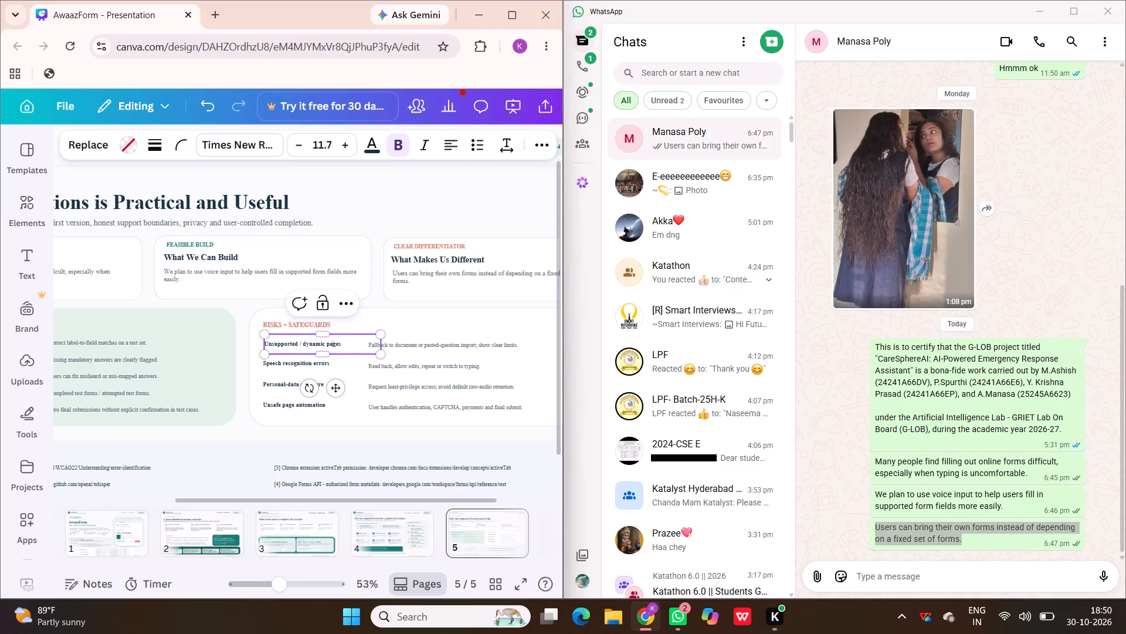
key("Right")
key("Left")
key("Left")
key("Left")
key("Left")
key("BackSpace")
key("BackSpace")
key("BackSpace")
key("BackSpace")
key("BackSpace")
key("BackSpace")
key("BackSpace")
key("BackSpace")
key("BackSpace")
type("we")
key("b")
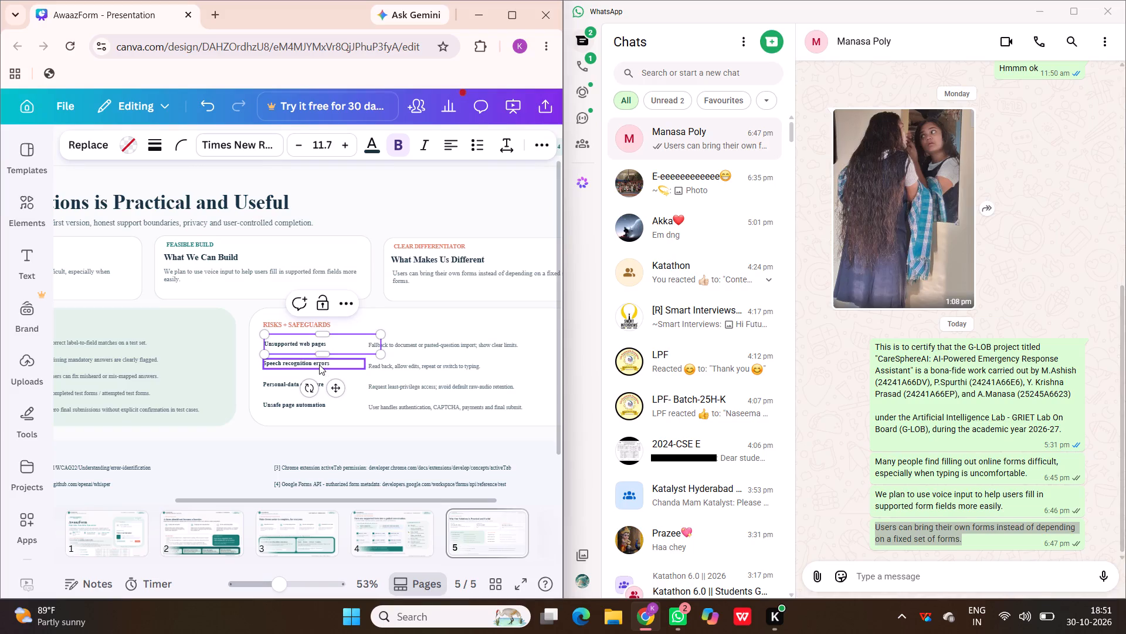
left_click(415, 318)
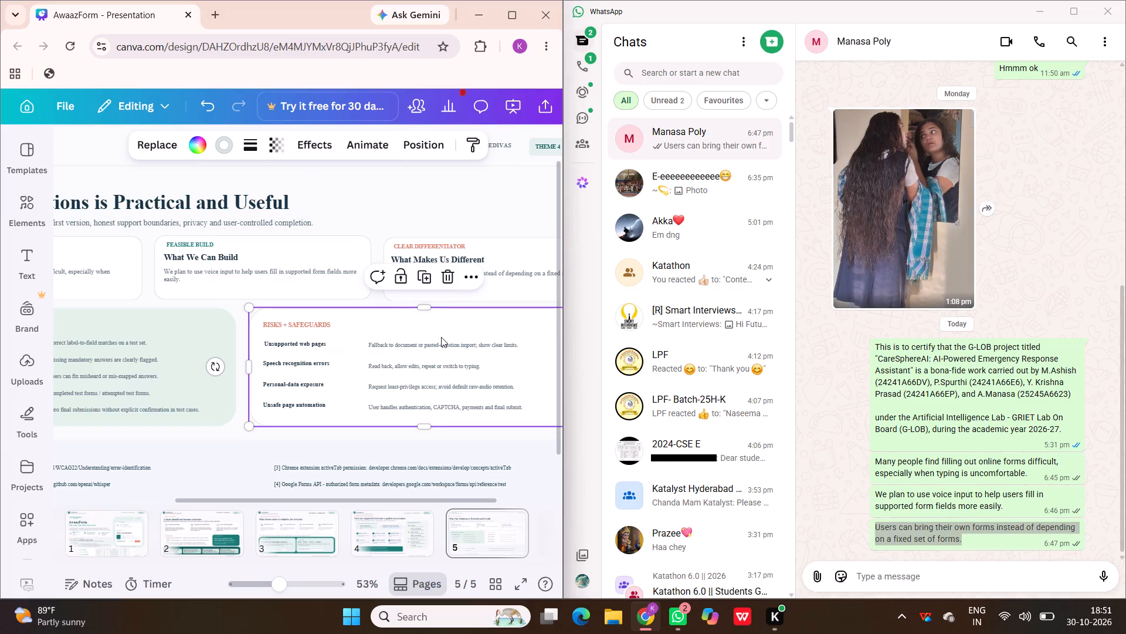
Replace the safeguard text beside "Unsupported web pages" with "Support only selected websites initially".
double_click(419, 342)
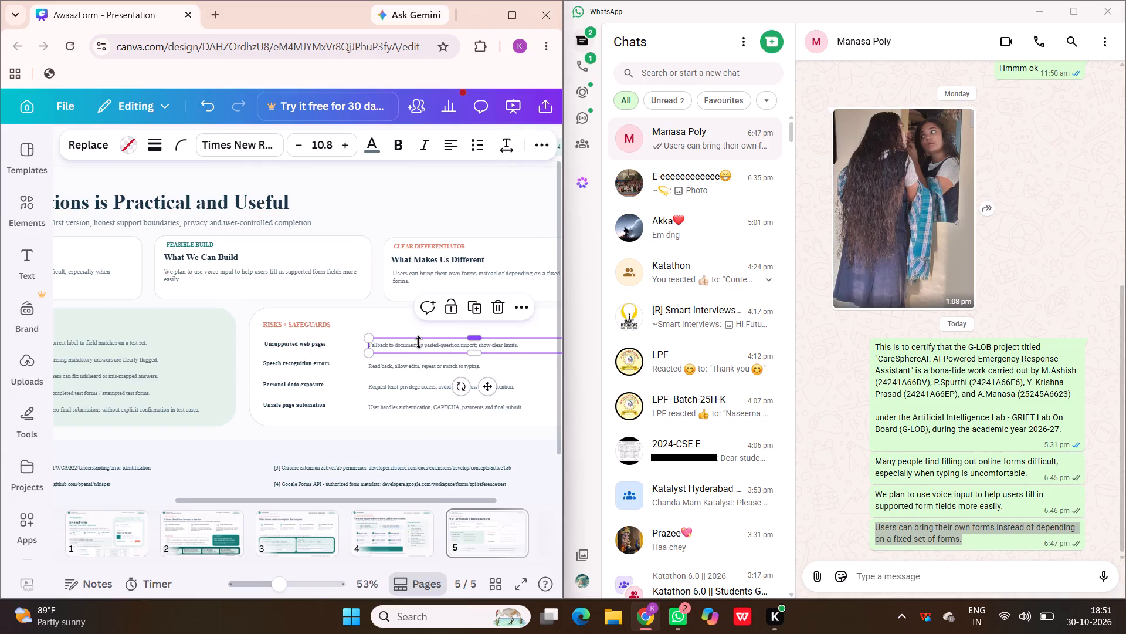
triple_click(419, 342)
left_click(419, 342)
triple_click(426, 345)
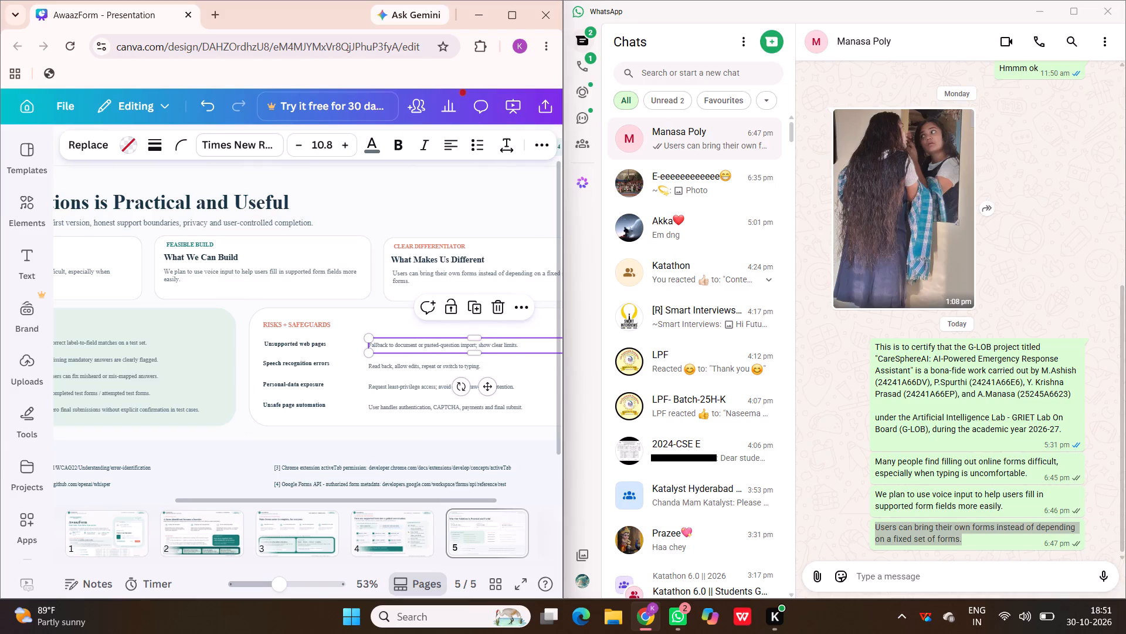
left_click(426, 345)
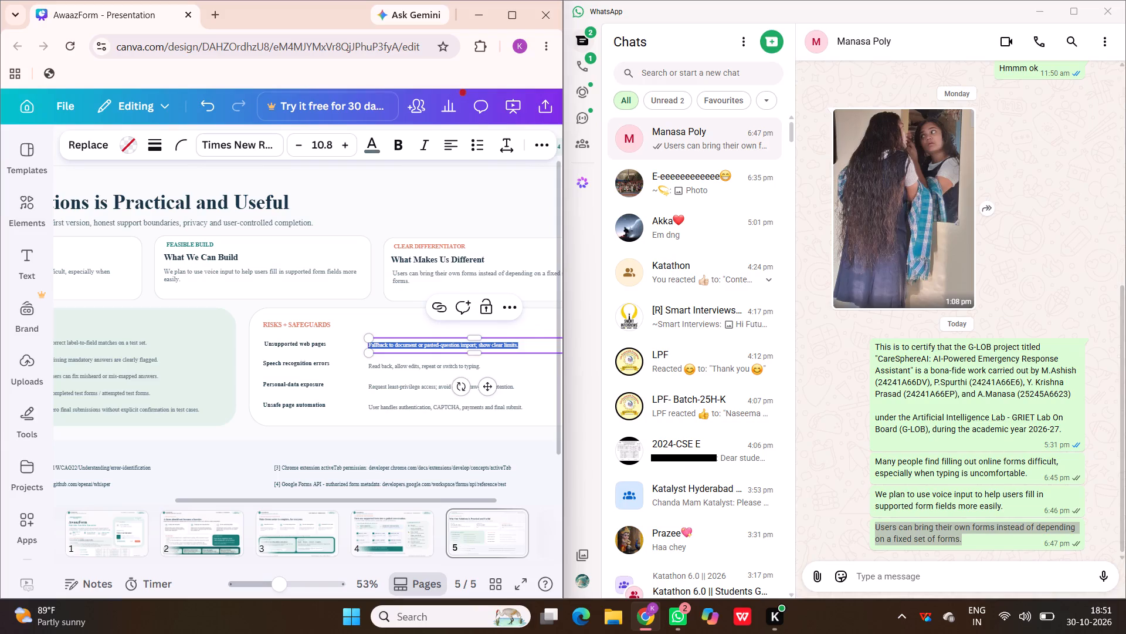
key("BackSpace")
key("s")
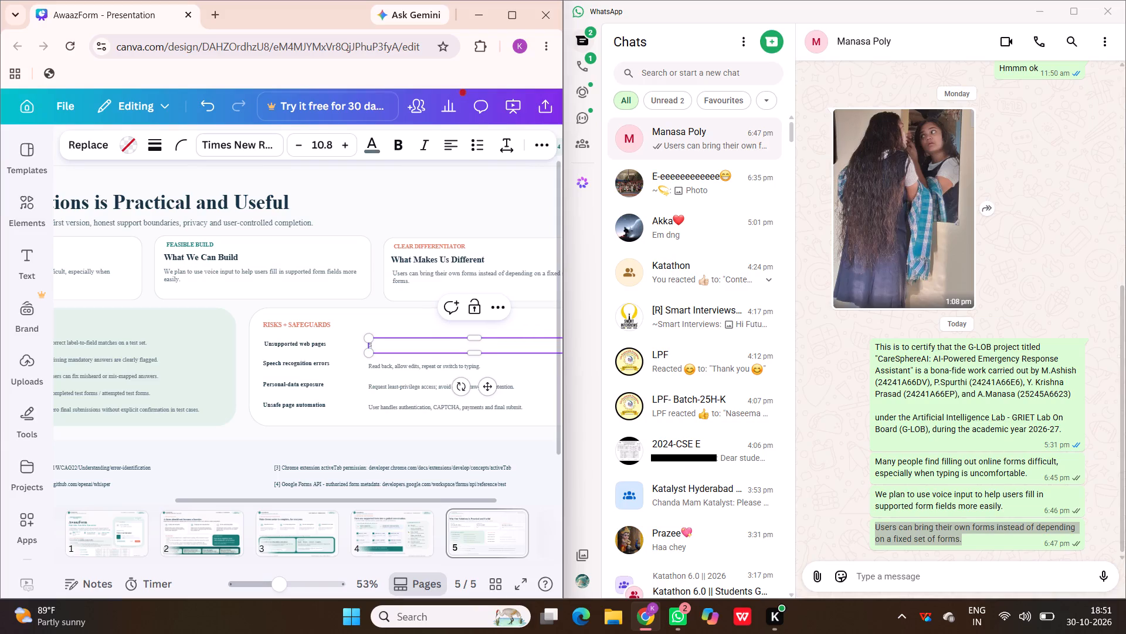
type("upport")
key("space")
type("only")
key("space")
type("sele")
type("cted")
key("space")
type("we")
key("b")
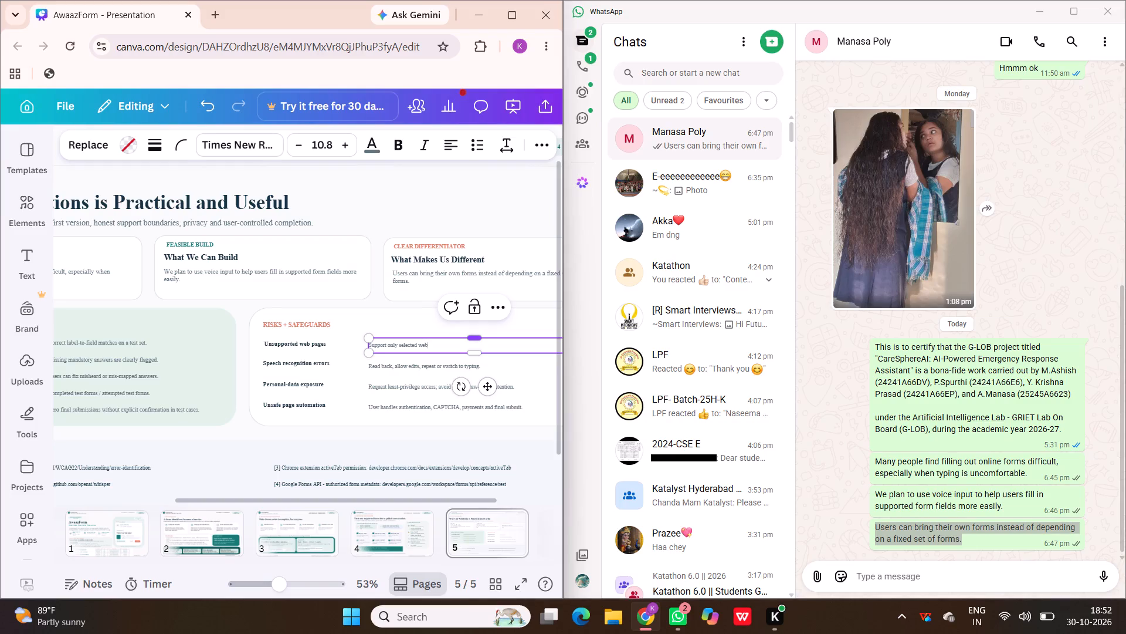
left_click(391, 343)
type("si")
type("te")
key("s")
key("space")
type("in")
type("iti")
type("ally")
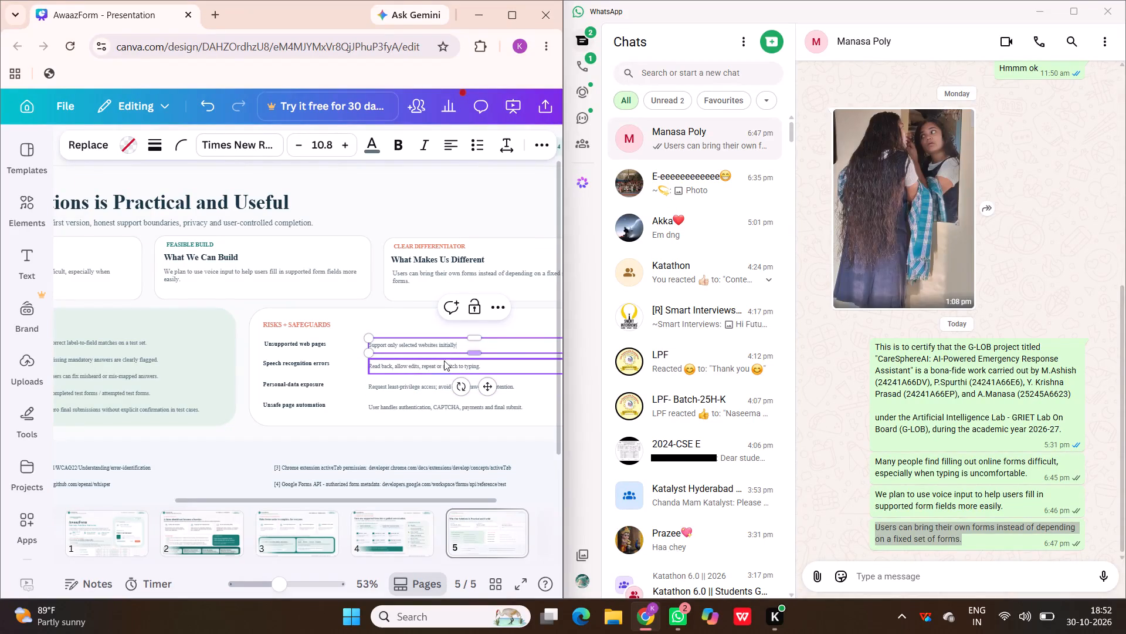
Delete the word "Speech" from the "Speech recognition errors" label in the RISKS + SAFEGUARDS card.
double_click(307, 361)
left_click(285, 363)
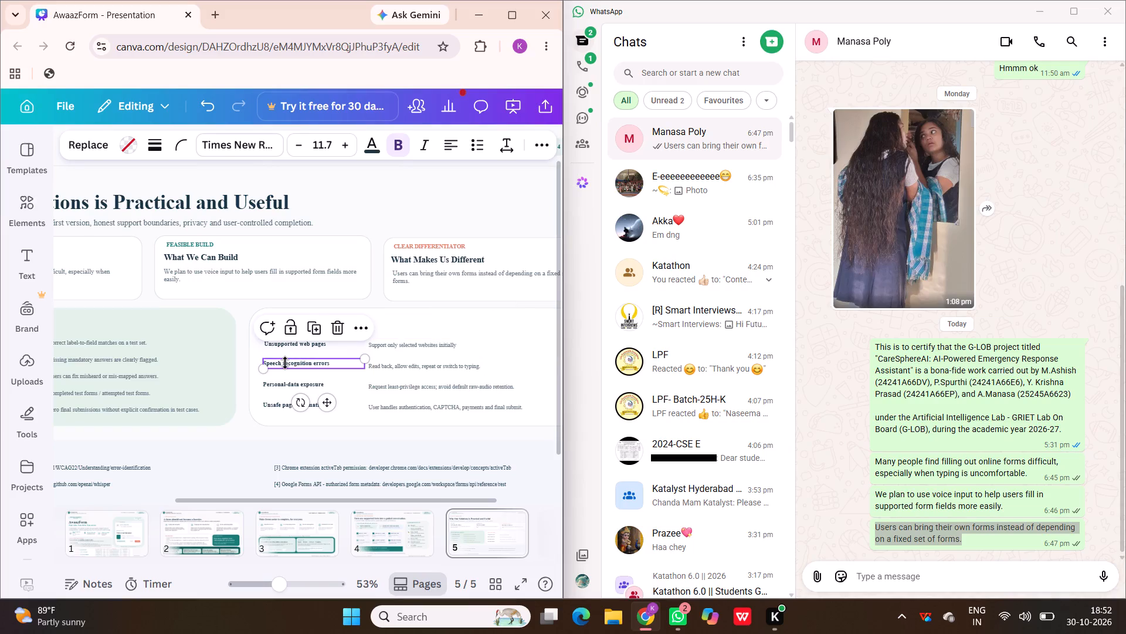
triple_click(285, 363)
left_click_drag(285, 363, 313, 362)
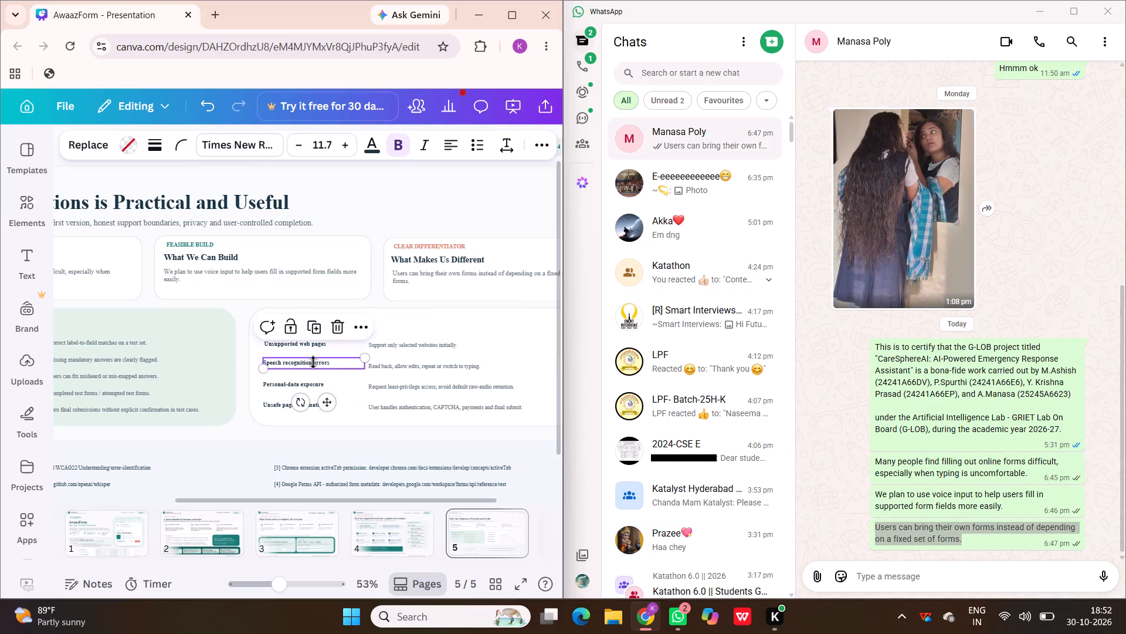
left_click(313, 362)
double_click(303, 363)
left_click_drag(303, 363, 338, 367)
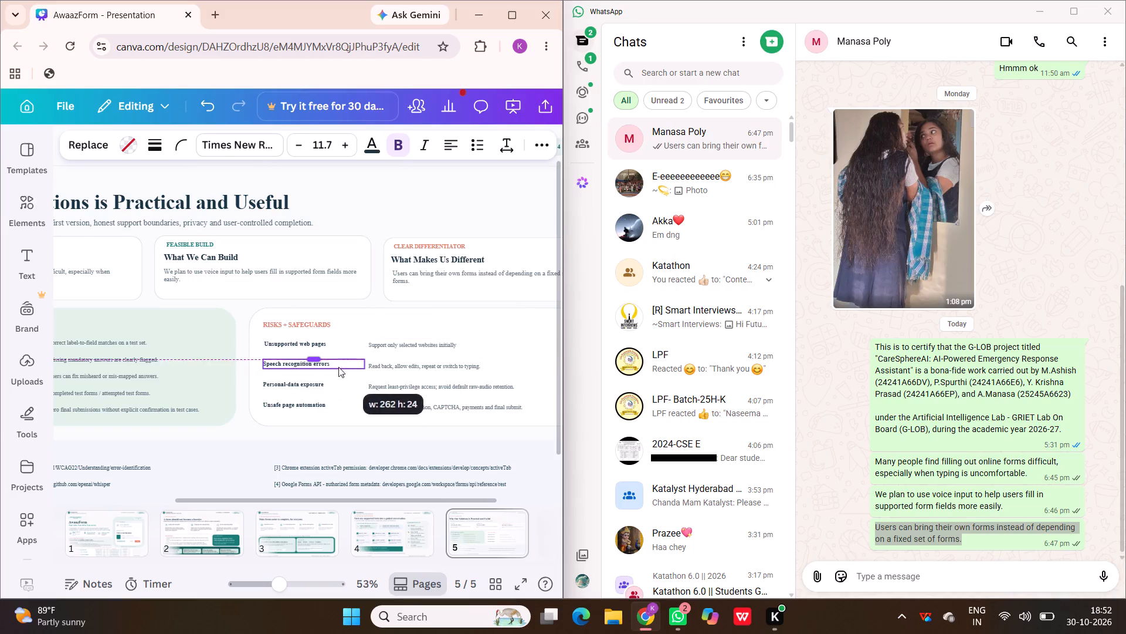
left_click_drag(338, 367, 334, 366)
triple_click(334, 366)
left_click(334, 366)
left_click_drag(334, 366, 326, 364)
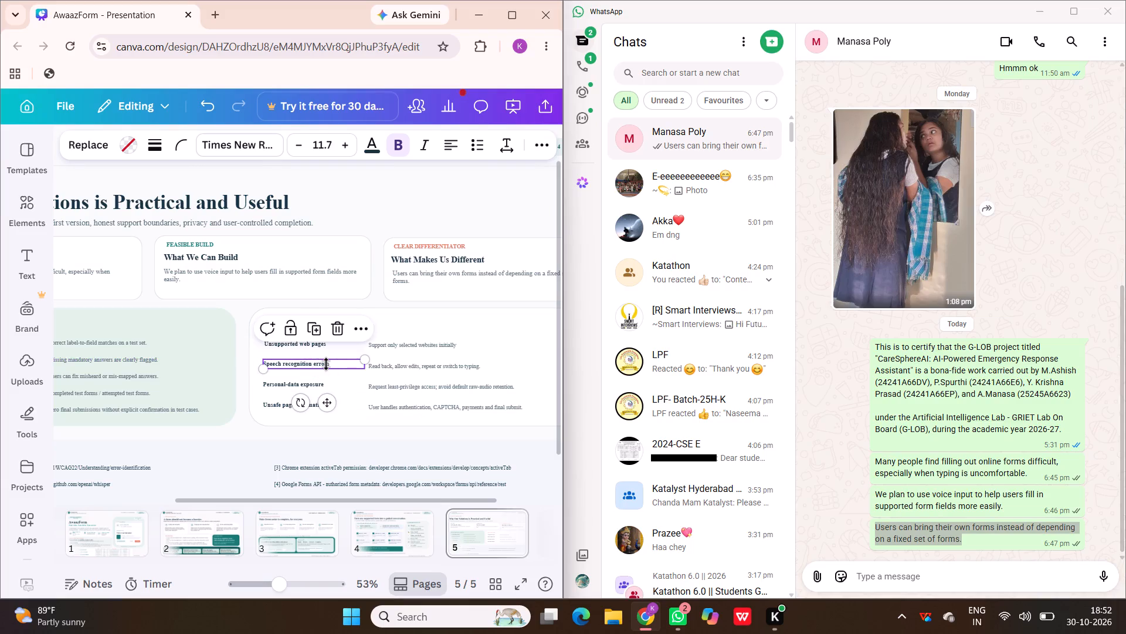
triple_click(326, 364)
double_click(326, 364)
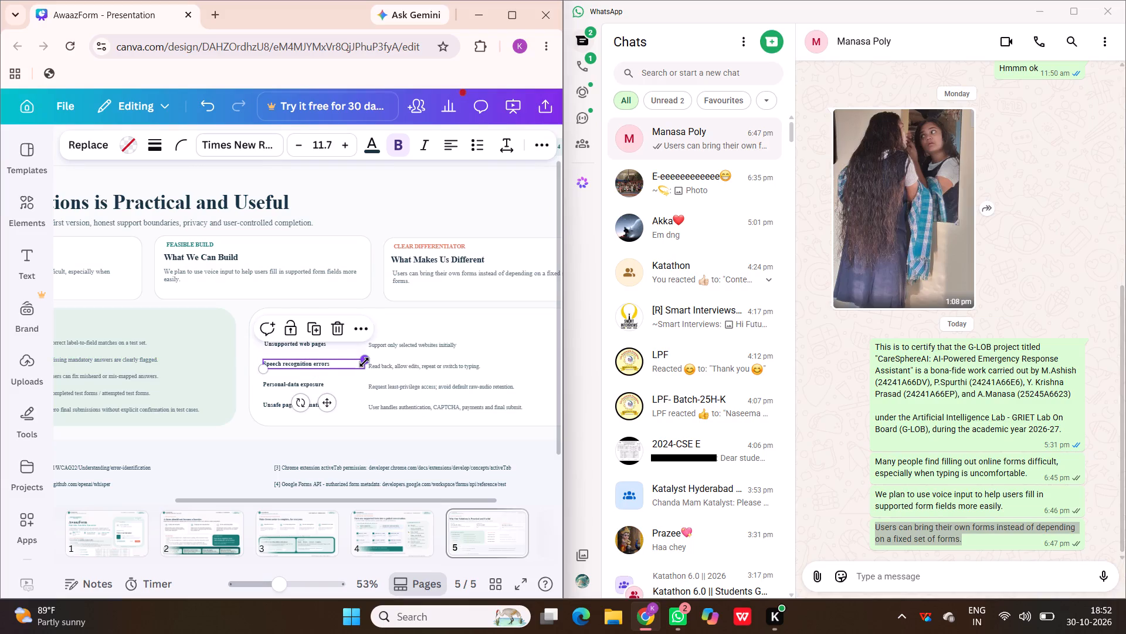
left_click(364, 362)
left_click(364, 362)
left_click_drag(364, 362, 363, 352)
double_click(331, 363)
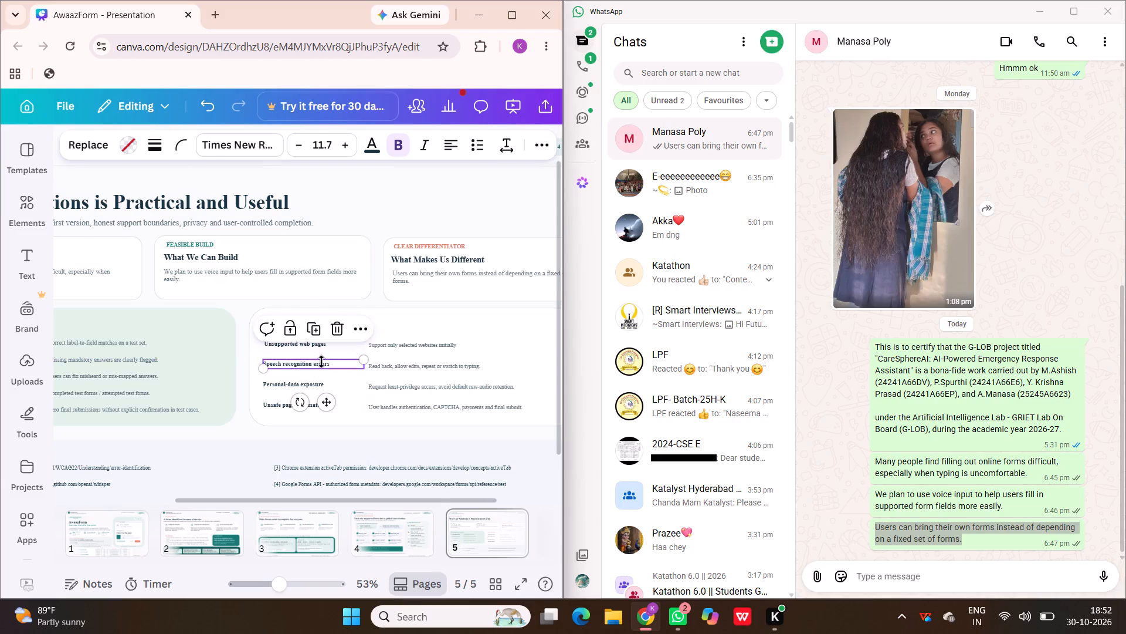
double_click(304, 369)
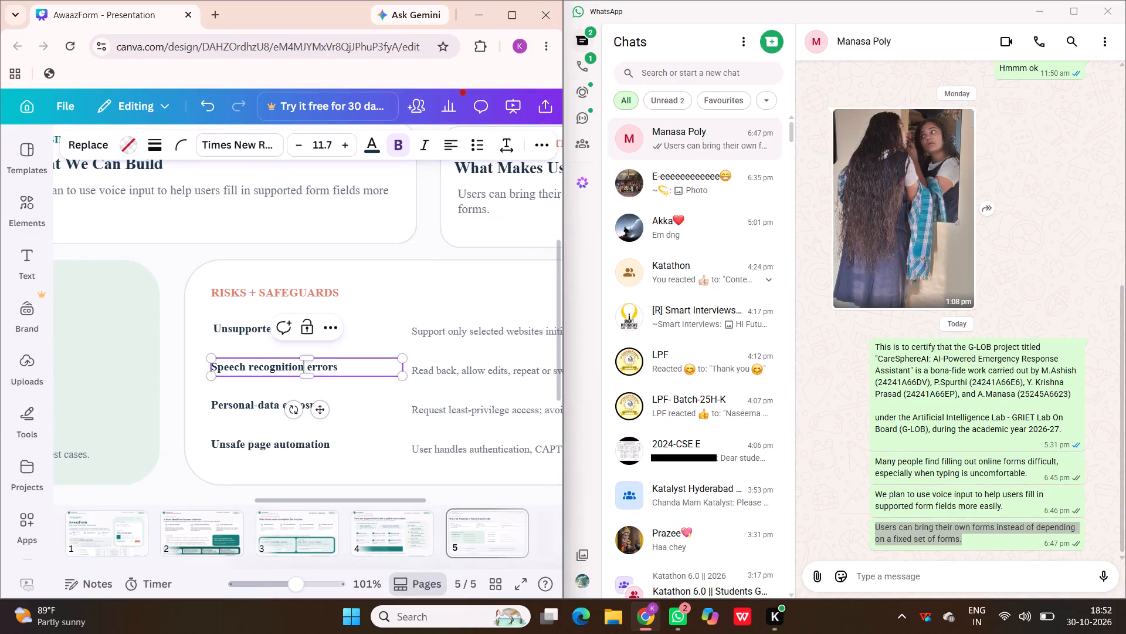
double_click(304, 369)
left_click(304, 369)
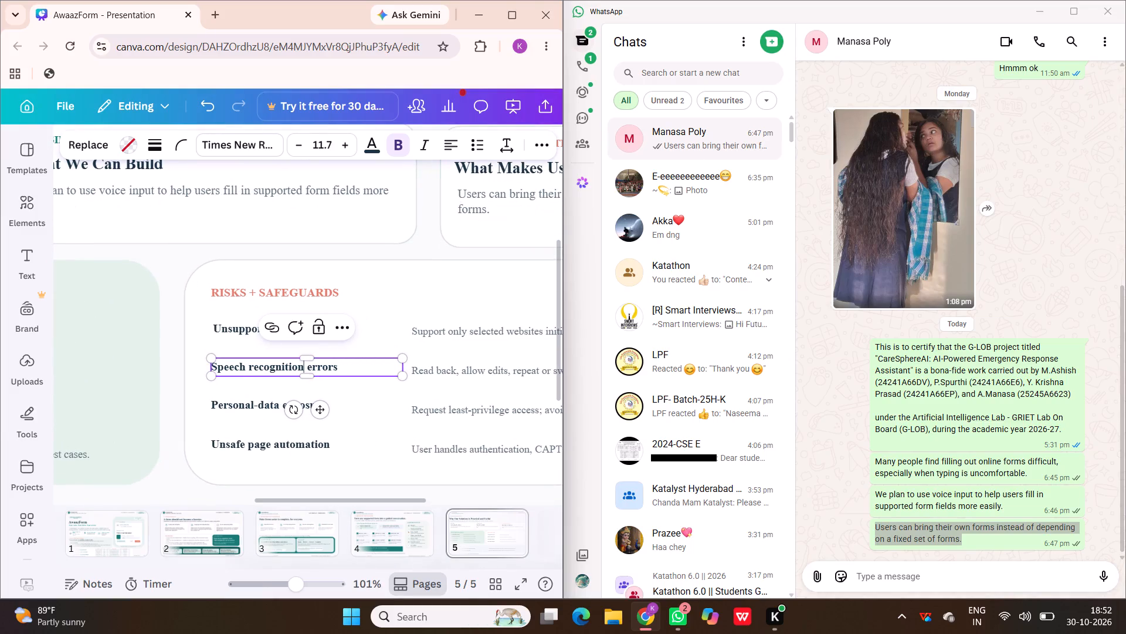
left_click(251, 366)
key("Left")
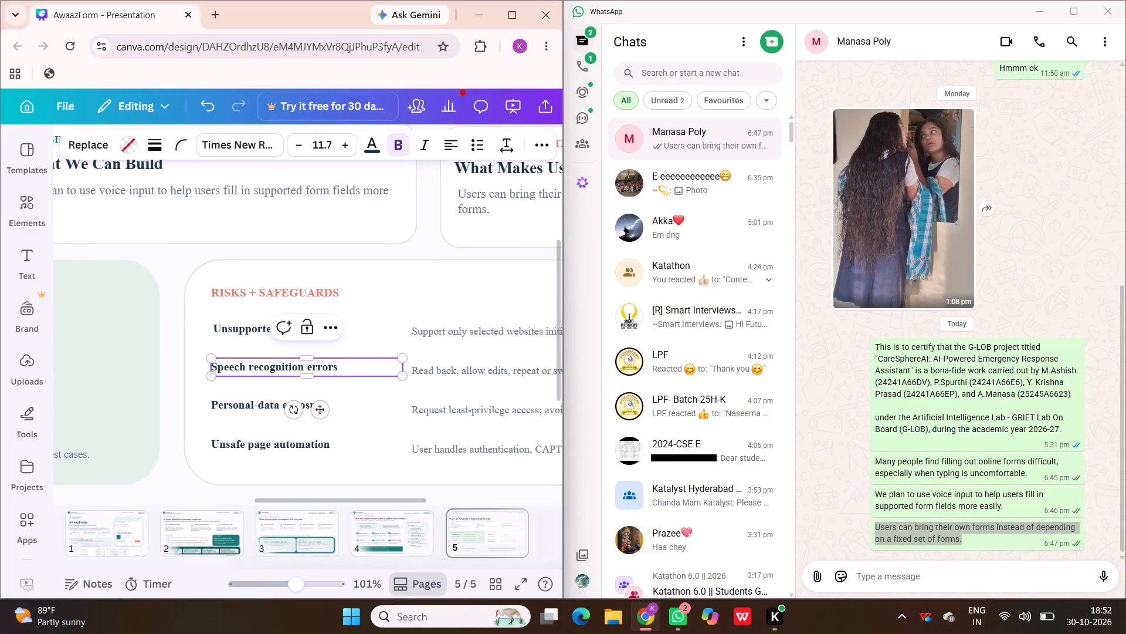
key("BackSpace")
key("BackSpace")
key("BackSpace")
key("BackSpace")
key("BackSpace")
key("BackSpace")
key("BackSpace")
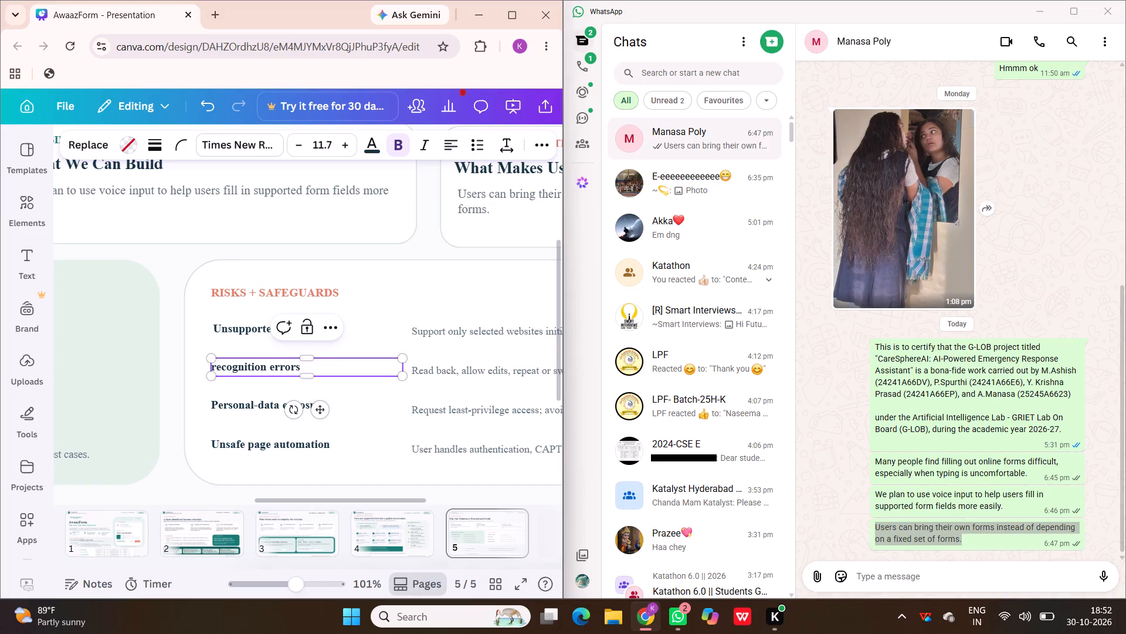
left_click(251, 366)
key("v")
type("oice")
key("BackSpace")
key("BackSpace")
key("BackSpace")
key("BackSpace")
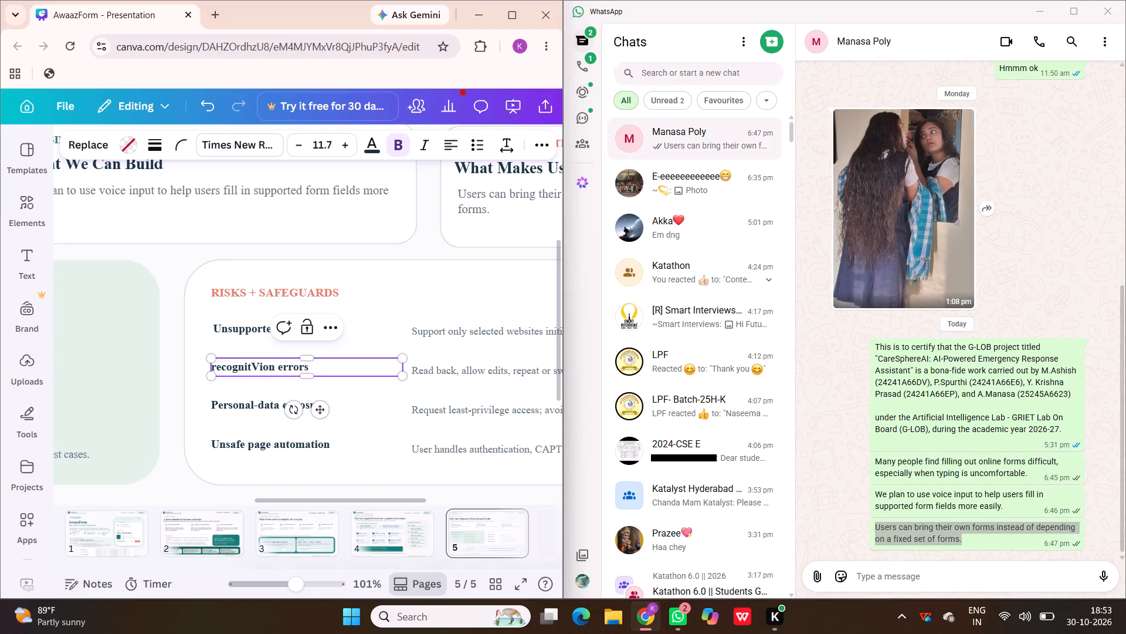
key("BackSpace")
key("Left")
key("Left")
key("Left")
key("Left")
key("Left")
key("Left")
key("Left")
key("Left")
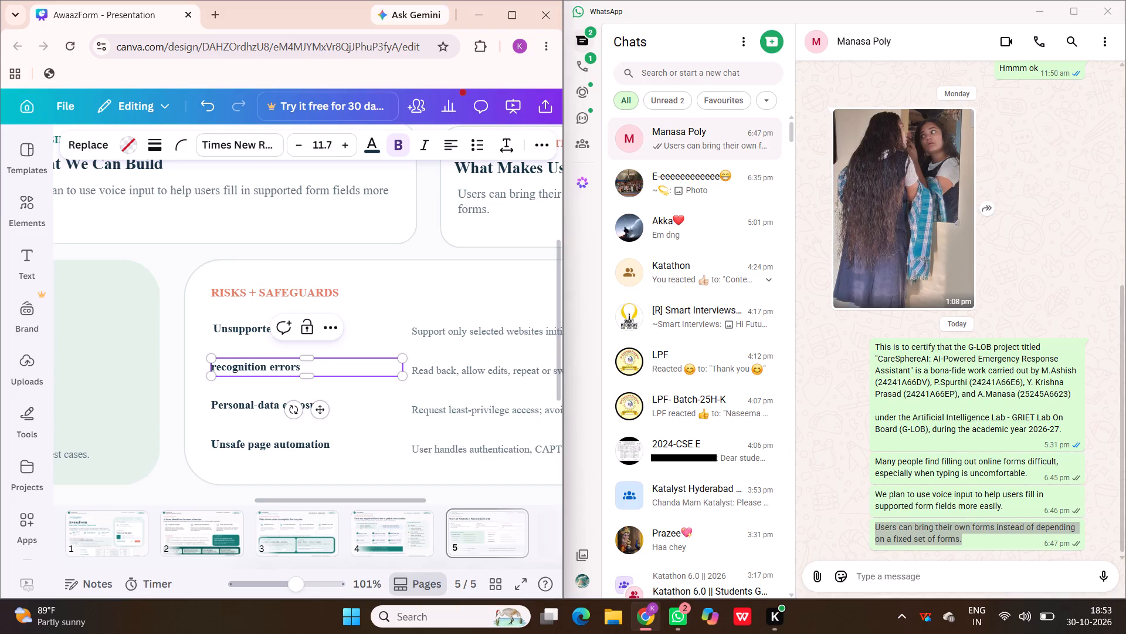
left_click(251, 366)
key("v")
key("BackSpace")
Insert "Voice" before "recognition errors" in the second RISKS + SAFEGUARDS label.
left_click(216, 369)
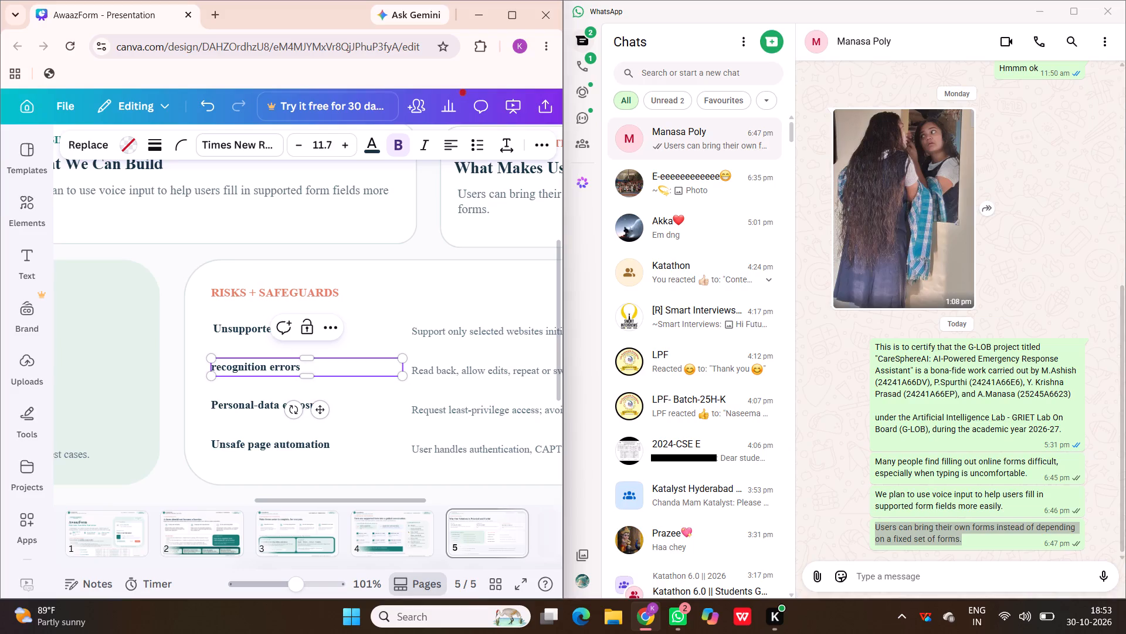
left_click(226, 369)
key("Left")
key("Left")
key("Left")
key("space")
key("space")
key("BackSpace")
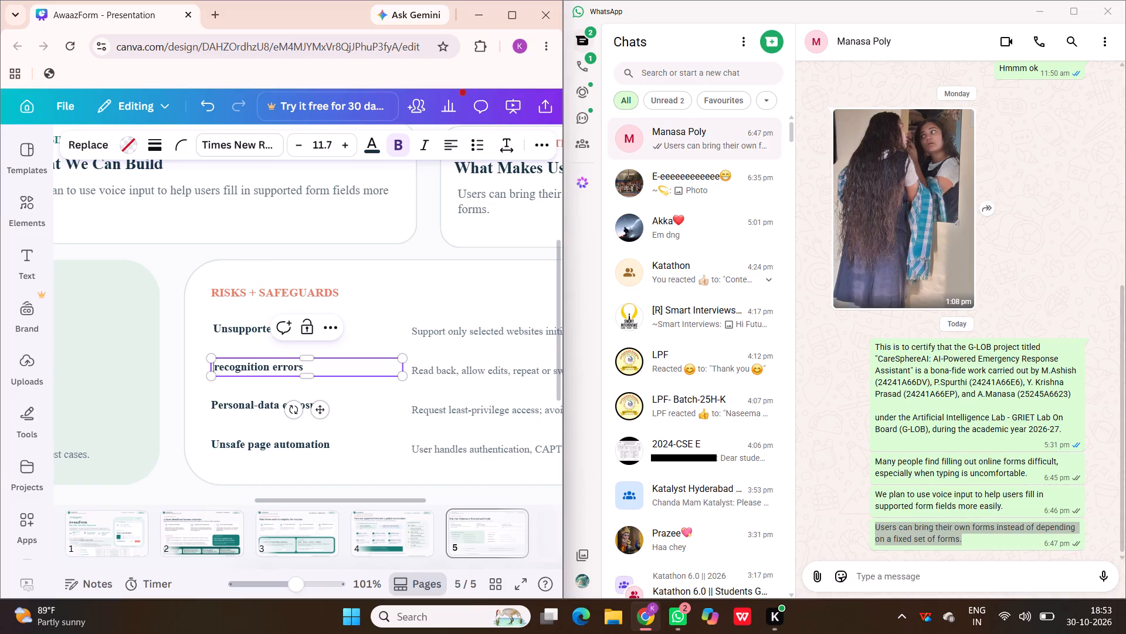
key("v")
type("oice")
key("space")
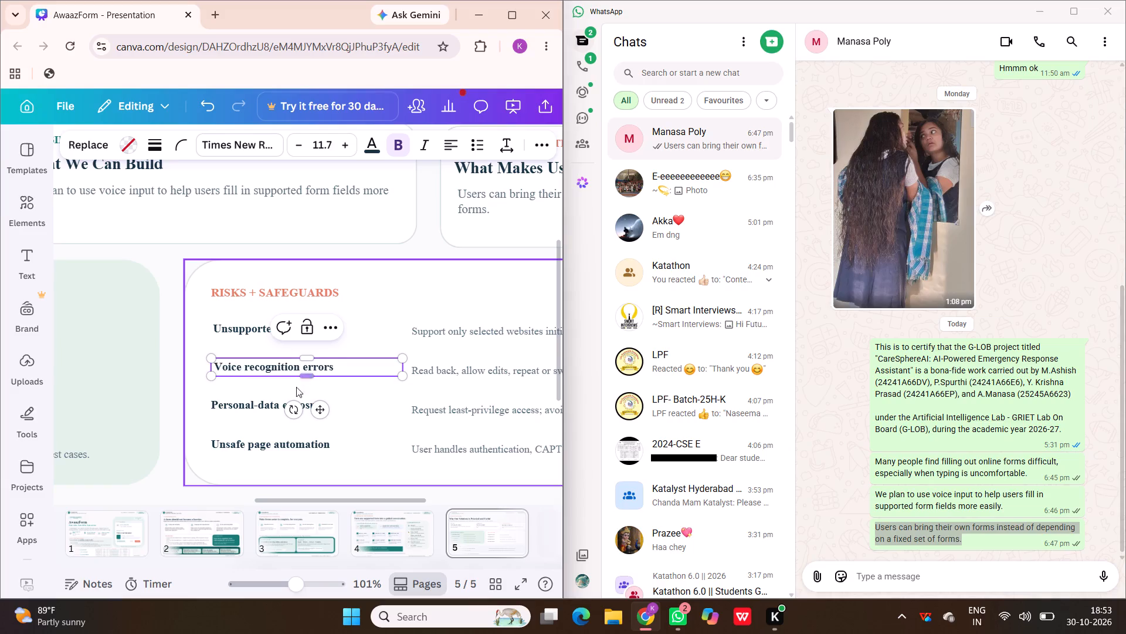
Change the "Personal-data exposure" label in the RISKS + SAFEGUARDS card to "Personal information".
left_click(257, 406)
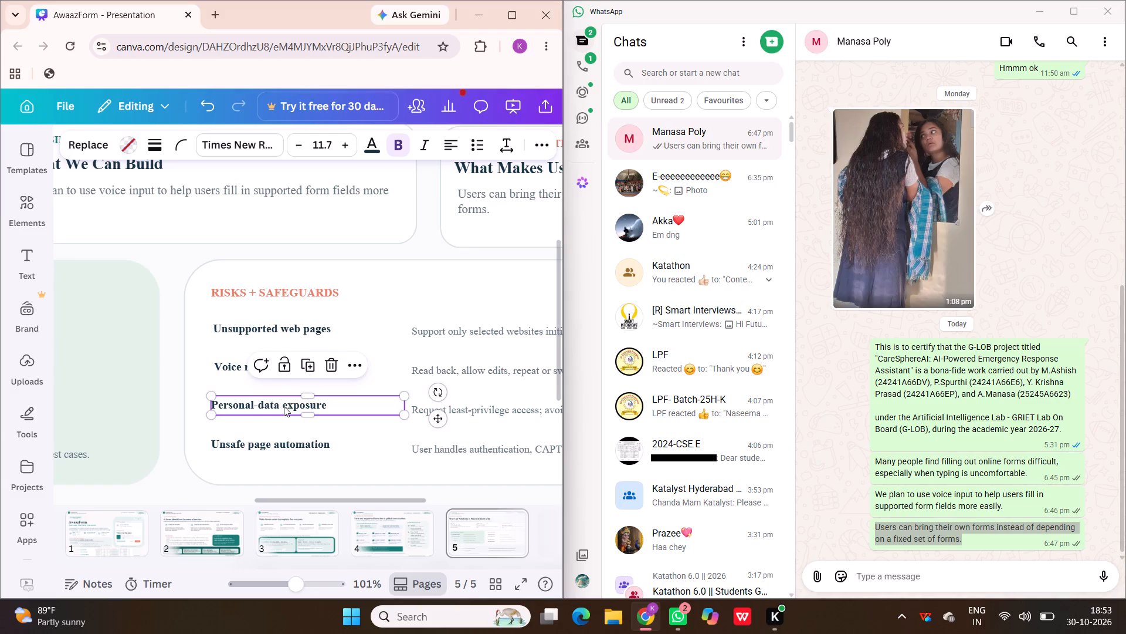
triple_click(284, 406)
left_click(284, 406)
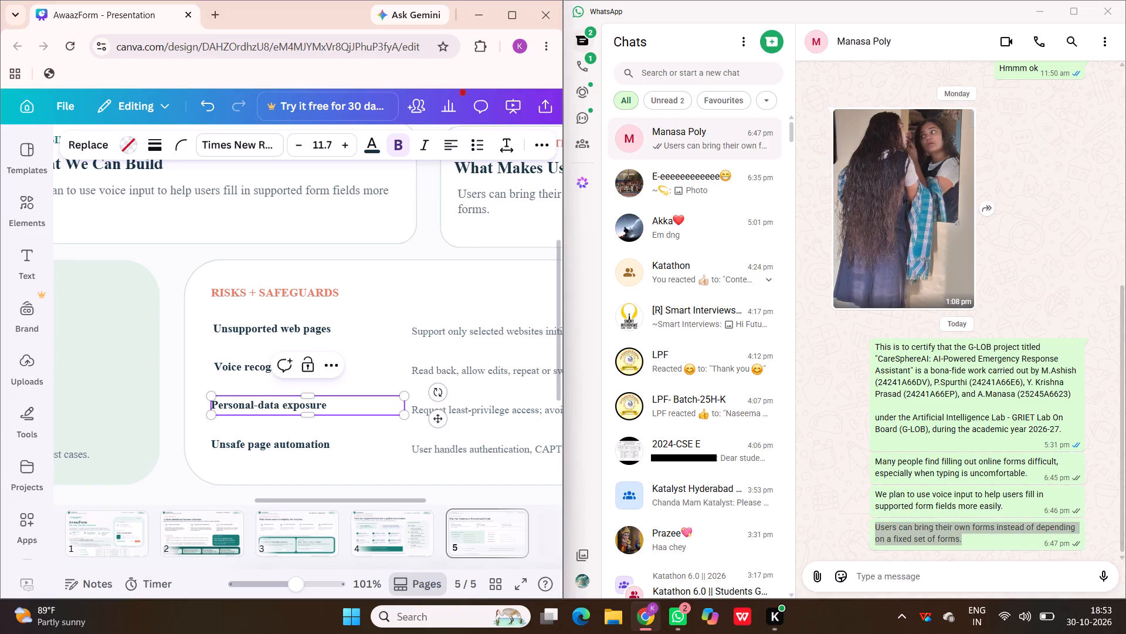
left_click(319, 406)
left_click(319, 406)
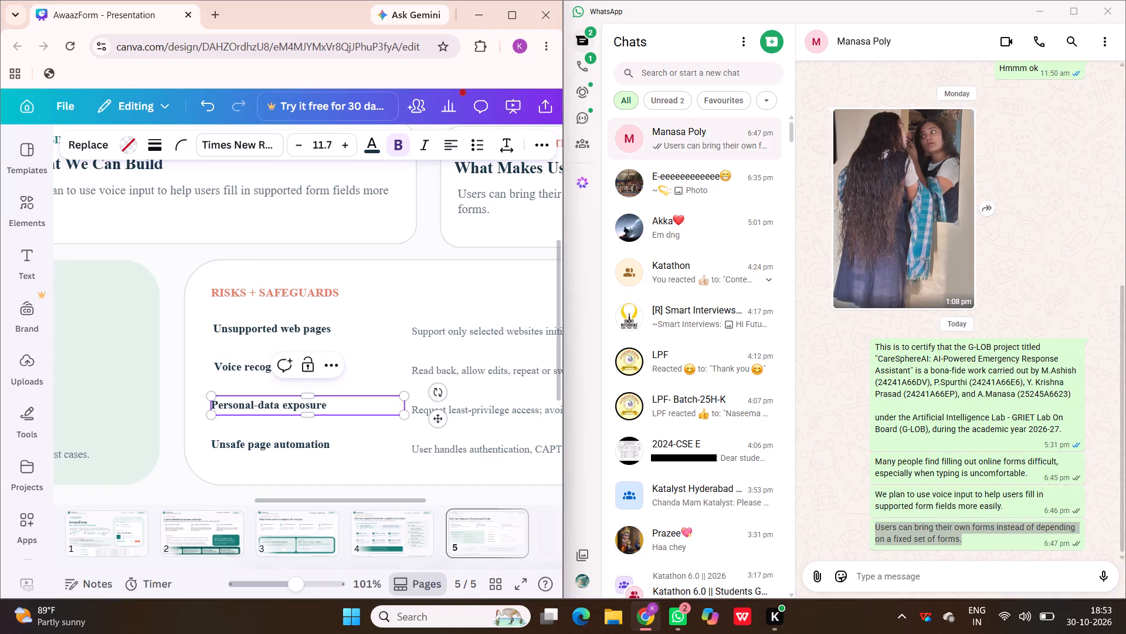
left_click(325, 406)
key("BackSpace")
key("BackSpace")
key("BackSpace")
key("BackSpace")
key("BackSpace")
key("BackSpace")
key("BackSpace")
key("BackSpace")
key("BackSpace")
key("BackSpace")
key("BackSpace")
key("BackSpace")
key("BackSpace")
key("BackSpace")
key("space")
type("inf")
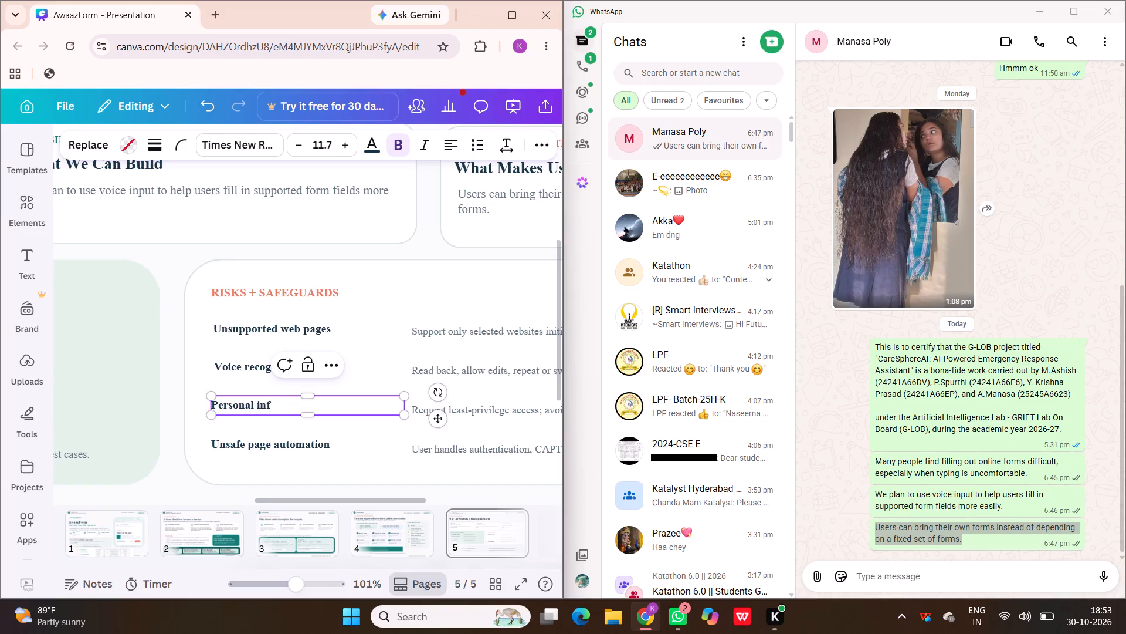
type("ot")
key("BackSpace")
key("r")
type("matii")
key("BackSpace")
type("on")
Replace the "Unsafe page automation" label in the RISKS + SAFEGUARDS card with "CAPTCHA or Login pages".
double_click(303, 442)
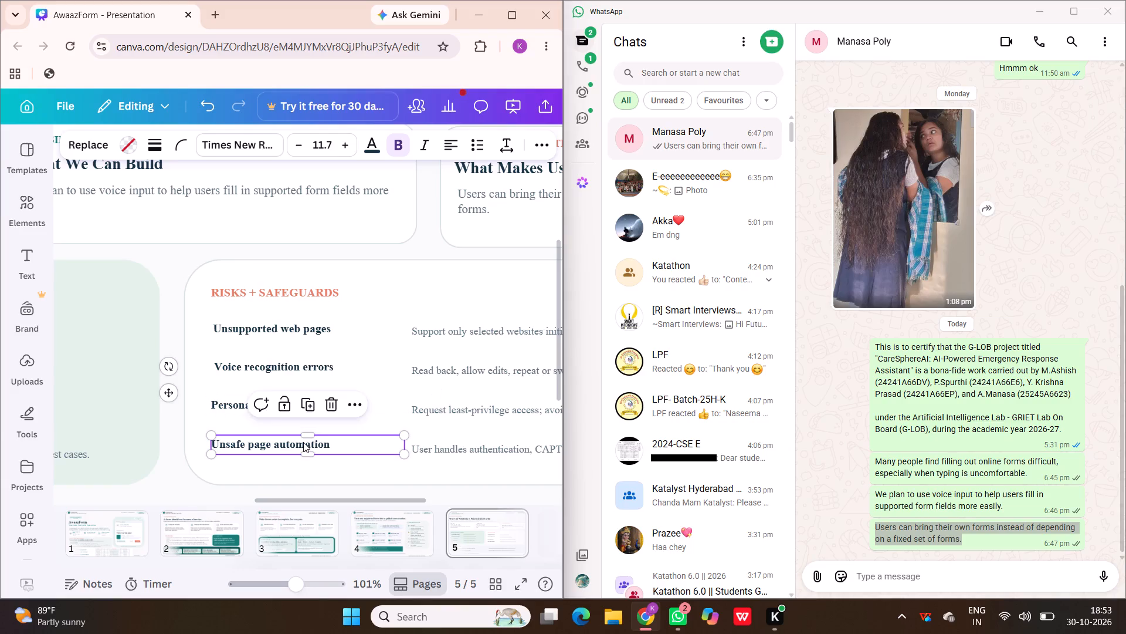
double_click(303, 442)
double_click(303, 442)
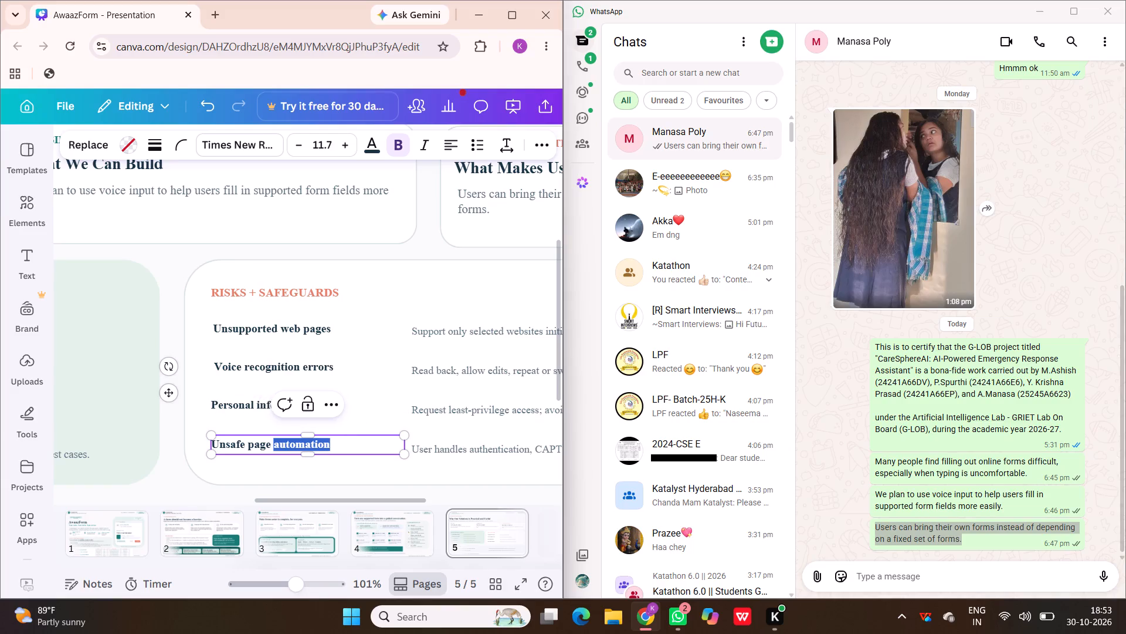
left_click(331, 446)
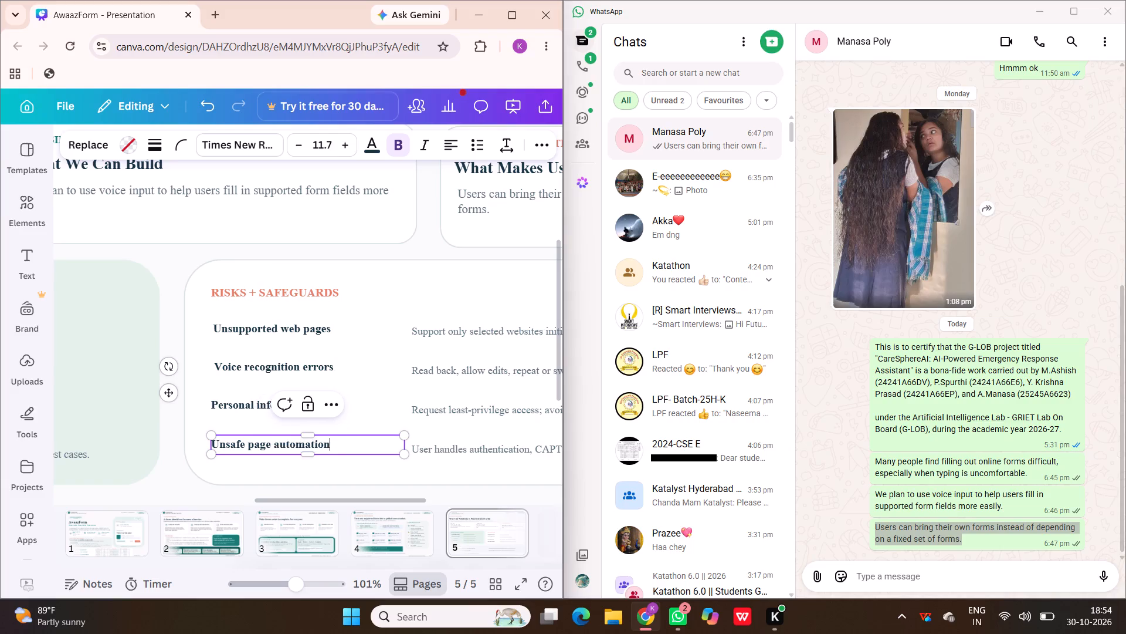
key("BackSpace")
key("BackSpace")
key("BackSpace")
key("BackSpace")
key("BackSpace")
key("BackSpace")
key("BackSpace")
key("BackSpace")
key("BackSpace")
key("BackSpace")
key("BackSpace")
key("BackSpace")
key("BackSpace")
key("BackSpace")
key("BackSpace")
key("BackSpace")
key("BackSpace")
key("BackSpace")
key("BackSpace")
key("BackSpace")
key("BackSpace")
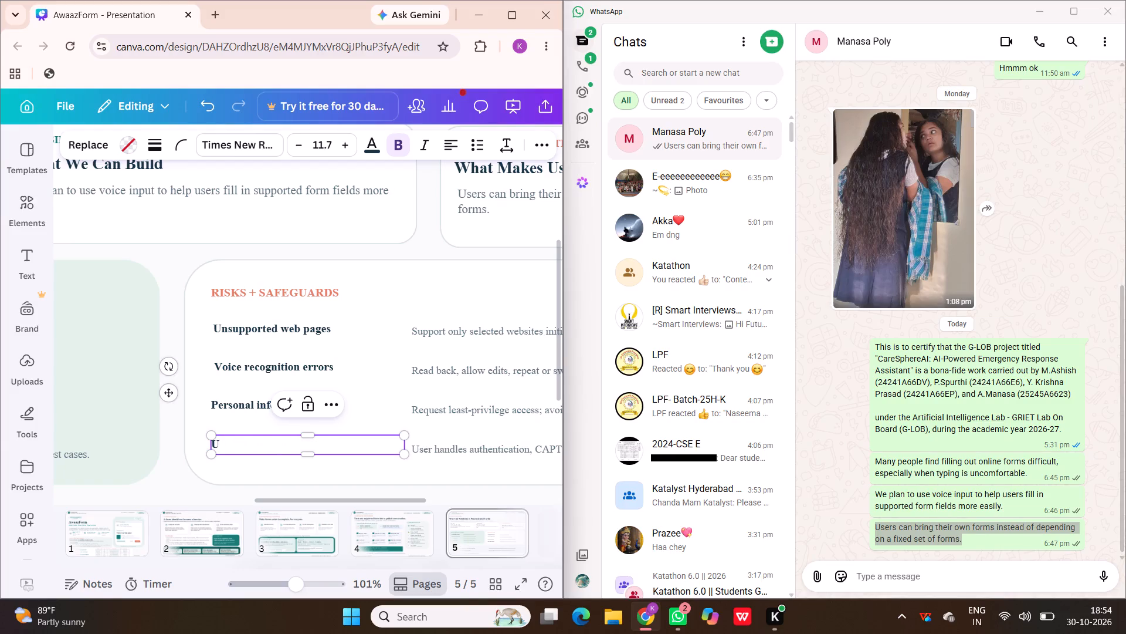
key("BackSpace")
key("c")
type("AP")
type("TCH")
key("a")
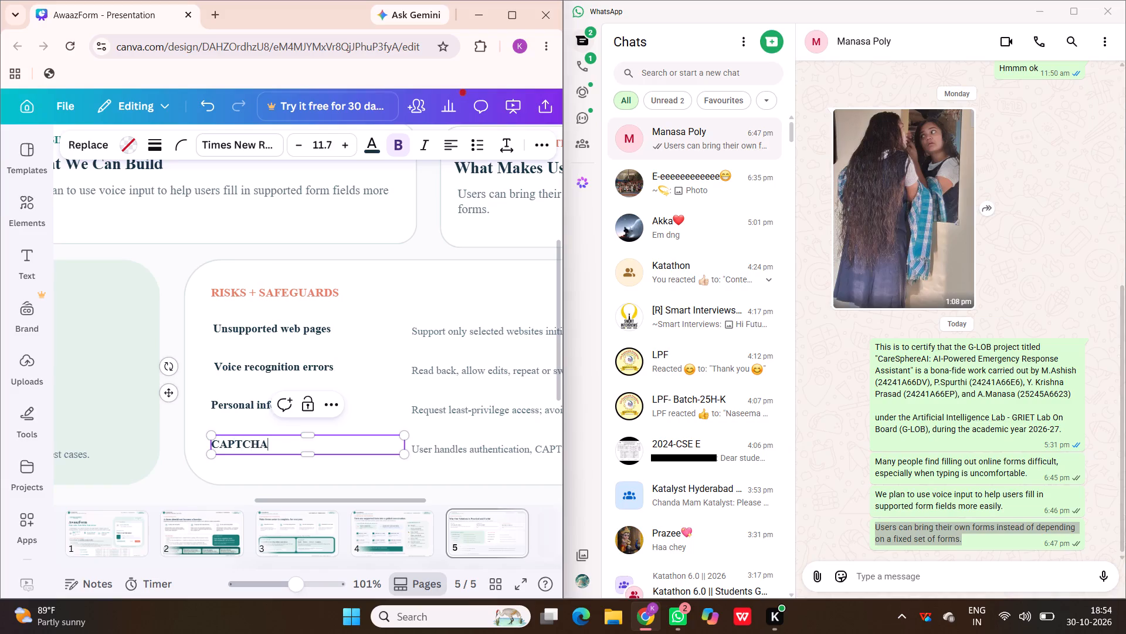
key("space")
type("or")
key("space")
type("pages")
Replace the description beside "Voice recognition errors" with "Allow users to review and edit text.".
double_click(430, 448)
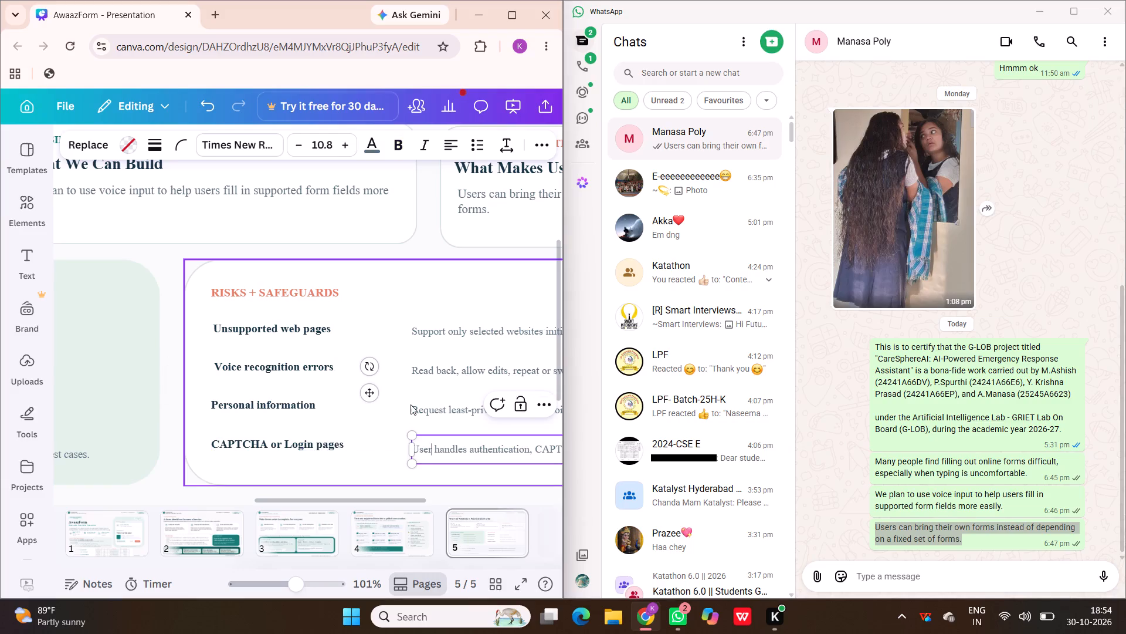
scroll(411, 404, "left", 2)
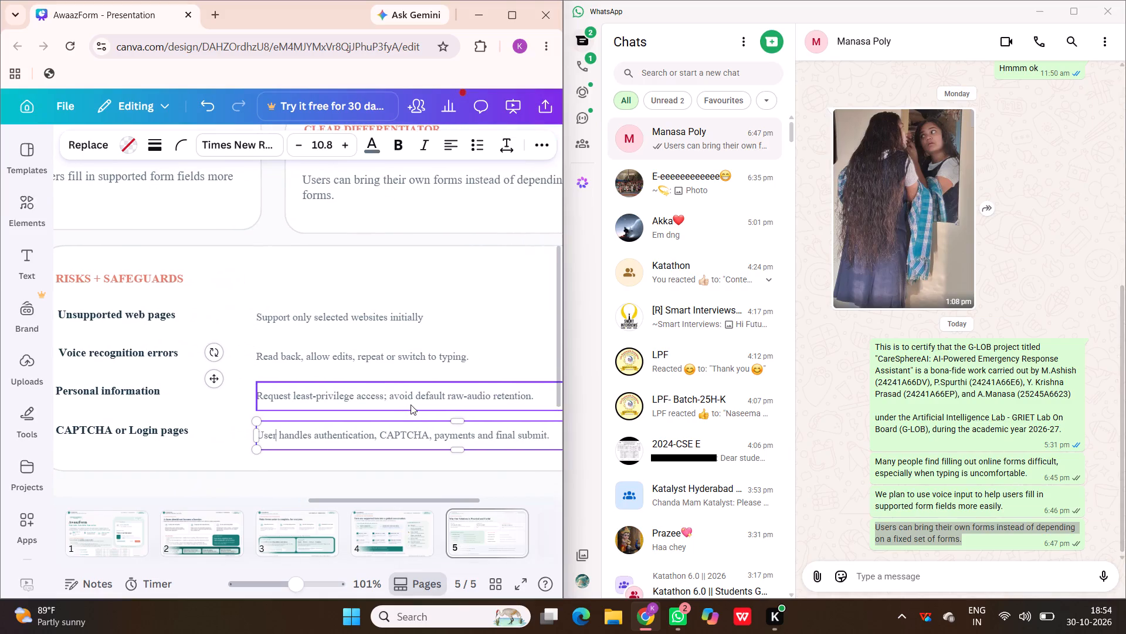
double_click(330, 359)
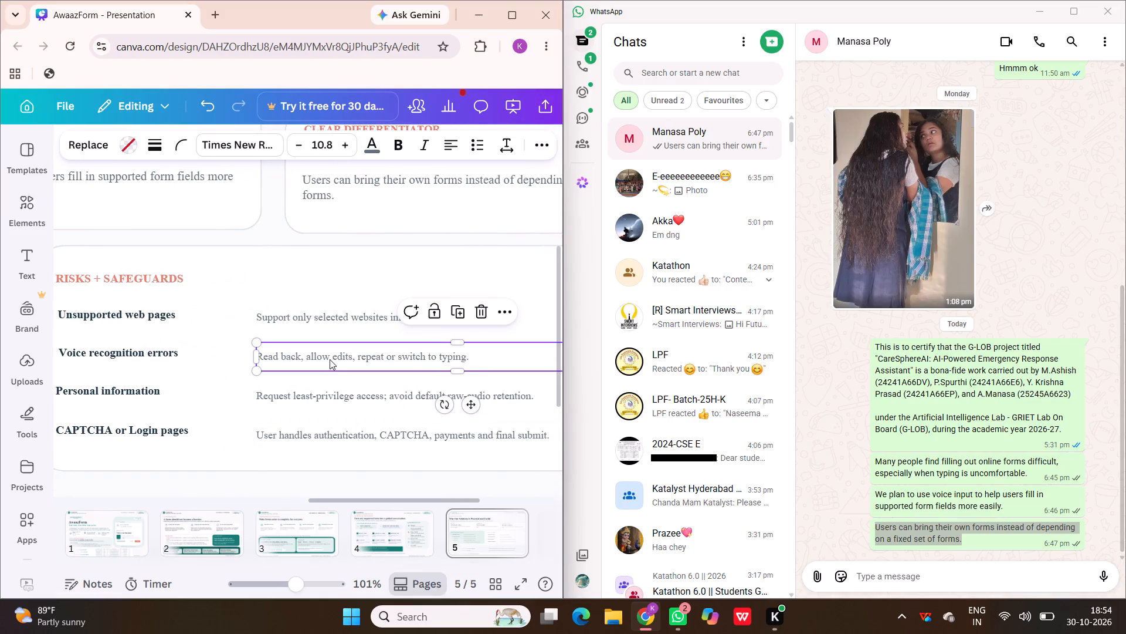
triple_click(352, 358)
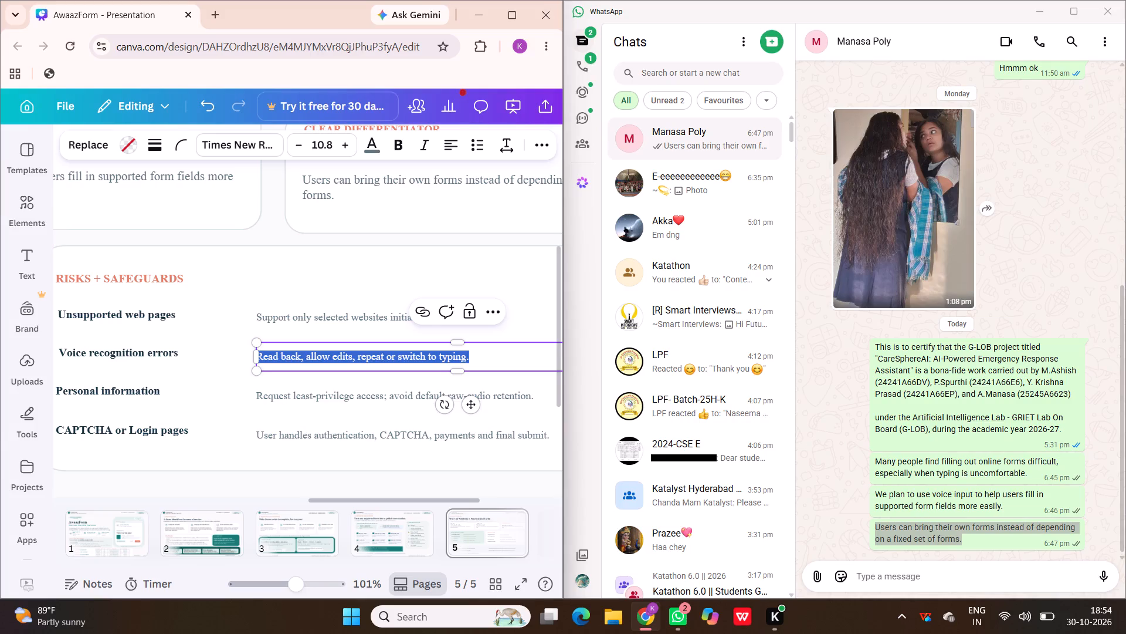
key("BackSpace")
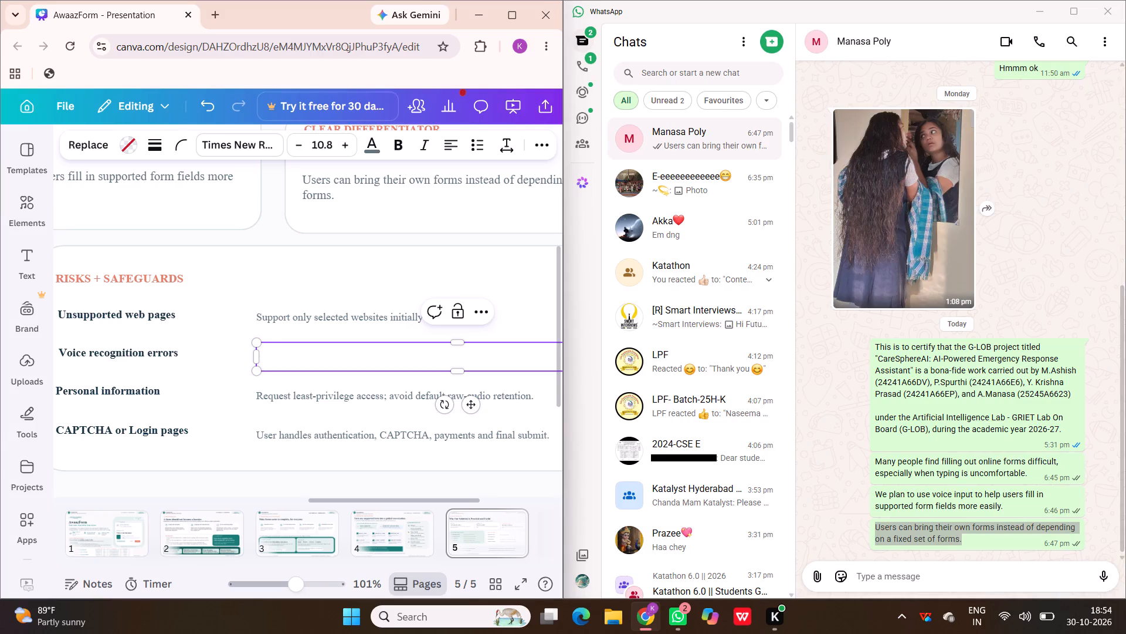
key("a")
type("llo")
type("w")
key("space")
type("users")
key("space")
type("to")
key("space")
type("re")
type("vie")
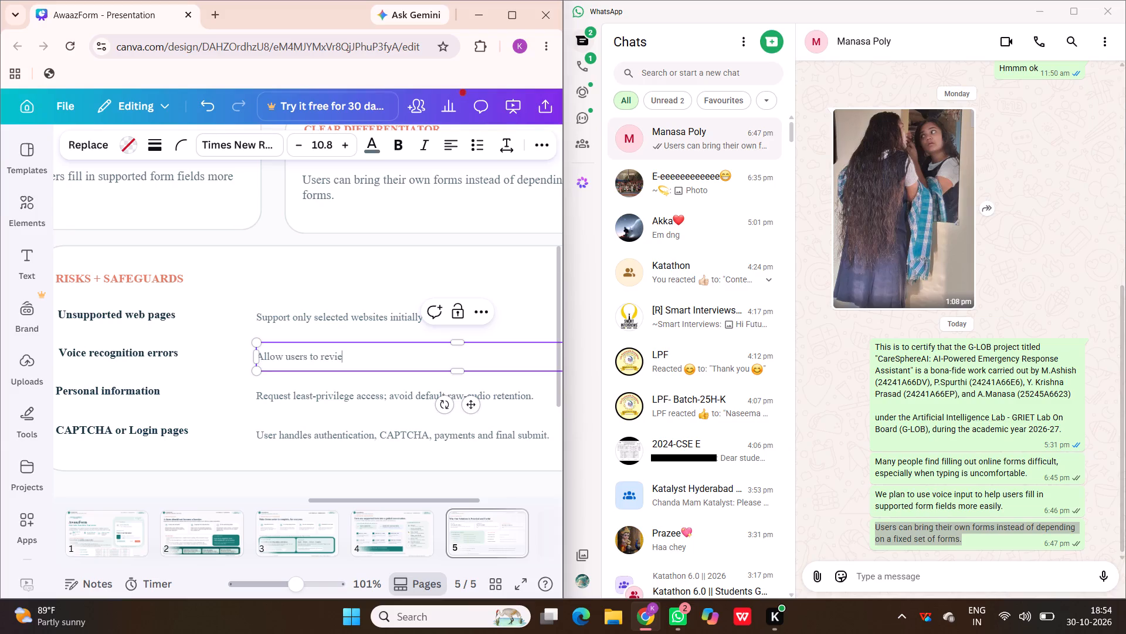
type("w")
key("space")
type("and e")
type("dit text")
key("period")
Add a period at the end of the description beside "Unsupported web pages".
left_click(395, 316)
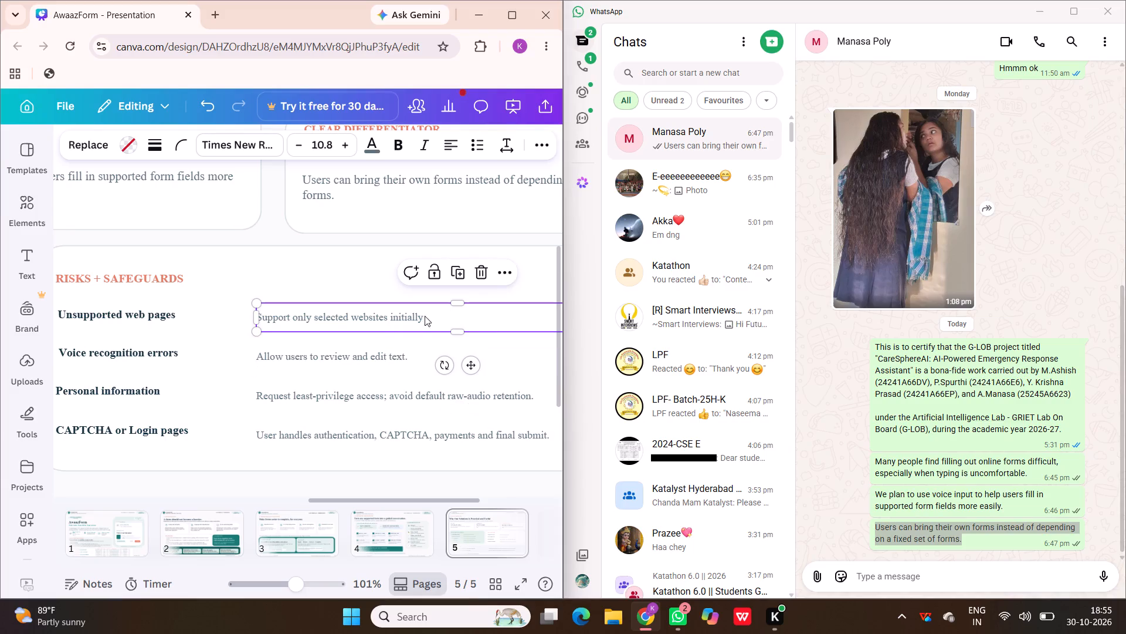
left_click(425, 315)
left_click(425, 315)
key("period")
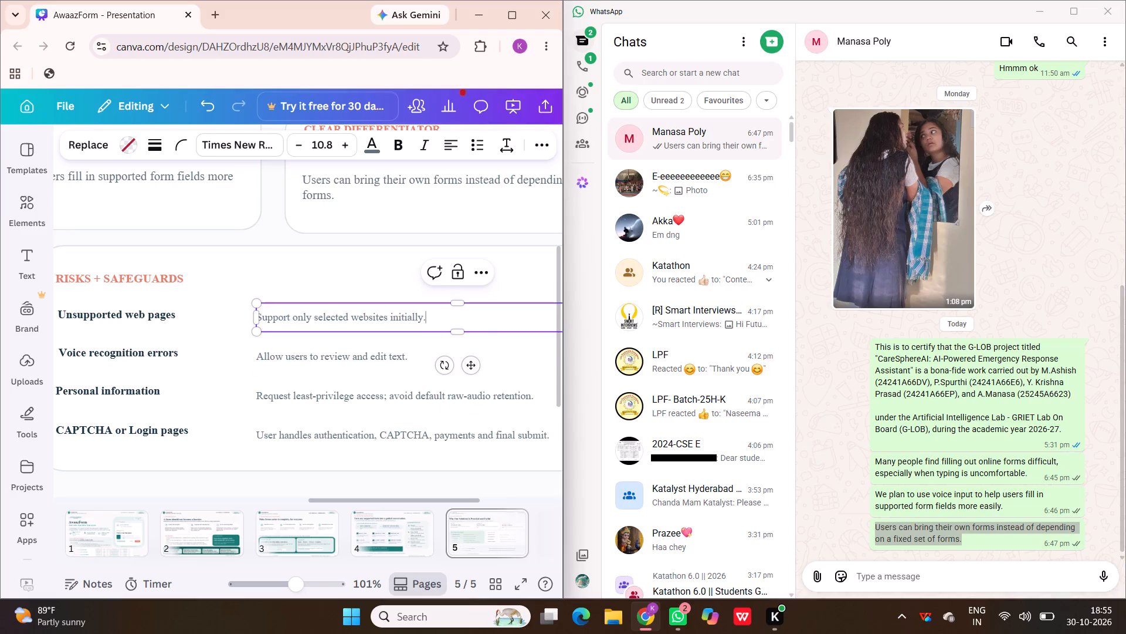
Replace the description beside "Personal information" with "Avoid storing unnecessary user data.".
left_click(382, 392)
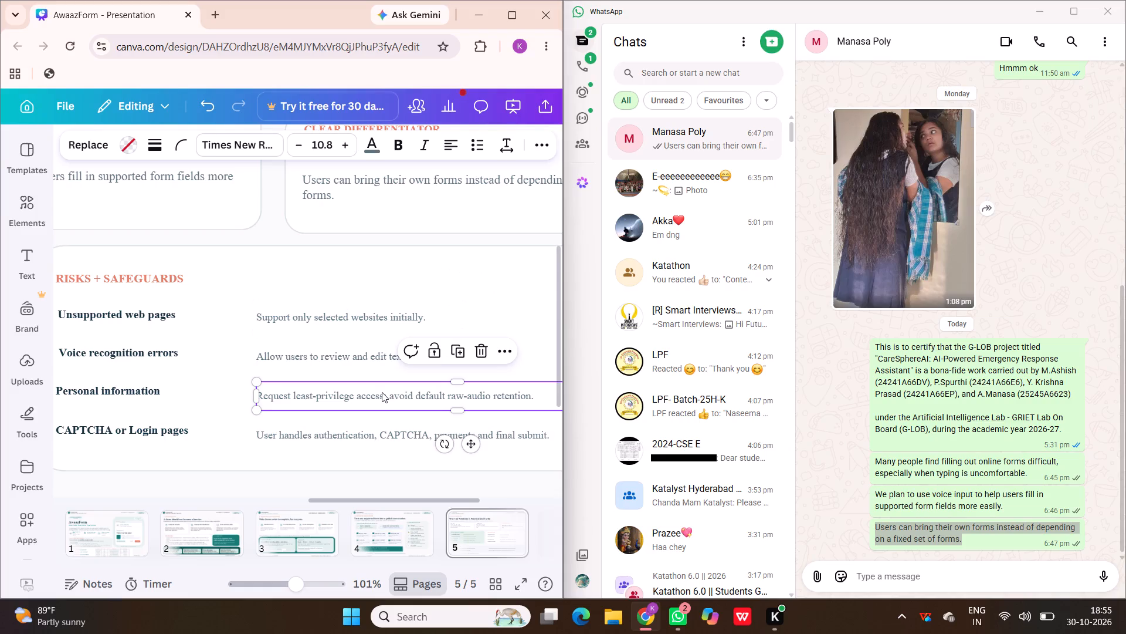
double_click(350, 394)
triple_click(350, 394)
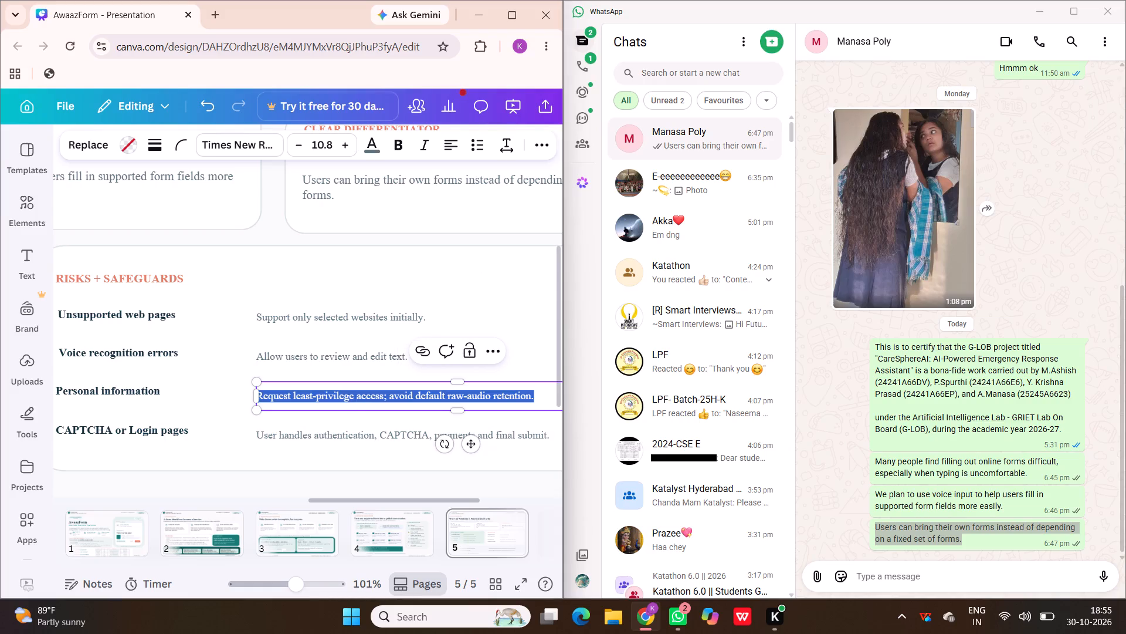
key("BackSpace")
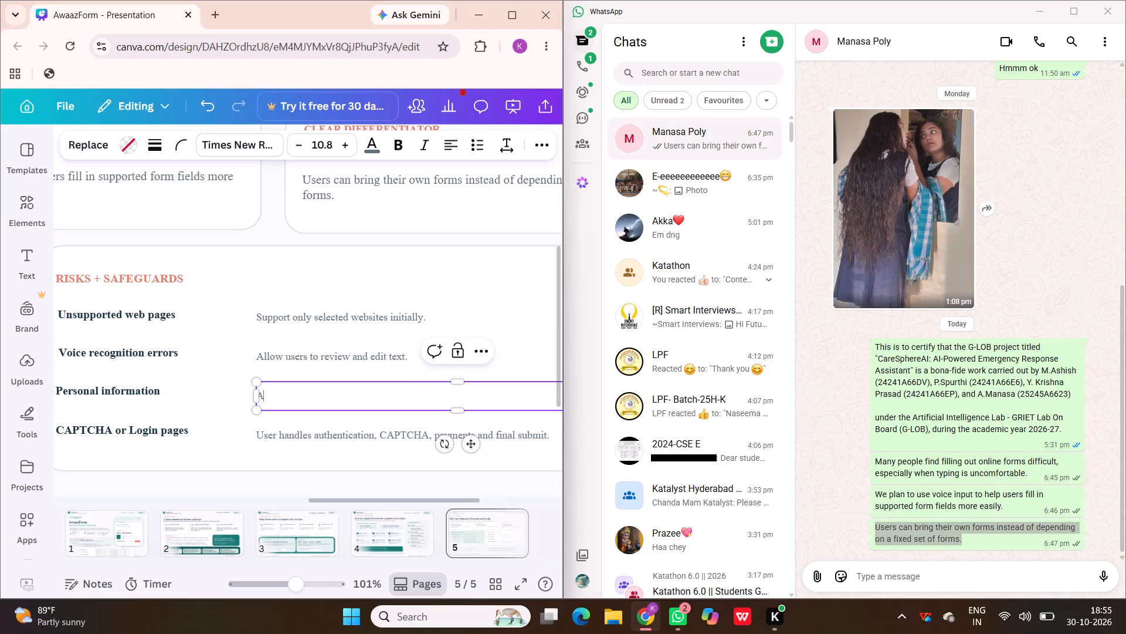
type("void st")
key("o")
type("ring")
key("space")
type("un")
key("n")
key("e")
type("ce")
type("ssary")
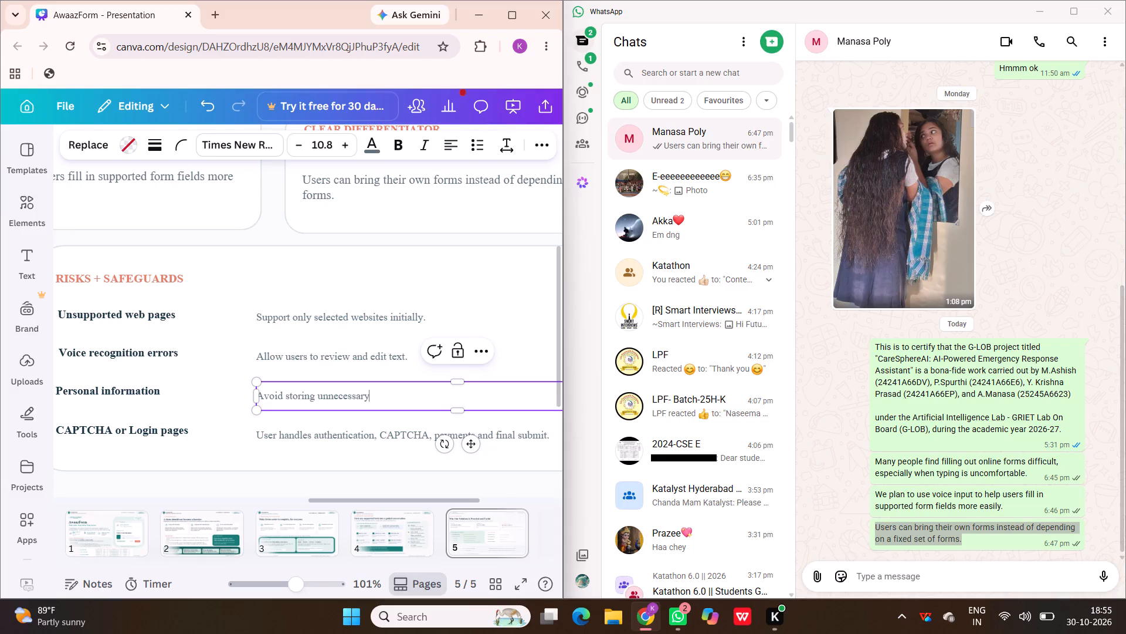
key("space")
type("user dar")
key("BackSpace")
type("ta")
key("period")
Replace the description beside "CAPTCHA or Login pages" with "Let users handle these steps manually.".
scroll(294, 367, "down", 1)
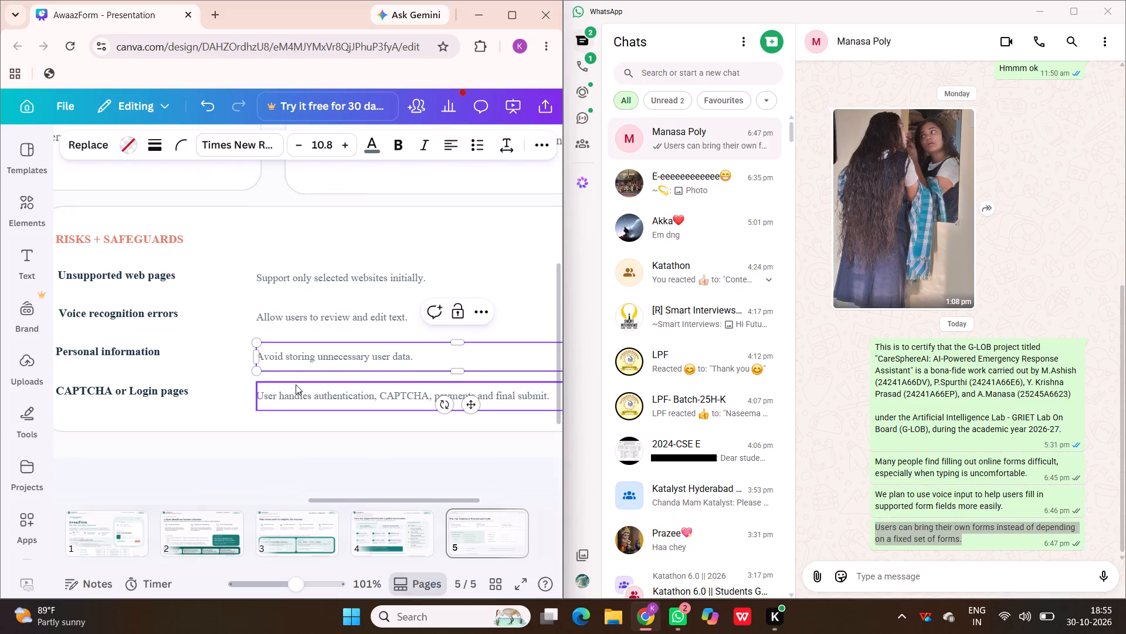
double_click(297, 388)
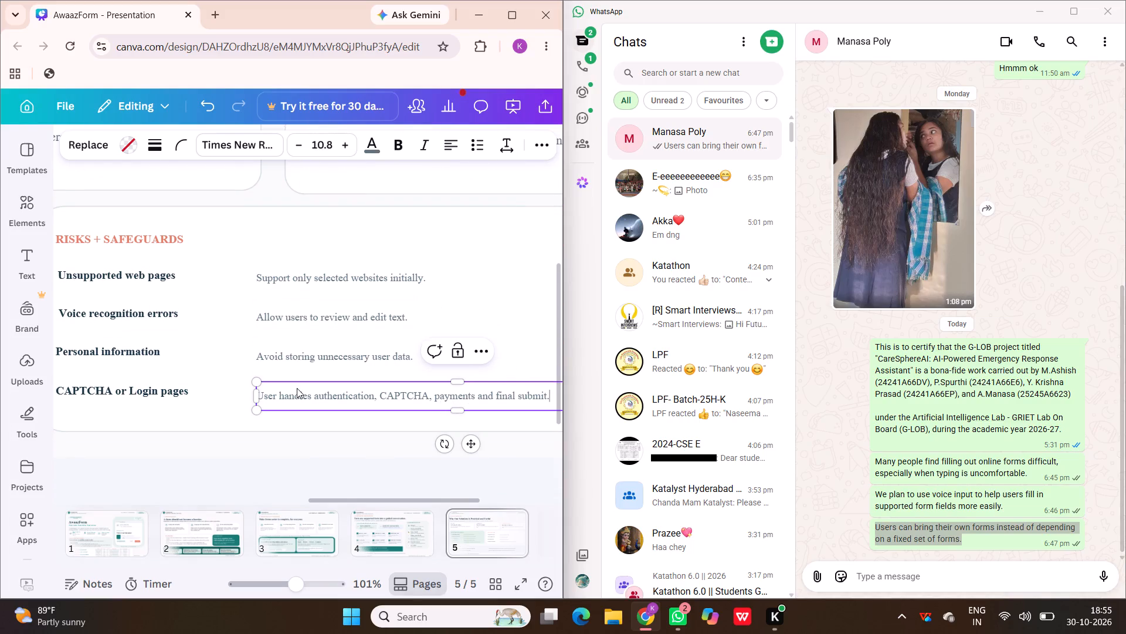
triple_click(282, 394)
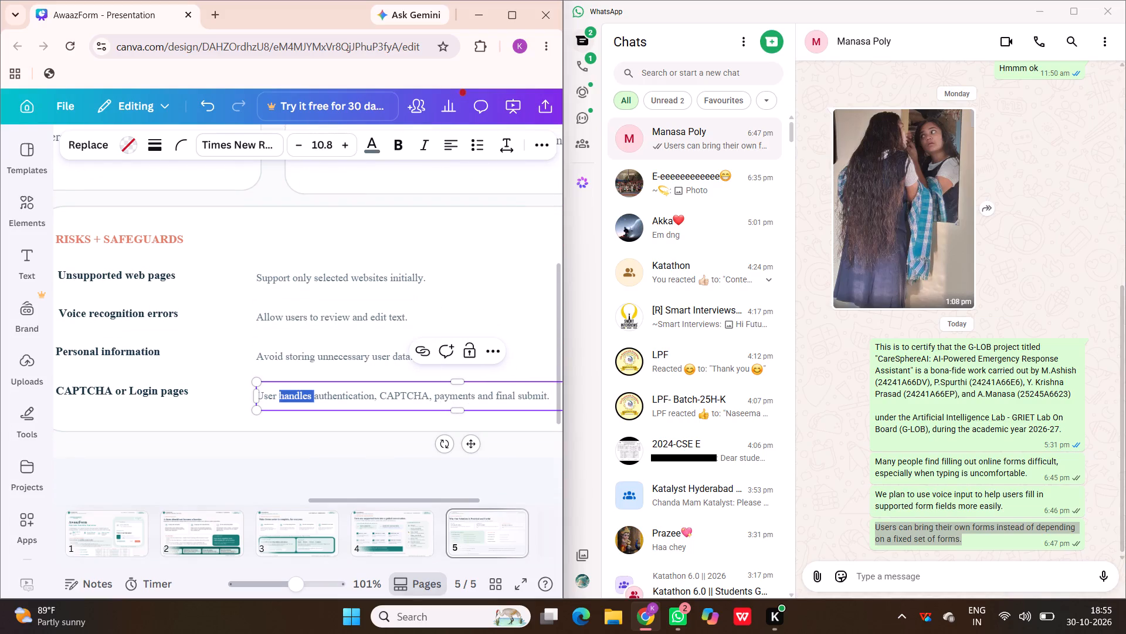
left_click(282, 394)
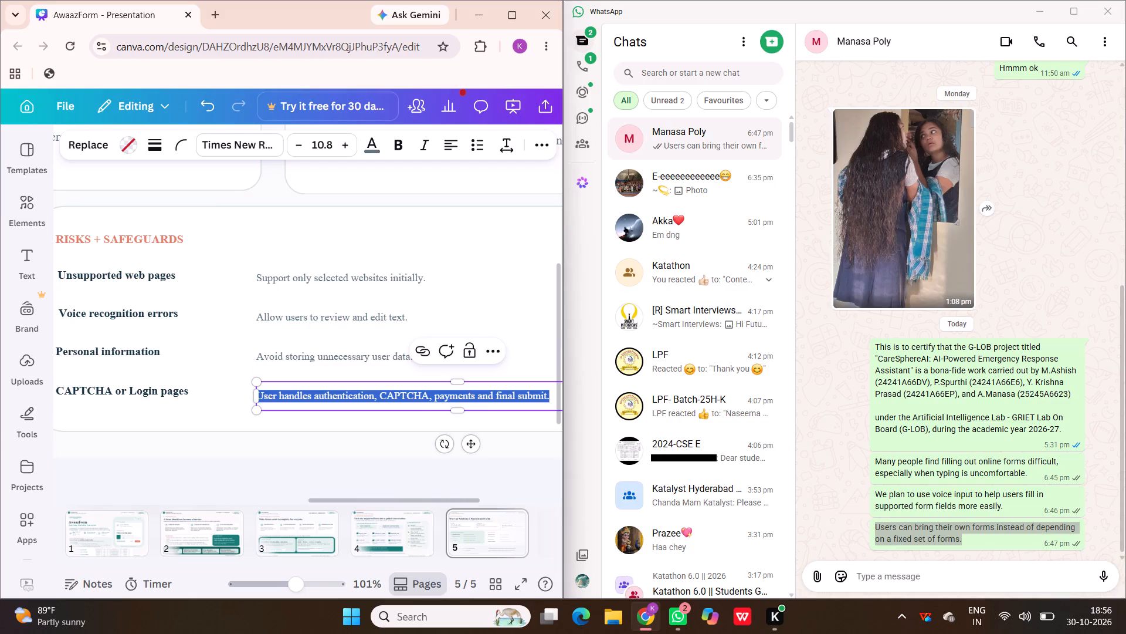
key("BackSpace")
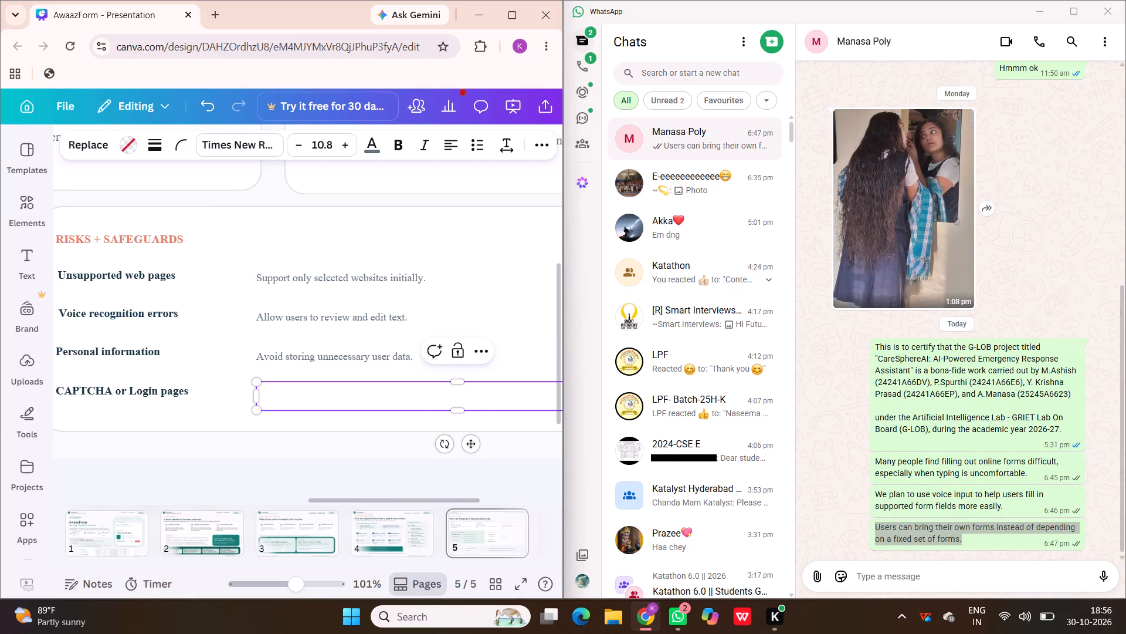
type("et")
key("space")
type("users hand")
type("le")
key("space")
type("these")
key("space")
type("ste")
type("ps")
key("space")
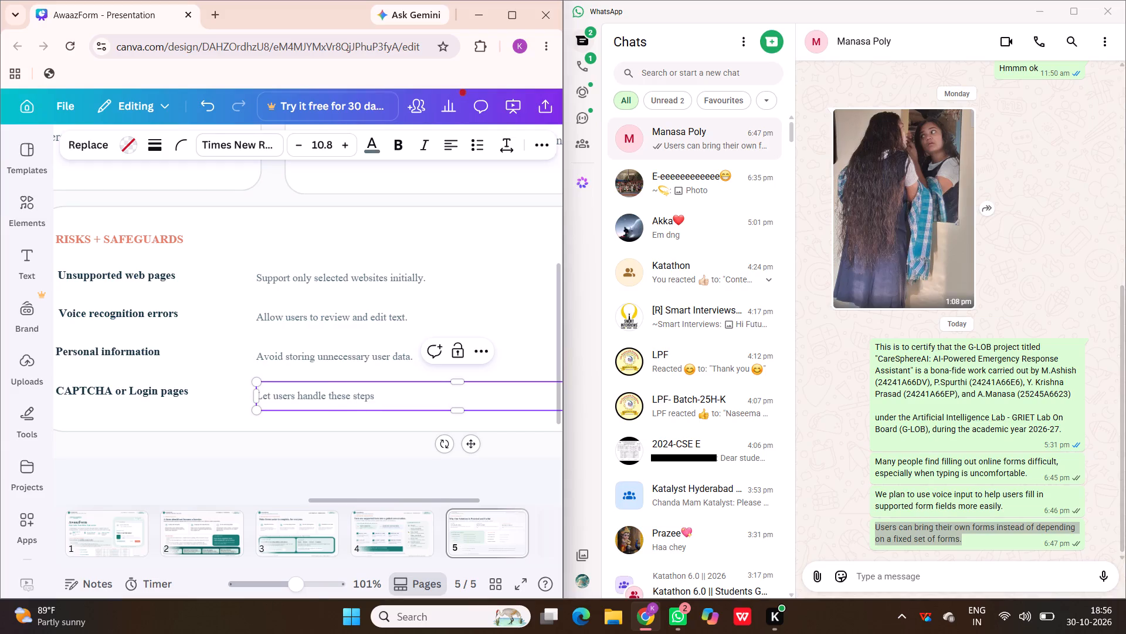
type("ma")
type("nually")
key("period")
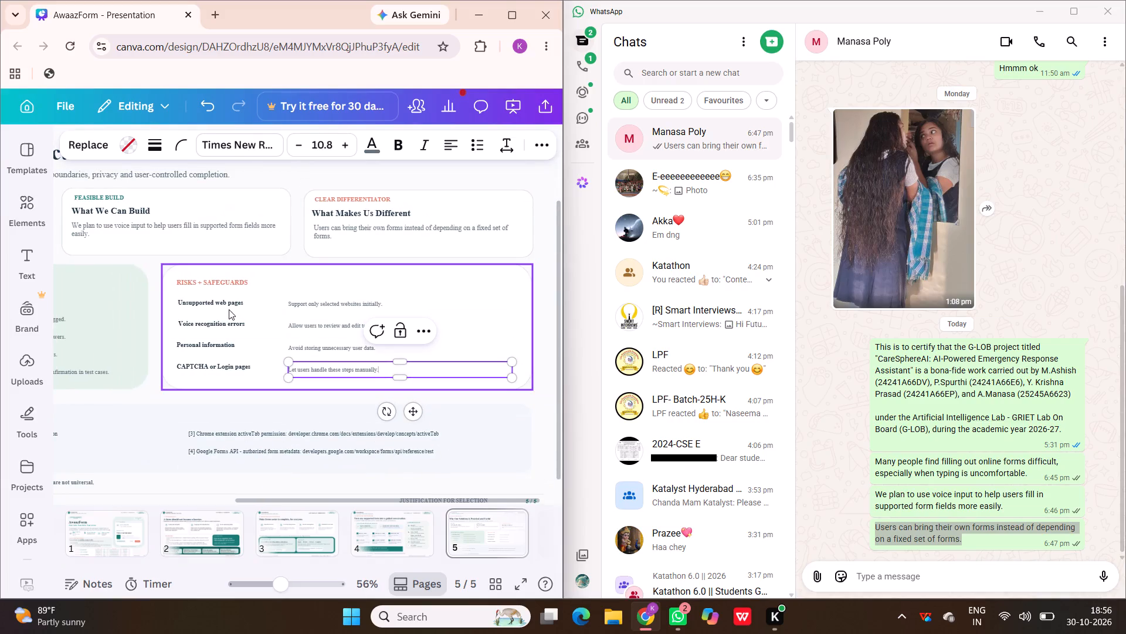
Nudge the "Voice recognition errors" and "Unsupported web pages" labels to line up with their descriptions.
left_click(215, 322)
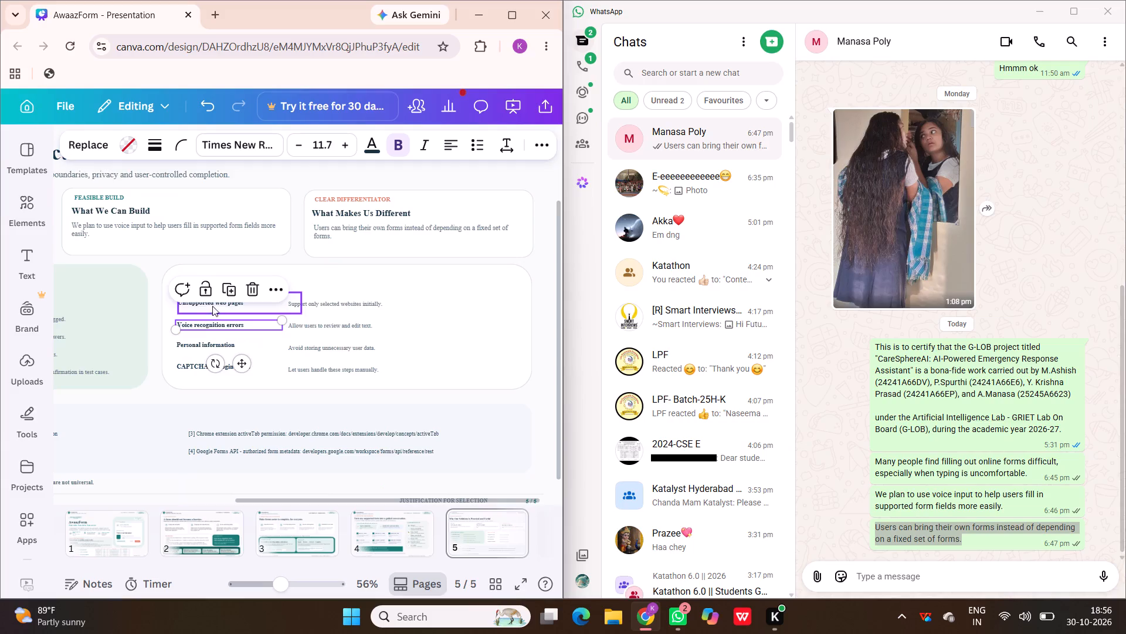
left_click(212, 304)
left_click(212, 304)
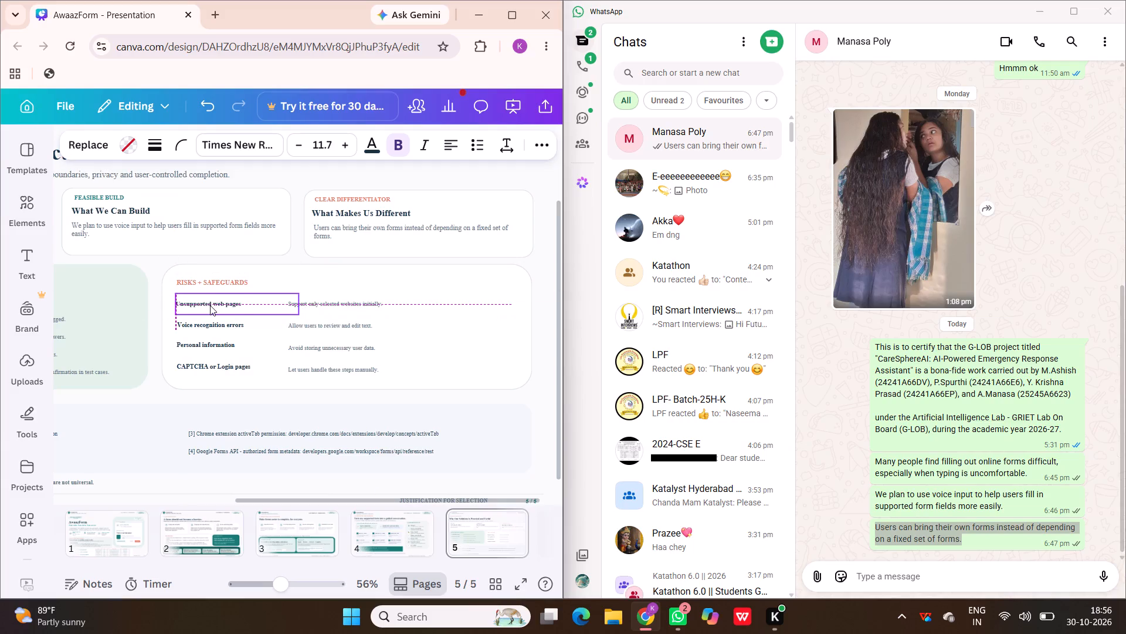
left_click(543, 275)
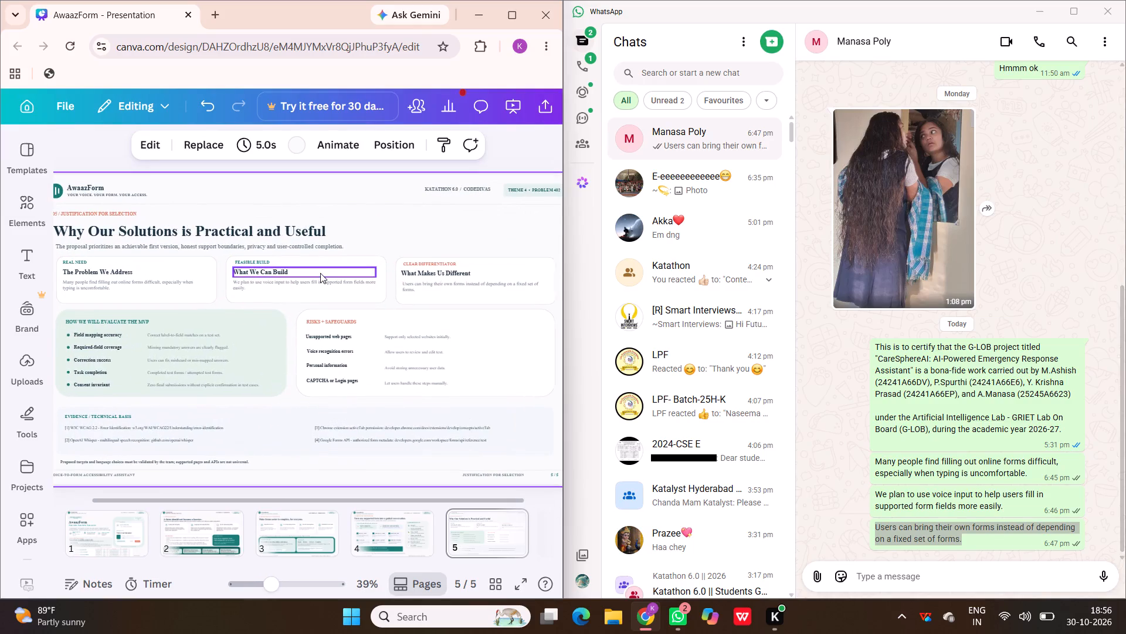
Move the description texts in the three top cards slightly down so they sit on the same line.
left_click(161, 289)
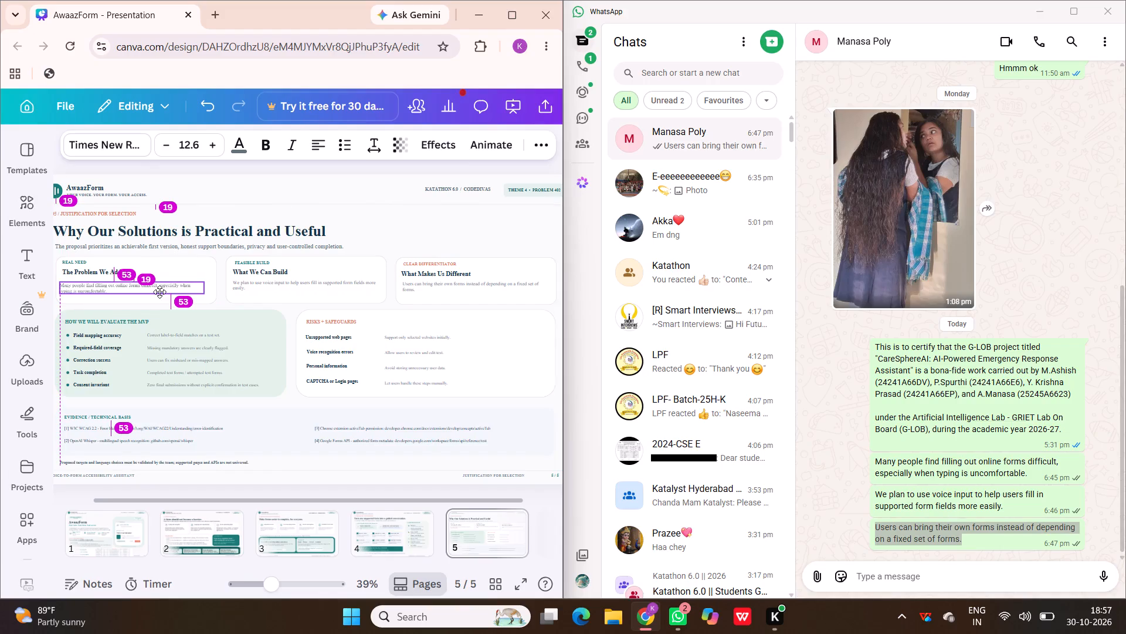
left_click(255, 285)
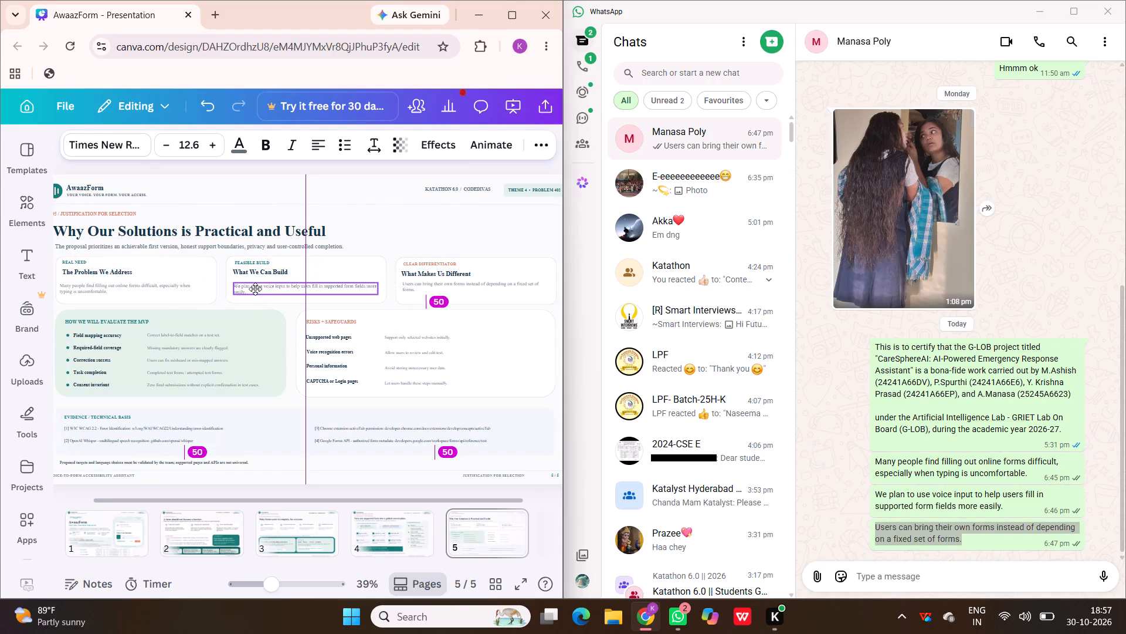
left_click(415, 282)
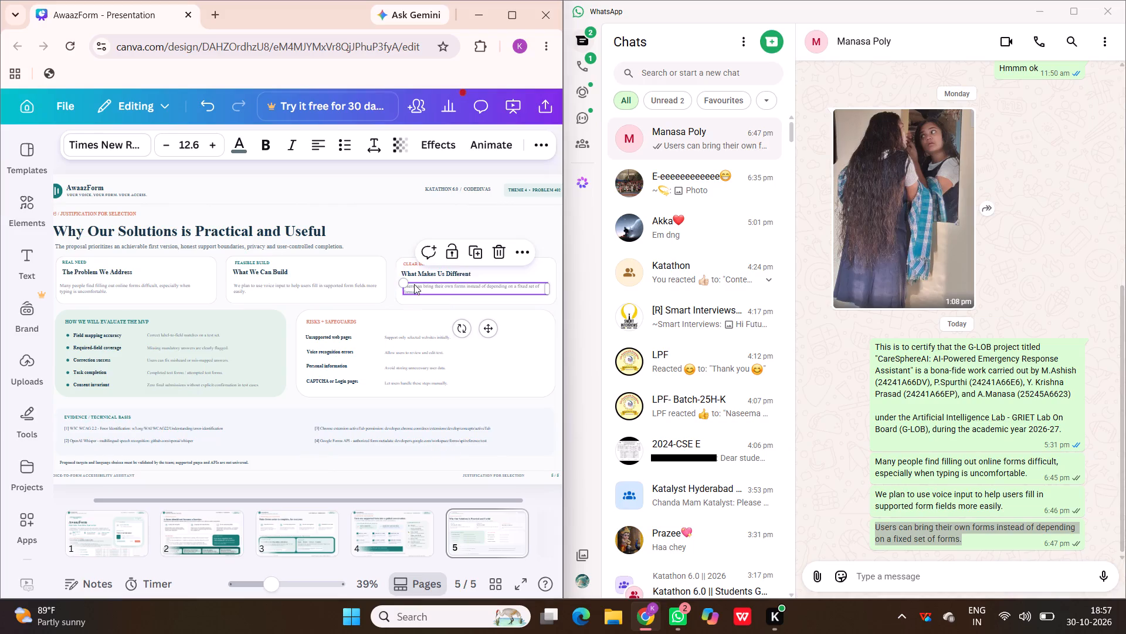
Shift the "What Makes Us Different" and "What We Can Build" headings slightly down within their cards.
left_click(420, 267)
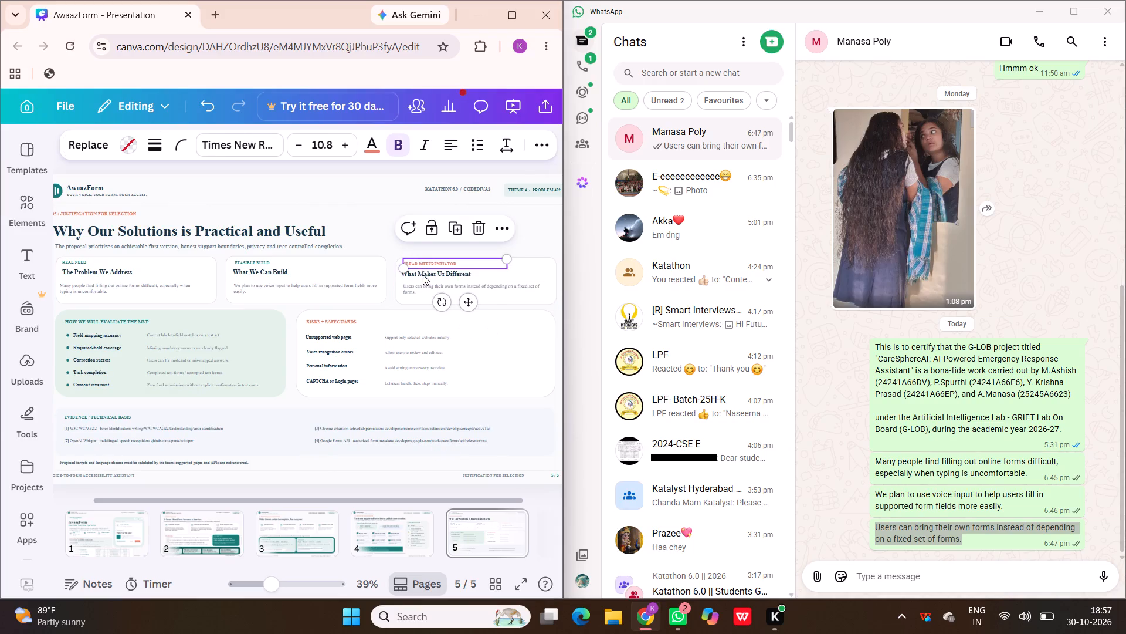
left_click(422, 275)
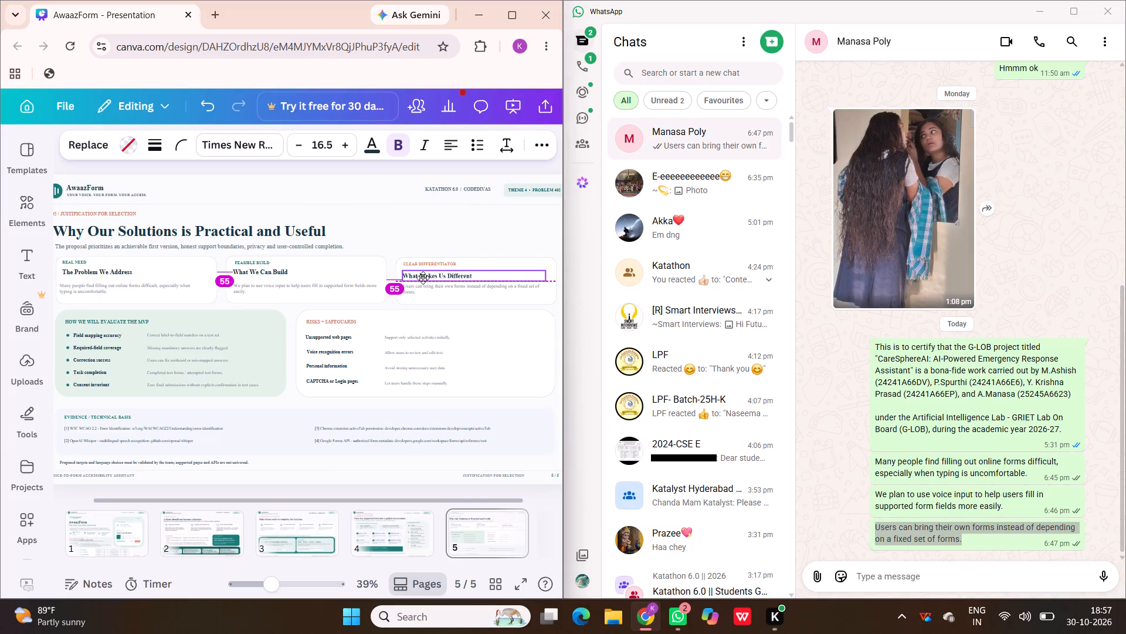
left_click(303, 271)
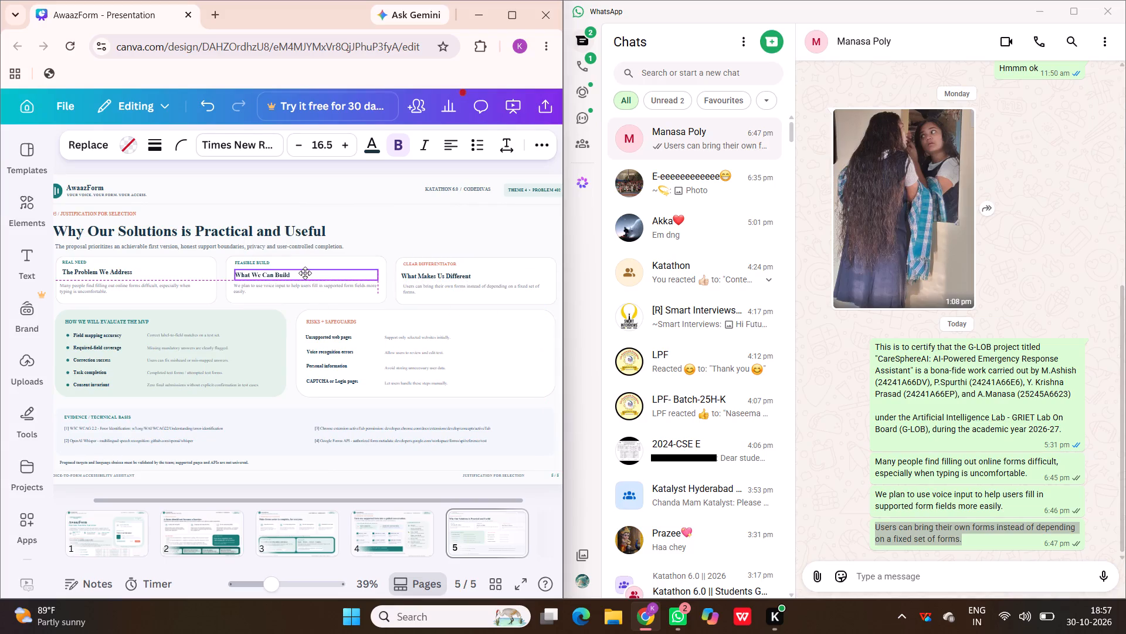
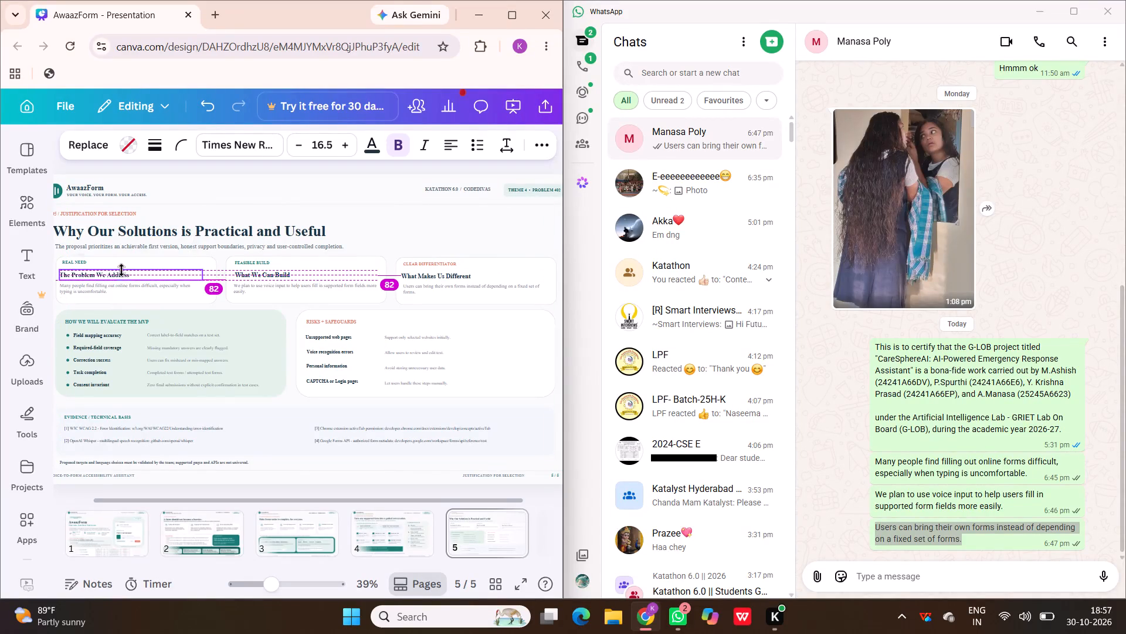
Nudge the "REAL NEED" and "FEASIBLE BUILD" labels slightly down in their cards so they sit on the same line.
left_click(428, 228)
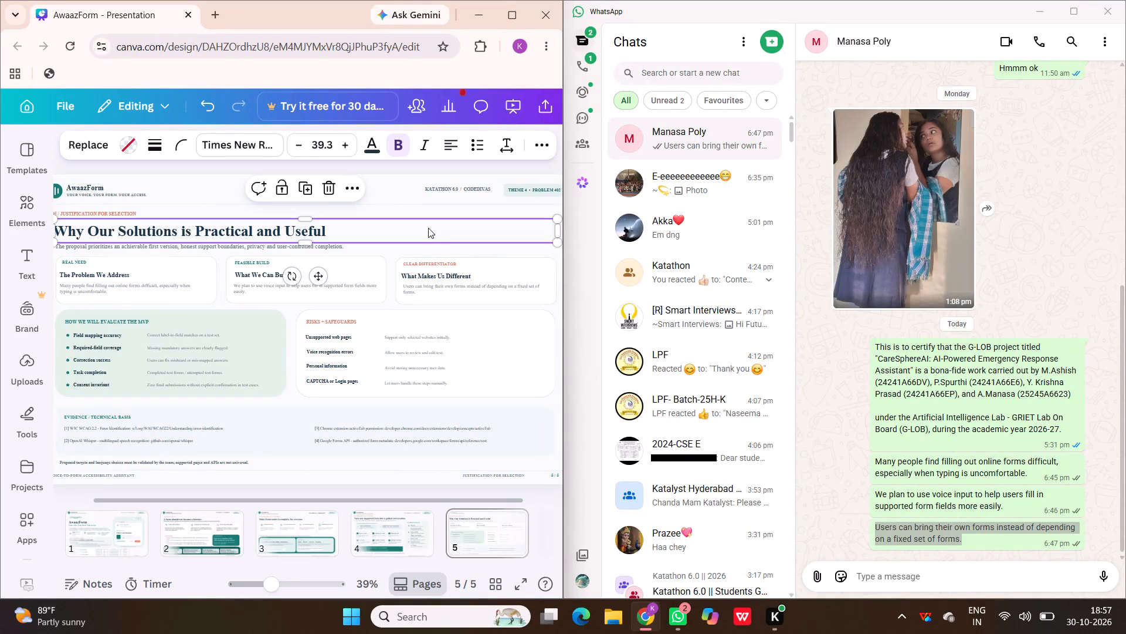
scroll(428, 228, "down", 1)
scroll(428, 228, "right", 1)
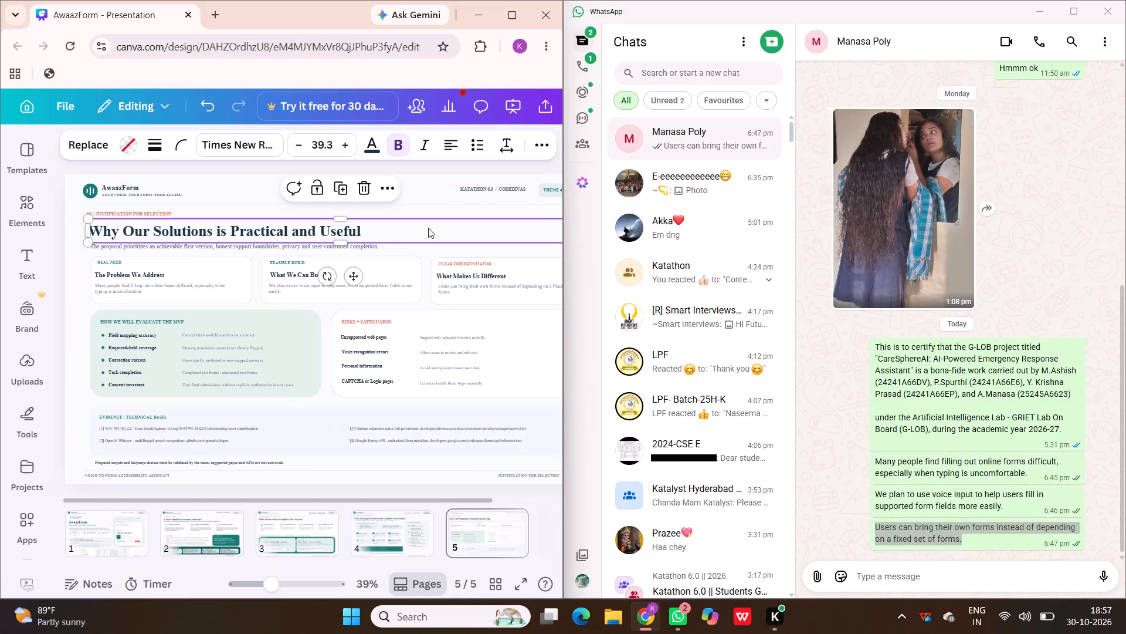
left_click(120, 262)
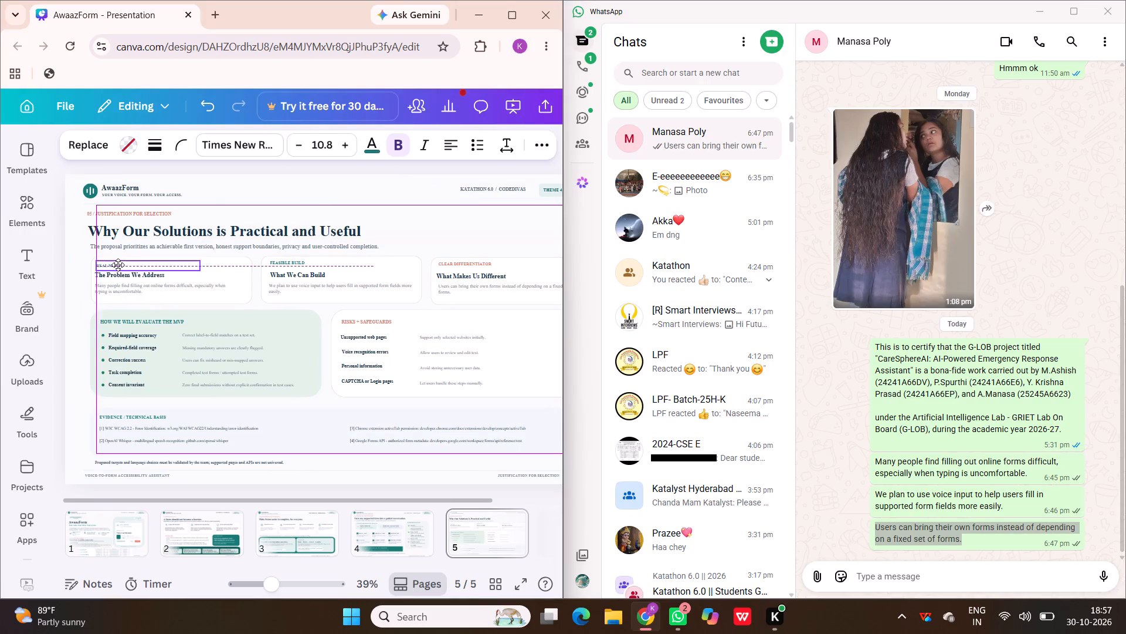
left_click(285, 261)
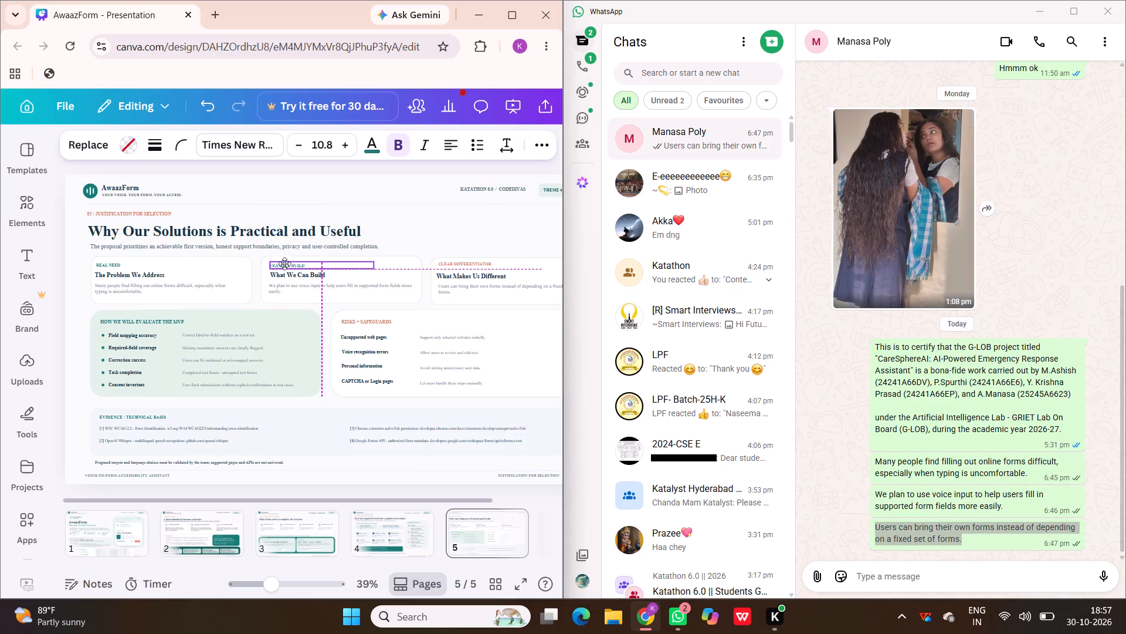
Reposition the "CLEAR DIFFERENTIATOR" label level with the other card labels and flush with the start of the "What Makes Us Different" heading.
left_click(459, 261)
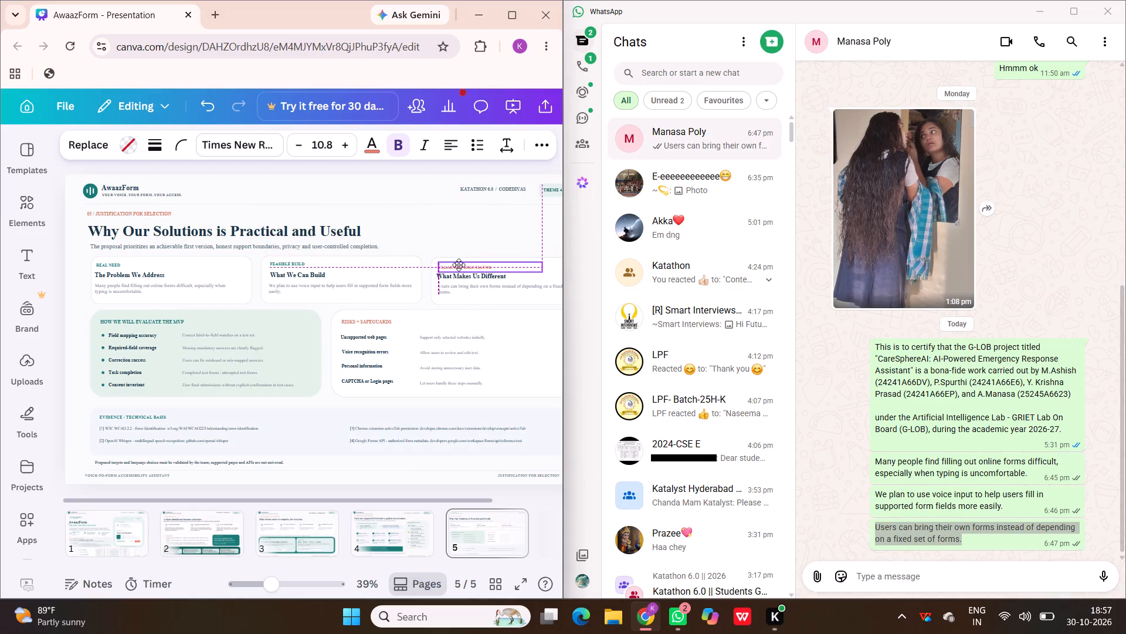
left_click(408, 225)
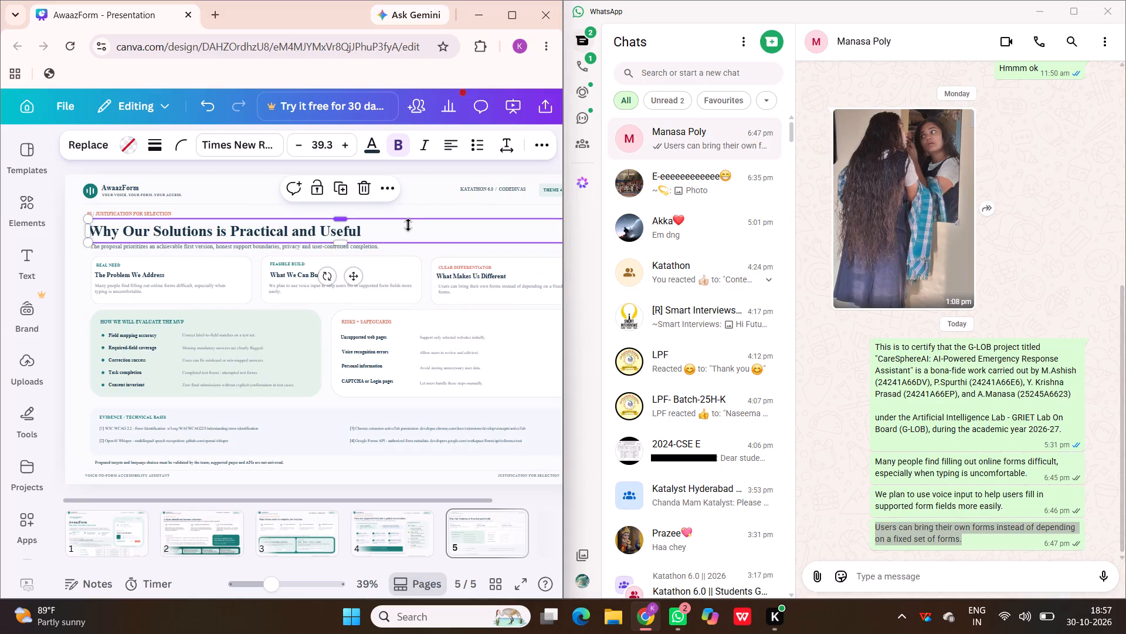
left_click(472, 265)
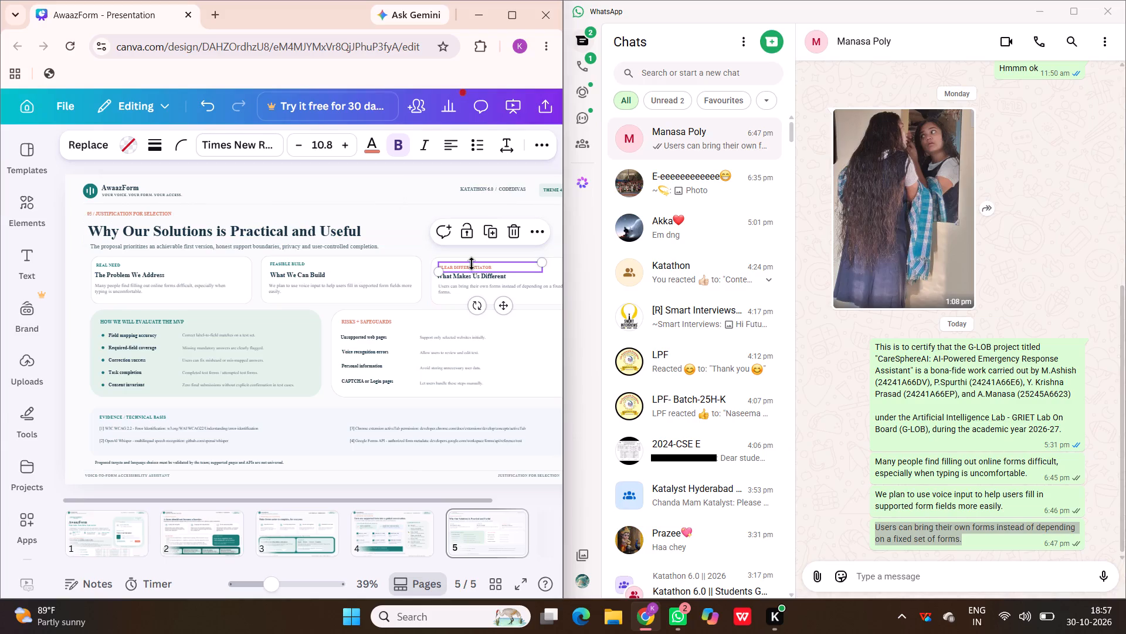
double_click(469, 271)
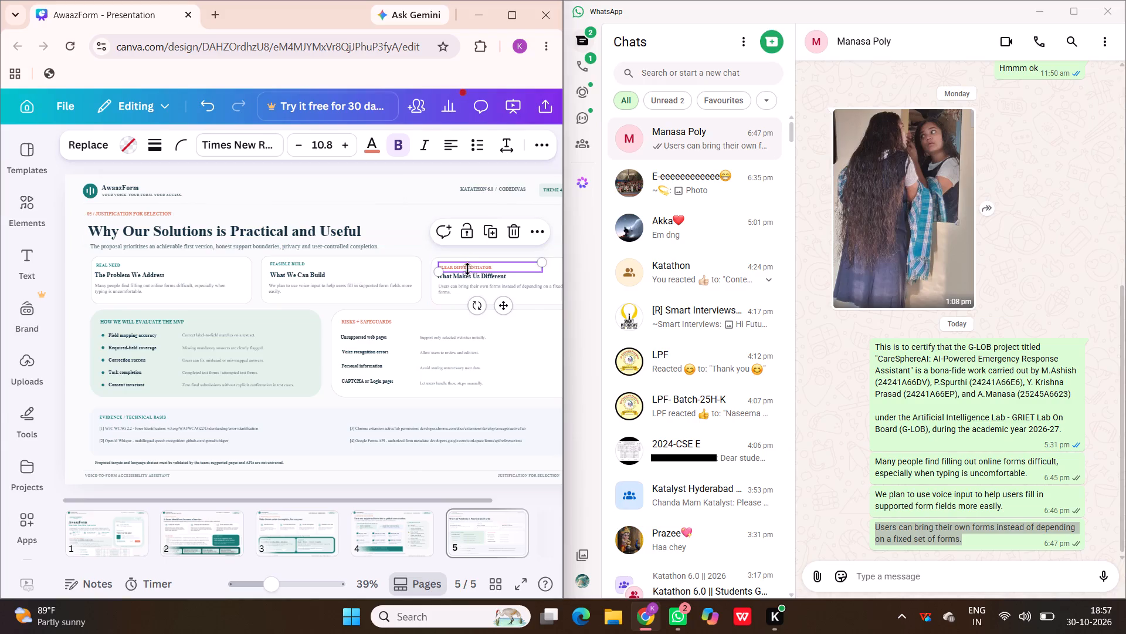
left_click(467, 267)
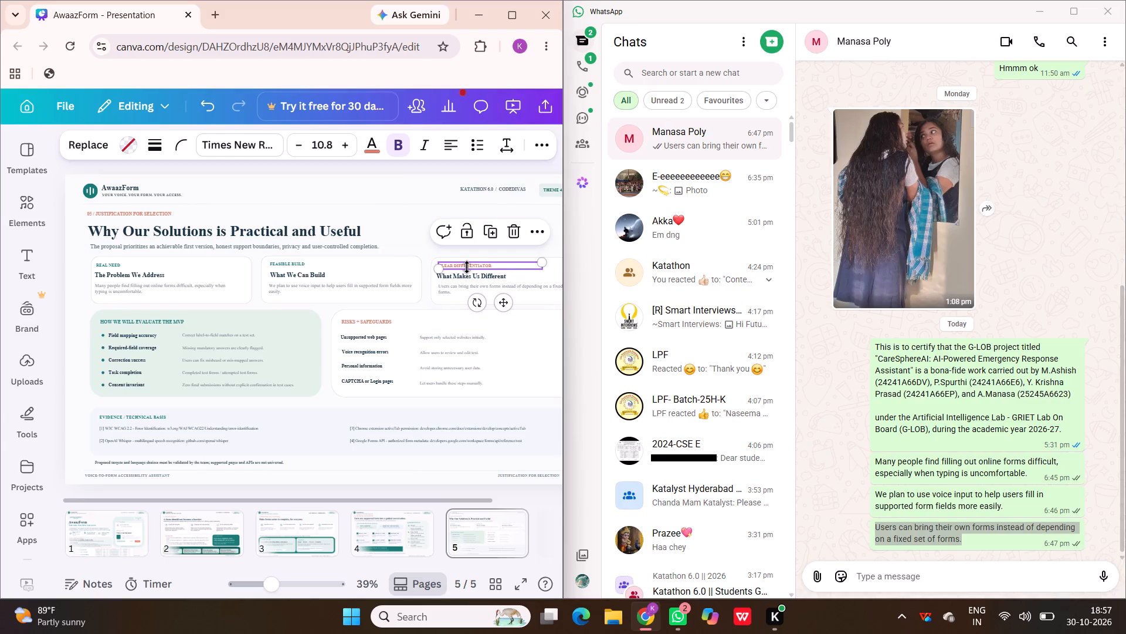
left_click(466, 267)
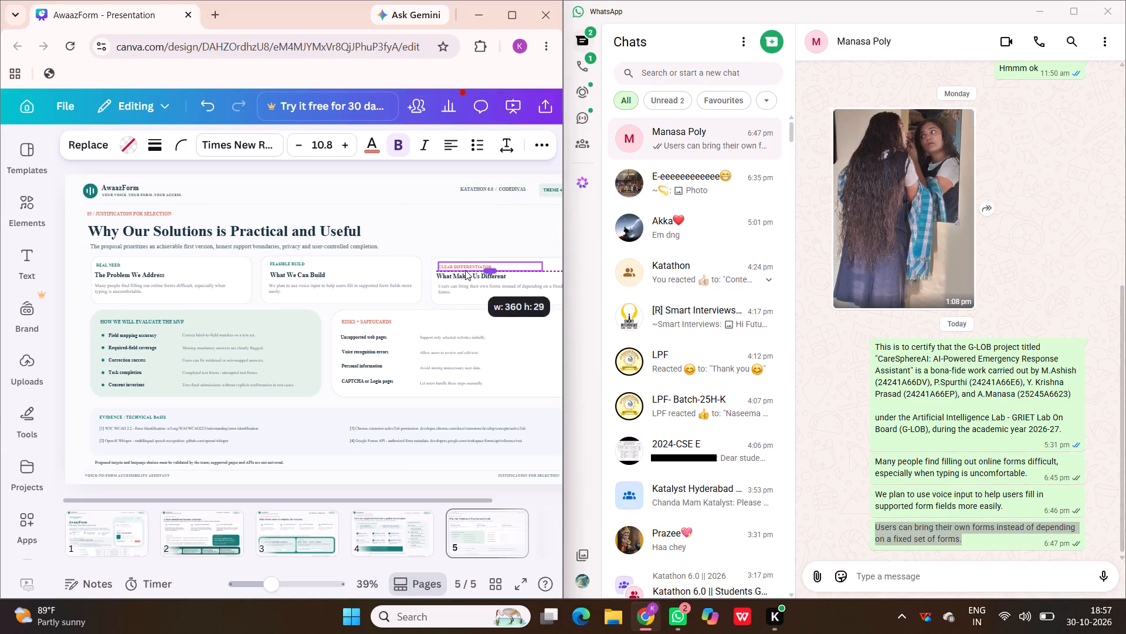
left_click(433, 252)
left_click(425, 232)
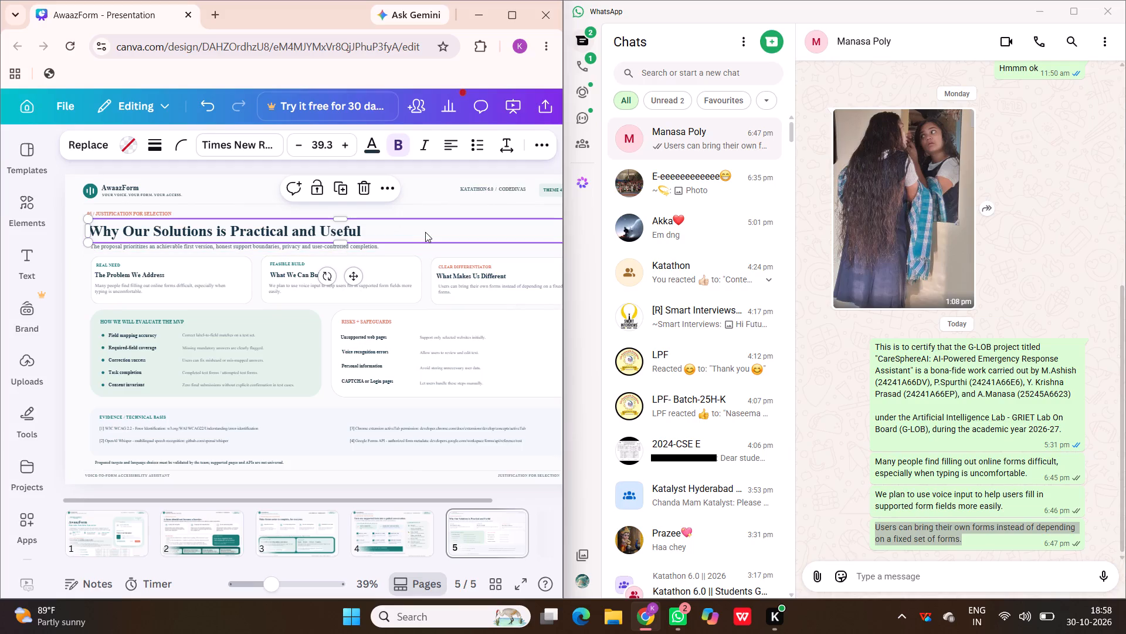
left_click(452, 265)
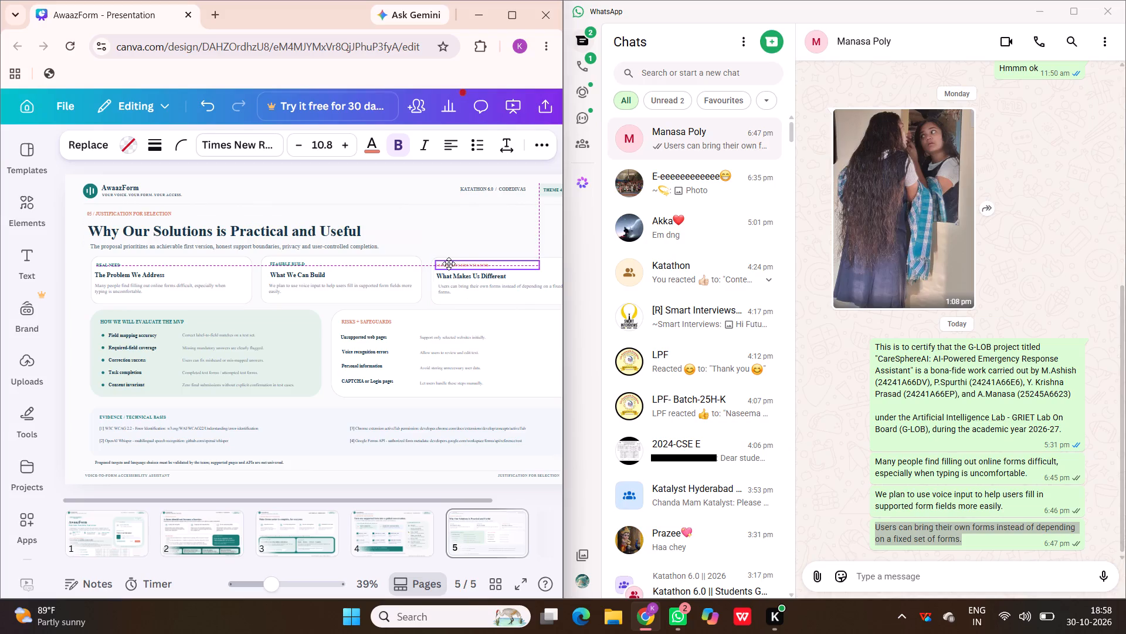
left_click(420, 183)
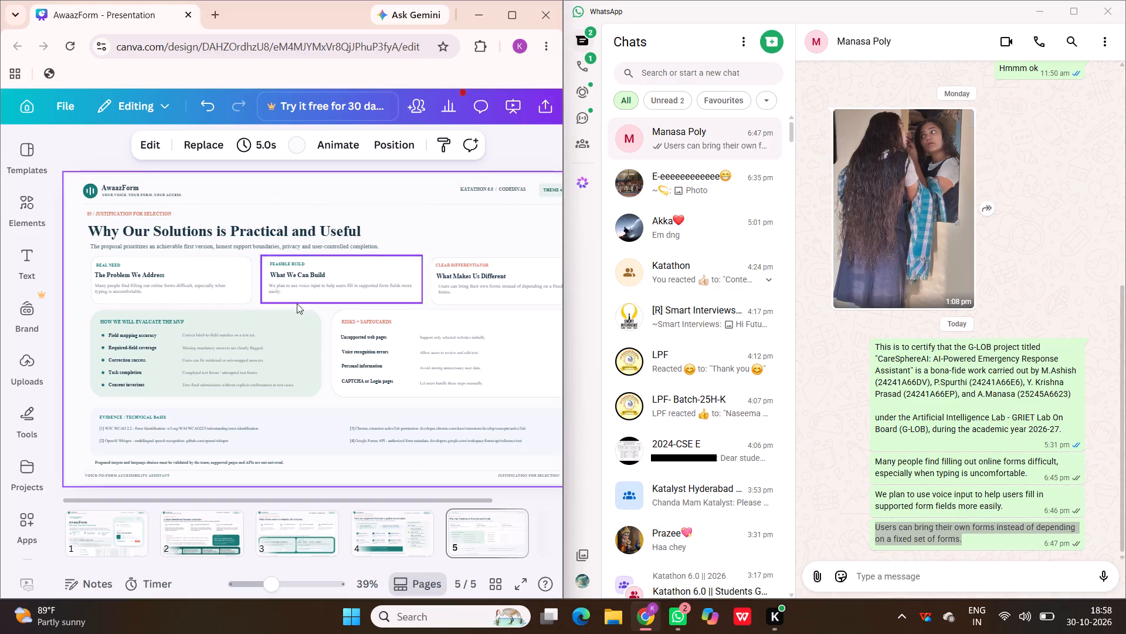
Resize the "HOW WE WILL EVALUATE THE MVP" heading's text box to a height of about 37 so the text sits slightly lower.
left_click(169, 323)
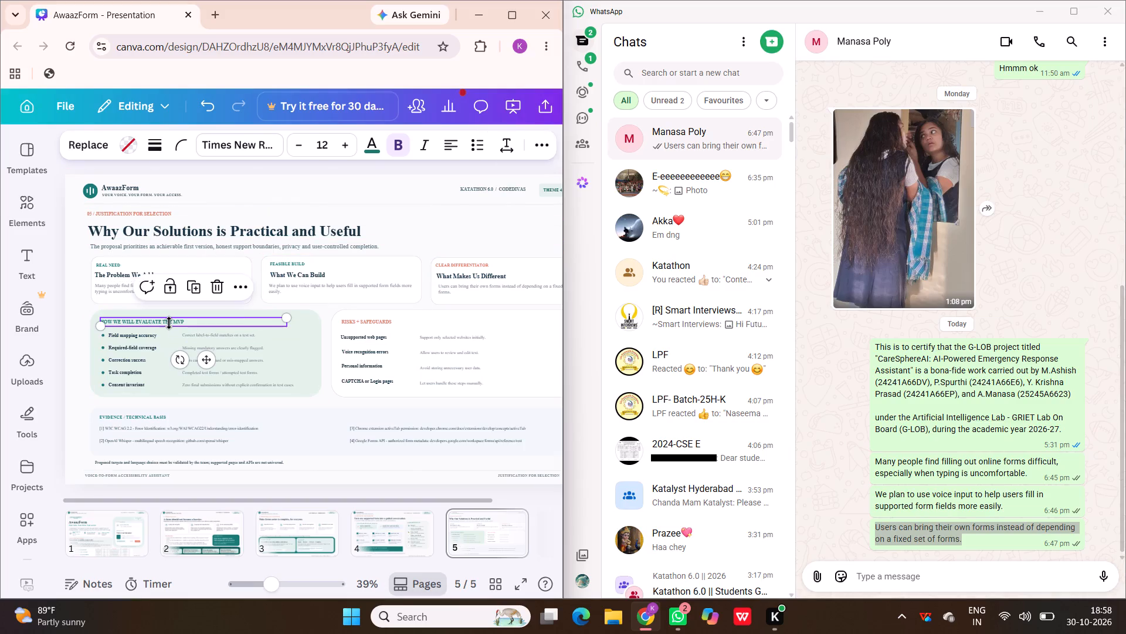
triple_click(169, 323)
triple_click(178, 324)
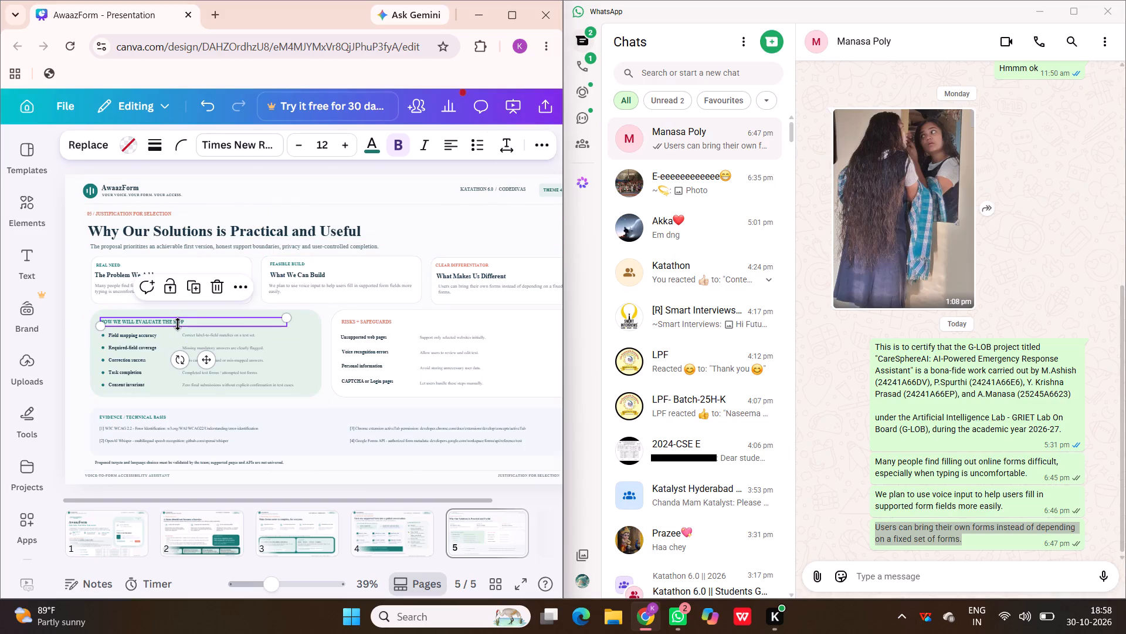
left_click(178, 324)
left_click_drag(178, 324, 195, 323)
left_click_drag(186, 321, 175, 321)
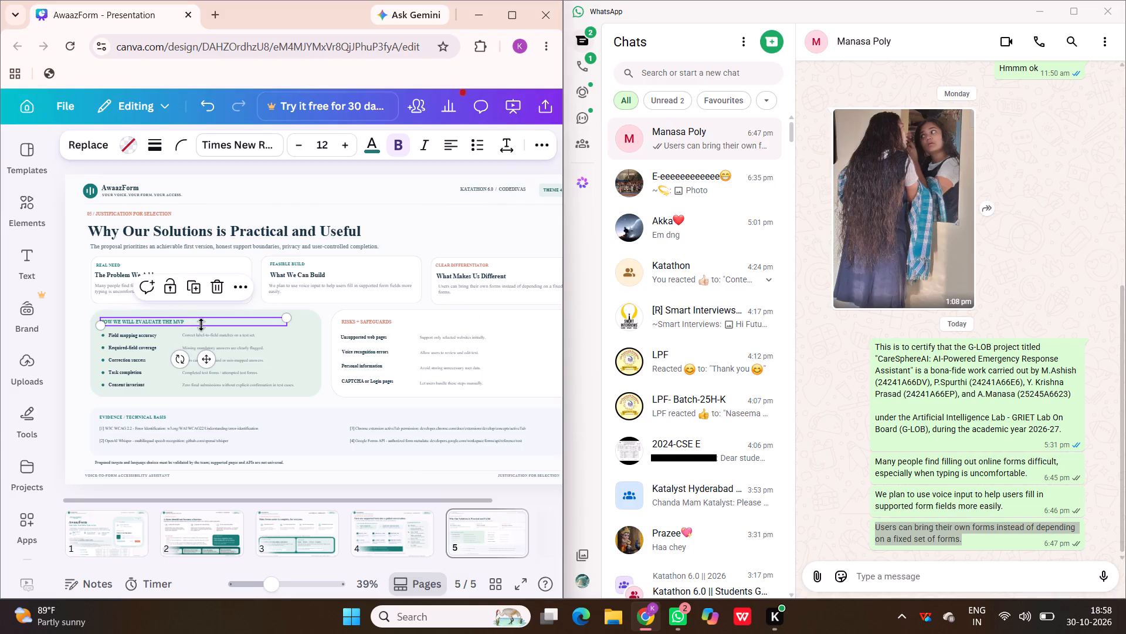
left_click(167, 318)
left_click_drag(167, 318, 152, 318)
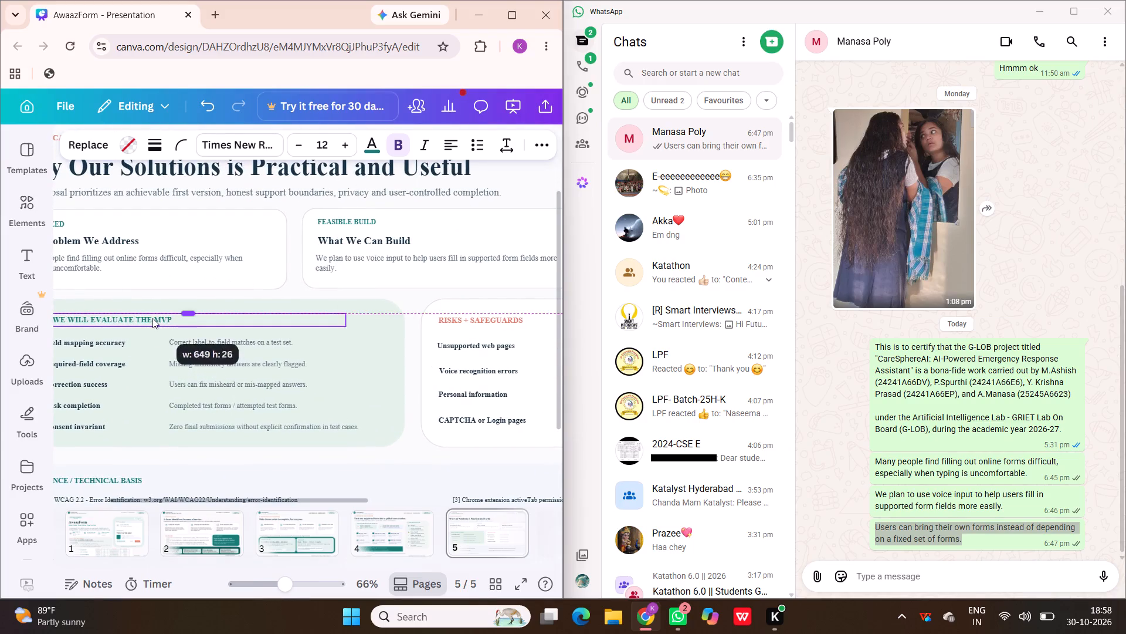
left_click_drag(152, 318, 152, 318)
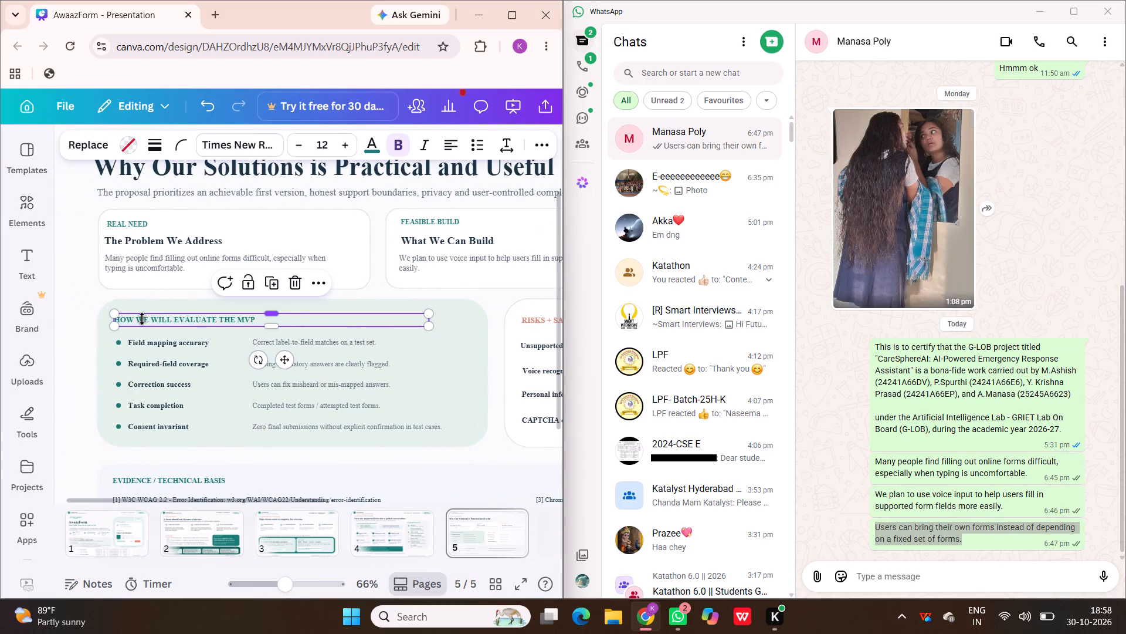
left_click(125, 321)
left_click_drag(125, 321, 160, 319)
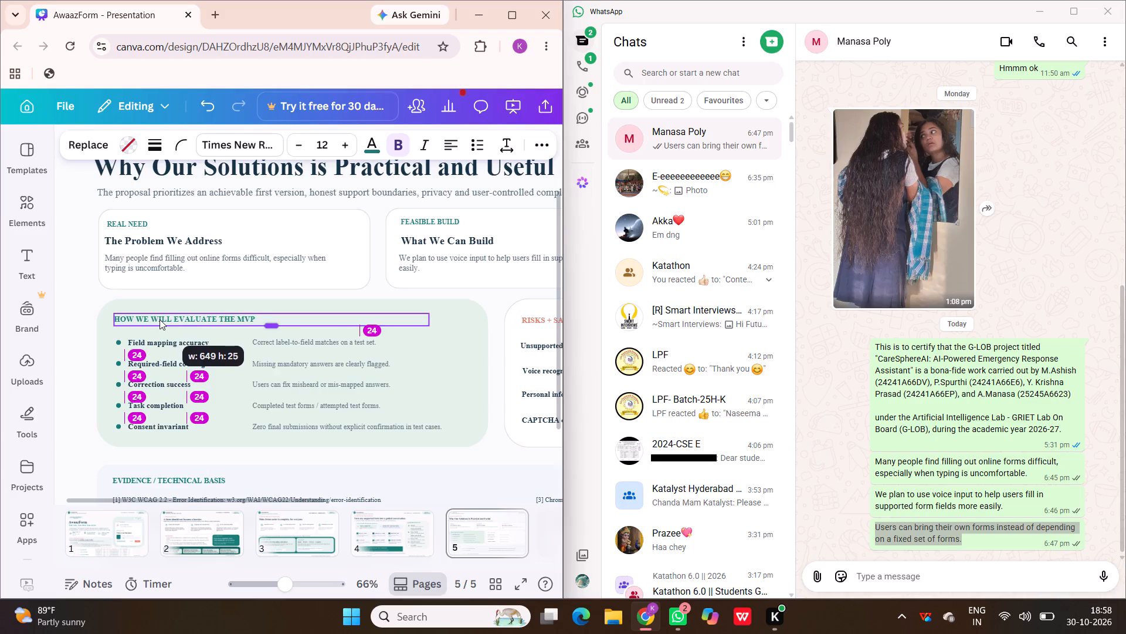
left_click_drag(160, 319, 161, 325)
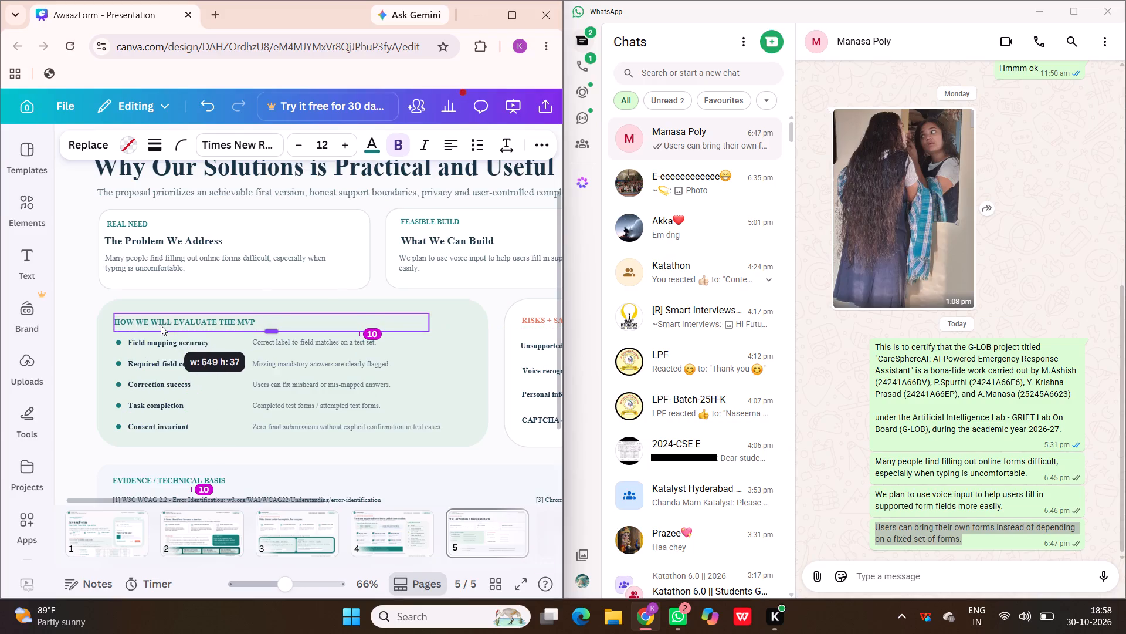
left_click_drag(161, 325, 161, 326)
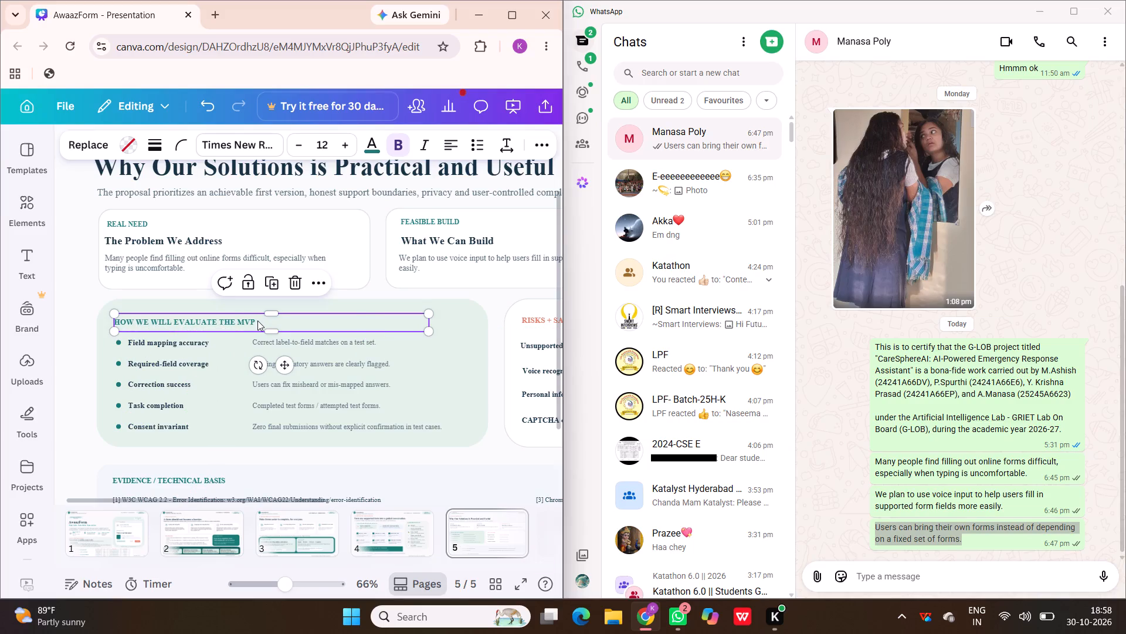
Set the font size of the "HOW WE WILL EVALUATE THE MVP" heading to 13.
triple_click(258, 321)
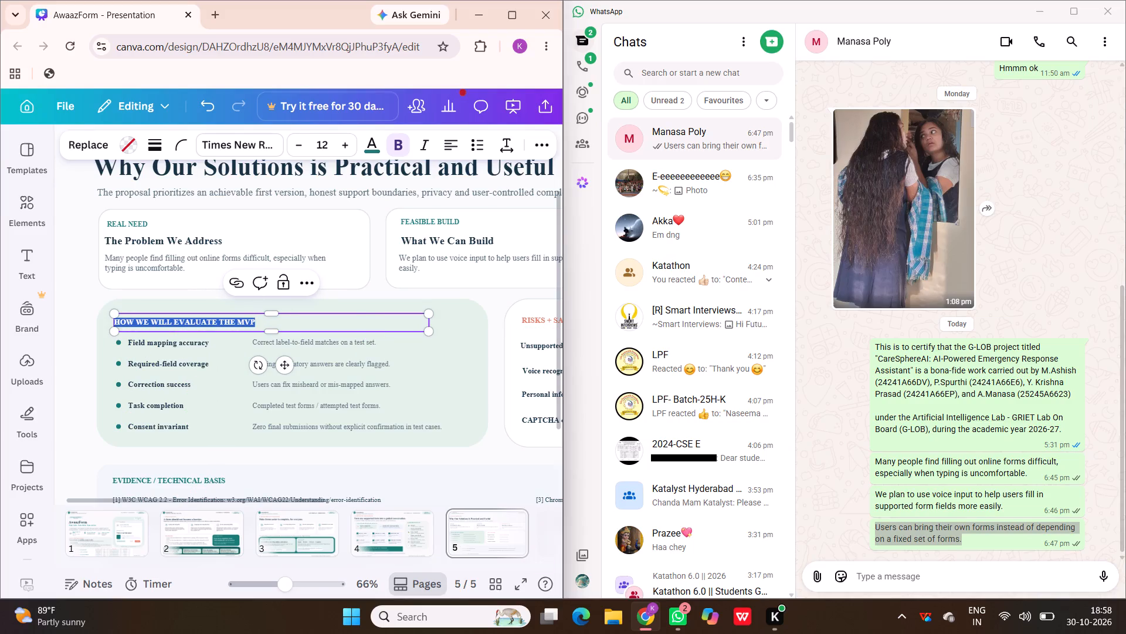
left_click(342, 147)
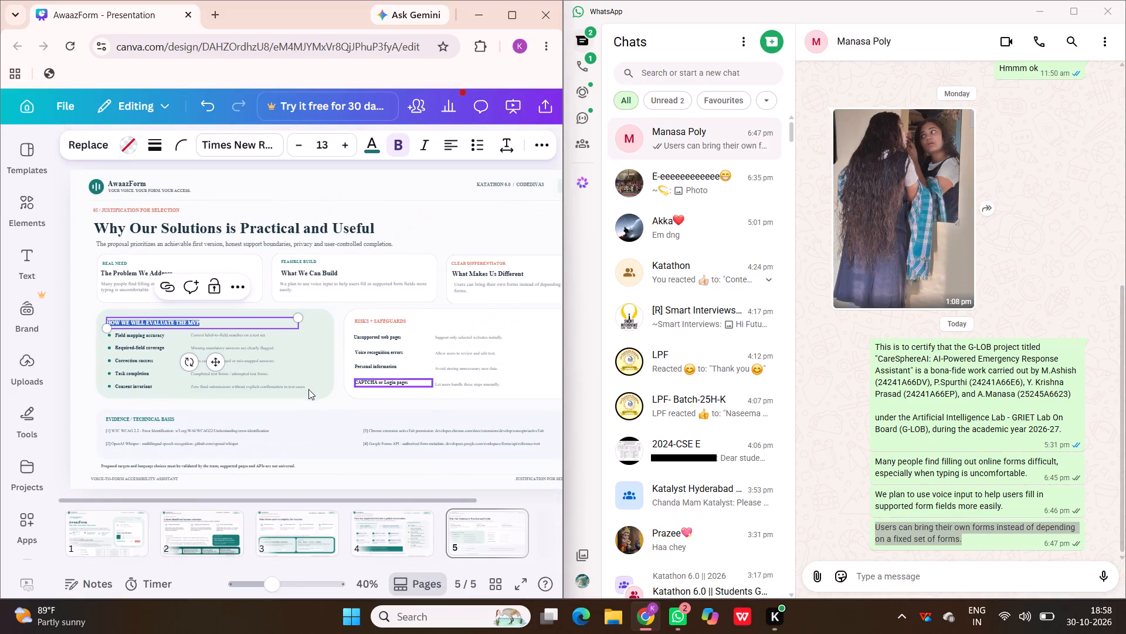
left_click(322, 404)
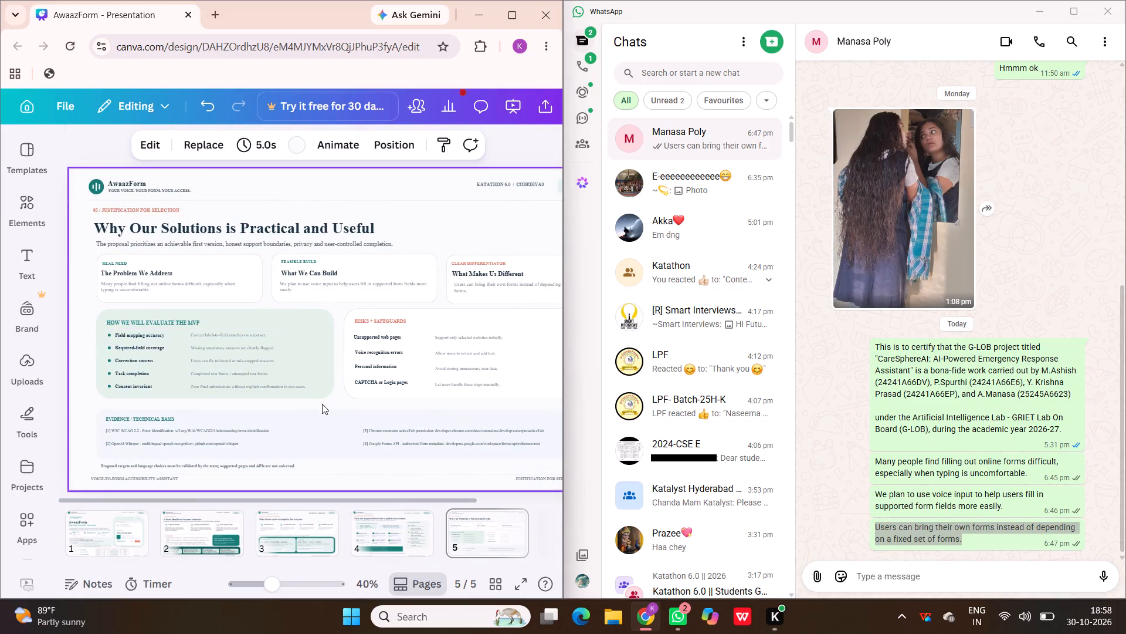
Review the evaluation criteria rows in the "HOW WE WILL EVALUATE THE MVP" panel against the neighbouring risks panel on slide 5.
scroll(322, 404, "down", 1)
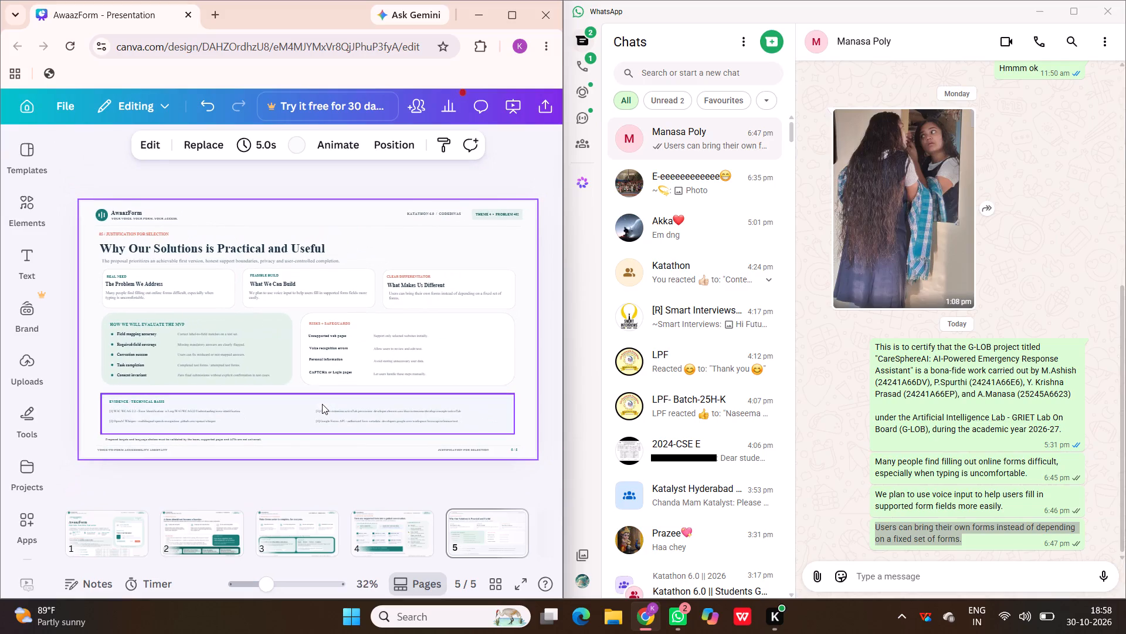
left_click(216, 367)
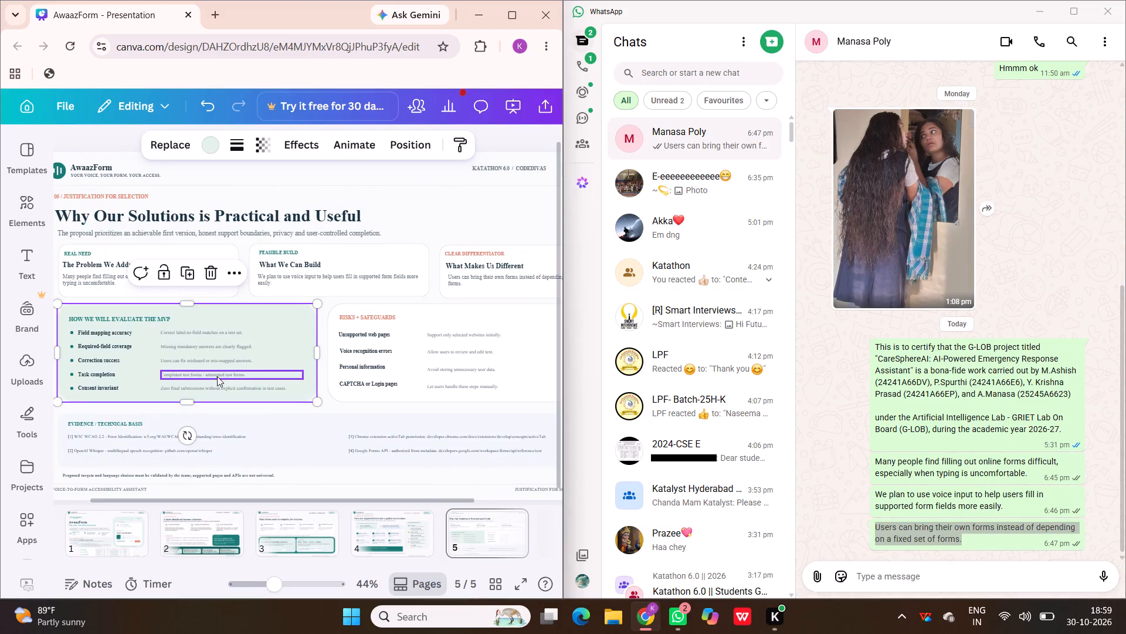
left_click(209, 346)
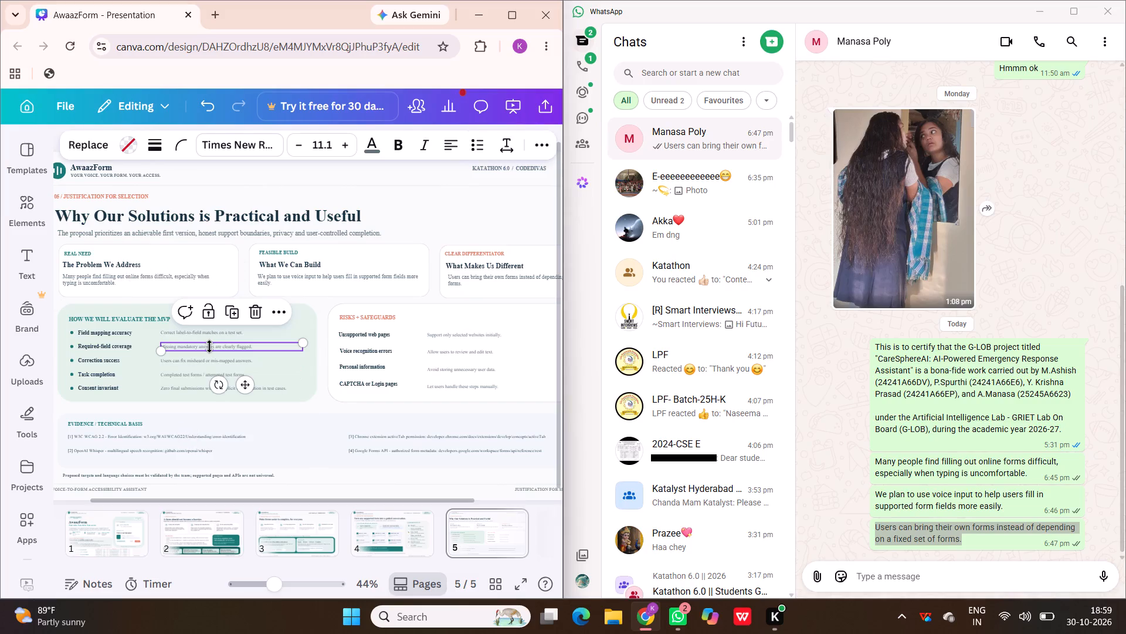
triple_click(209, 346)
left_click(209, 346)
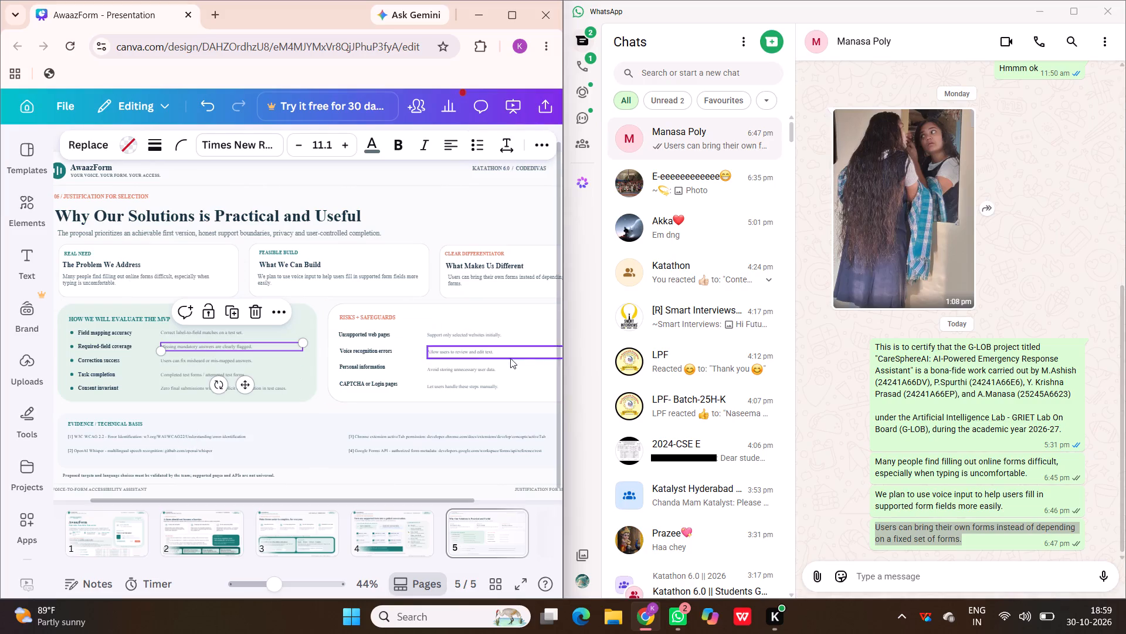
scroll(329, 325, "down", 3)
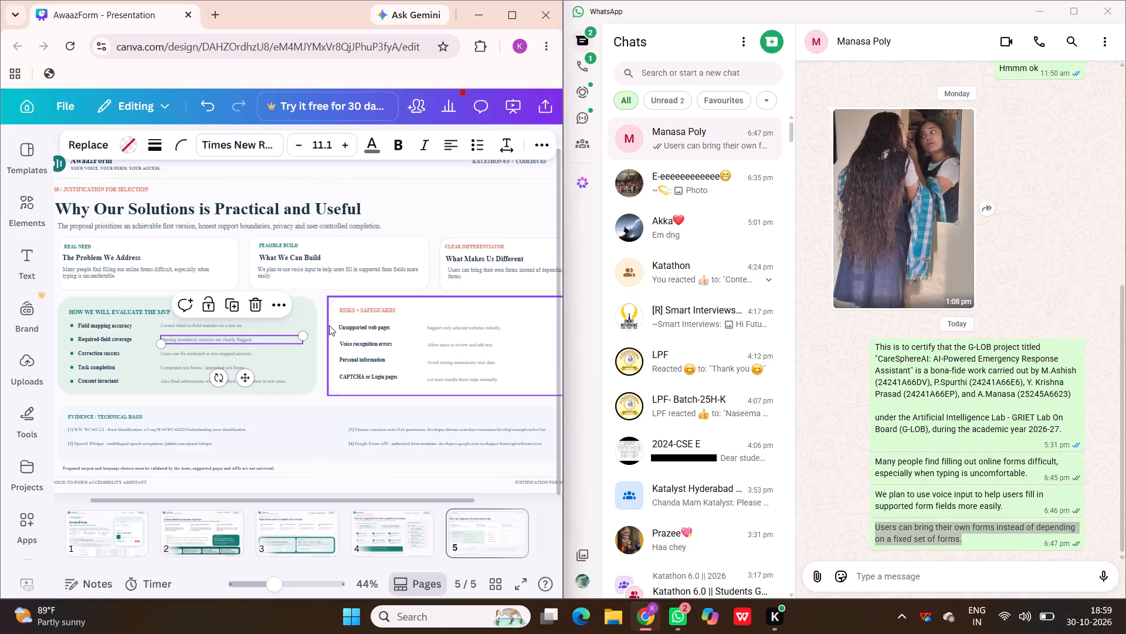
scroll(369, 381, "down", 1)
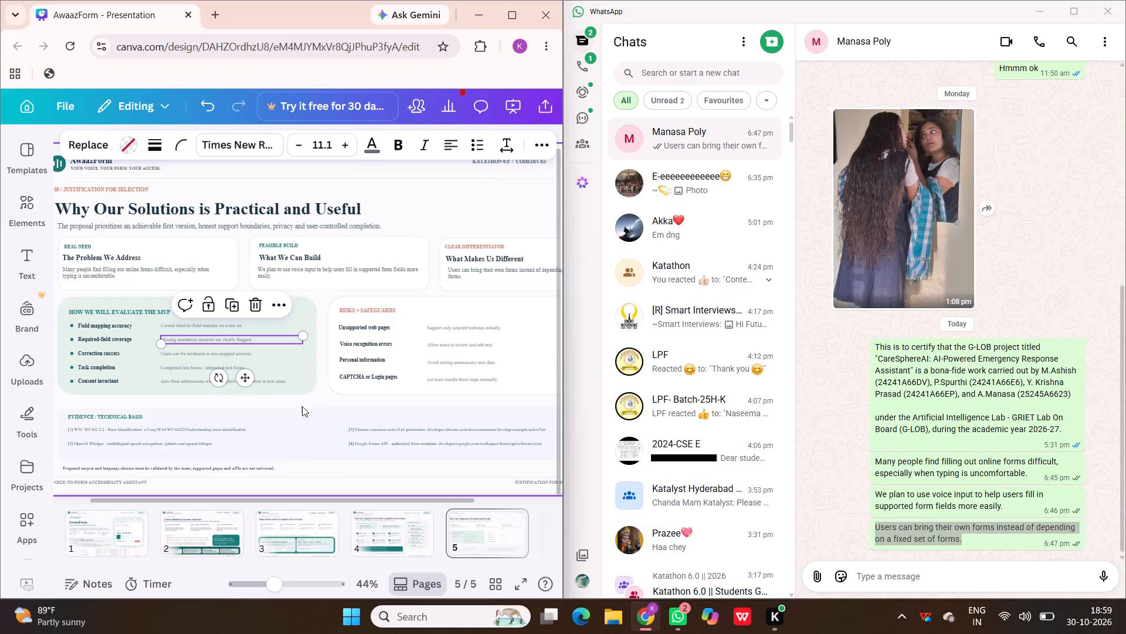
left_click(235, 394)
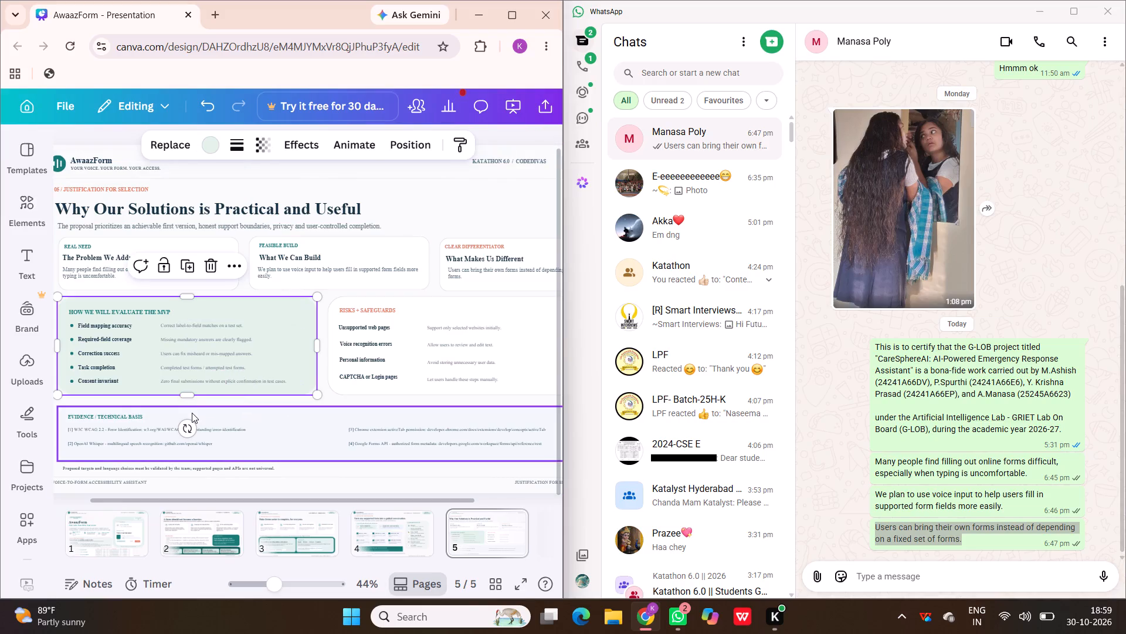
In a maximized window, nudge the "CAPTCHA or Login pages" and "Personal information" safeguard descriptions slightly up, level with their labels.
left_click(514, 16)
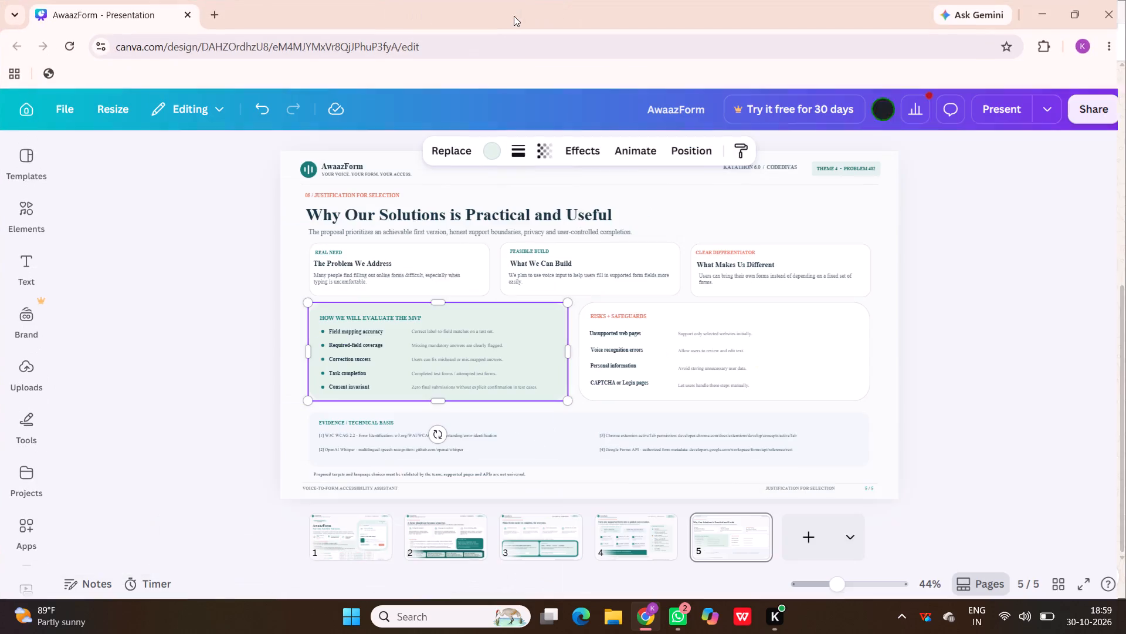
left_click(977, 197)
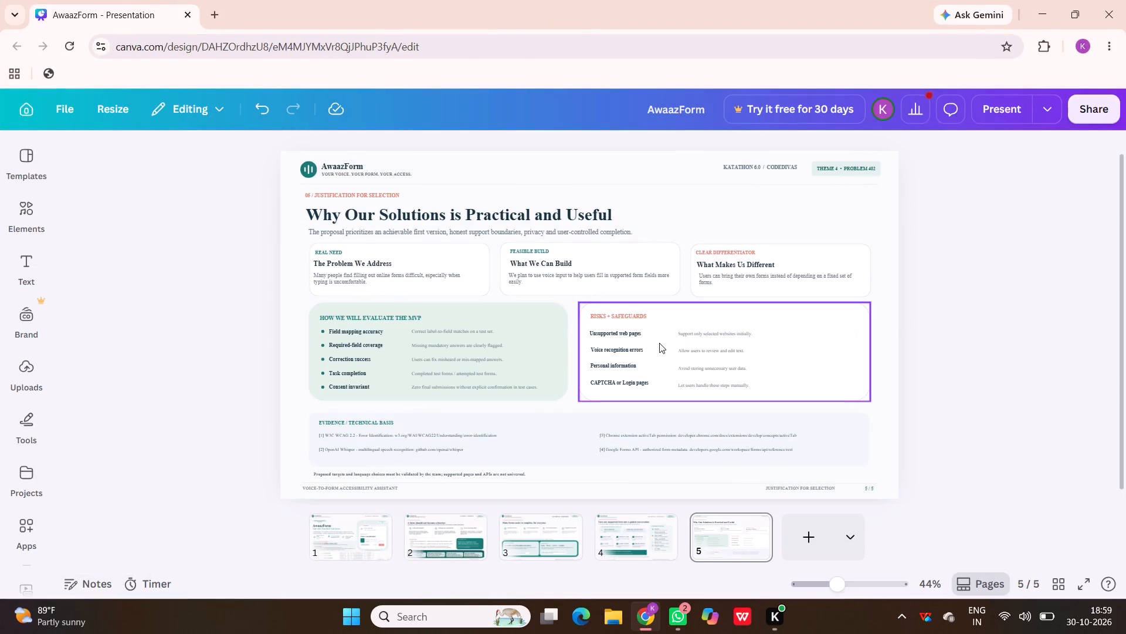
scroll(659, 343, "down", 1)
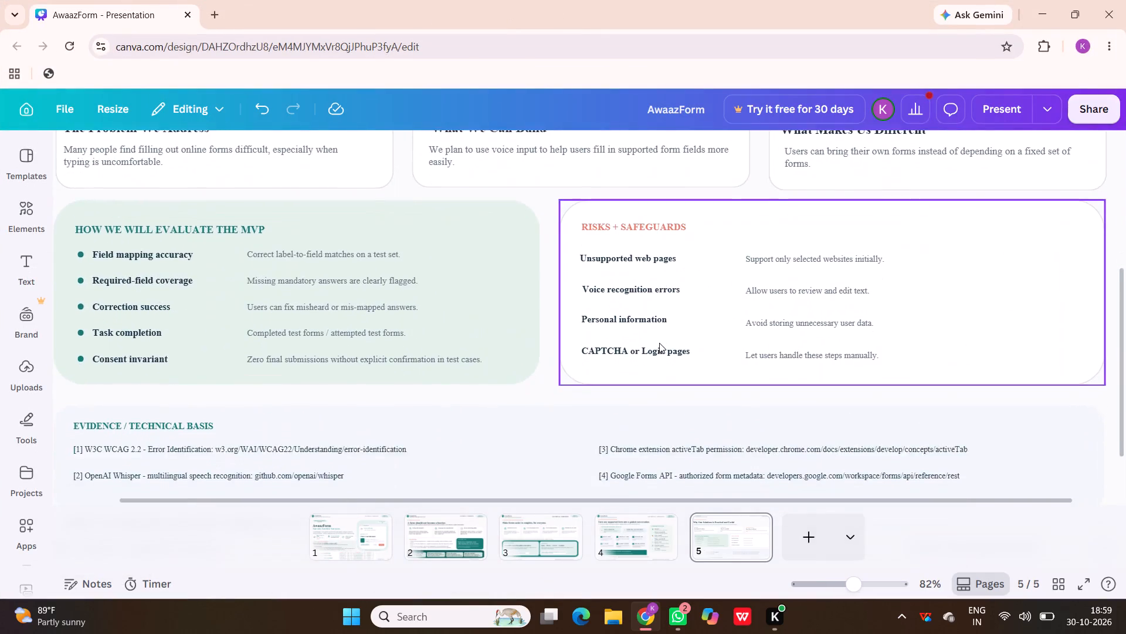
scroll(659, 343, "down", 1)
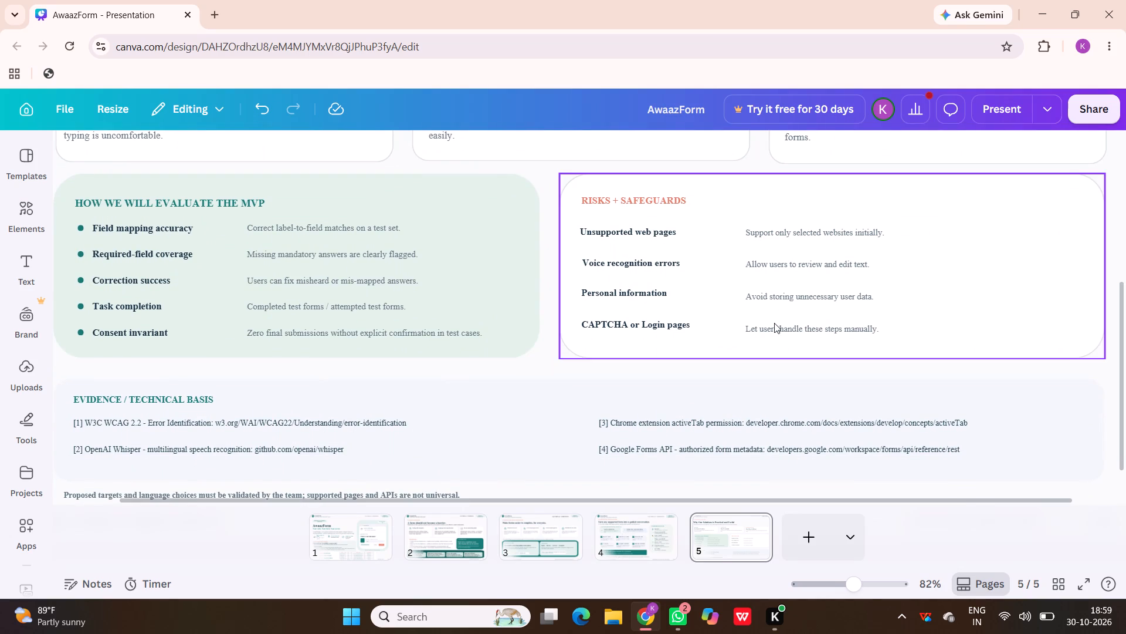
left_click(774, 323)
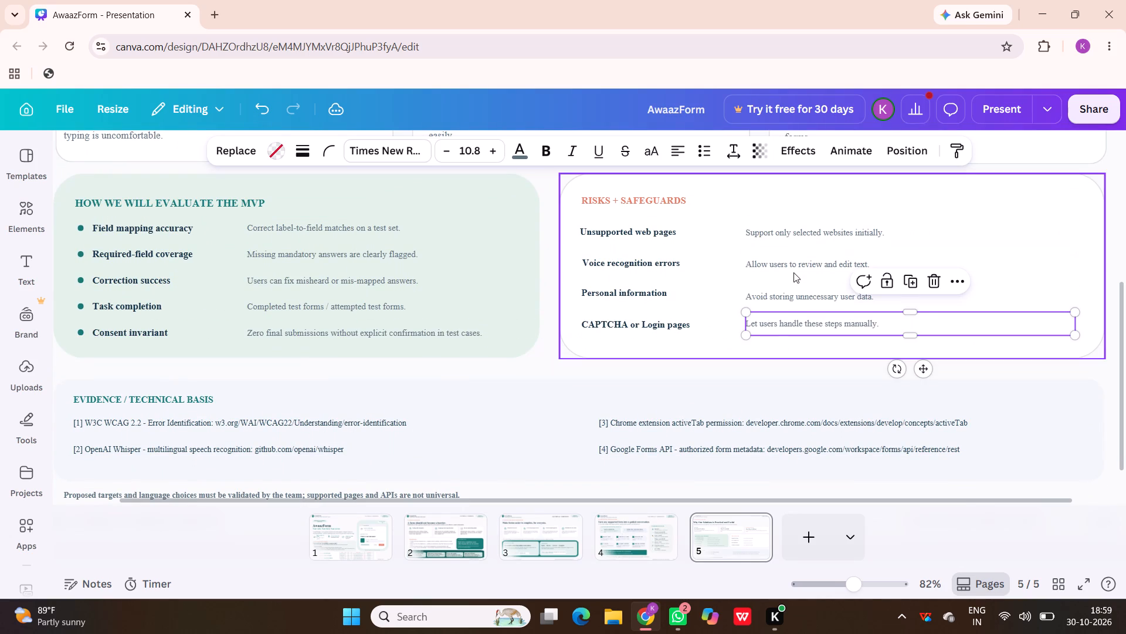
left_click(781, 296)
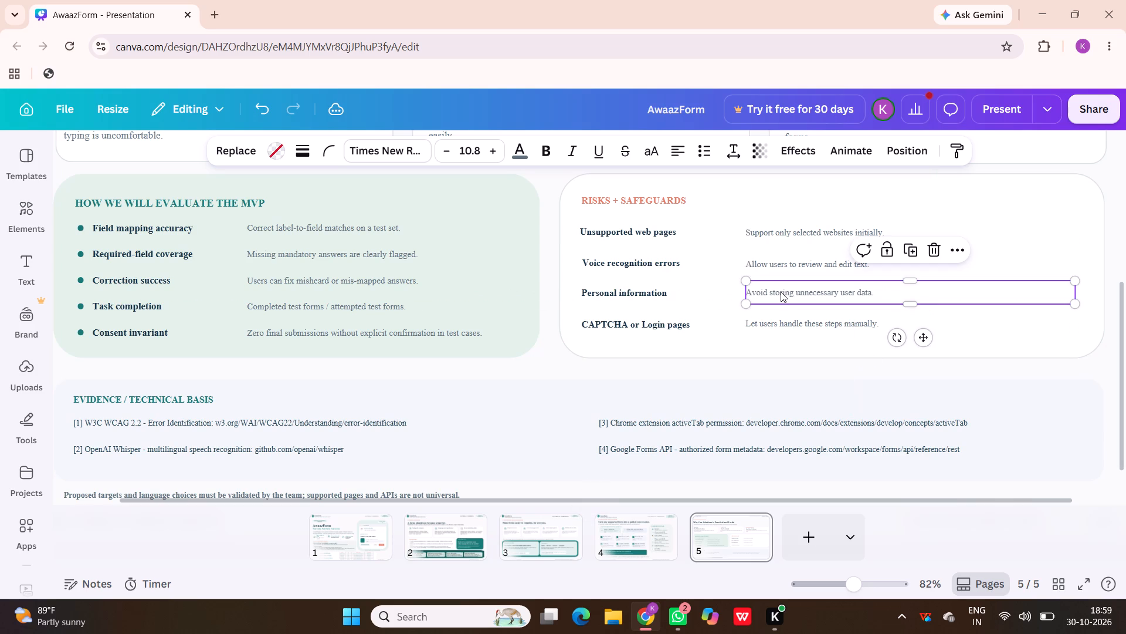
left_click(885, 207)
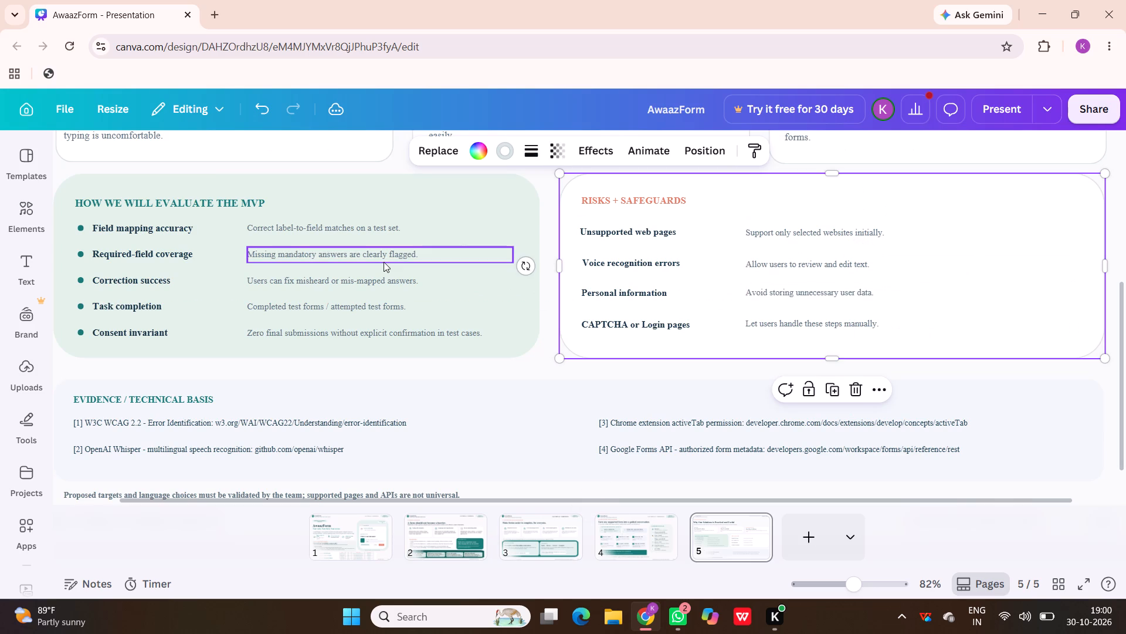
Set the font size of the description beside "Field mapping accuracy" to 12.1.
left_click(327, 228)
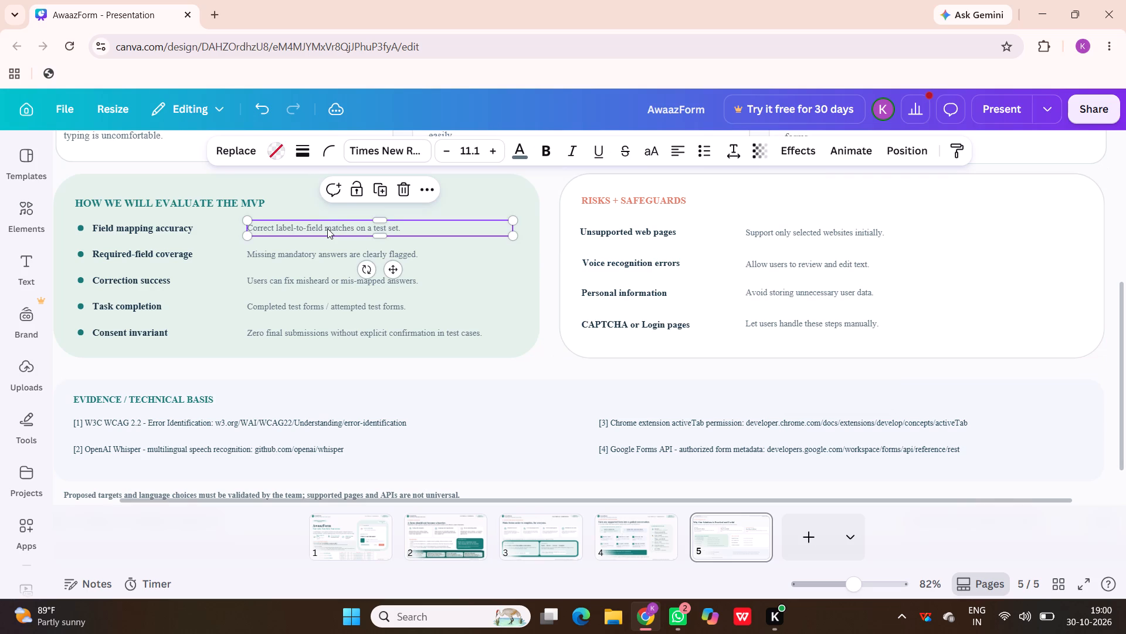
left_click(492, 153)
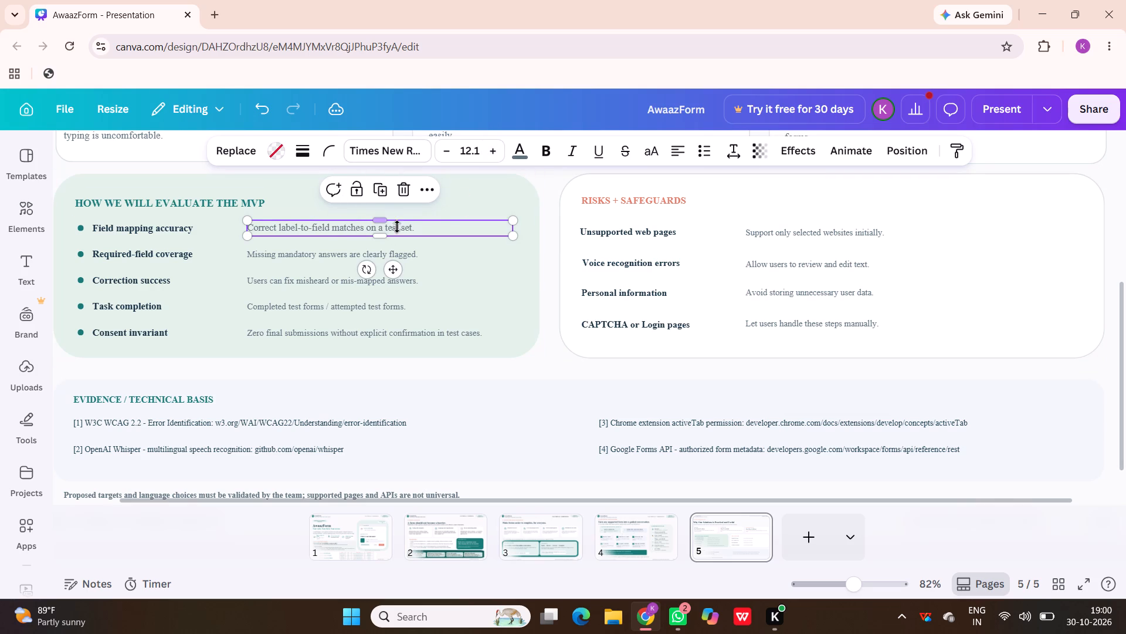
Set the font size of the descriptions beside "Required-field coverage", "Correction success", "Task completion" and "Consent invariant" to 12.1.
left_click(377, 256)
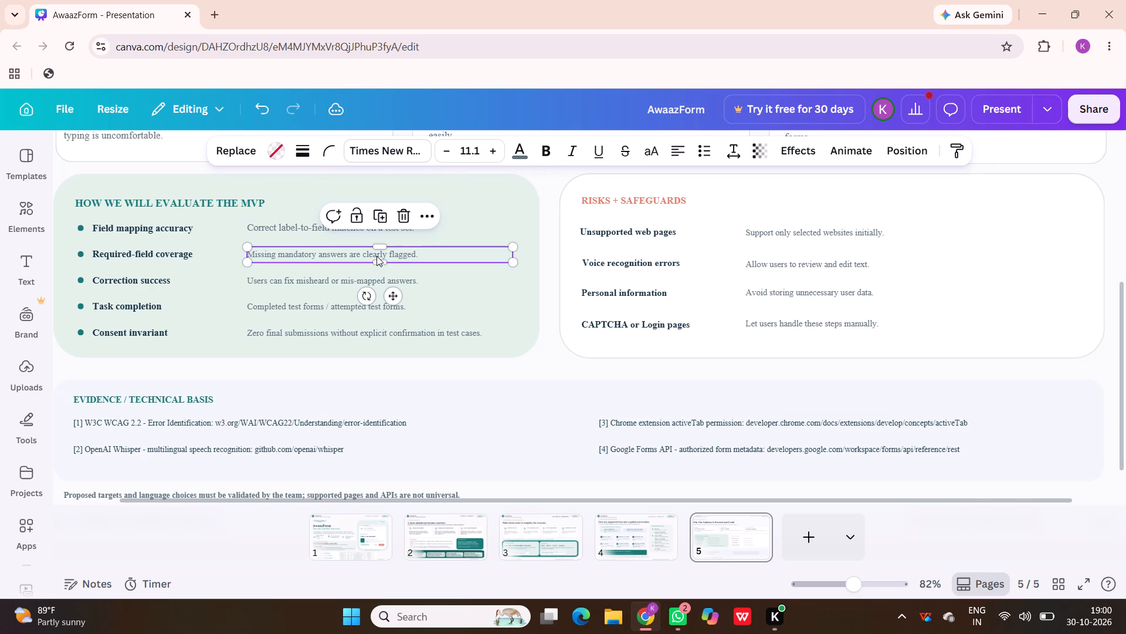
left_click(491, 150)
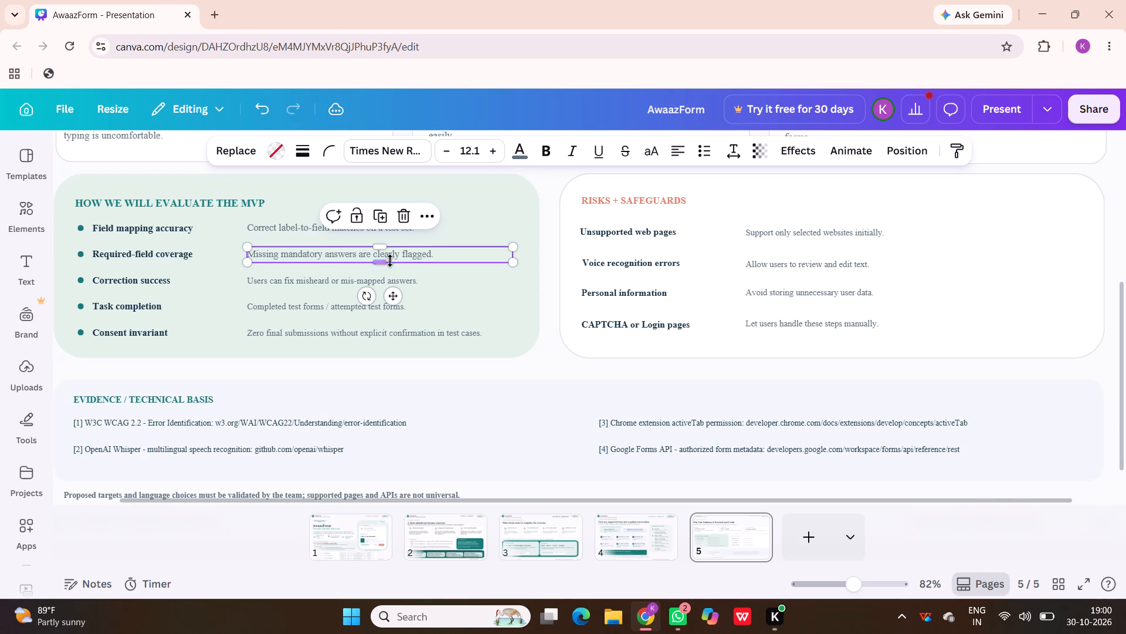
left_click(369, 281)
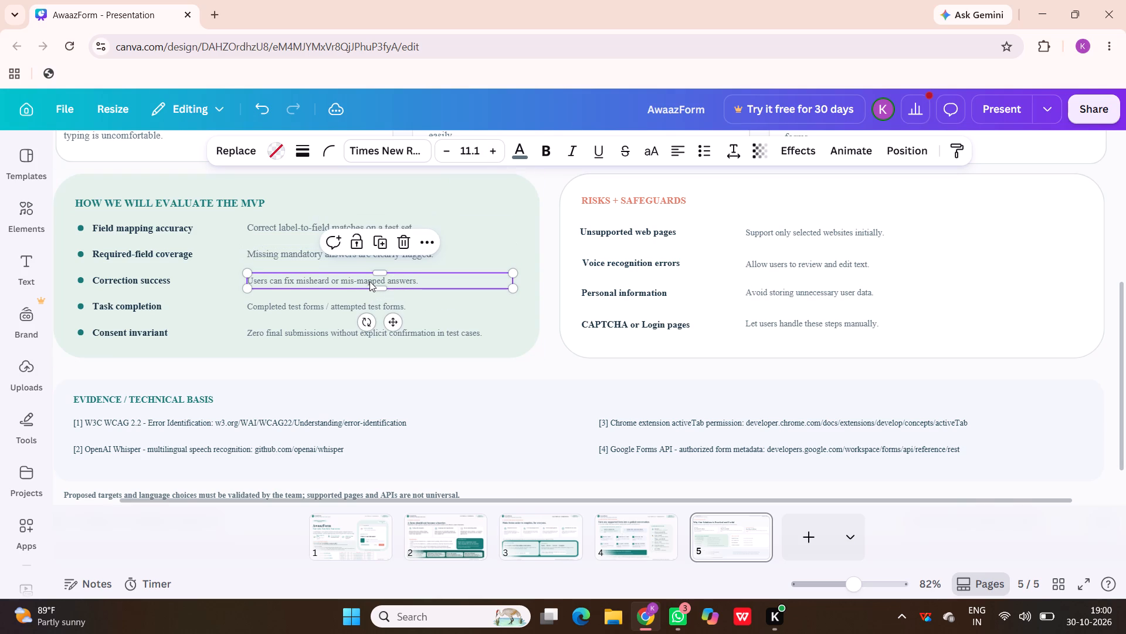
left_click(493, 154)
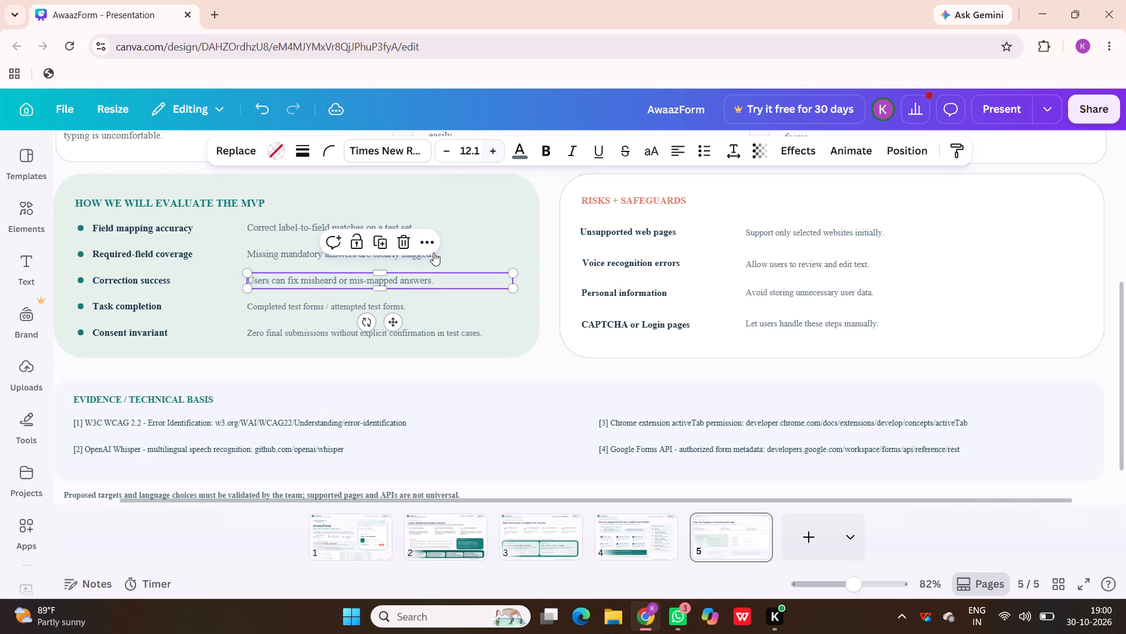
left_click(381, 302)
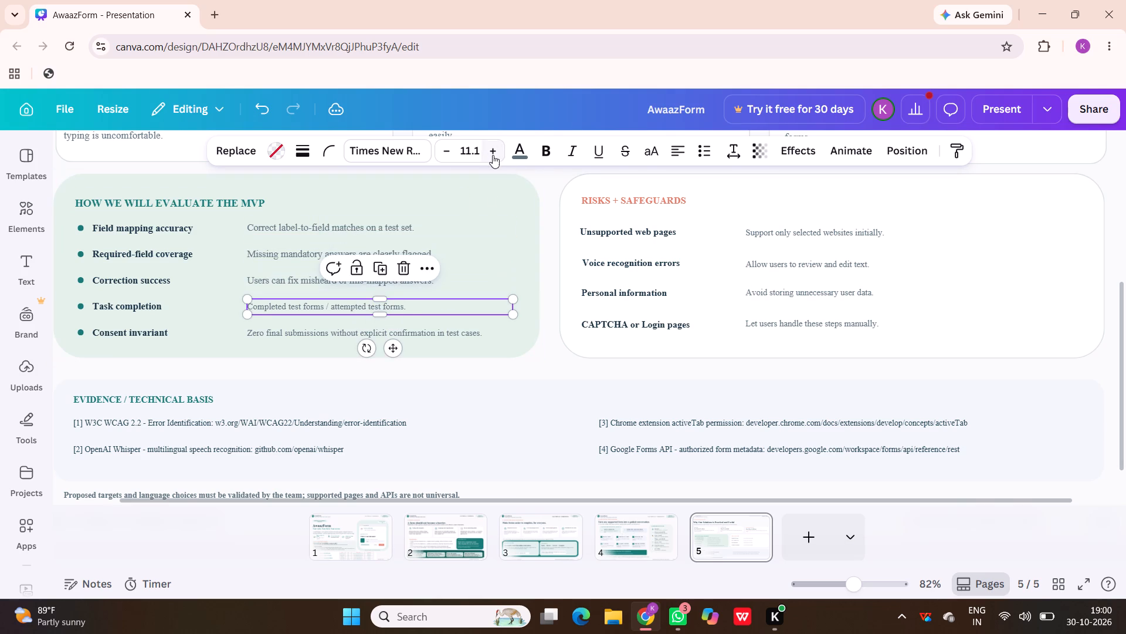
left_click(492, 154)
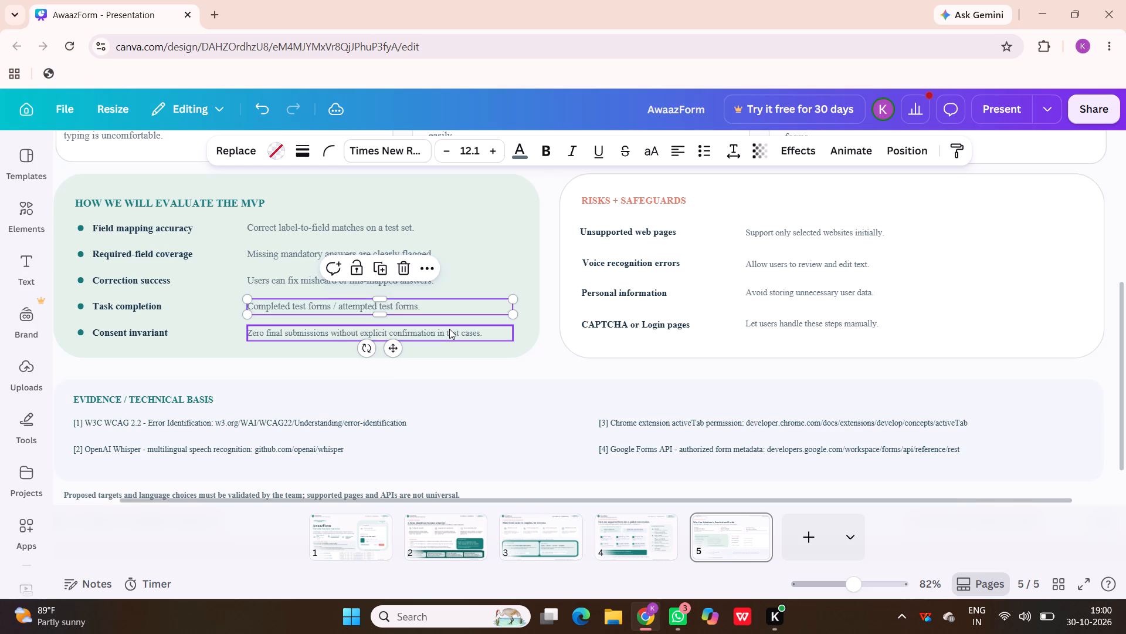
left_click(449, 329)
left_click(490, 150)
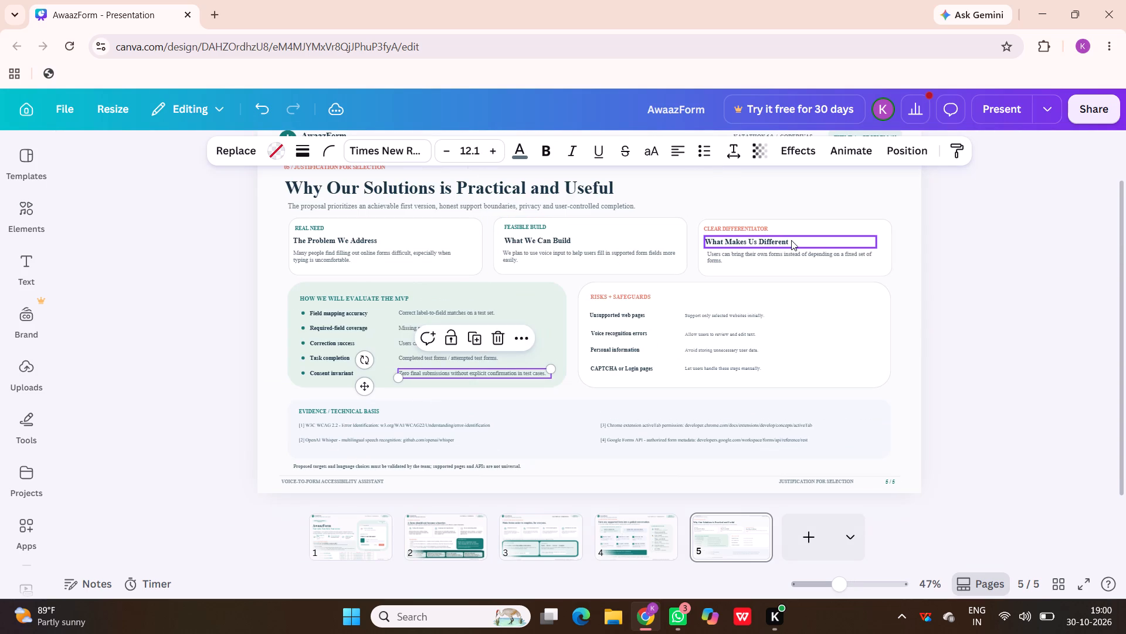
Set the font size of all four descriptions in the "RISKS + SAFEGUARDS" card to 12.8.
scroll(1003, 289, "left", 1)
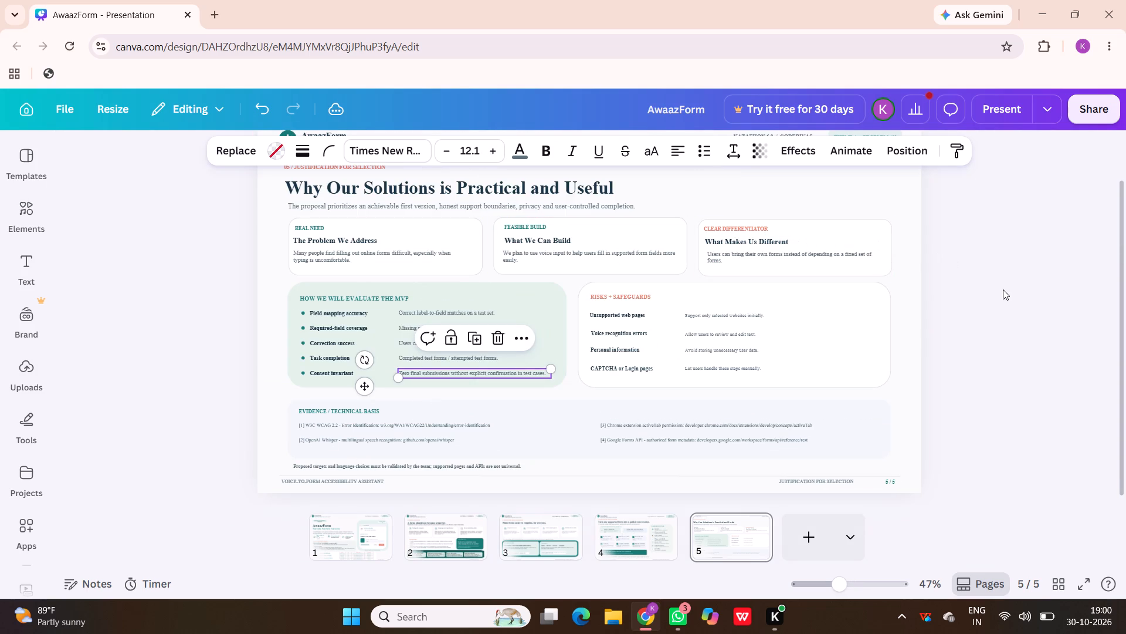
left_click(734, 317)
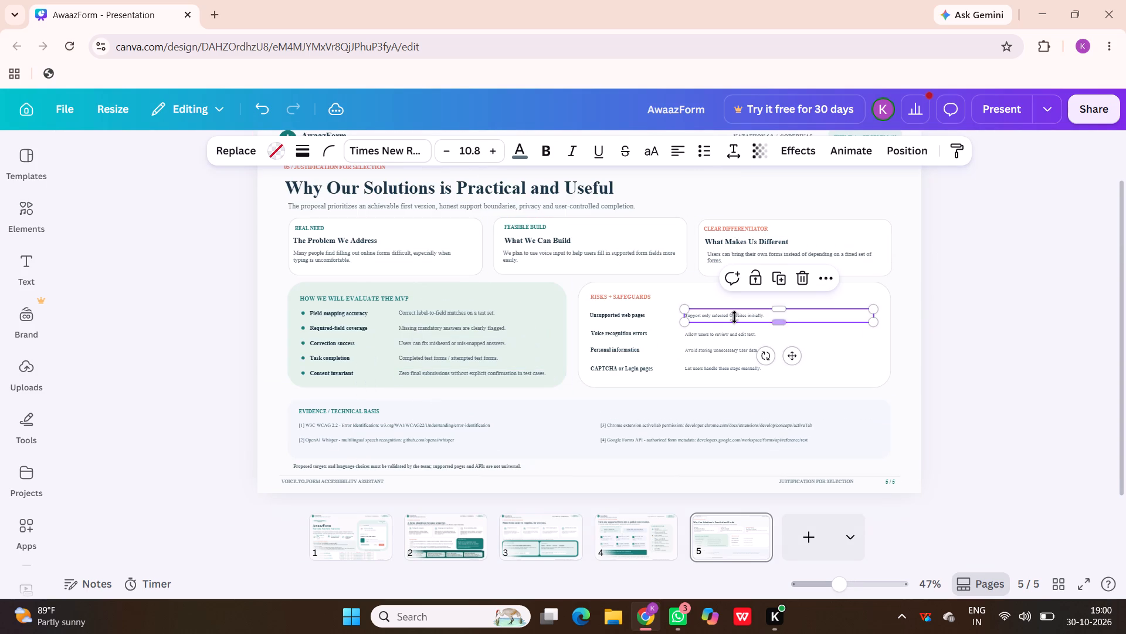
left_click(496, 151)
left_click(496, 151)
left_click(697, 331)
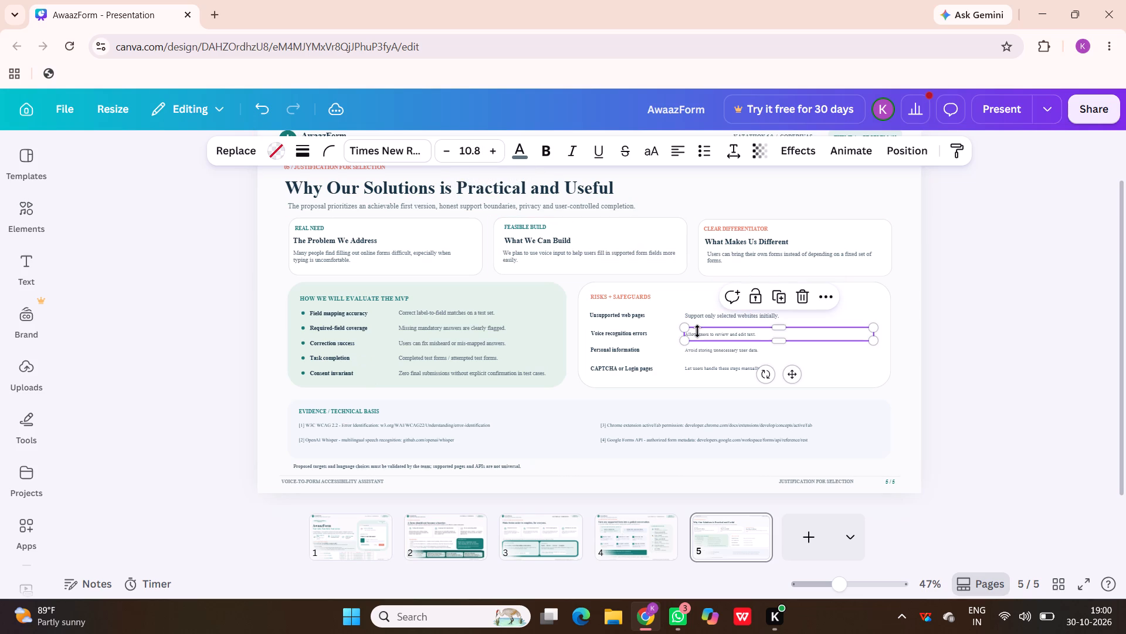
double_click(487, 156)
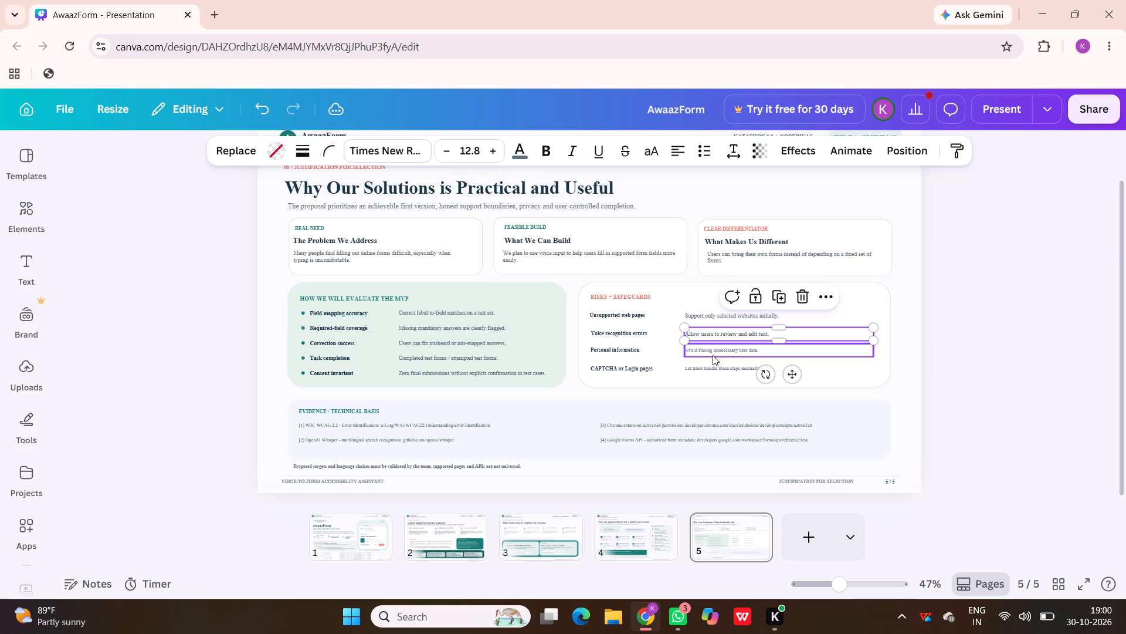
double_click(713, 353)
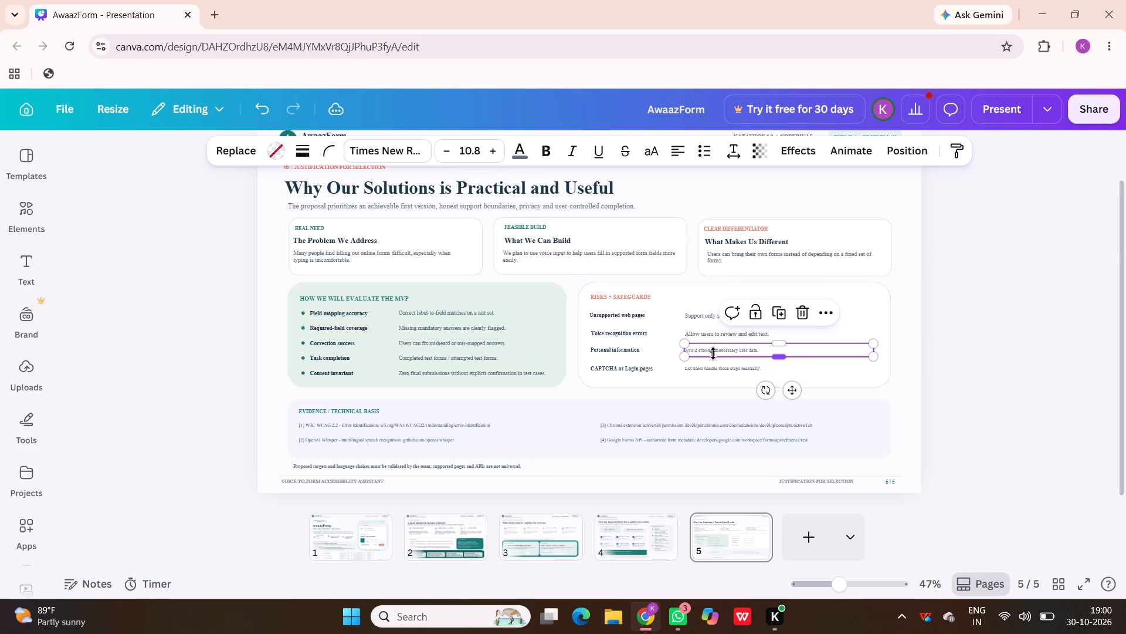
double_click(489, 147)
double_click(738, 365)
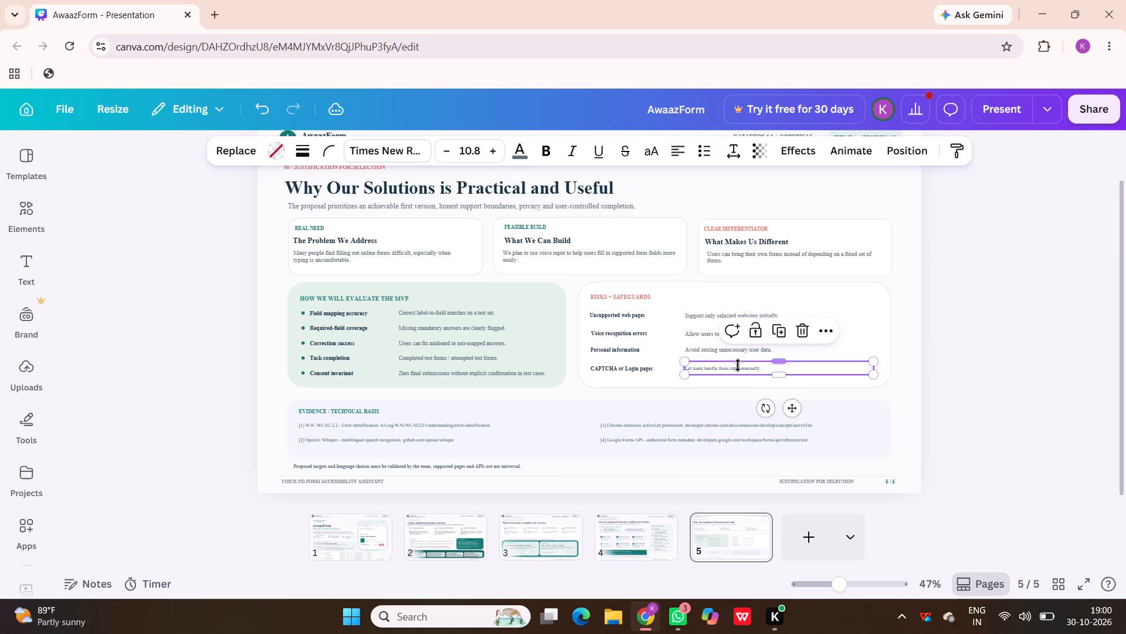
double_click(489, 147)
left_click(1019, 298)
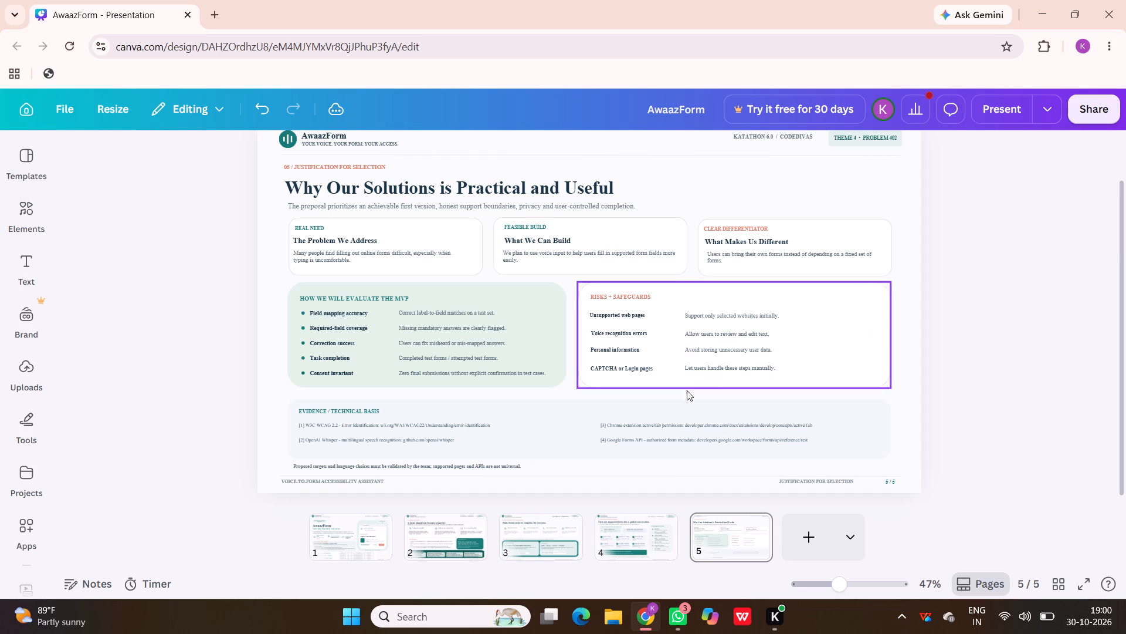
Examine the enlarged cards, the "EVIDENCE / TECHNICAL BASIS" section and the note beneath it on slide 5.
scroll(663, 424, "down", 2)
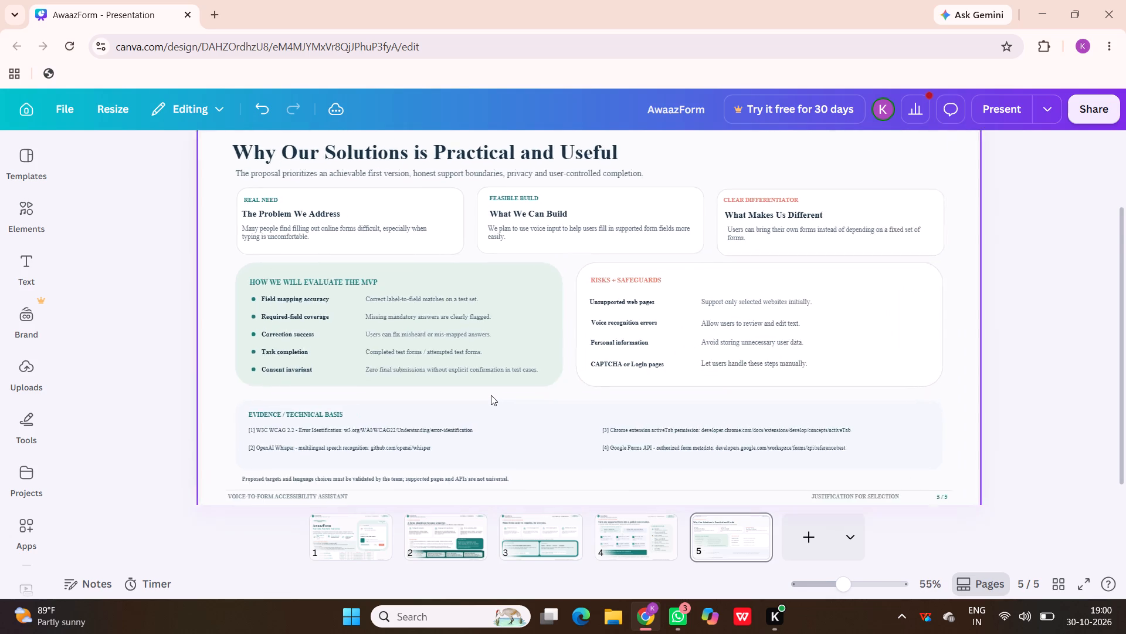
scroll(491, 395, "down", 1)
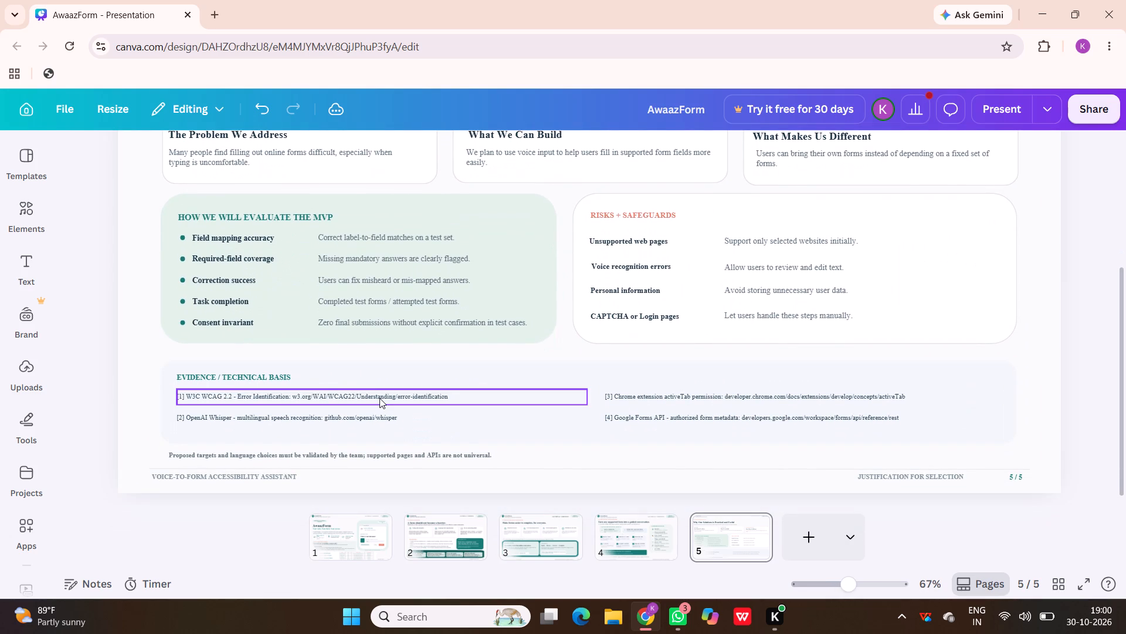
scroll(550, 362, "down", 1)
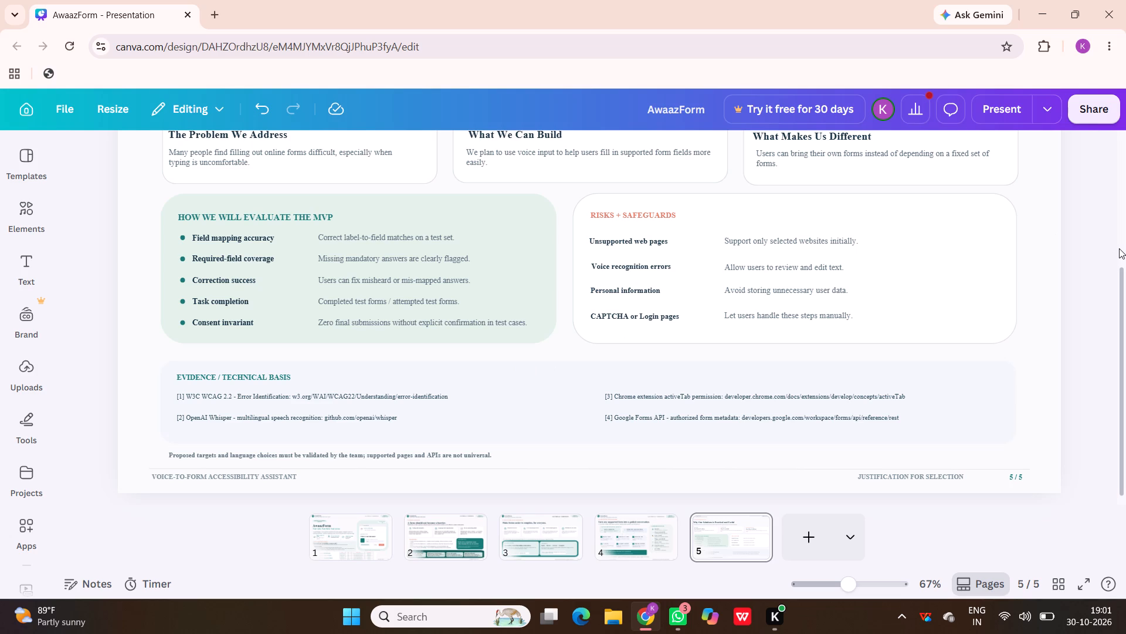
scroll(1079, 270, "down", 2)
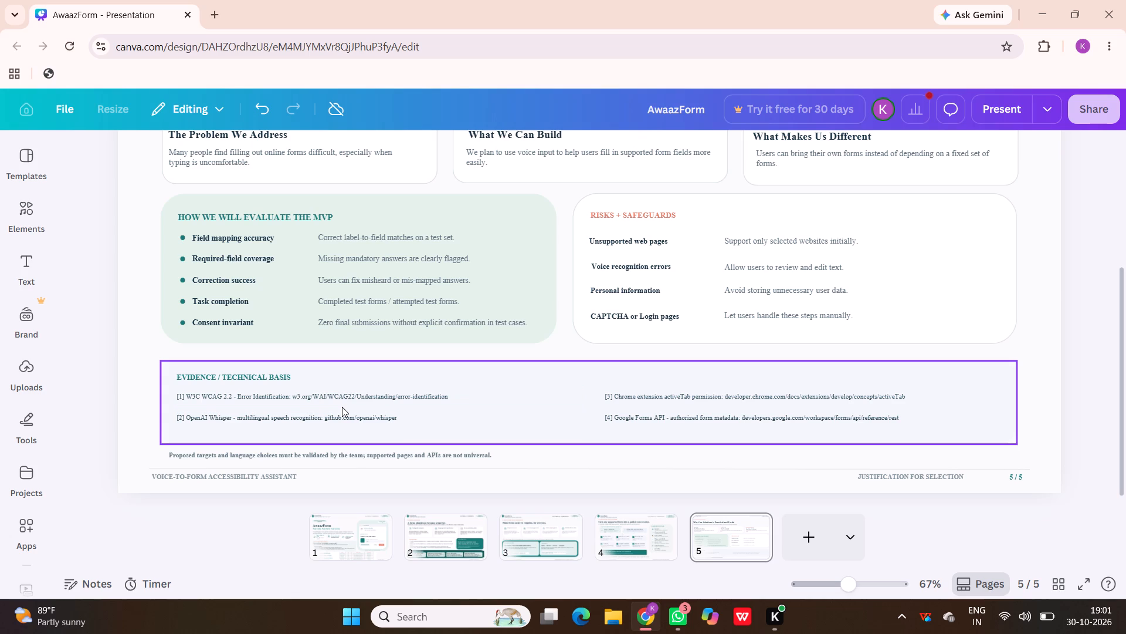
scroll(314, 507, "down", 1)
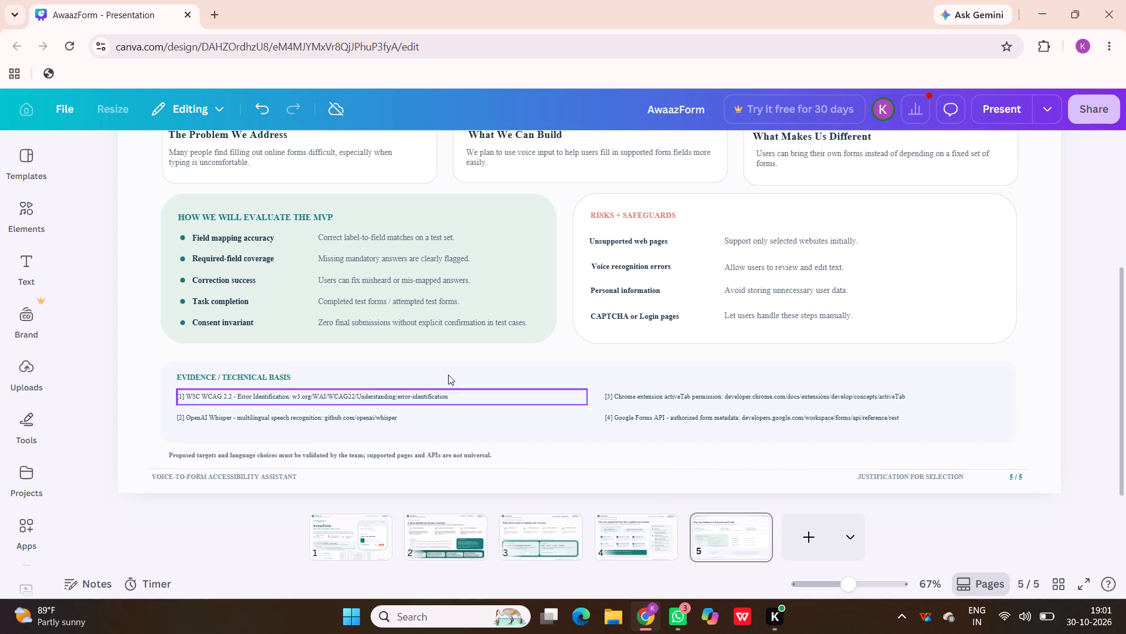
left_click(441, 452)
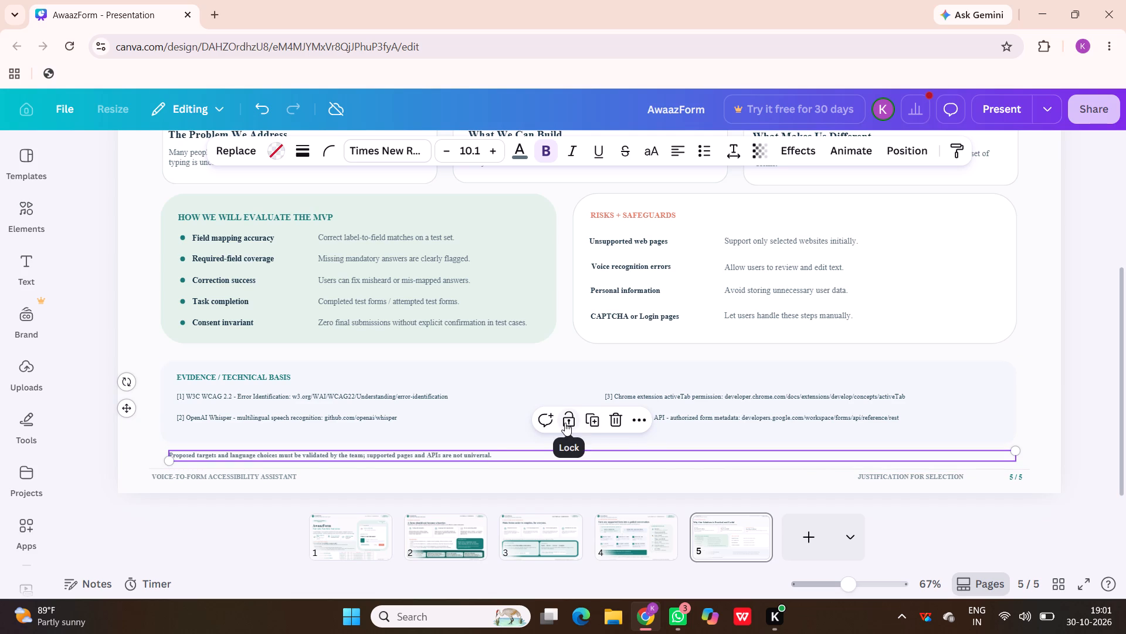
scroll(463, 235, "left", 1)
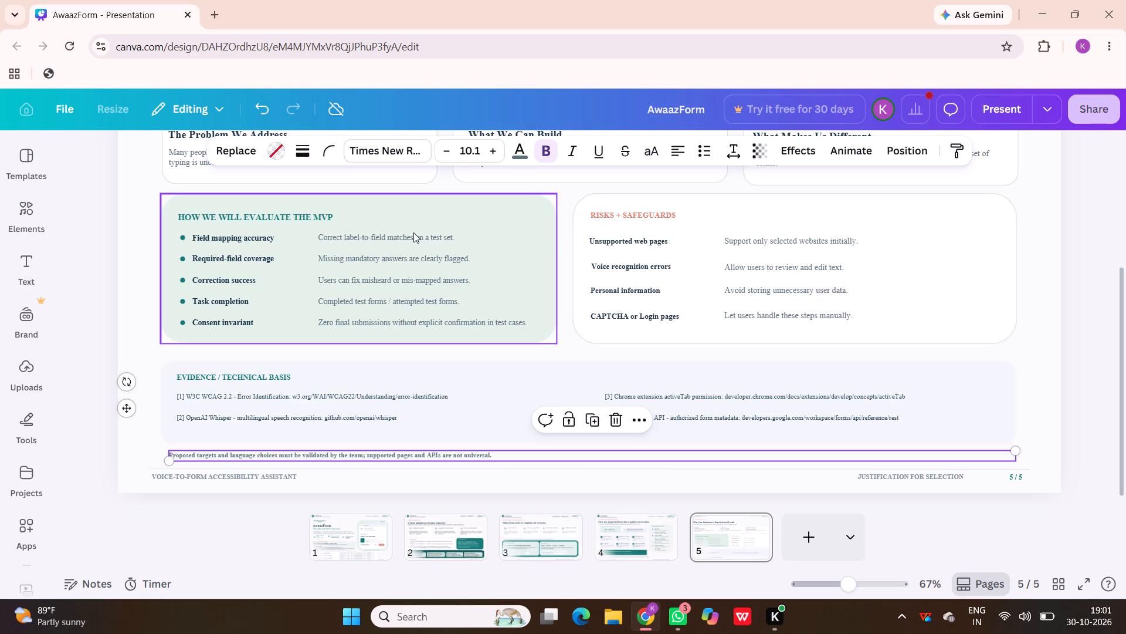
Nudge the description beside "Field mapping accuracy" slightly down and toward its label.
left_click(412, 232)
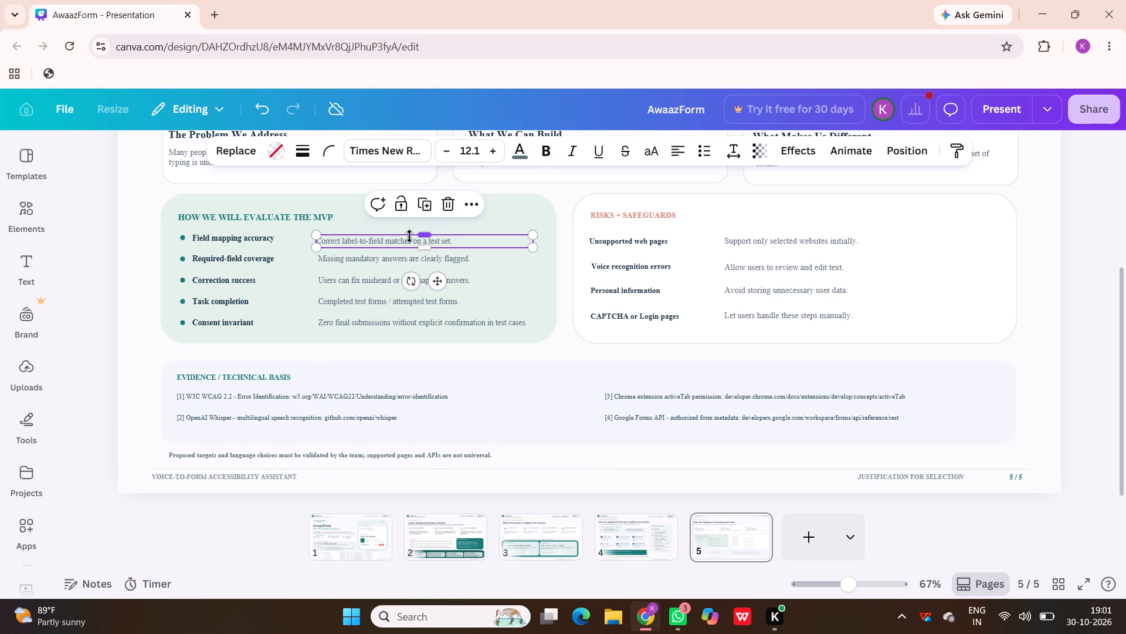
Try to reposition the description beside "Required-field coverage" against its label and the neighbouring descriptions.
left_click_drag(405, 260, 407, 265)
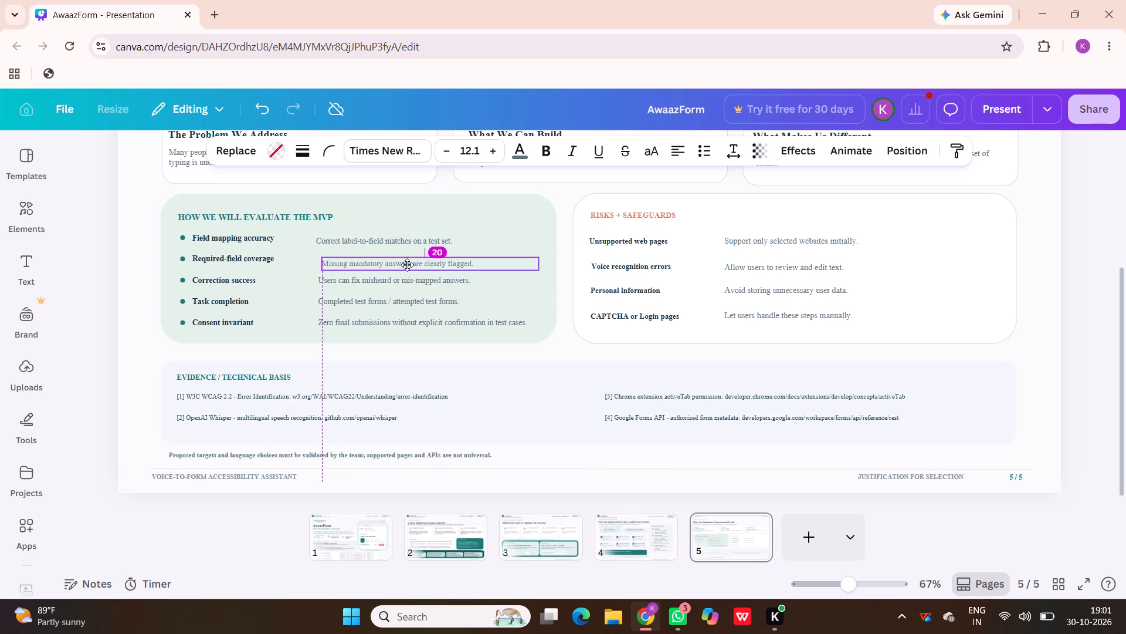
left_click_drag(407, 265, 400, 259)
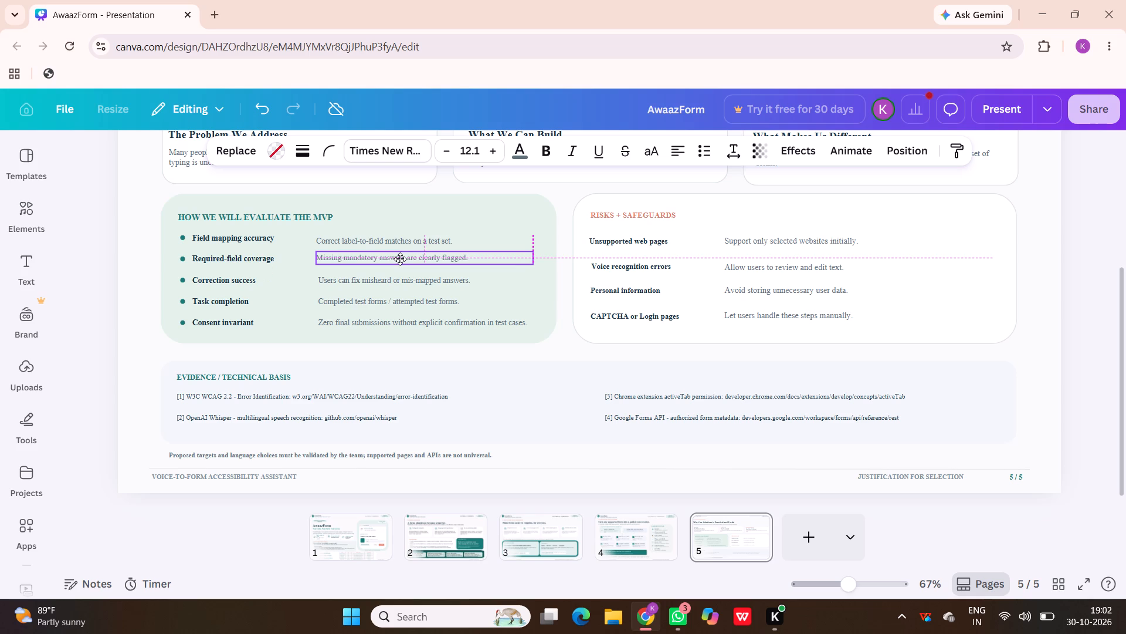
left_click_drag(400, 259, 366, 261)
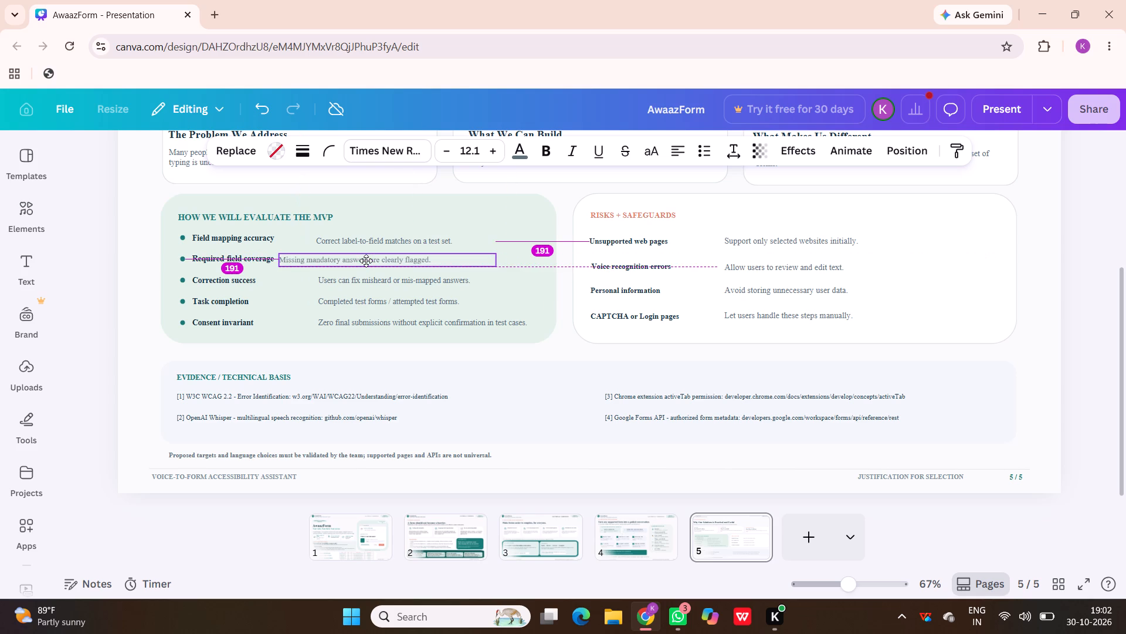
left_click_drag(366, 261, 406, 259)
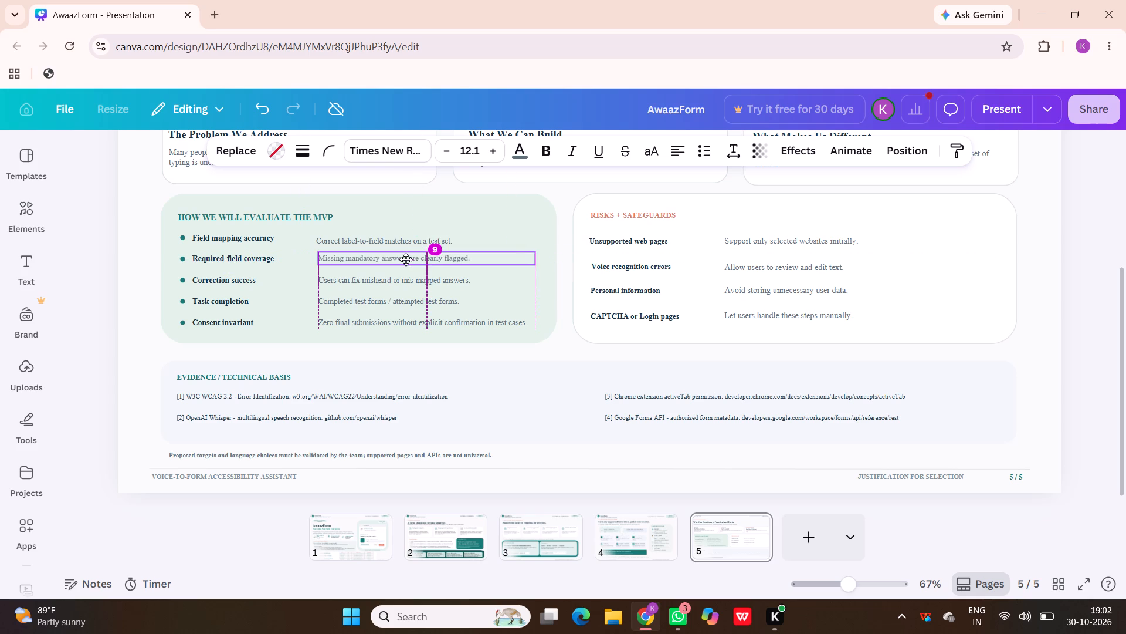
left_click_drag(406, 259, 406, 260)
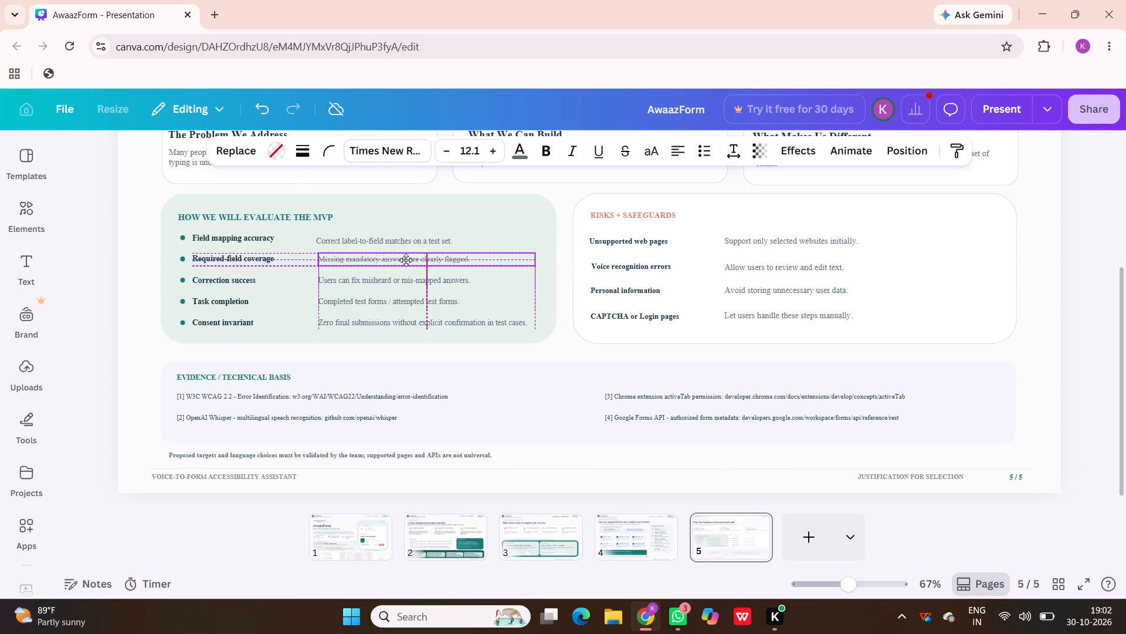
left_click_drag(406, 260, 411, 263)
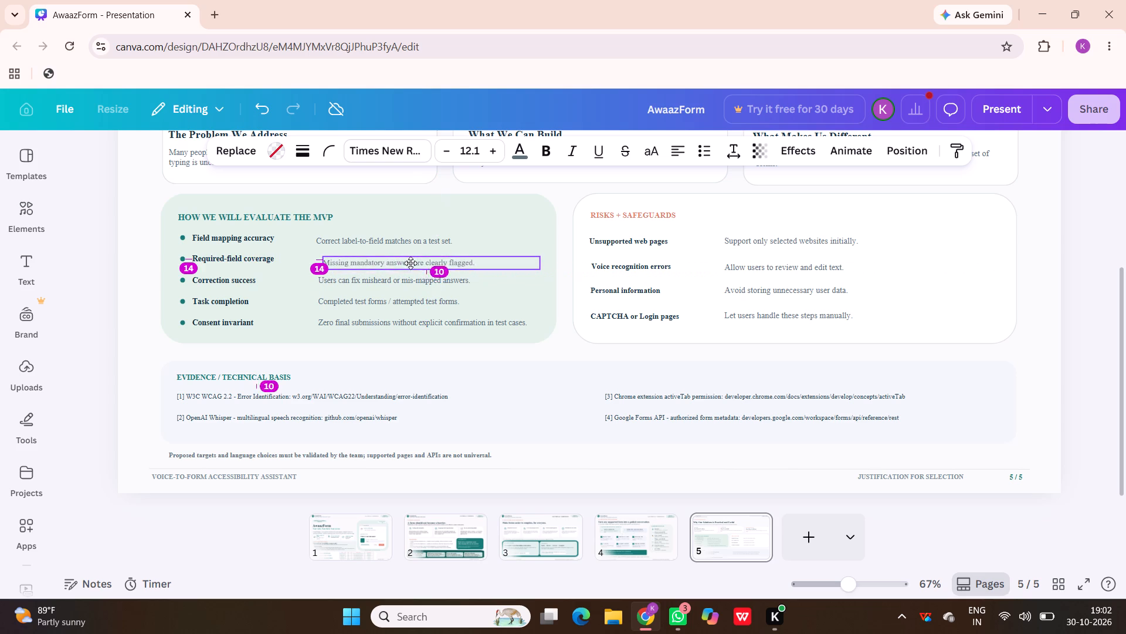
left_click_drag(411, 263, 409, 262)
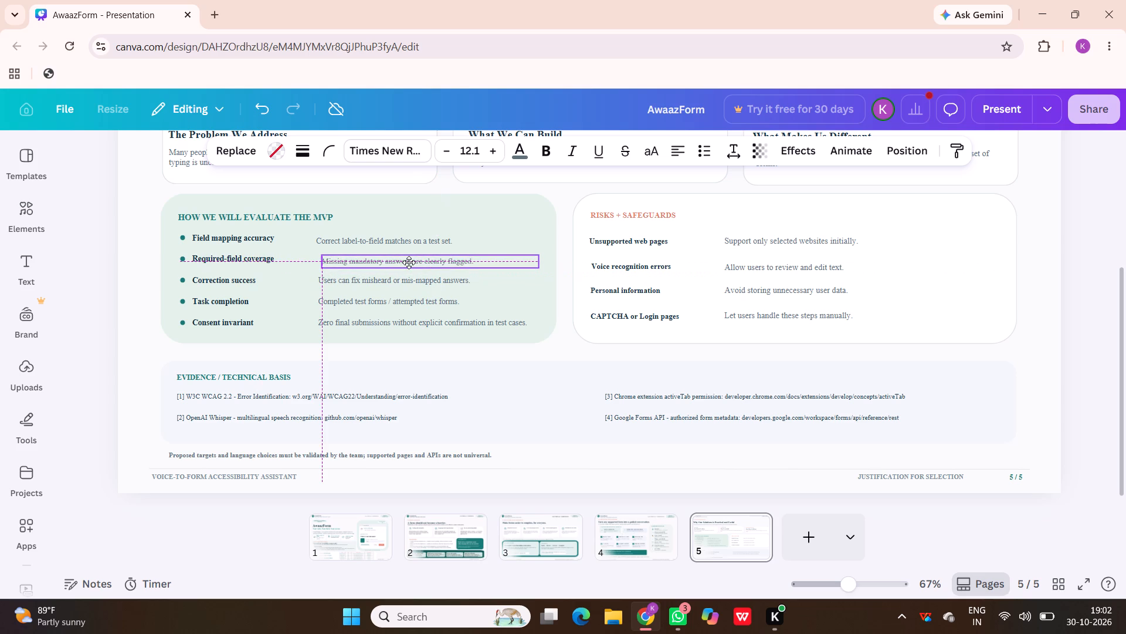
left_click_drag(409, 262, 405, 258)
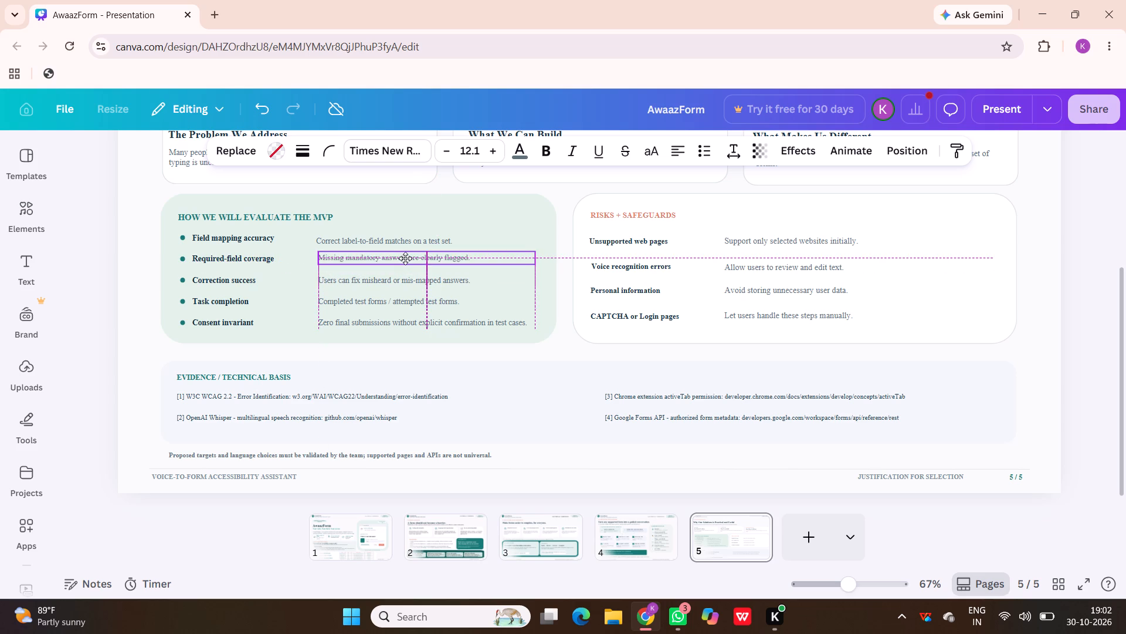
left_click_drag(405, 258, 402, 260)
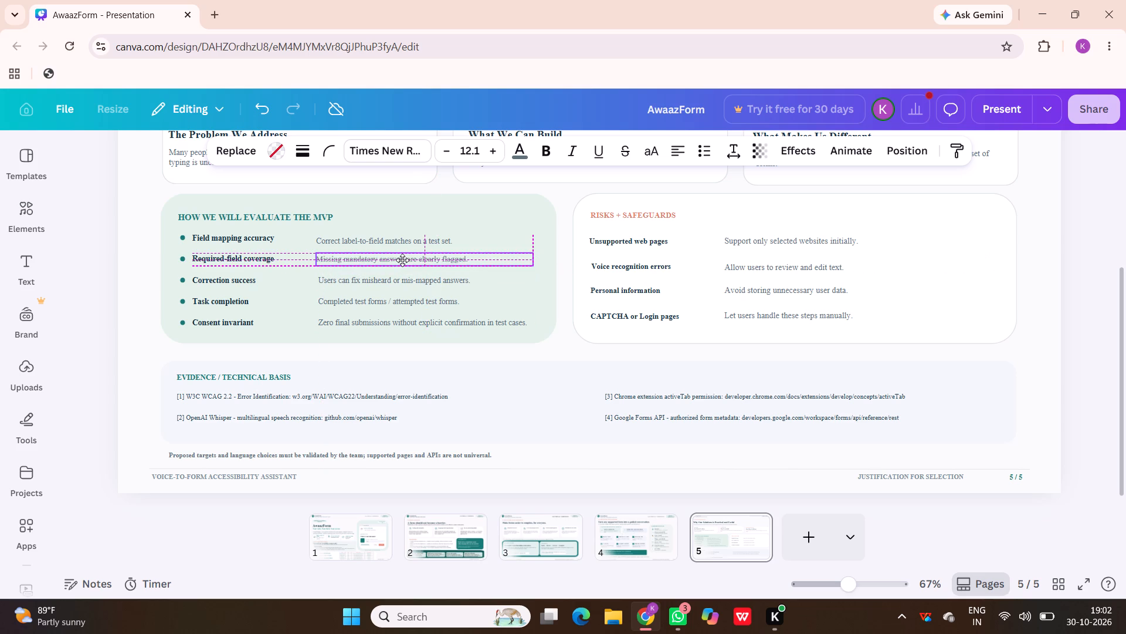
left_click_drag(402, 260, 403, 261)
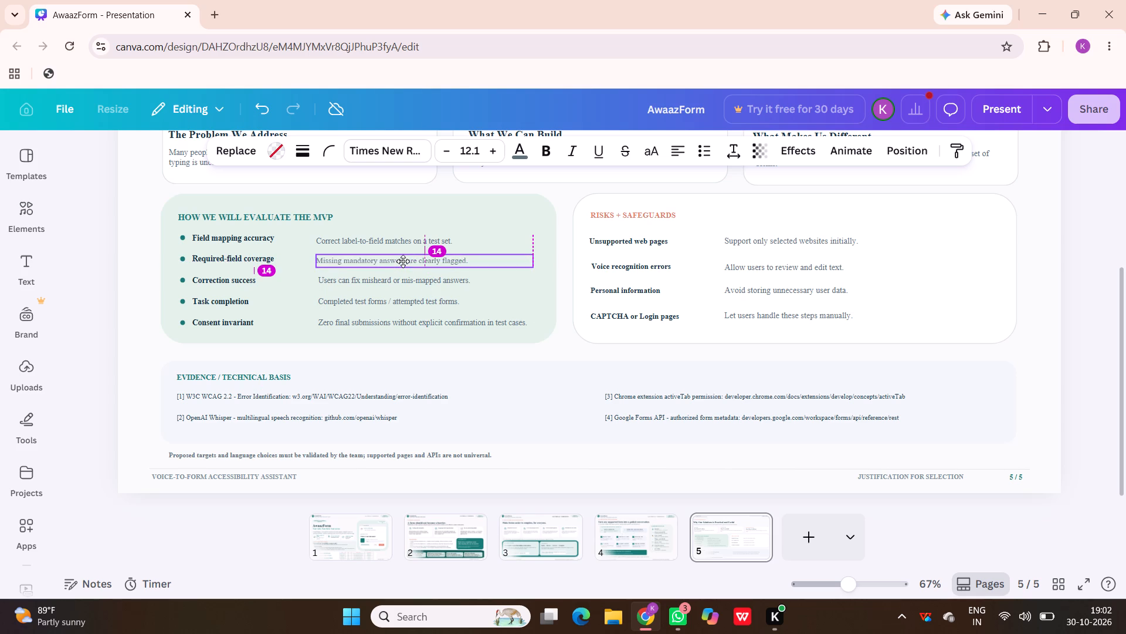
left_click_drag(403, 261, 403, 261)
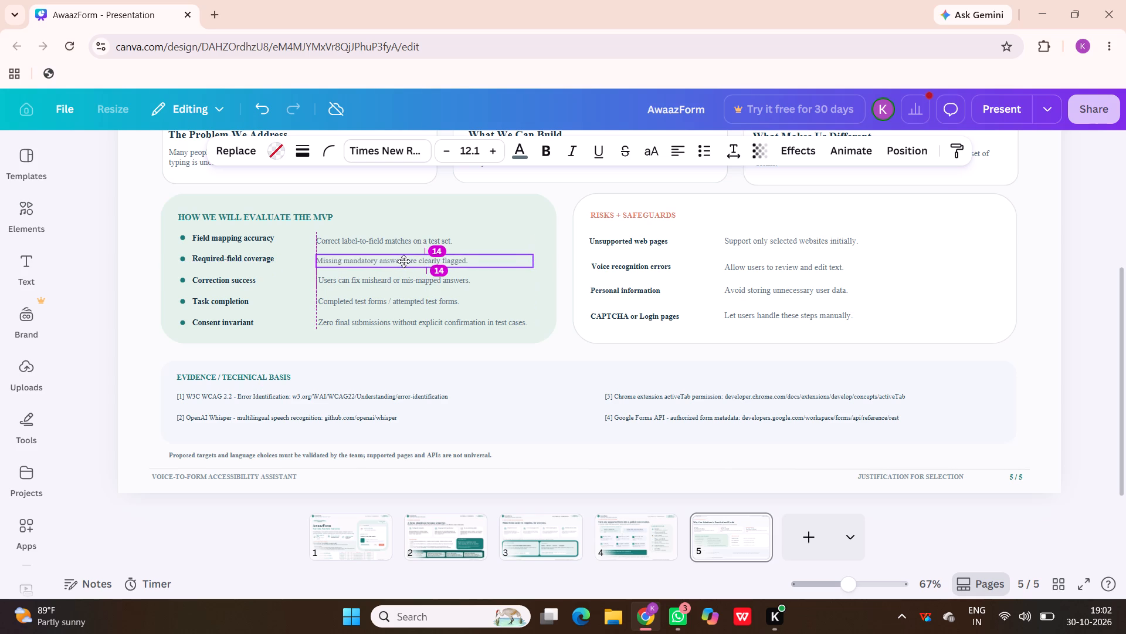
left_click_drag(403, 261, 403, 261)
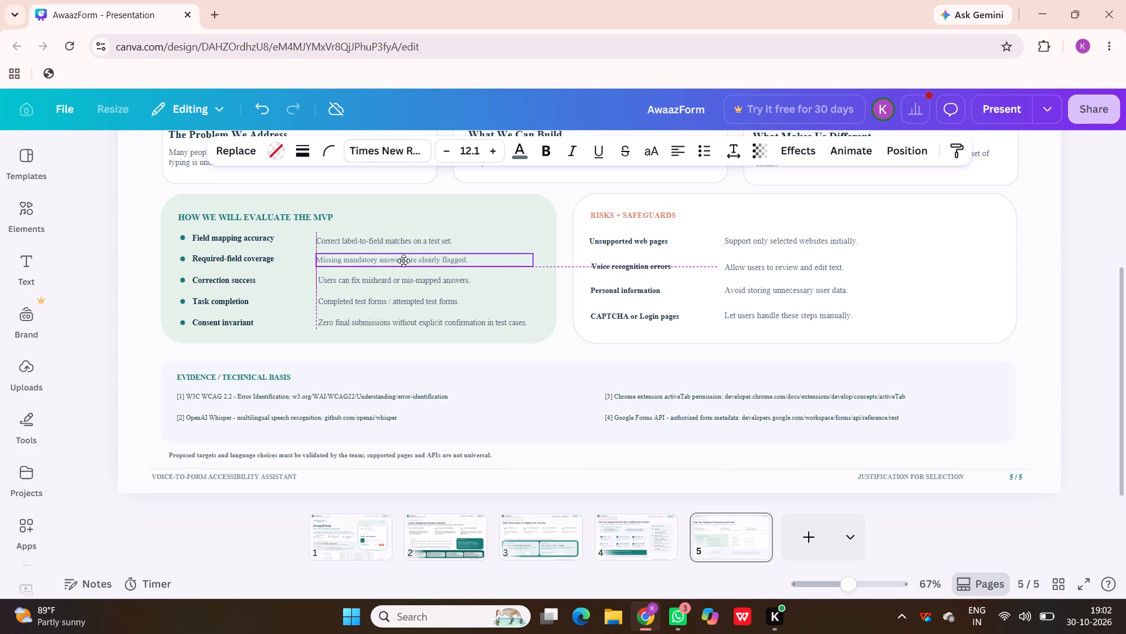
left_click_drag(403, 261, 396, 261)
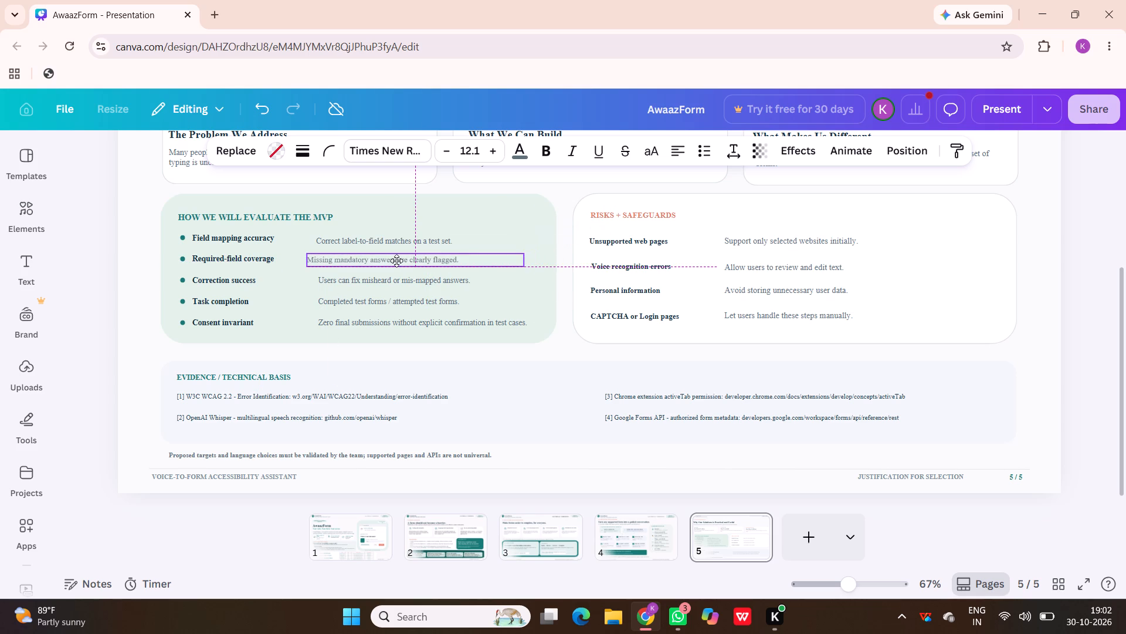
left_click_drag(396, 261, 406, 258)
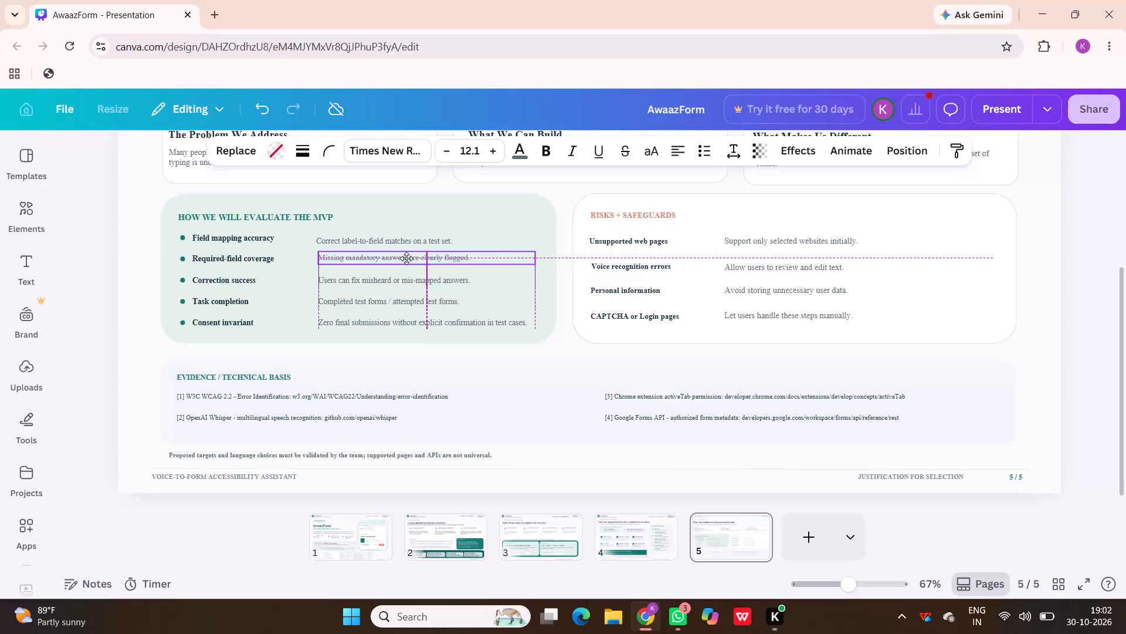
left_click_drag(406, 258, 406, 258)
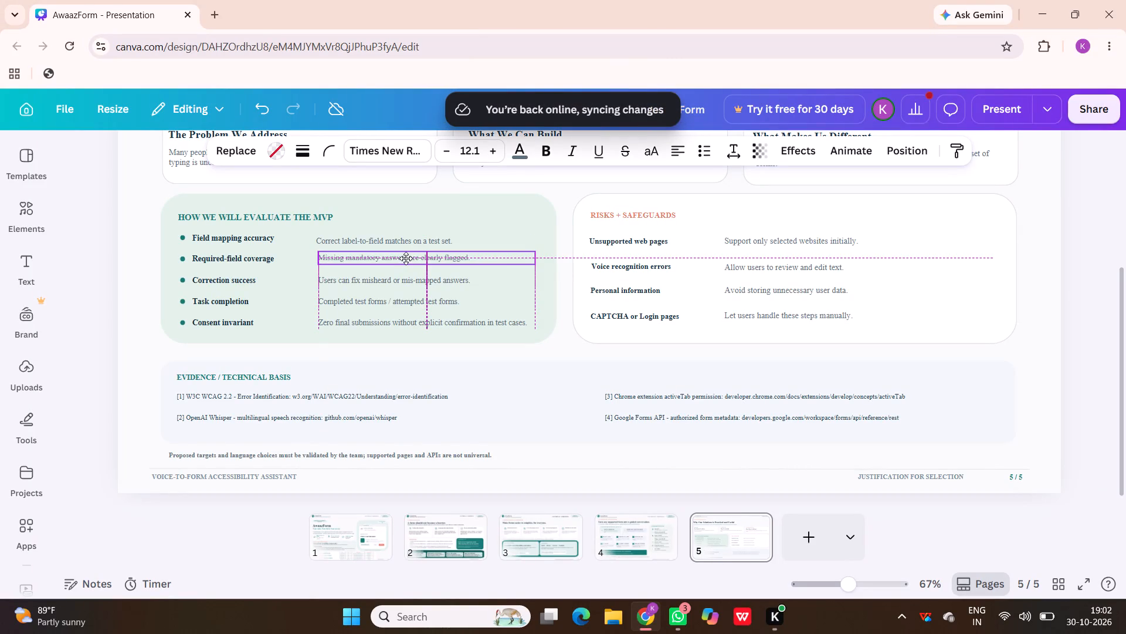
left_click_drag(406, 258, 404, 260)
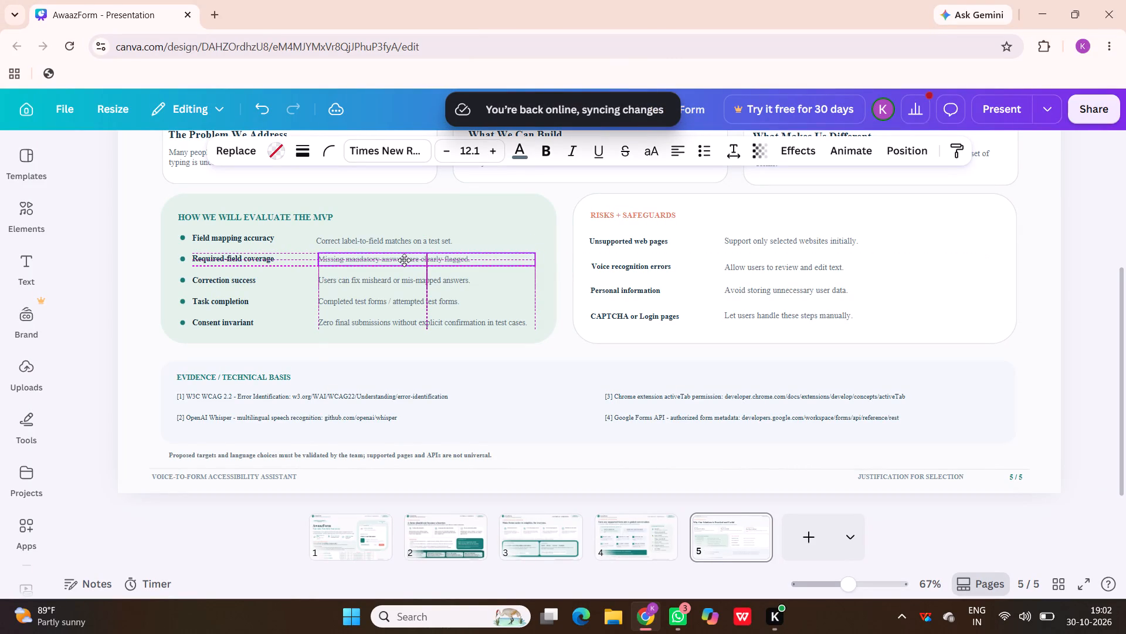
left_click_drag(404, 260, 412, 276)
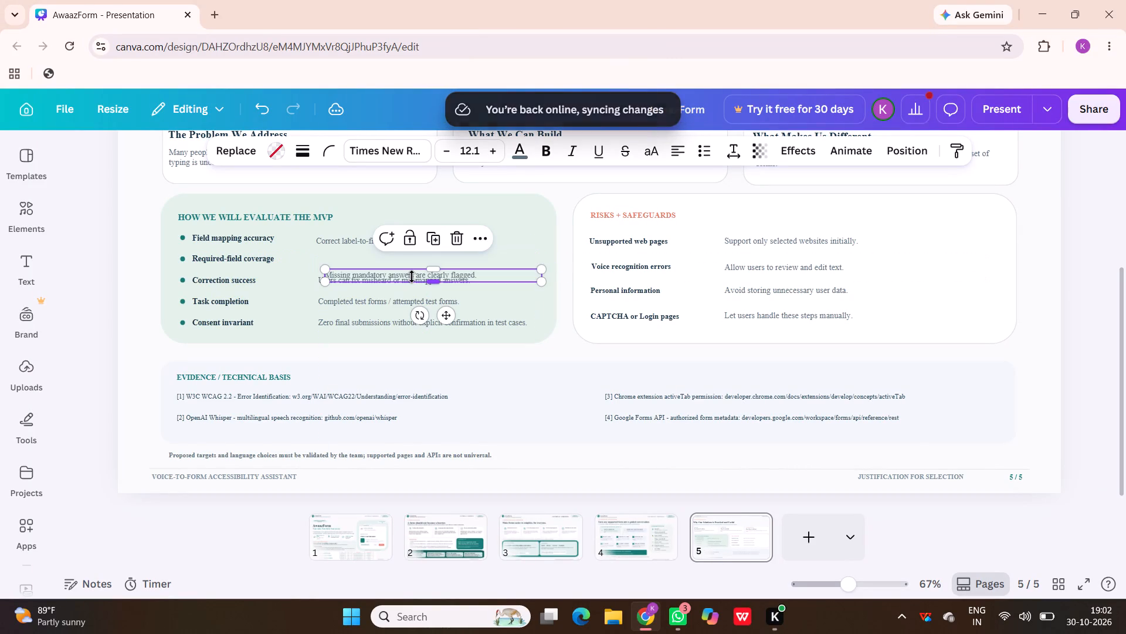
Make the text box of the "Missing mandatory answers are clearly flagged." description taller, keeping its width of 441.
left_click(376, 271)
left_click_drag(376, 271, 363, 255)
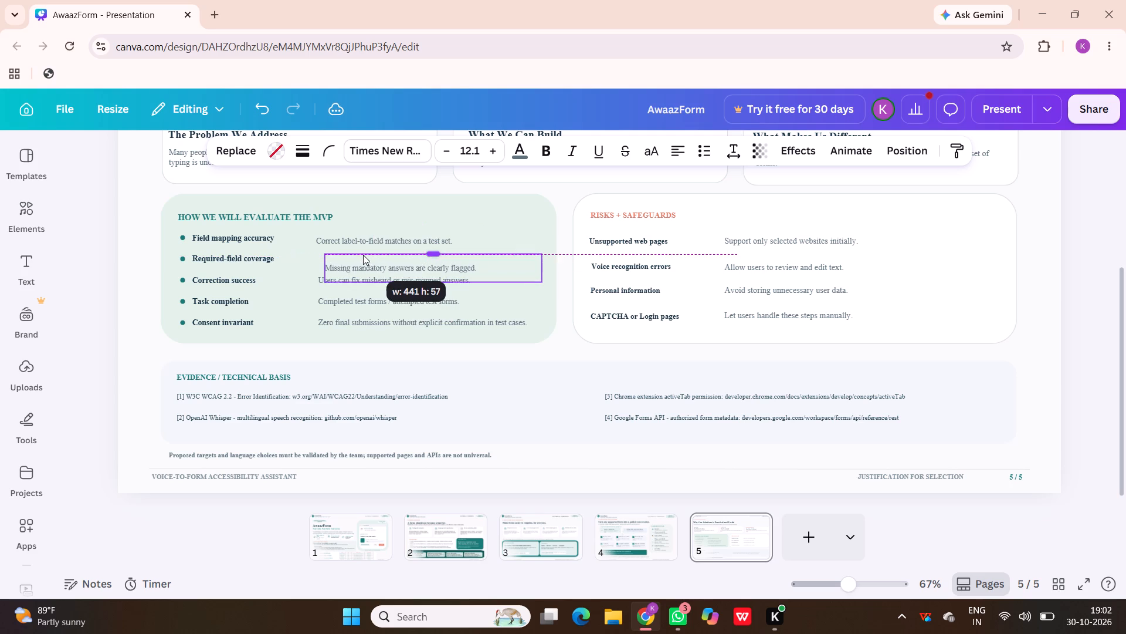
left_click_drag(363, 255, 450, 257)
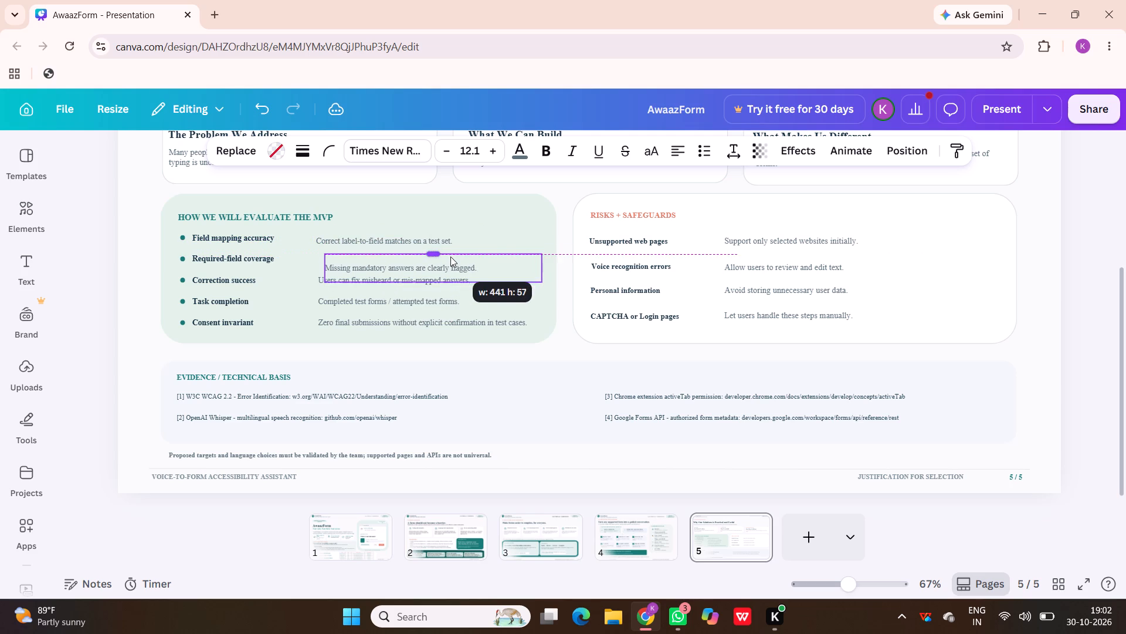
left_click_drag(450, 257, 481, 239)
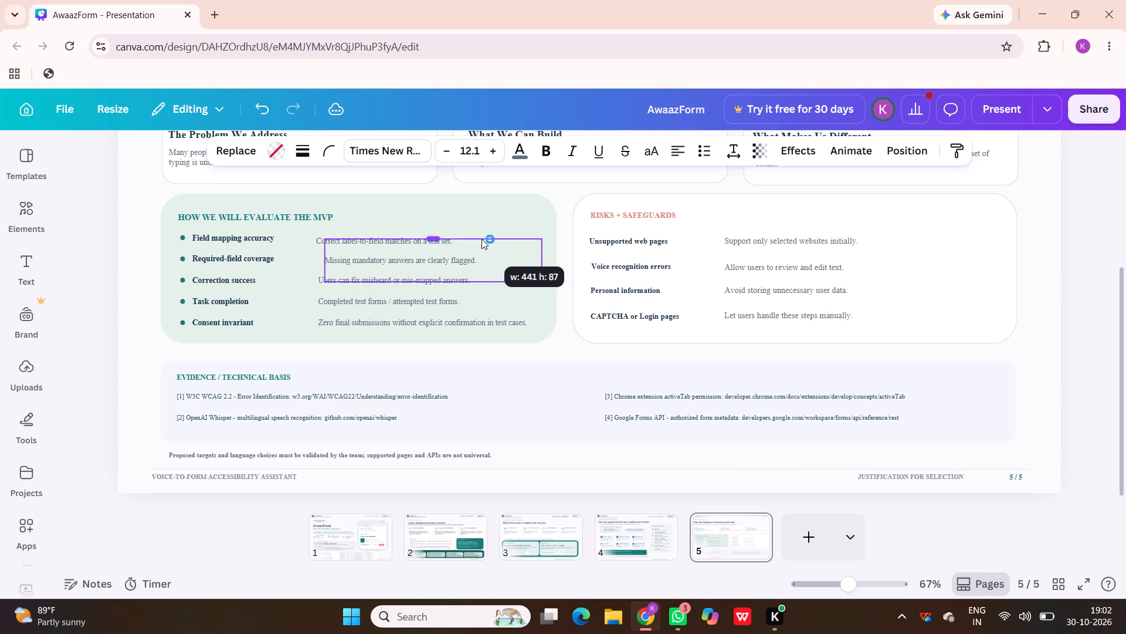
left_click_drag(481, 239, 490, 257)
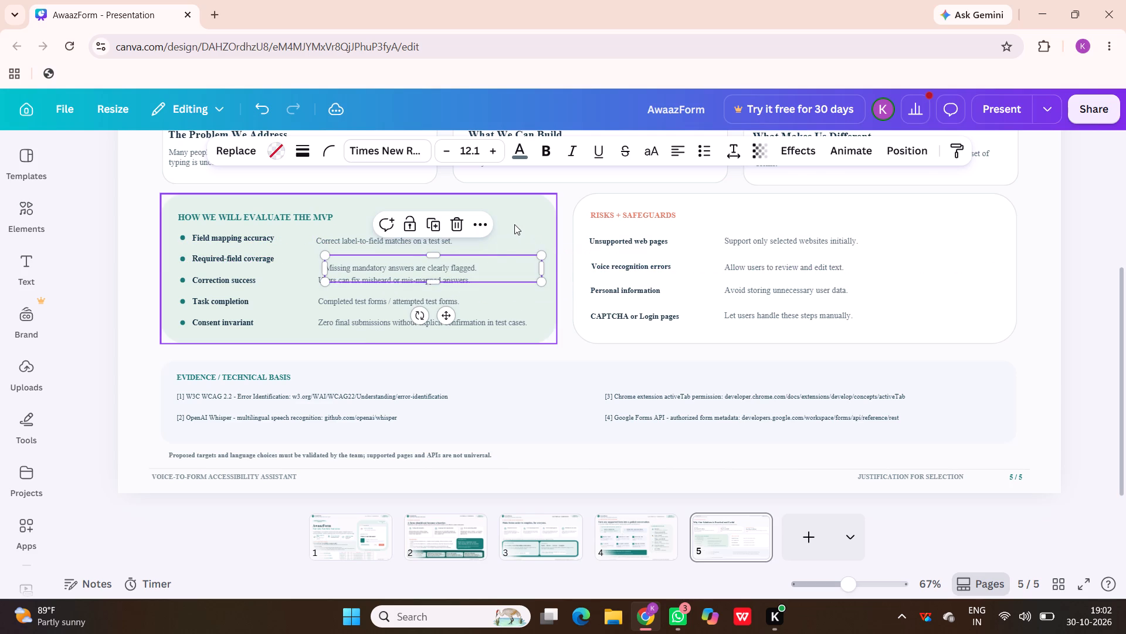
Move the "Missing mandatory answers are clearly flagged." description level with "Required-field coverage" and flush with the descriptions below it.
left_click(514, 224)
left_click_drag(391, 267, 390, 259)
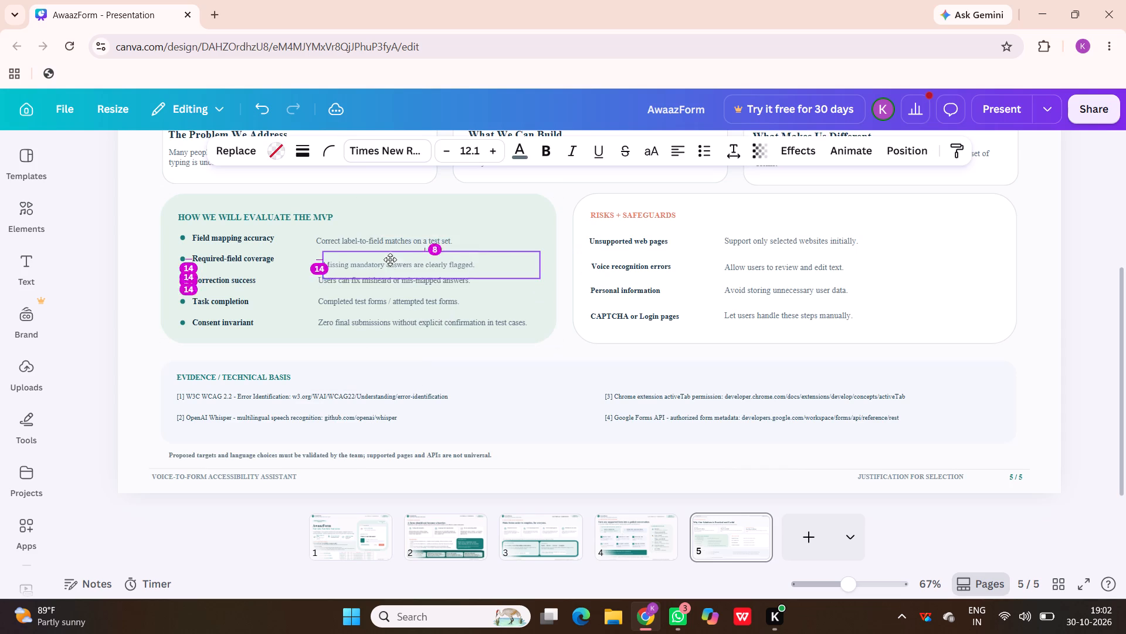
left_click_drag(390, 259, 386, 258)
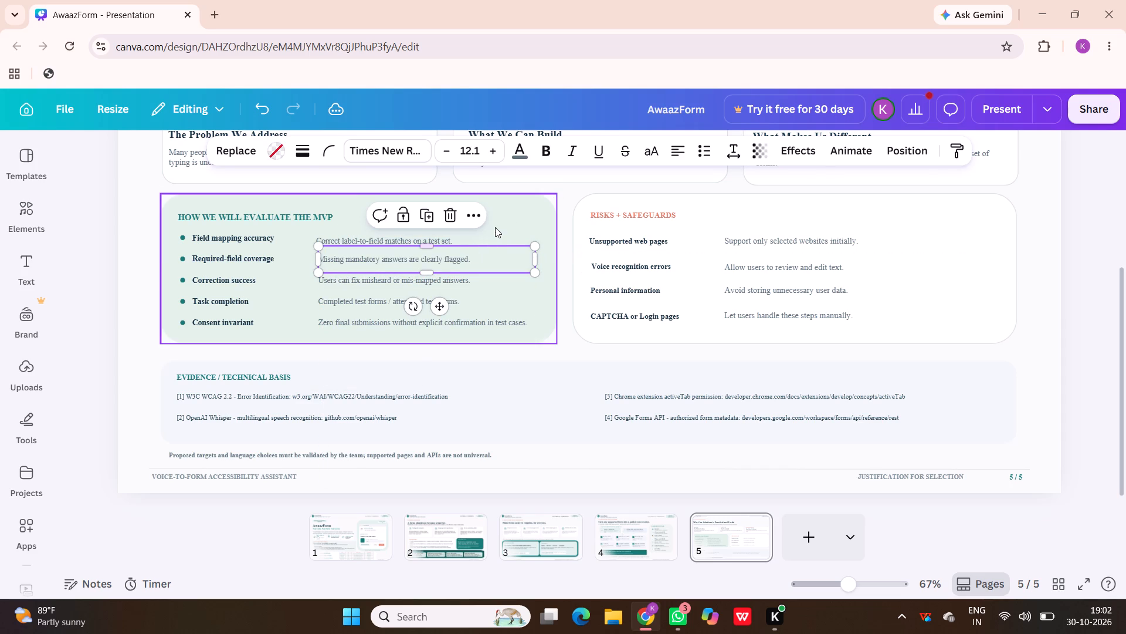
left_click(496, 227)
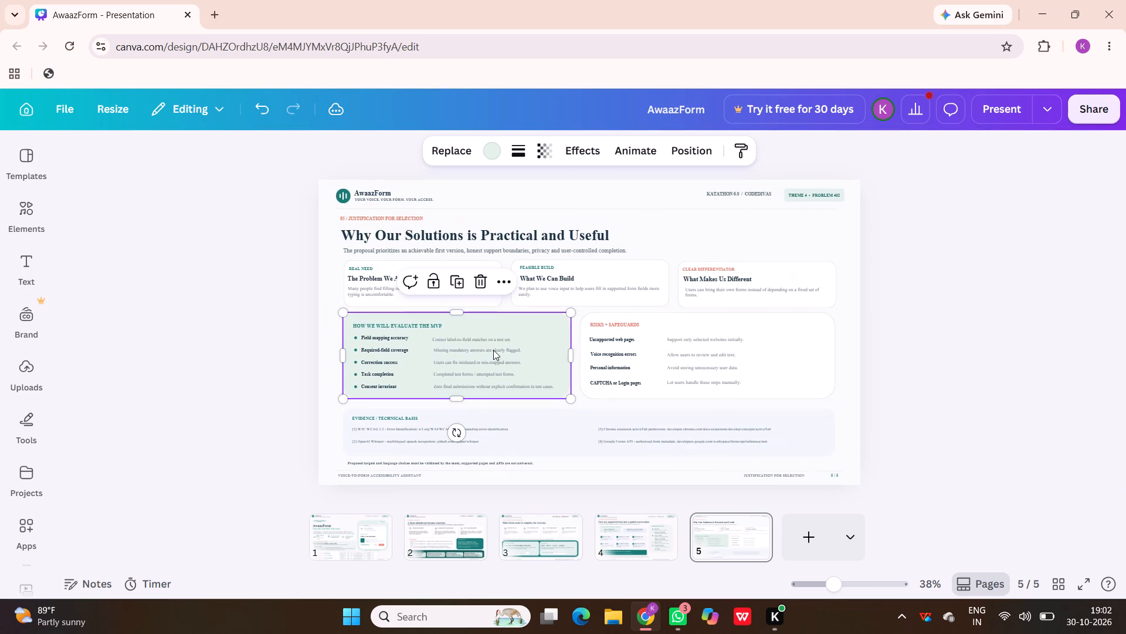
left_click(940, 294)
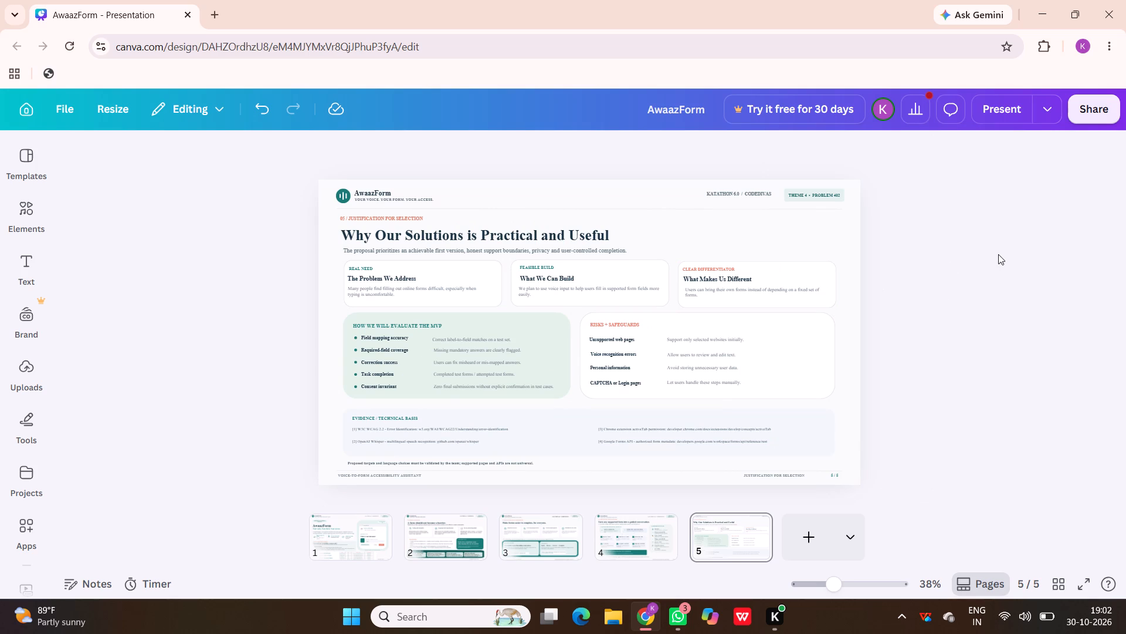
Make the descriptions beside "Field mapping accuracy", "Required-field coverage" and "Correction success" bold.
scroll(1001, 256, "down", 1)
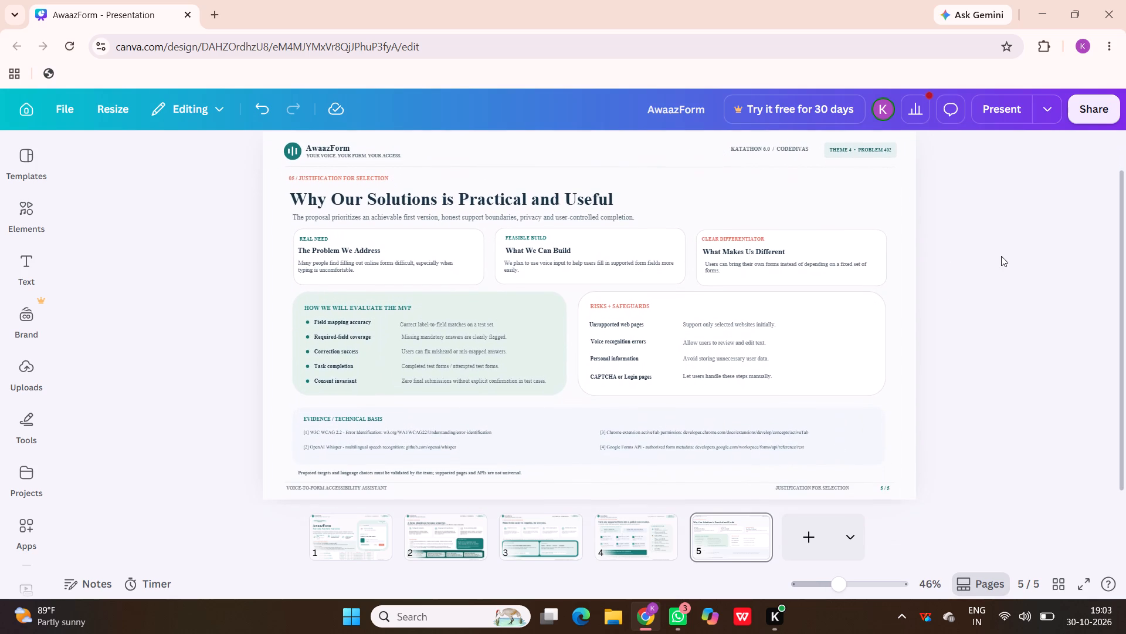
scroll(1001, 256, "down", 1)
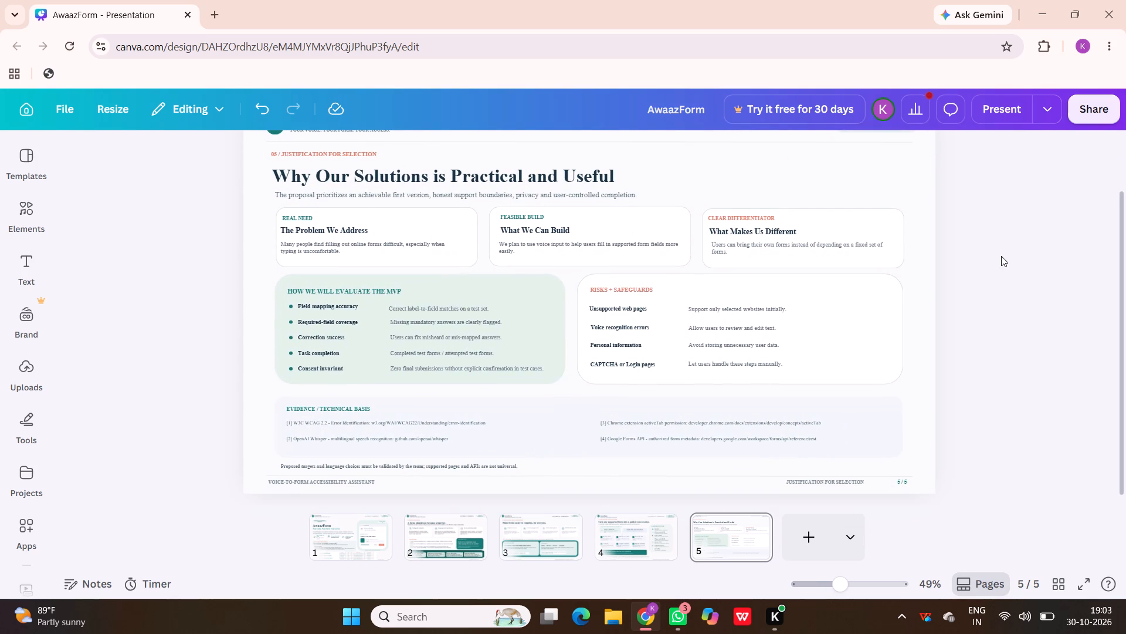
left_click(472, 308)
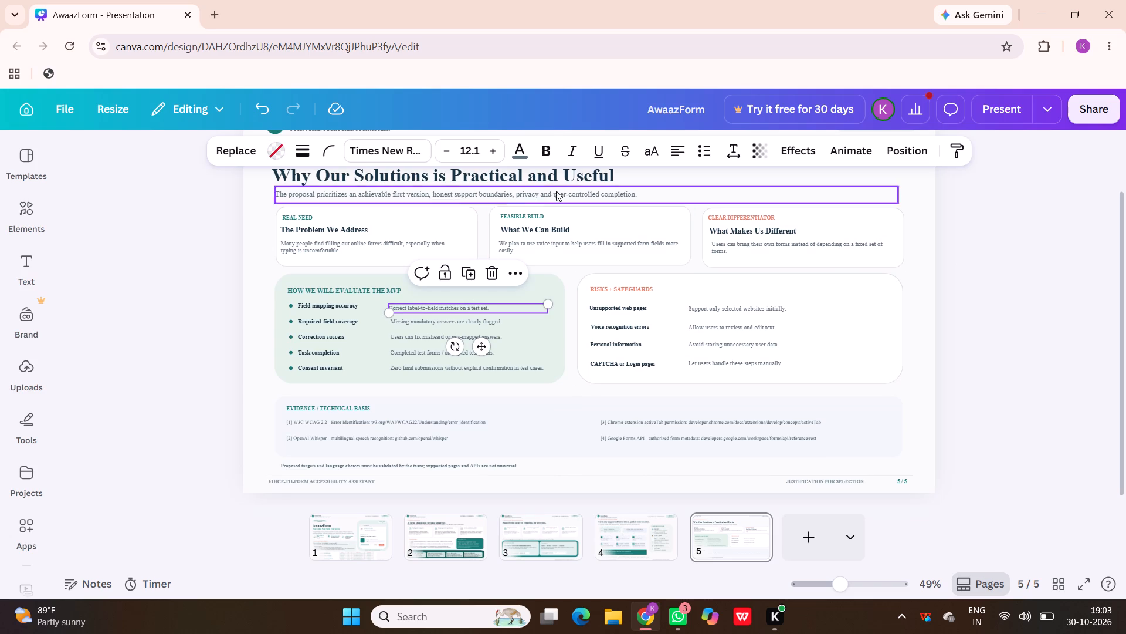
scroll(556, 191, "down", 1)
left_click(545, 149)
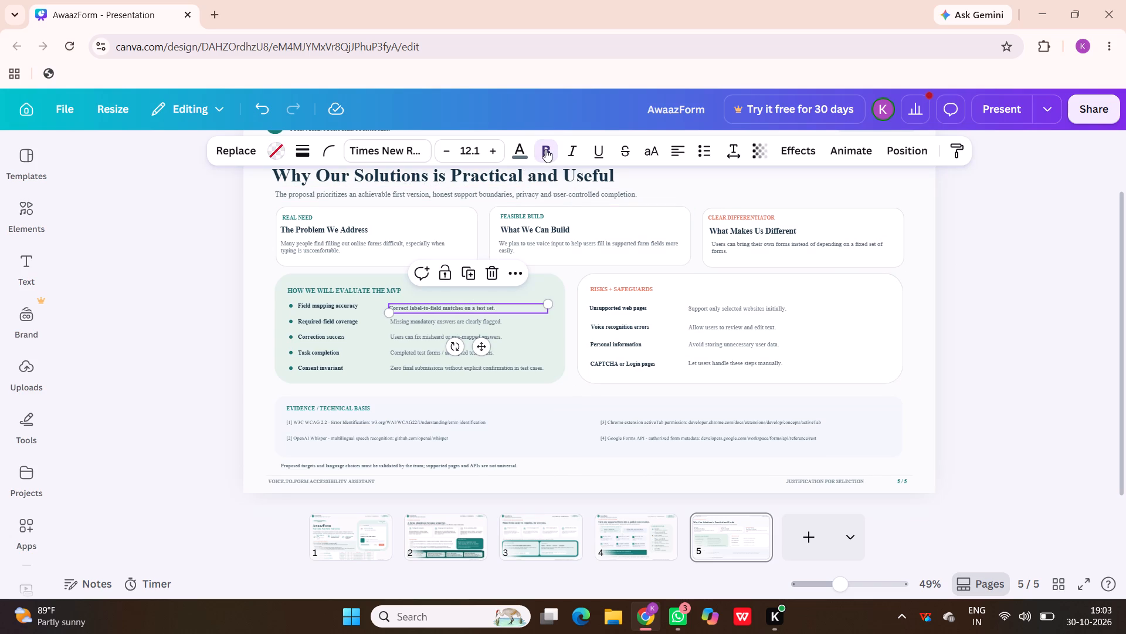
scroll(524, 190, "up", 1)
left_click(479, 322)
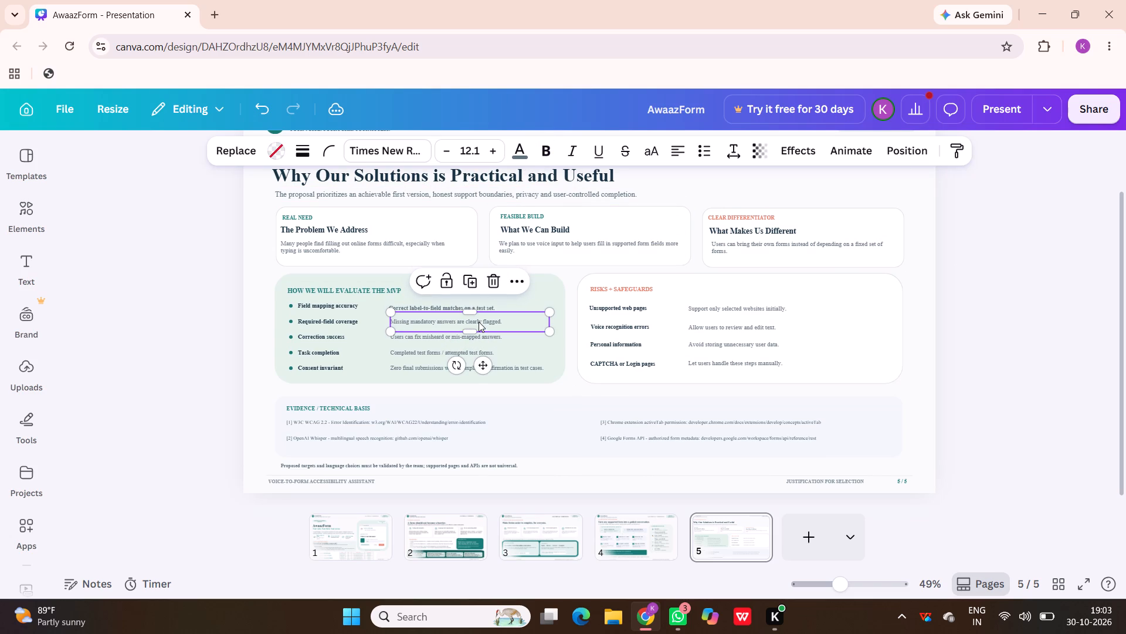
scroll(500, 262, "down", 1)
left_click(548, 151)
scroll(532, 227, "up", 2)
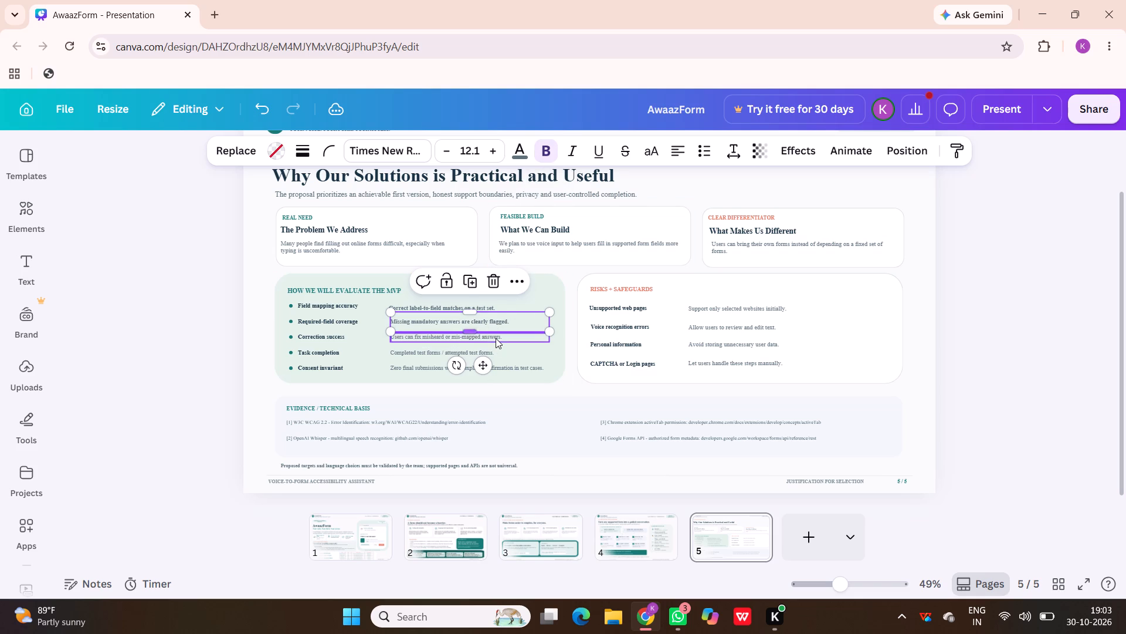
left_click(496, 338)
scroll(510, 303, "down", 1)
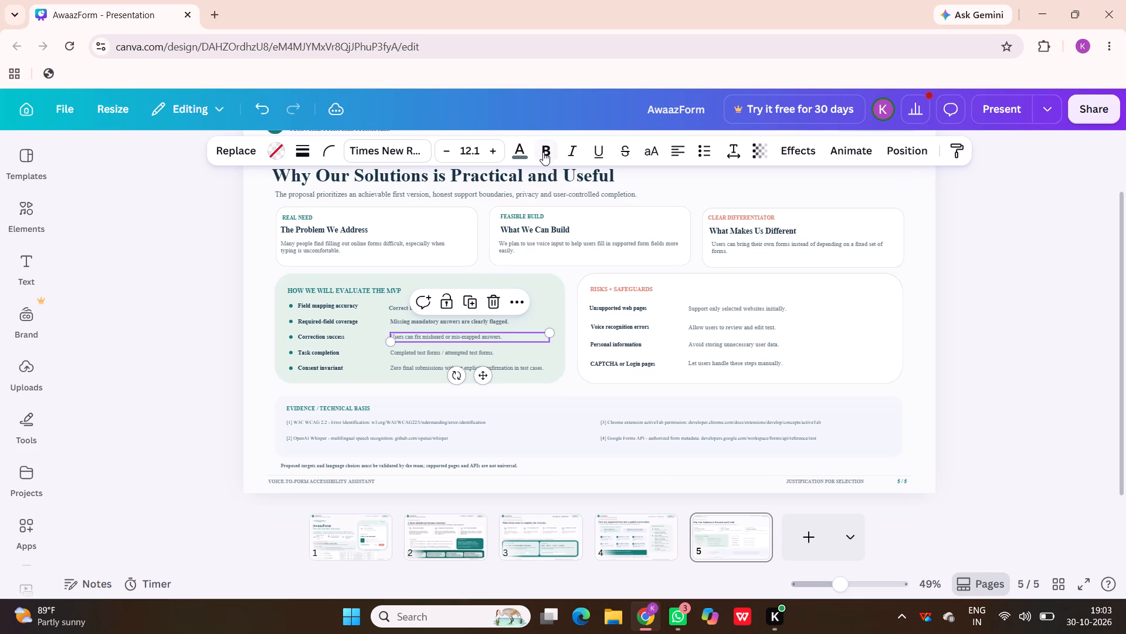
scroll(543, 152, "down", 1)
left_click(543, 152)
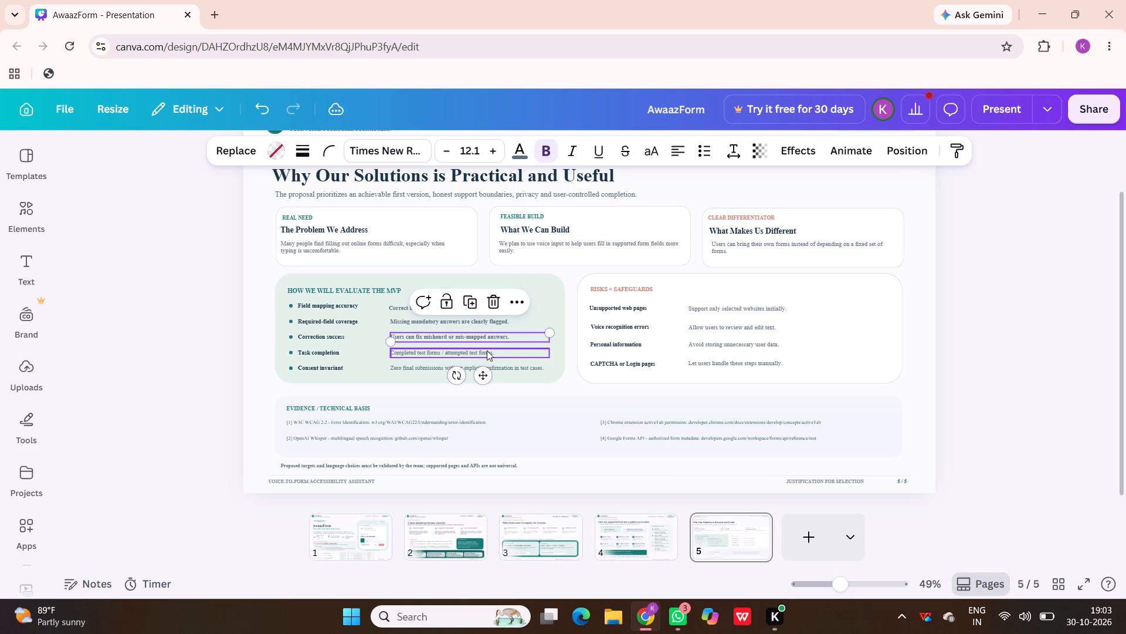
Make the descriptions beside "Task completion" and "Consent invariant" bold.
left_click(486, 350)
scroll(513, 248, "down", 1)
left_click(545, 147)
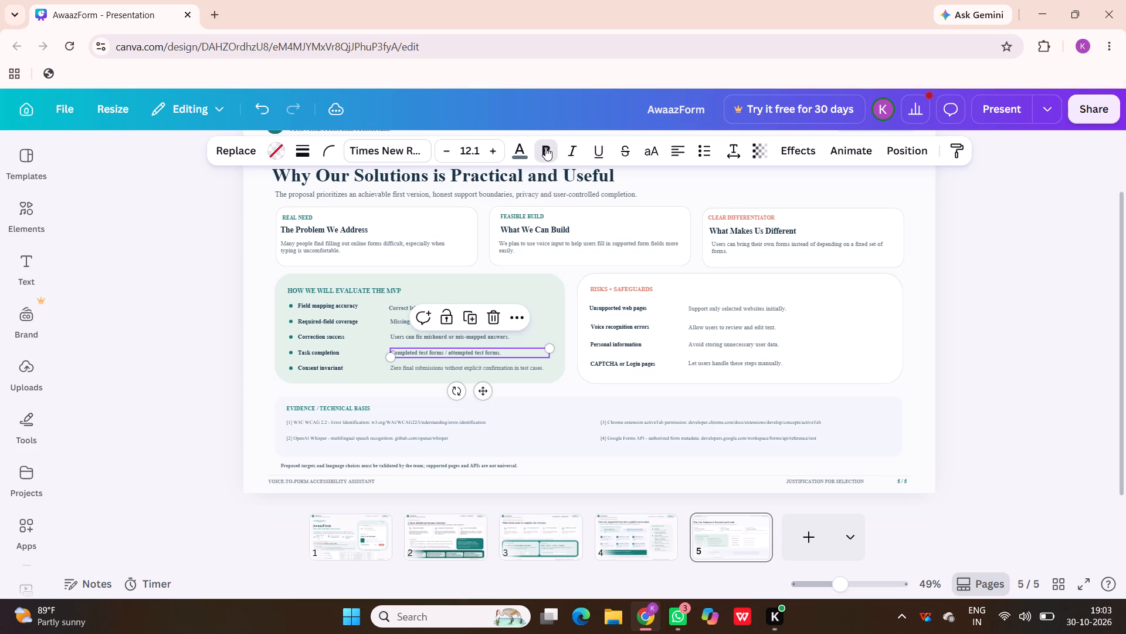
scroll(544, 161, "up", 2)
left_click(506, 368)
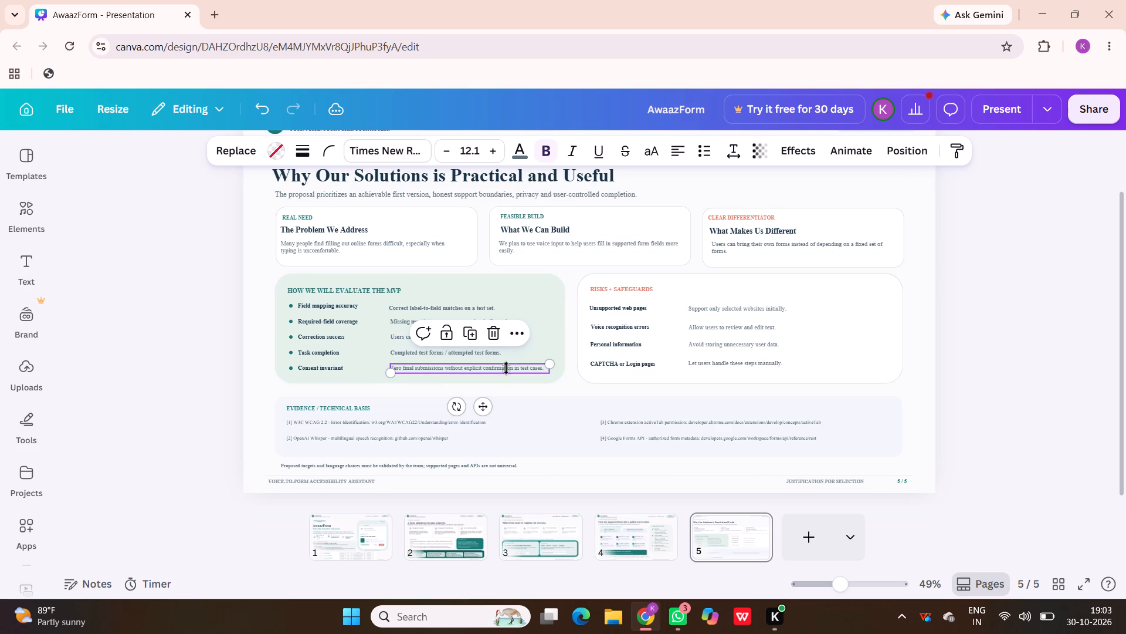
scroll(526, 282, "down", 1)
left_click(542, 150)
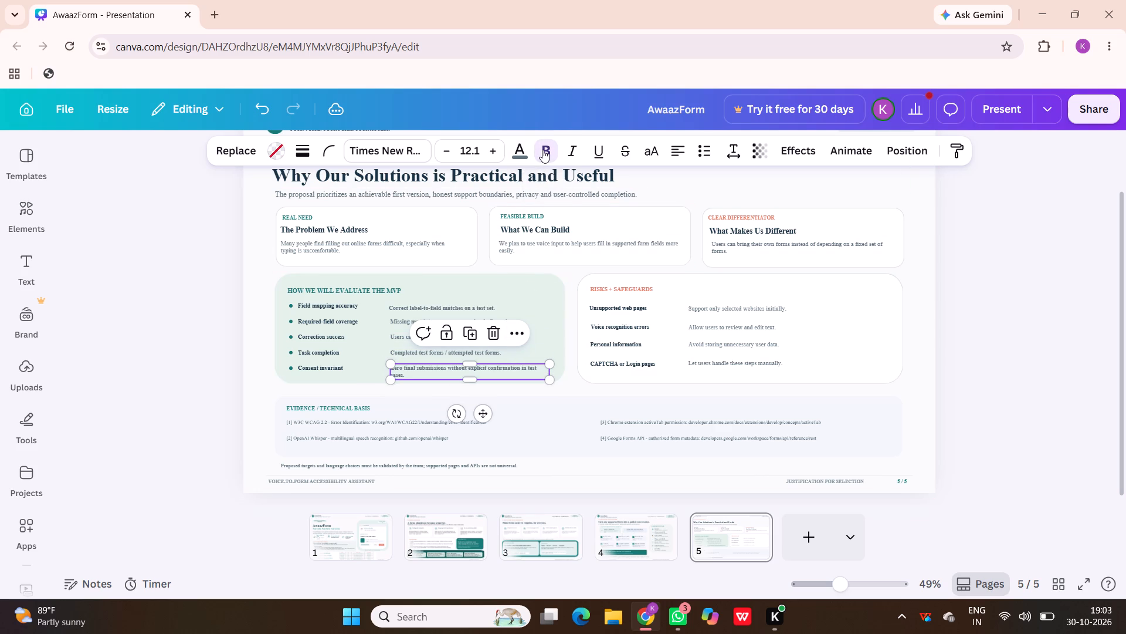
scroll(542, 162, "up", 2)
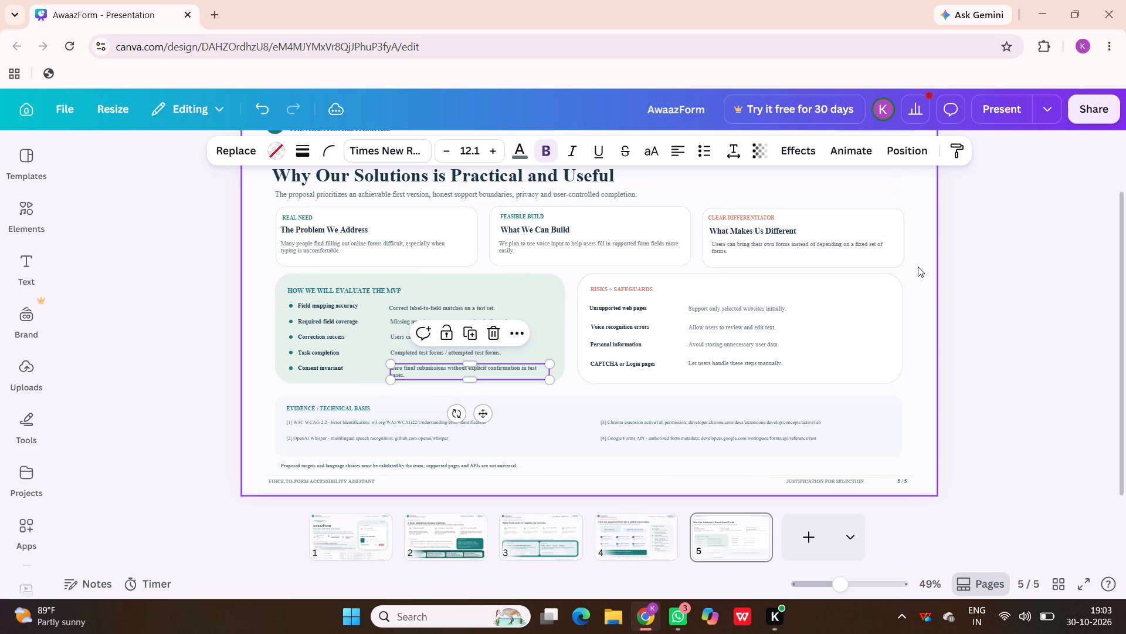
left_click(918, 267)
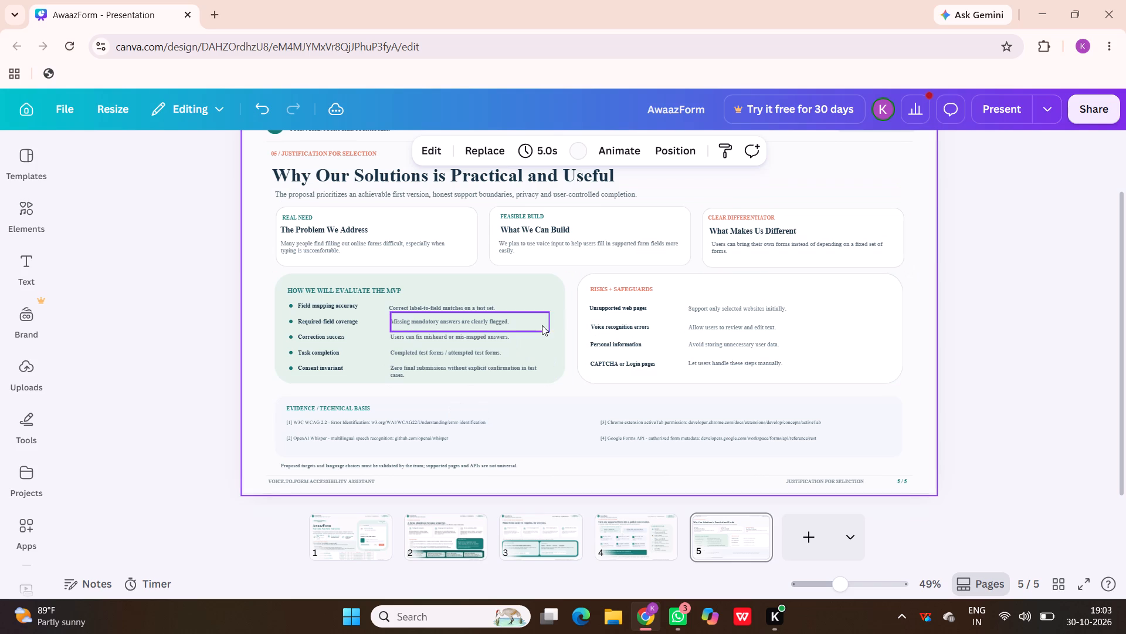
Set the font size of the "Field mapping accuracy" and "Required-field coverage" labels to 13.2, keeping them bold.
left_click(357, 305)
scroll(359, 292, "down", 1)
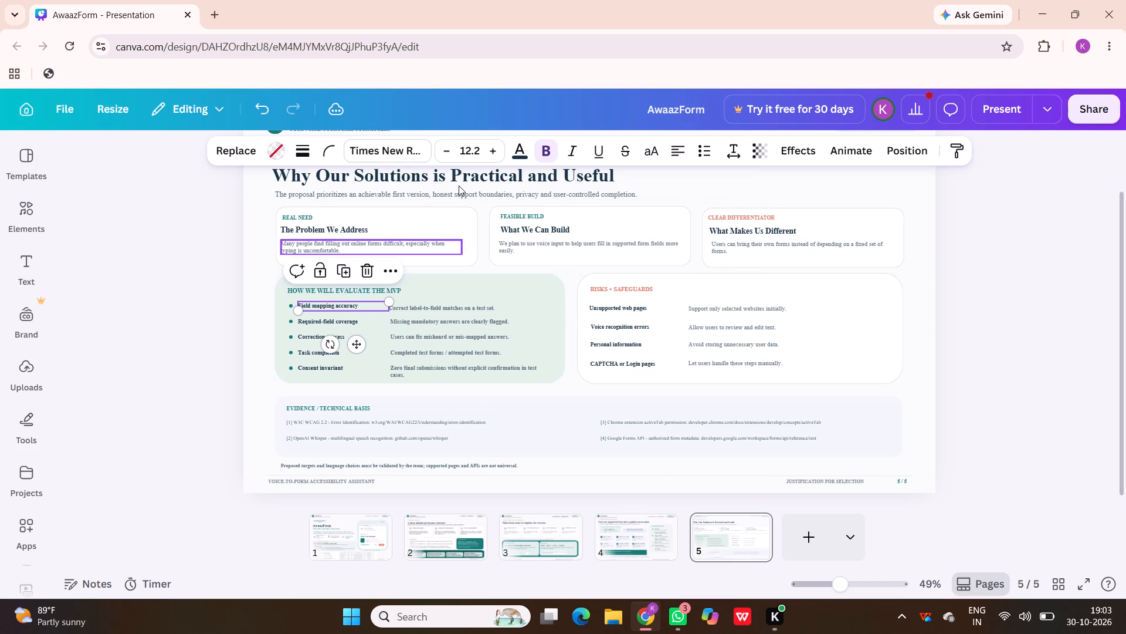
scroll(459, 186, "down", 1)
left_click(548, 149)
left_click(548, 149)
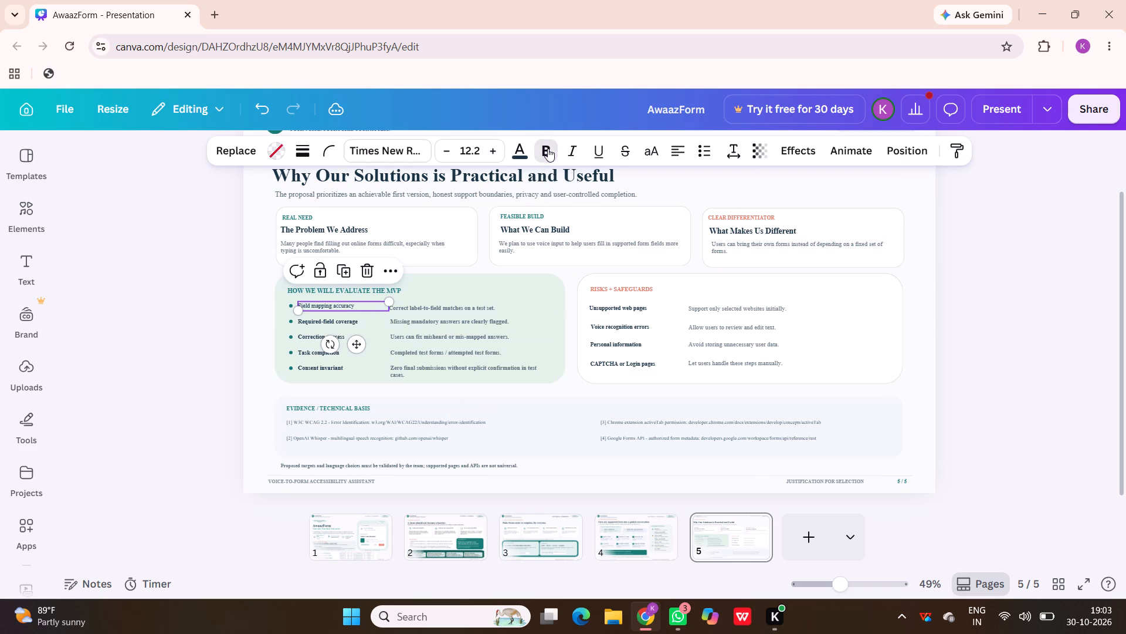
left_click(493, 153)
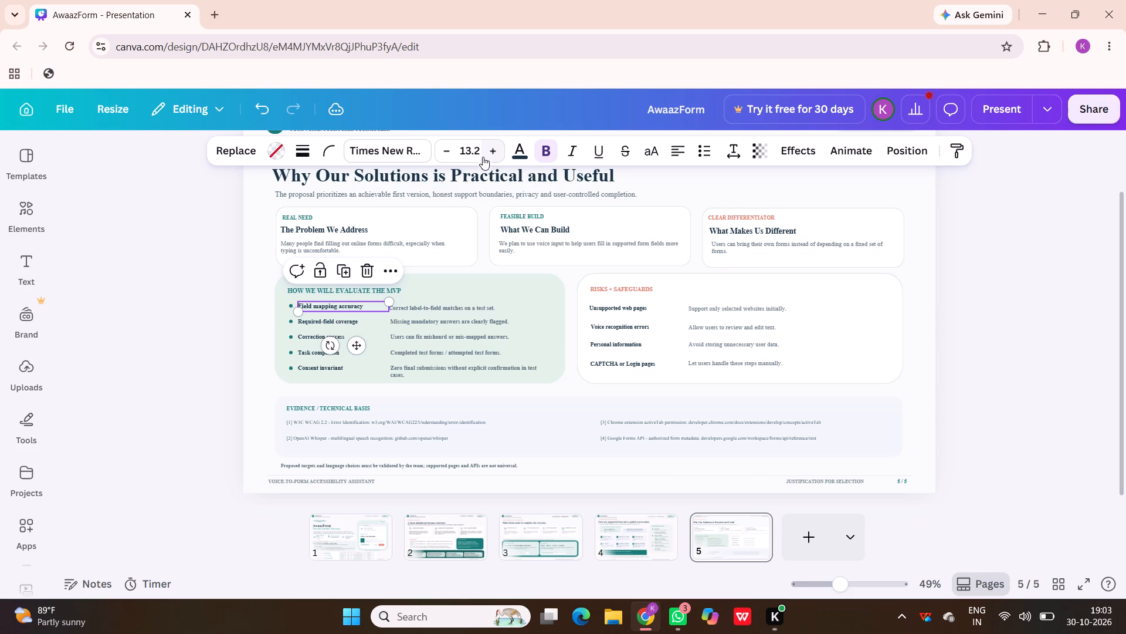
left_click(341, 320)
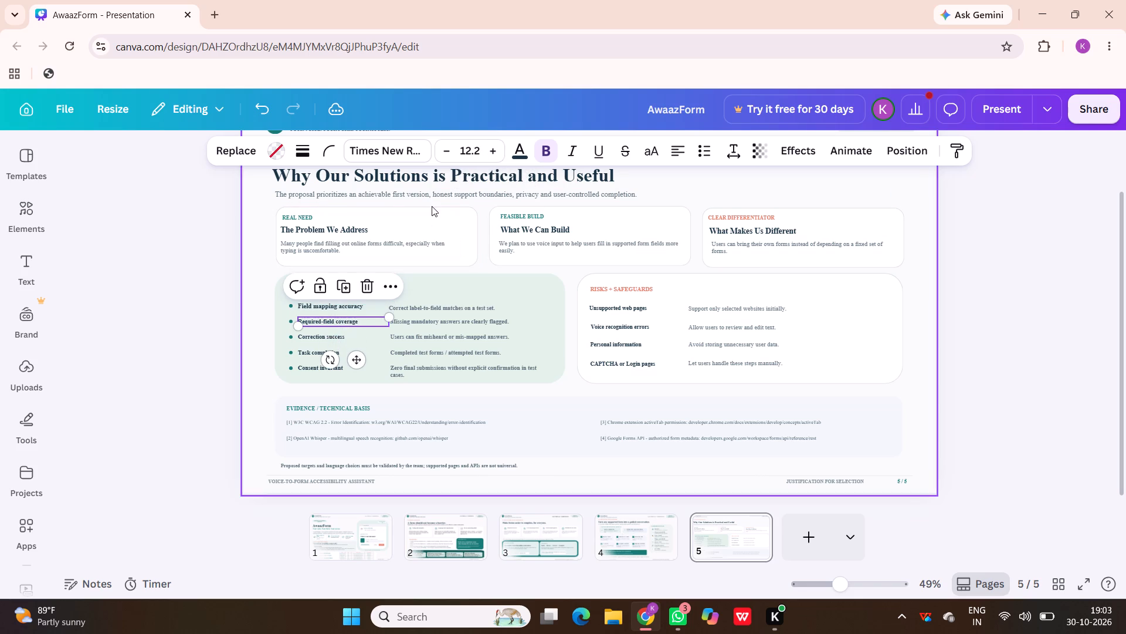
left_click(491, 151)
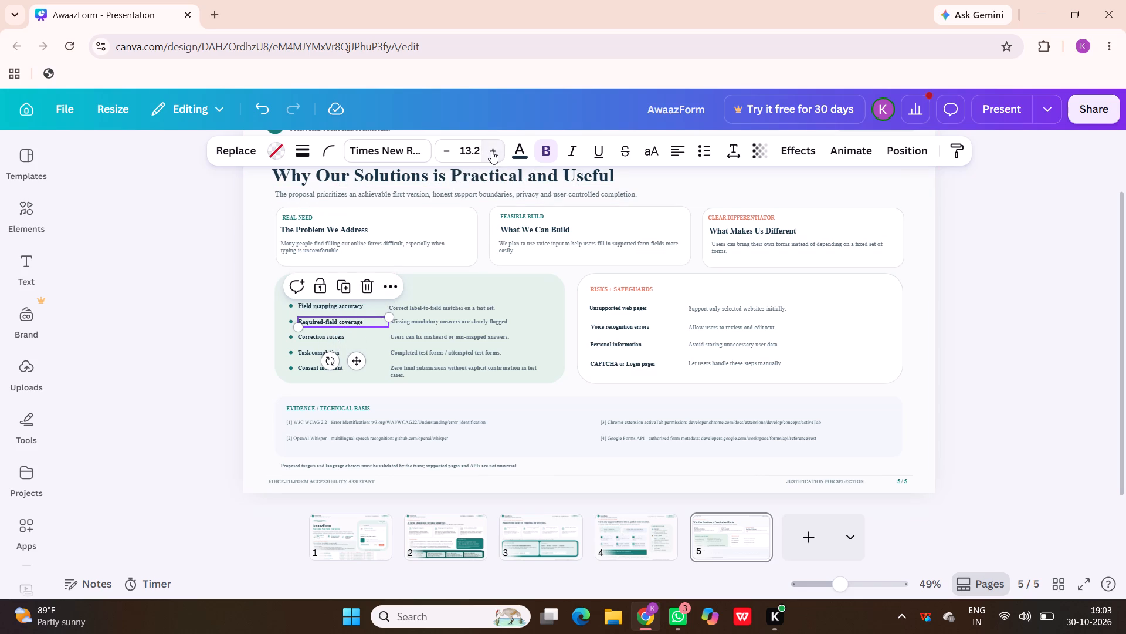
Set the font size of the "Correction success", "Consent invariant" and "Task completion" labels to 13.2.
left_click(337, 338)
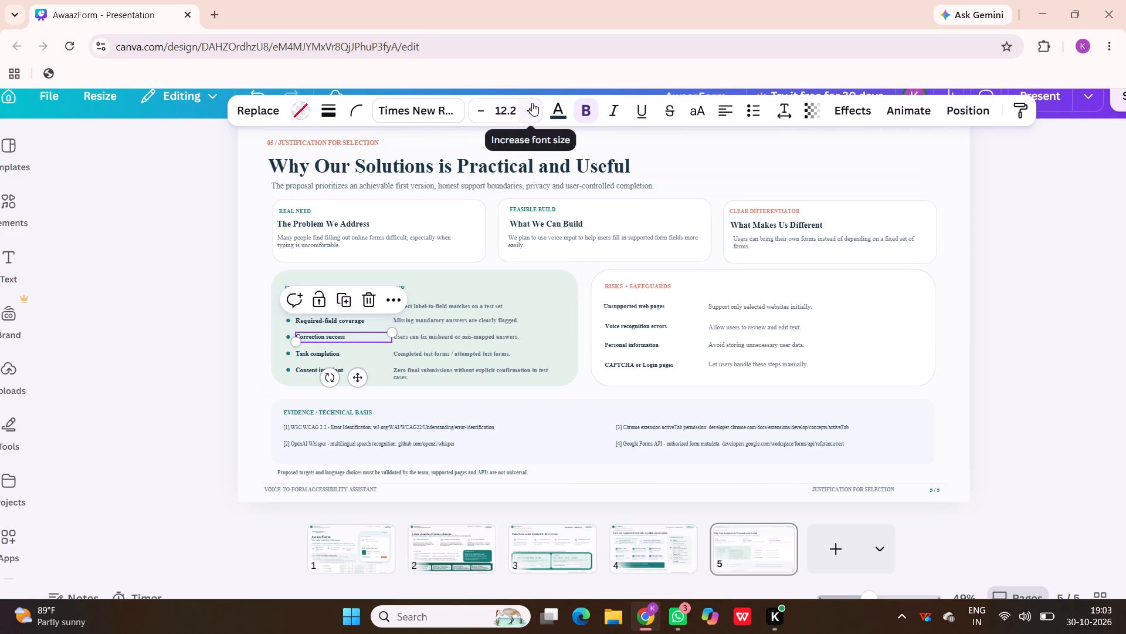
left_click(532, 103)
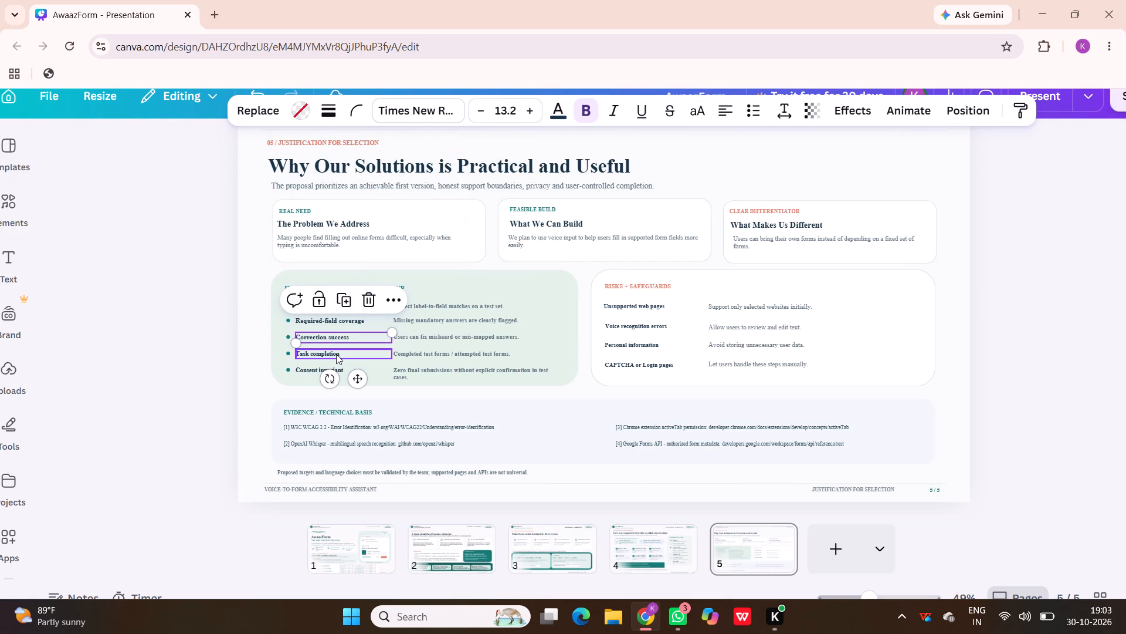
left_click(336, 354)
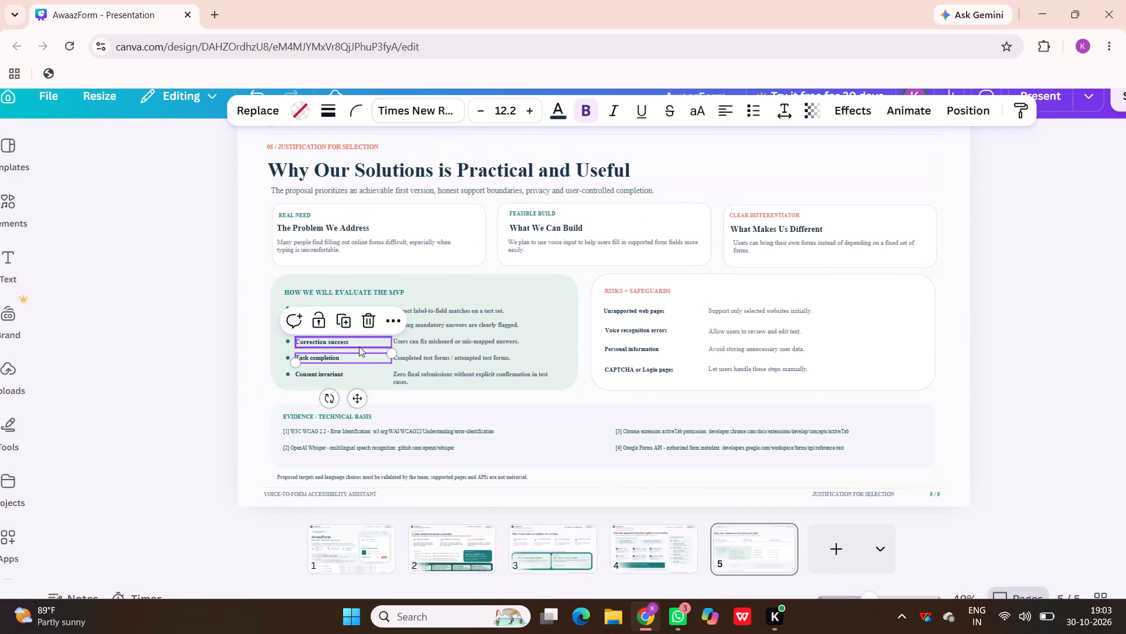
left_click(341, 375)
scroll(483, 155, "down", 1)
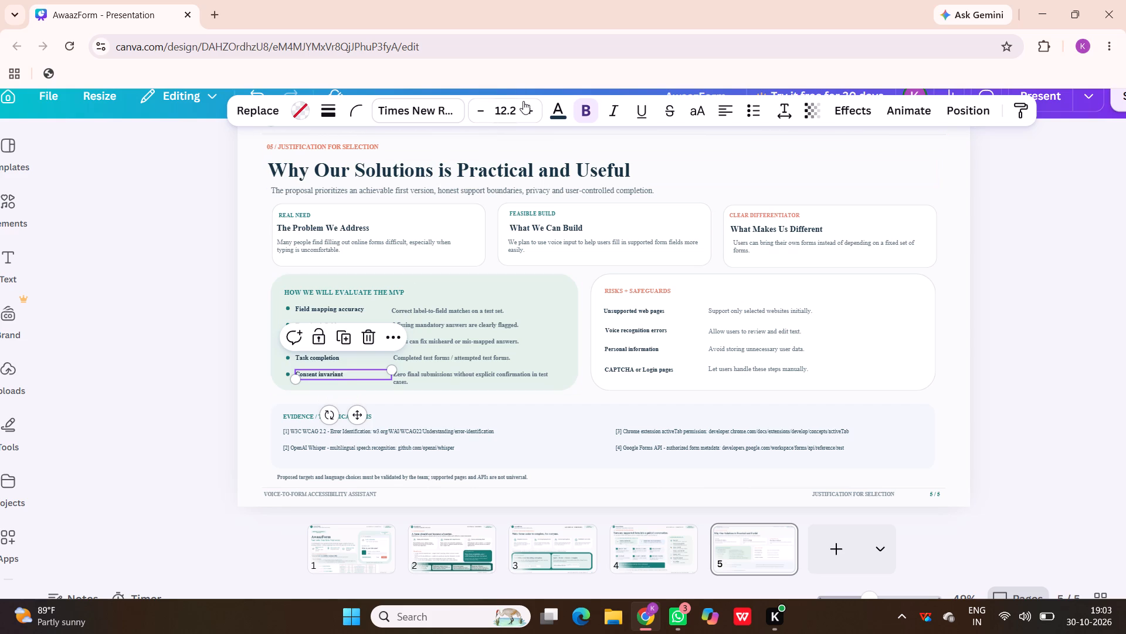
left_click(525, 105)
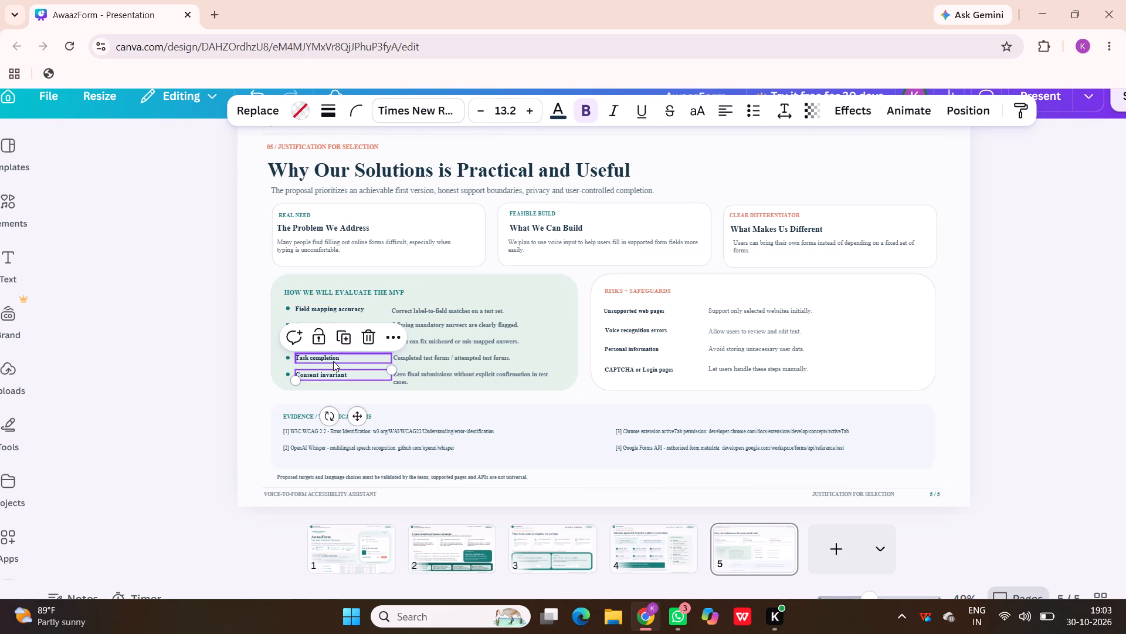
left_click(333, 361)
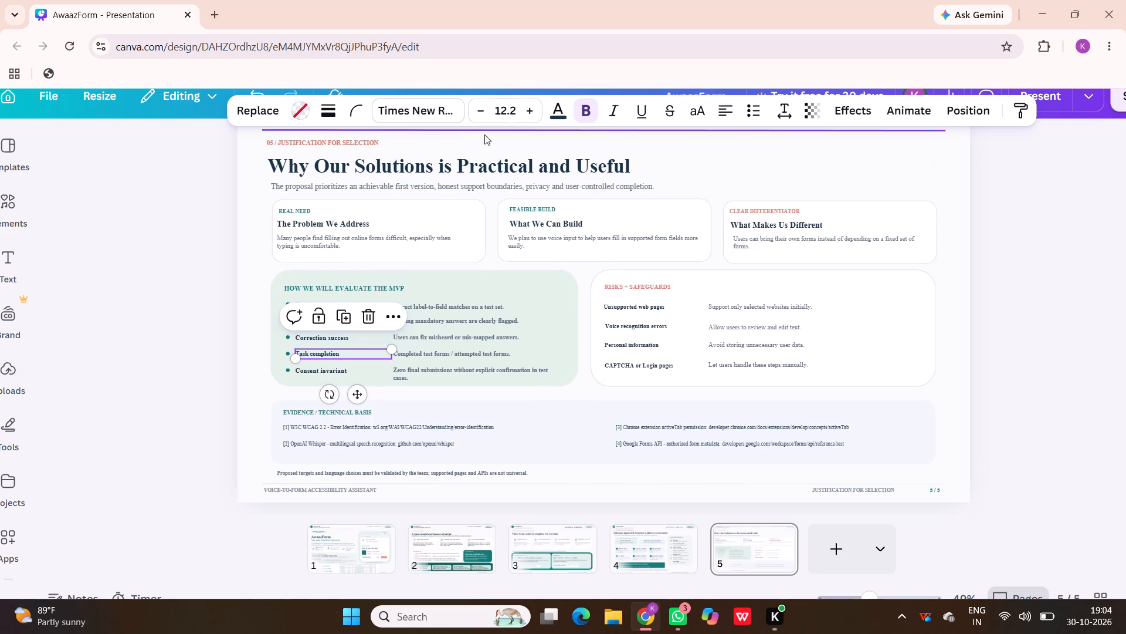
left_click(539, 108)
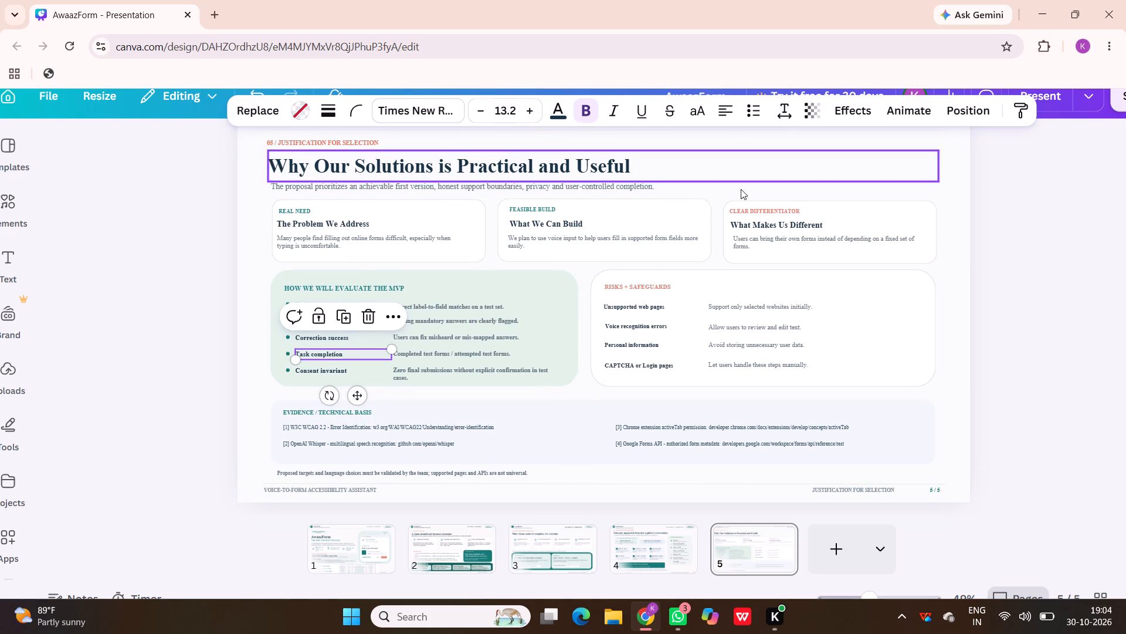
left_click(980, 227)
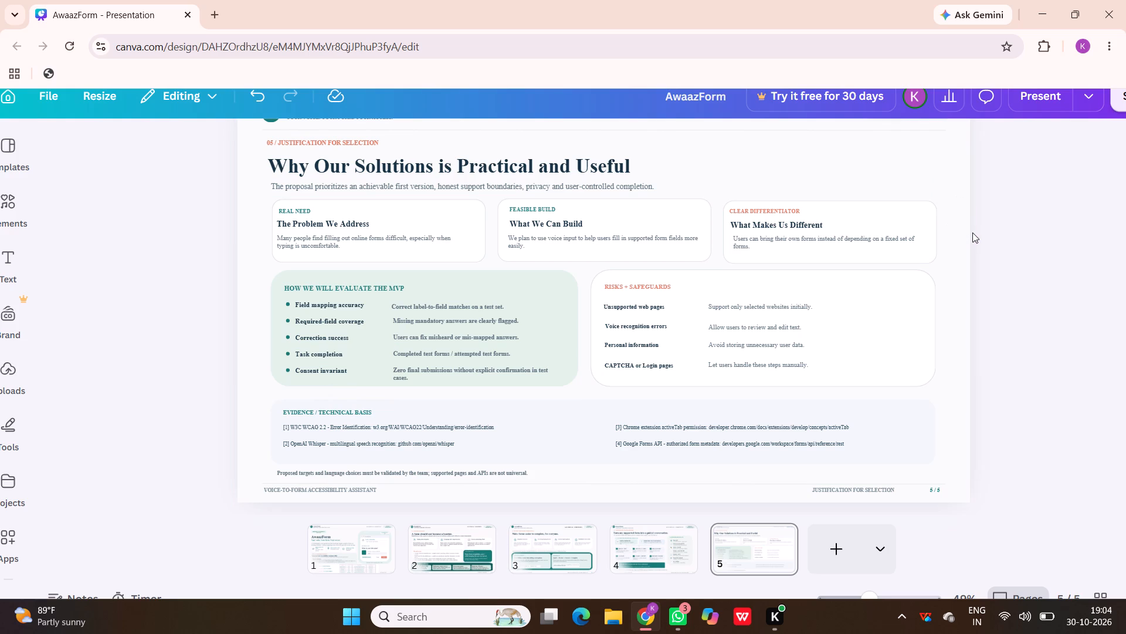
Set the font size of the "Support only selected websites initially." description to 13.8.
left_click(762, 303)
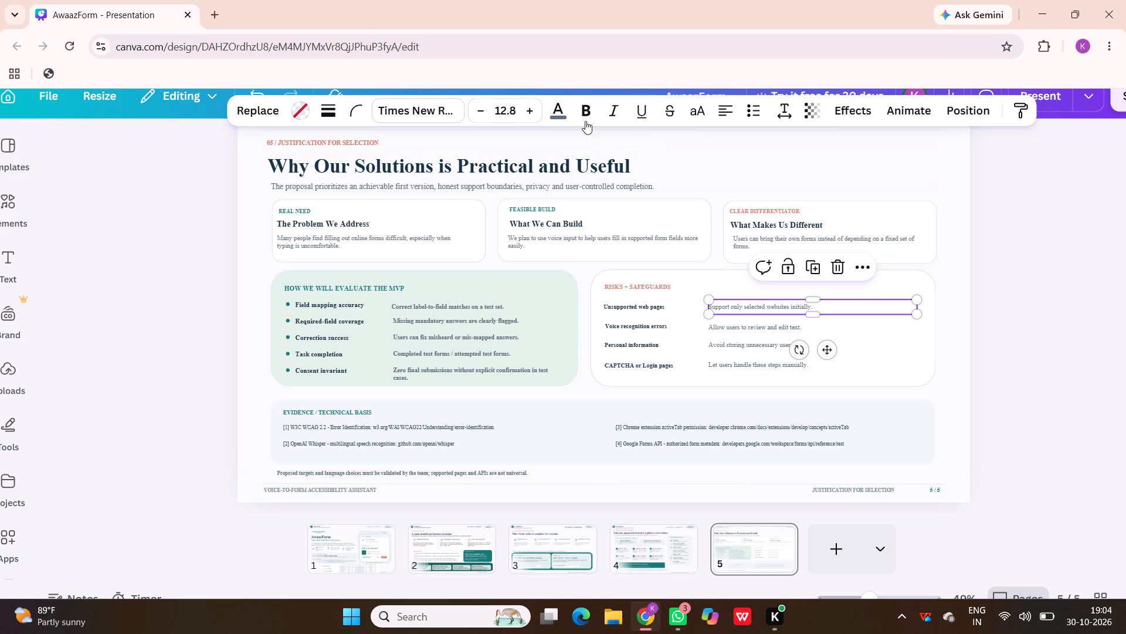
left_click(532, 112)
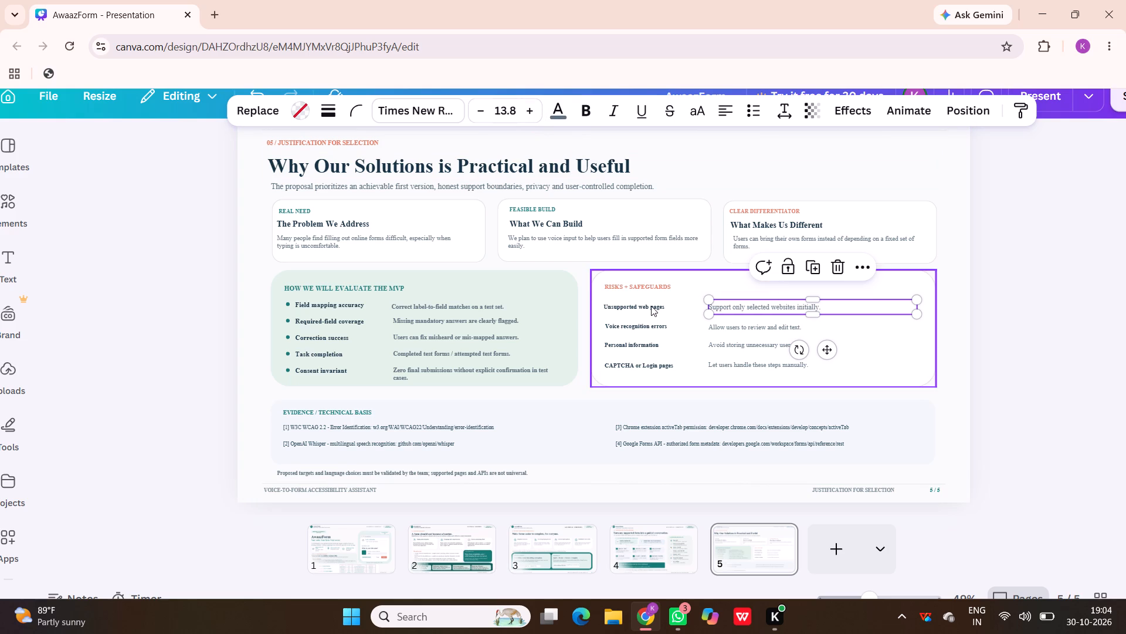
Set the font size of all four risk labels, from "Unsupported web pages" to "CAPTCHA or Login pages", to 13.7.
left_click(651, 306)
left_click(525, 113)
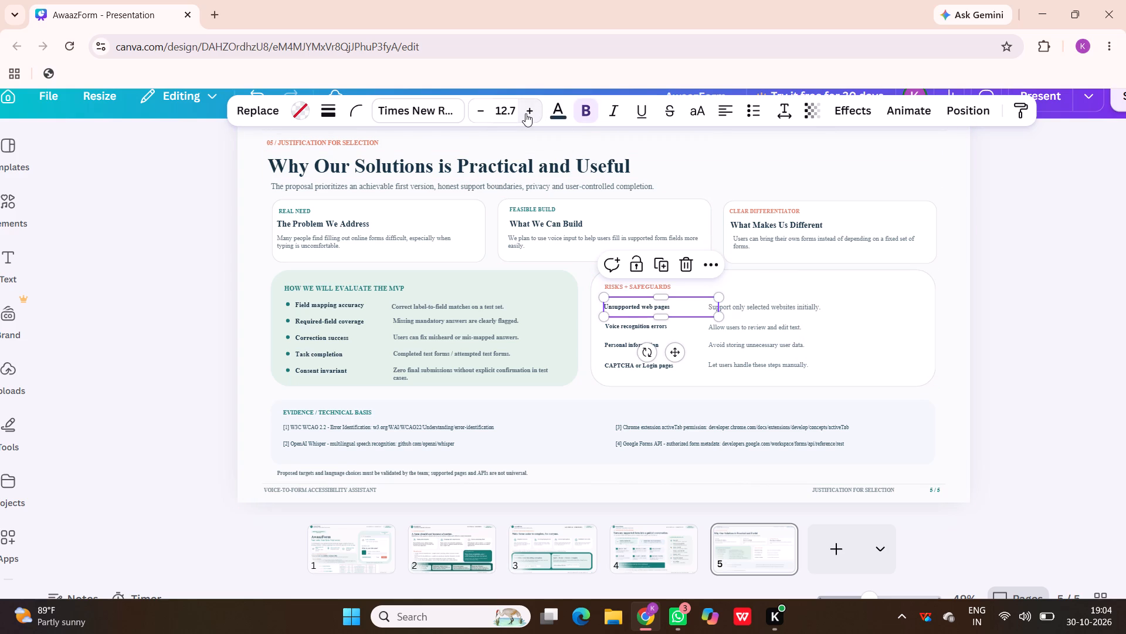
left_click(525, 113)
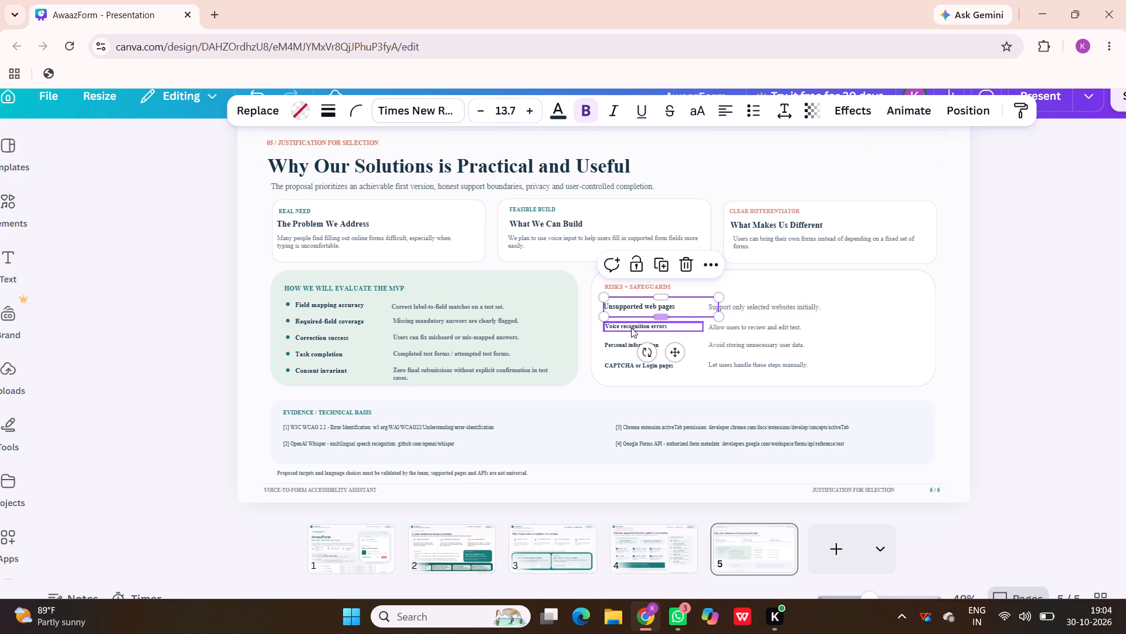
left_click(631, 328)
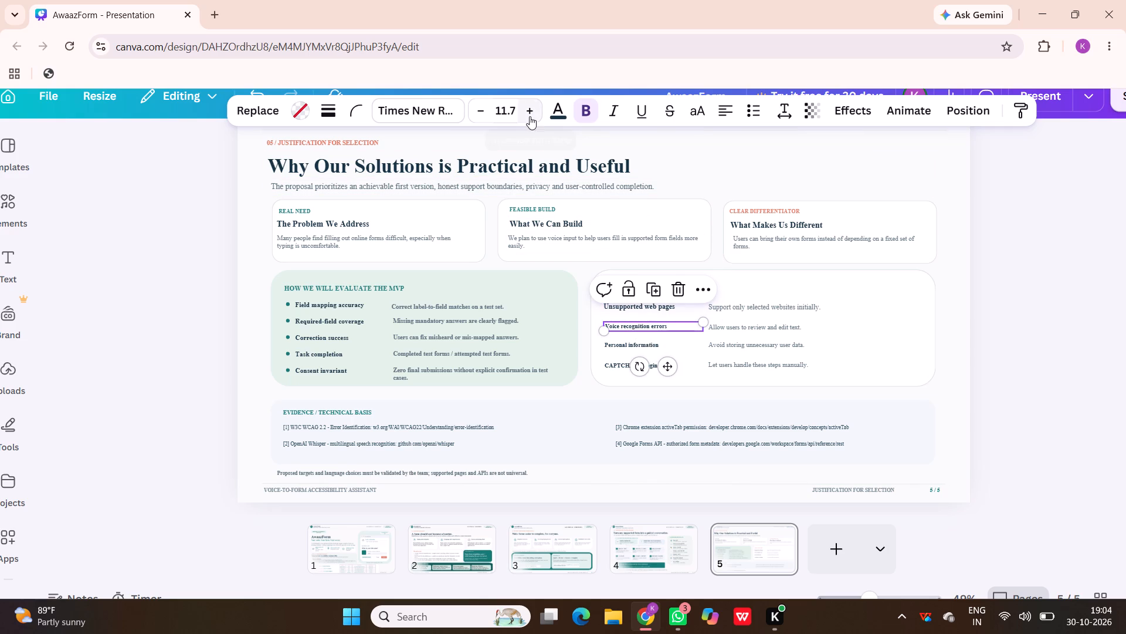
left_click(530, 113)
left_click(530, 113)
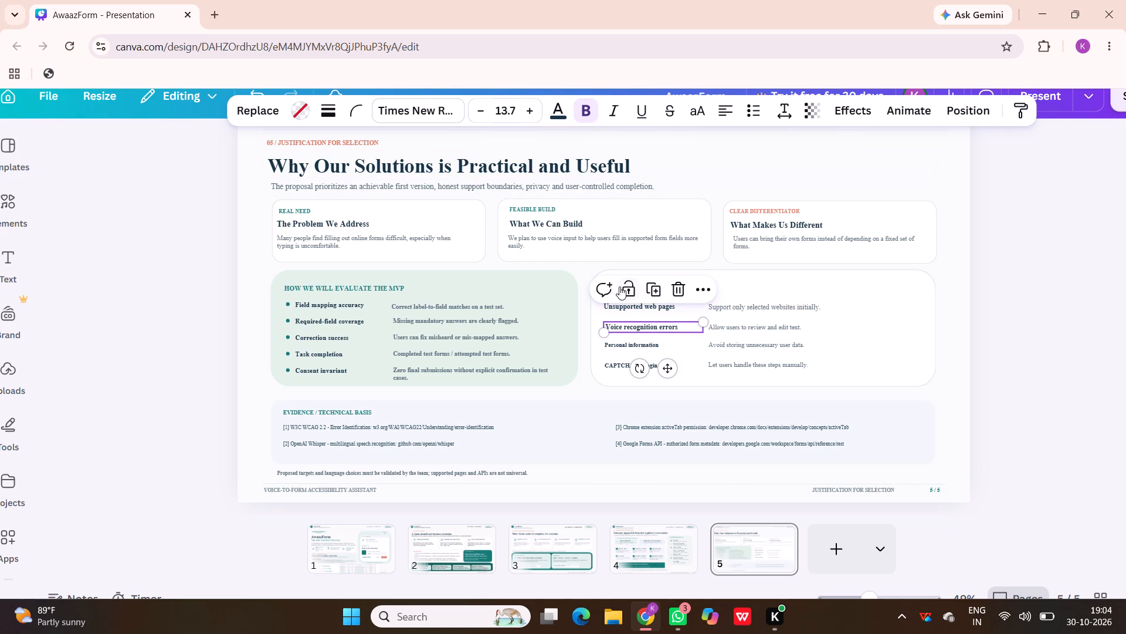
double_click(641, 344)
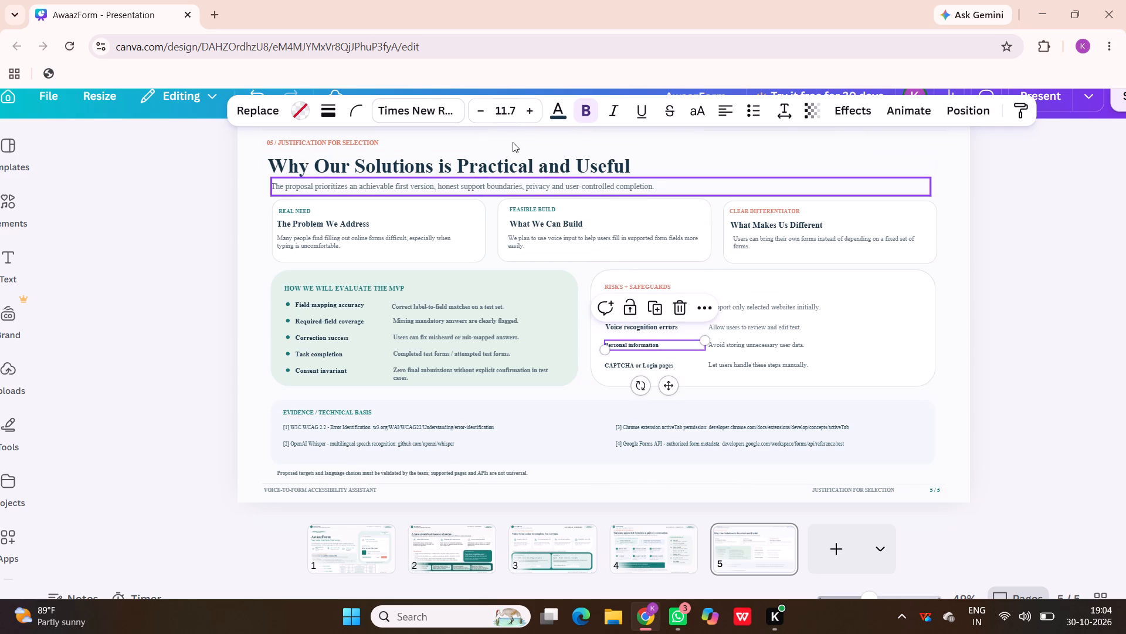
left_click(528, 112)
left_click(528, 112)
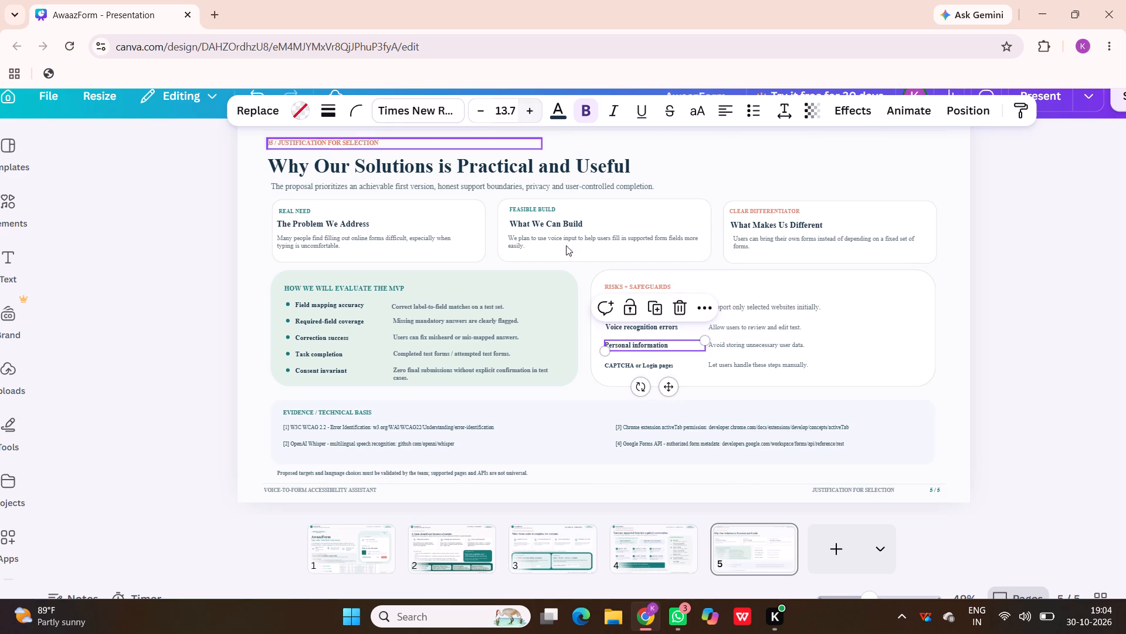
double_click(624, 362)
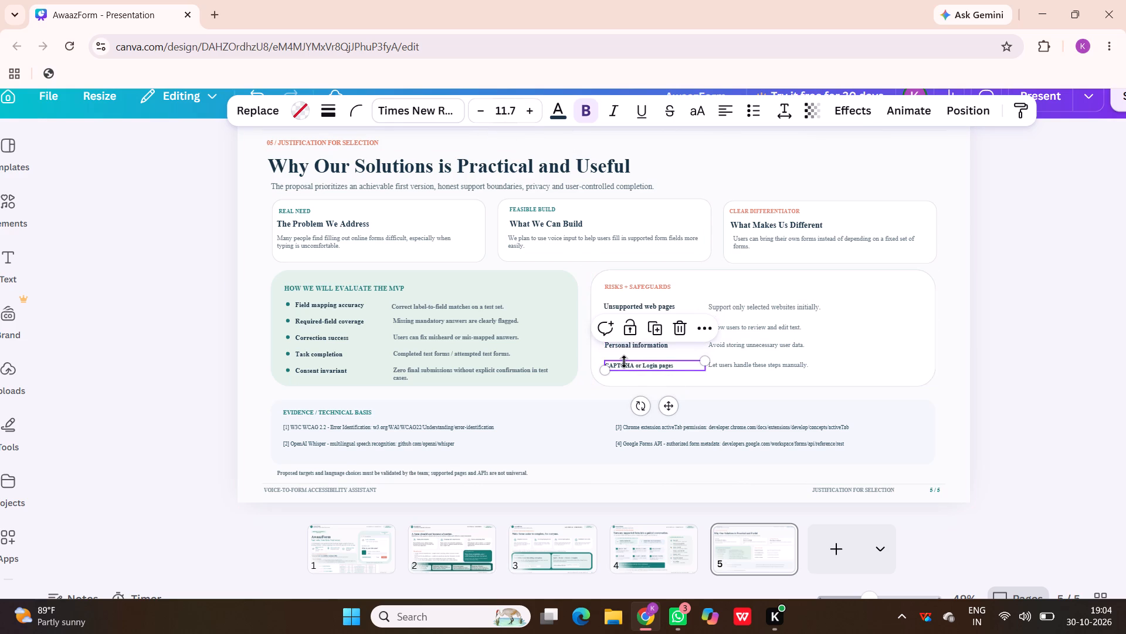
left_click(525, 111)
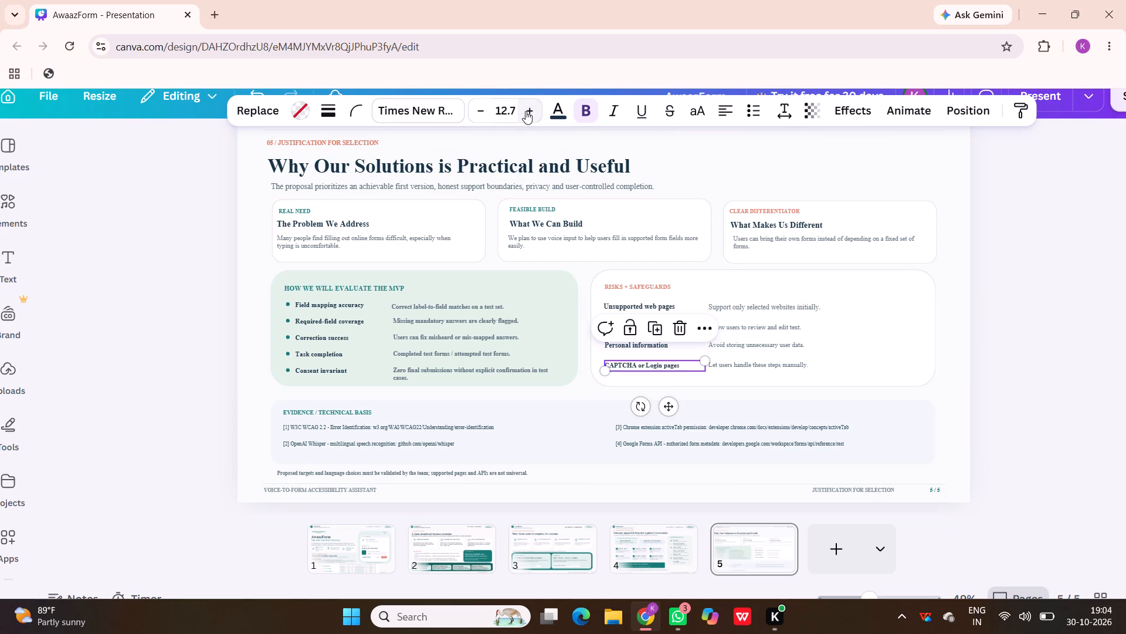
left_click(525, 111)
Set the font size of the descriptions beside "CAPTCHA or Login pages", "Personal information" and "Voice recognition errors" to 13.8.
double_click(778, 361)
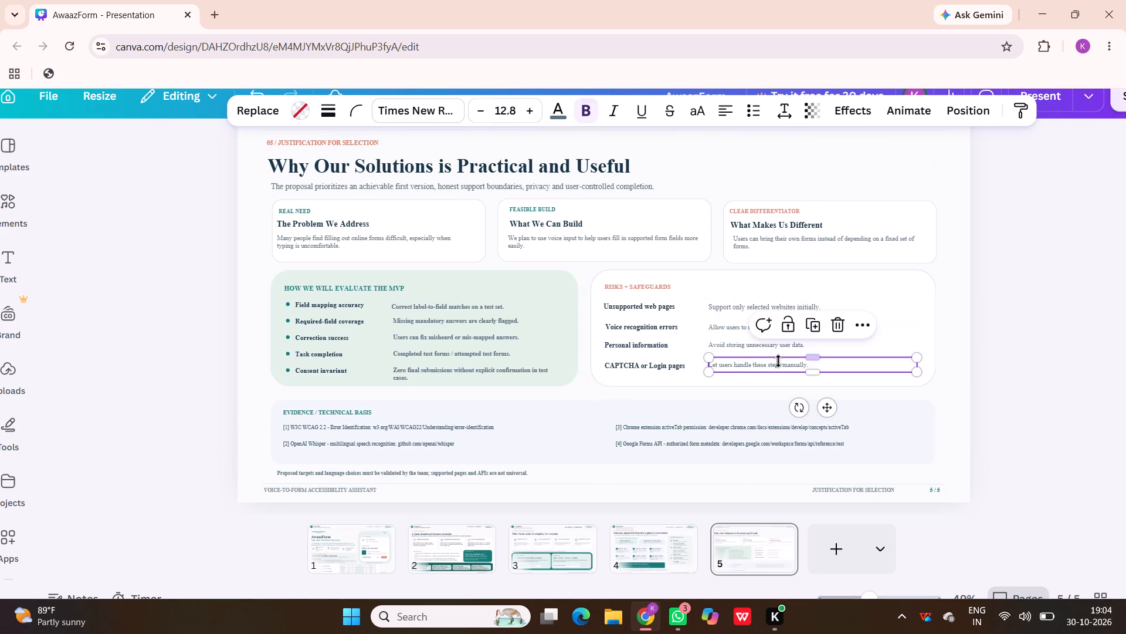
left_click(527, 108)
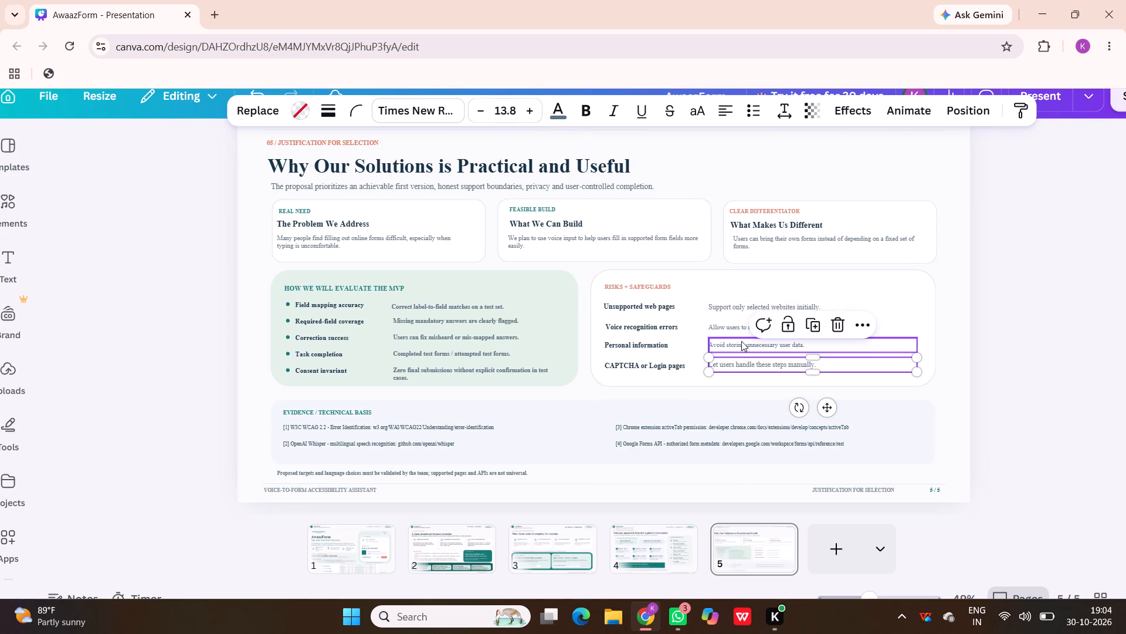
left_click(741, 341)
left_click(526, 106)
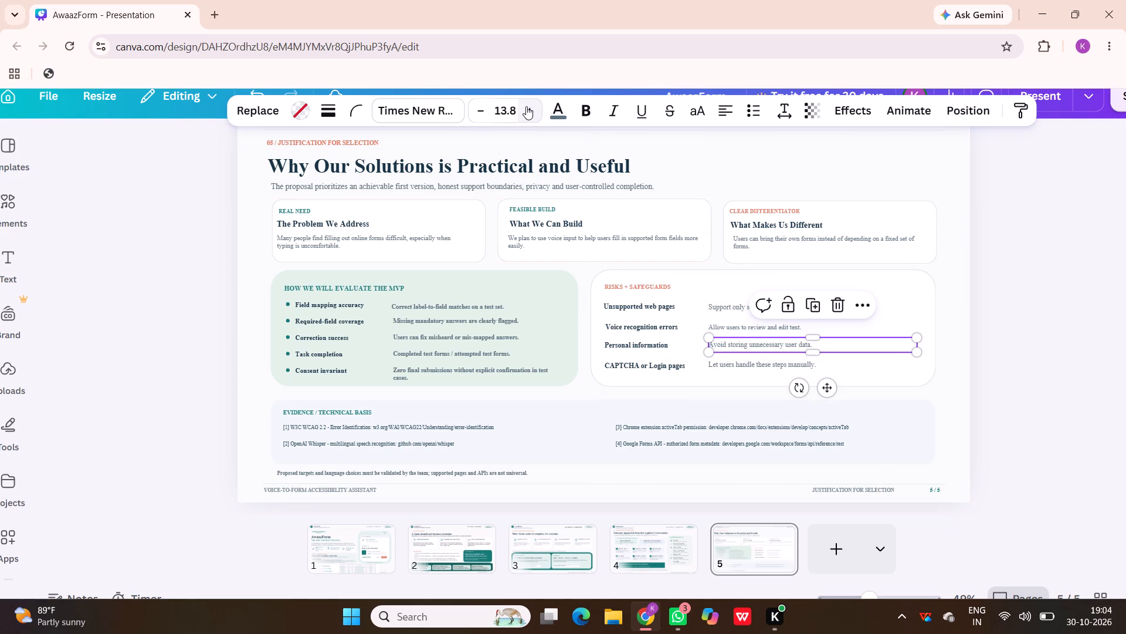
left_click(735, 321)
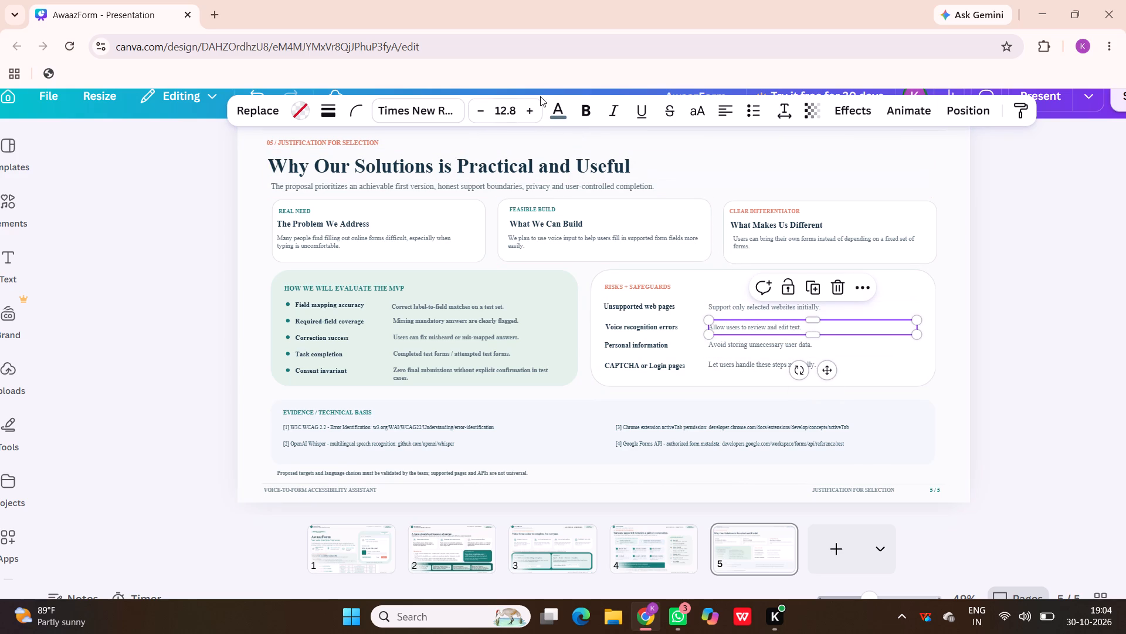
left_click(527, 100)
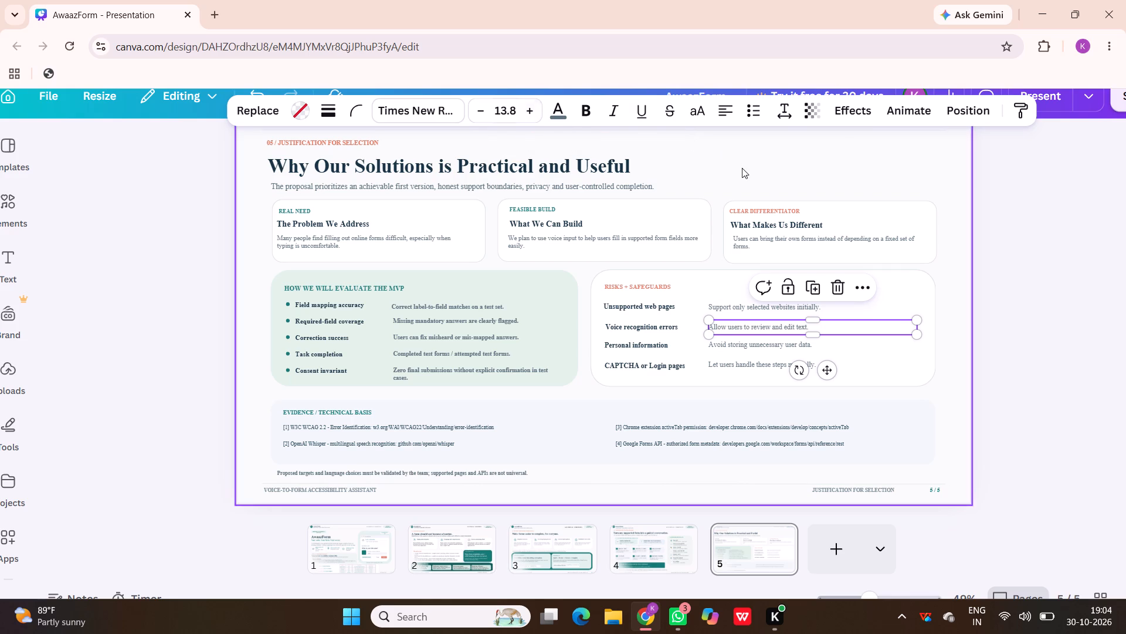
left_click(957, 271)
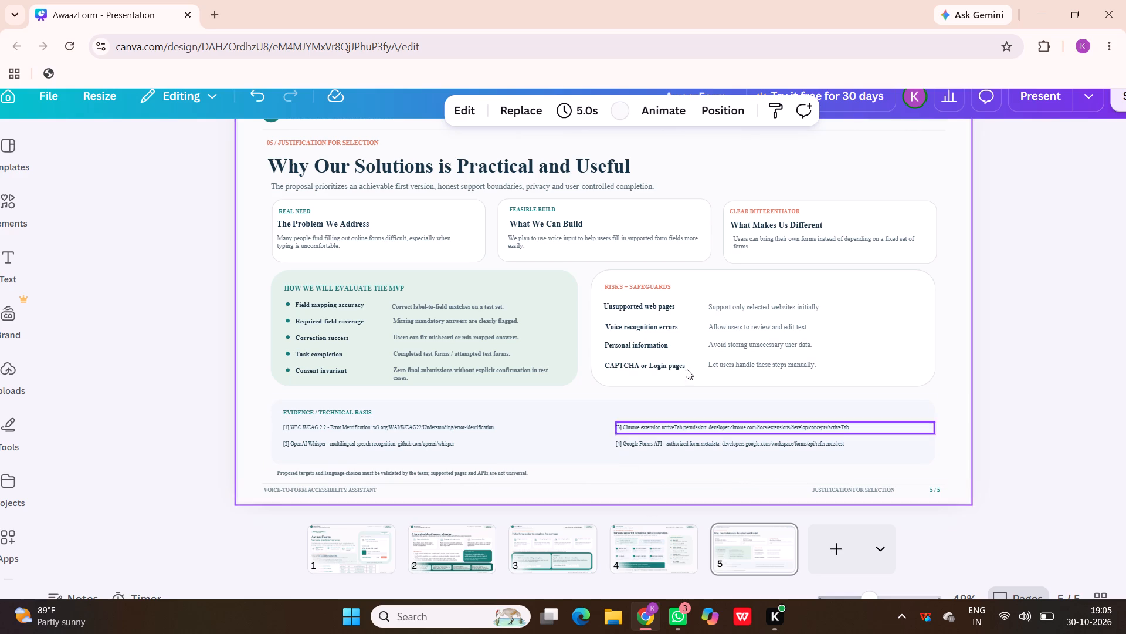
Bold the descriptions in the "The Problem We Address", "What We Can Build" and "What Makes Us Different" cards.
left_click(364, 238)
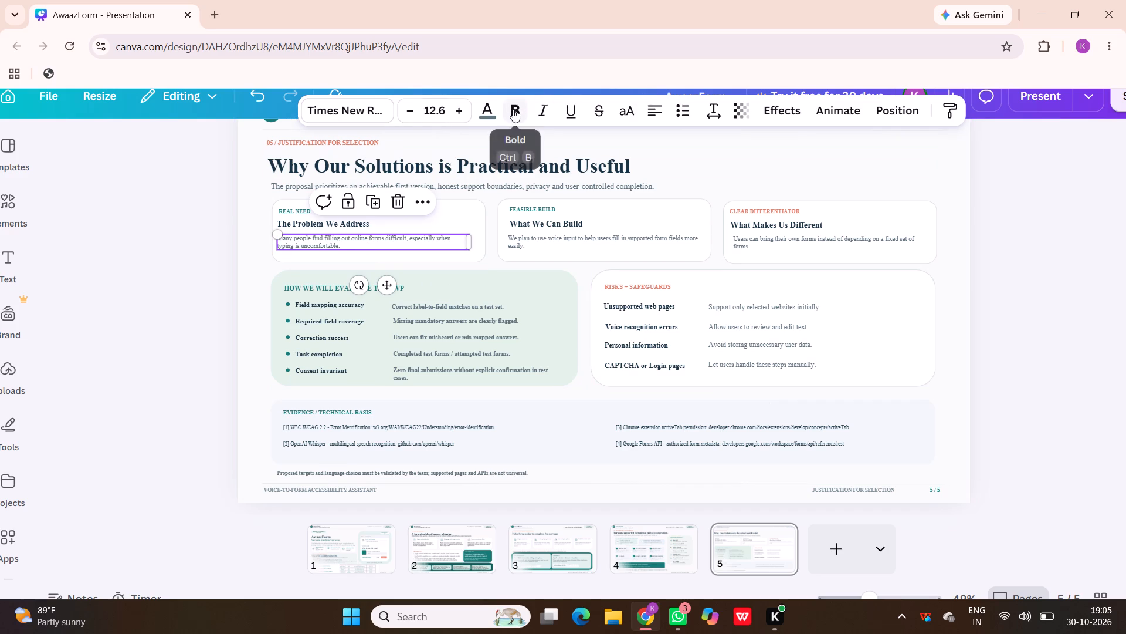
left_click(513, 109)
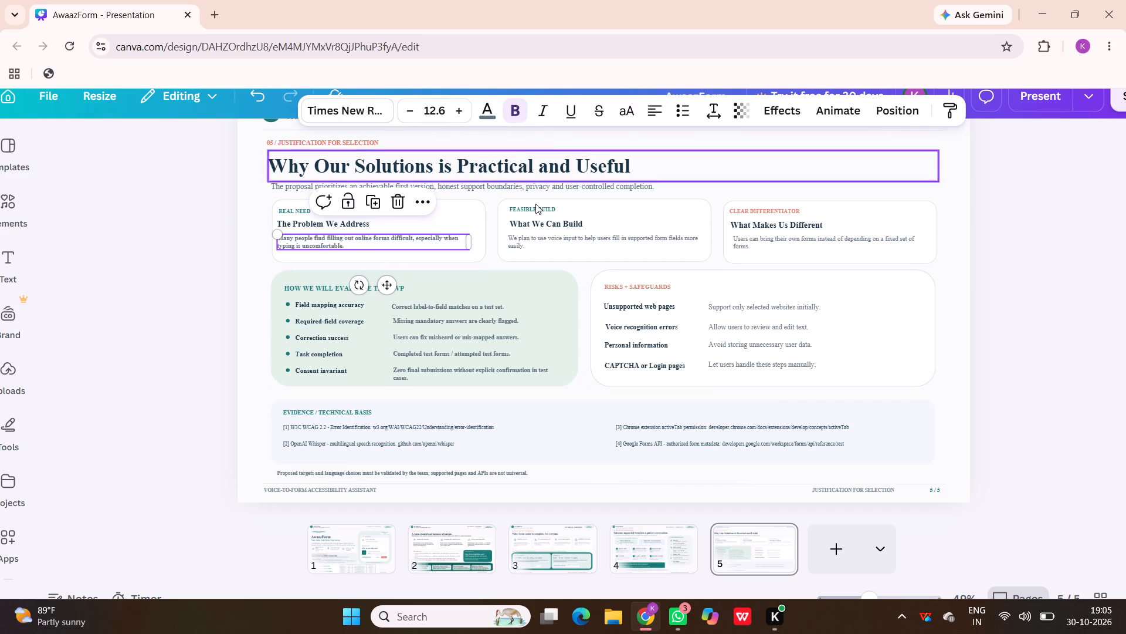
left_click(530, 236)
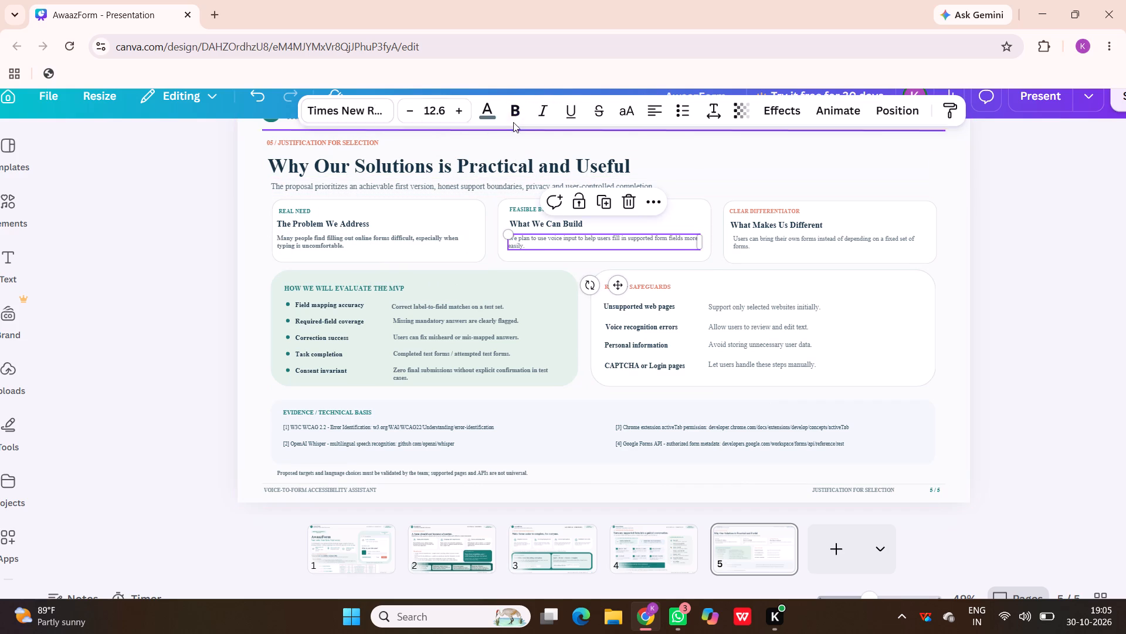
left_click(512, 109)
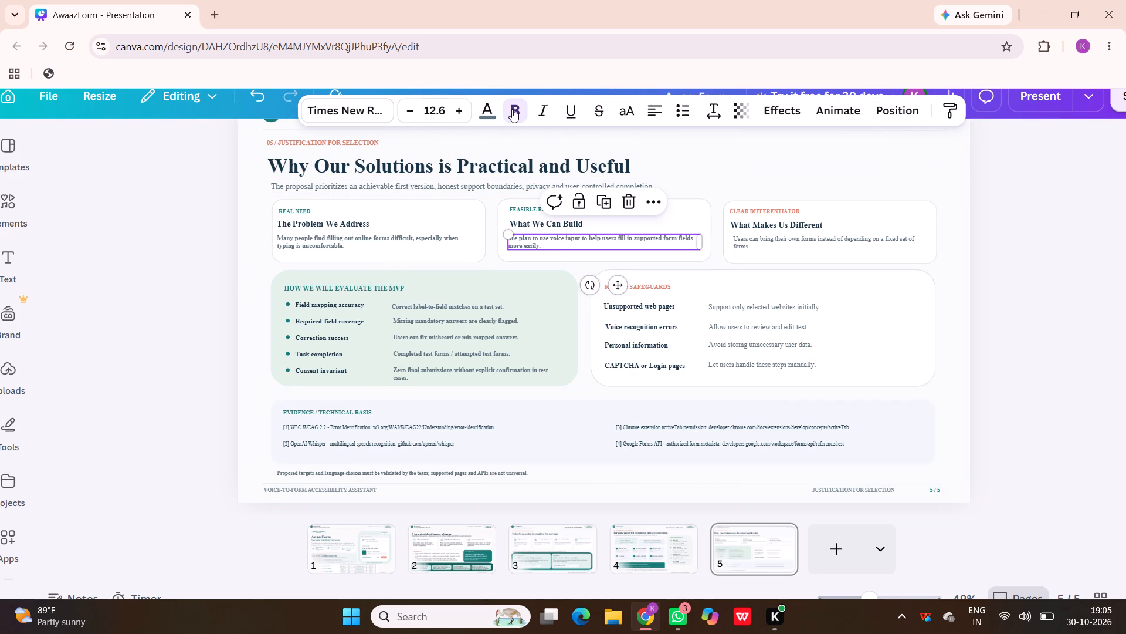
left_click(745, 238)
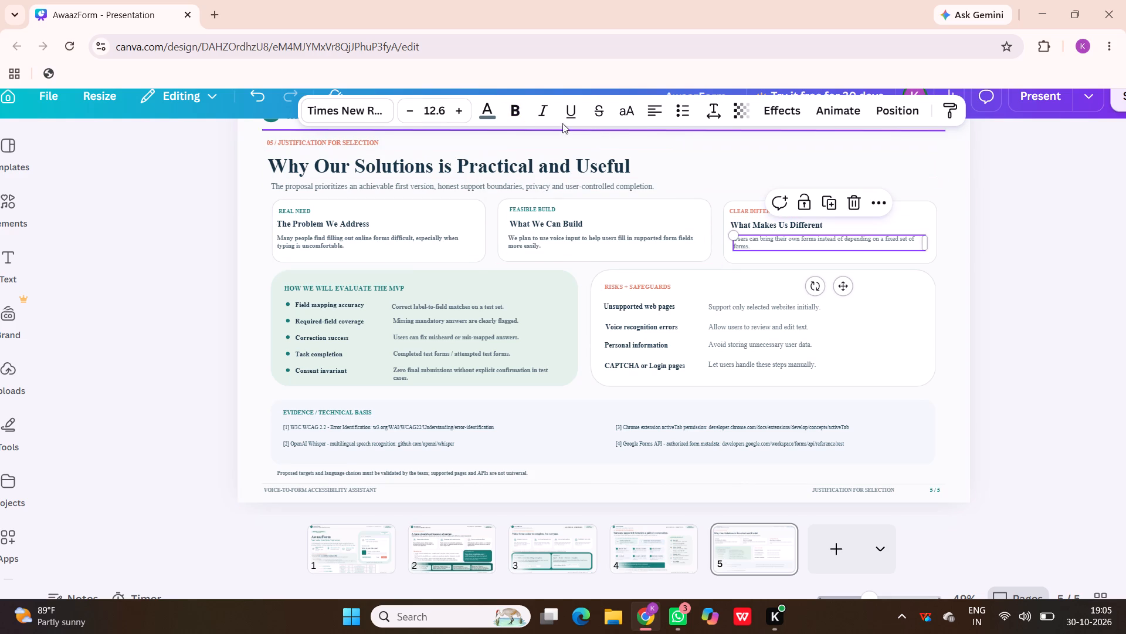
left_click(511, 114)
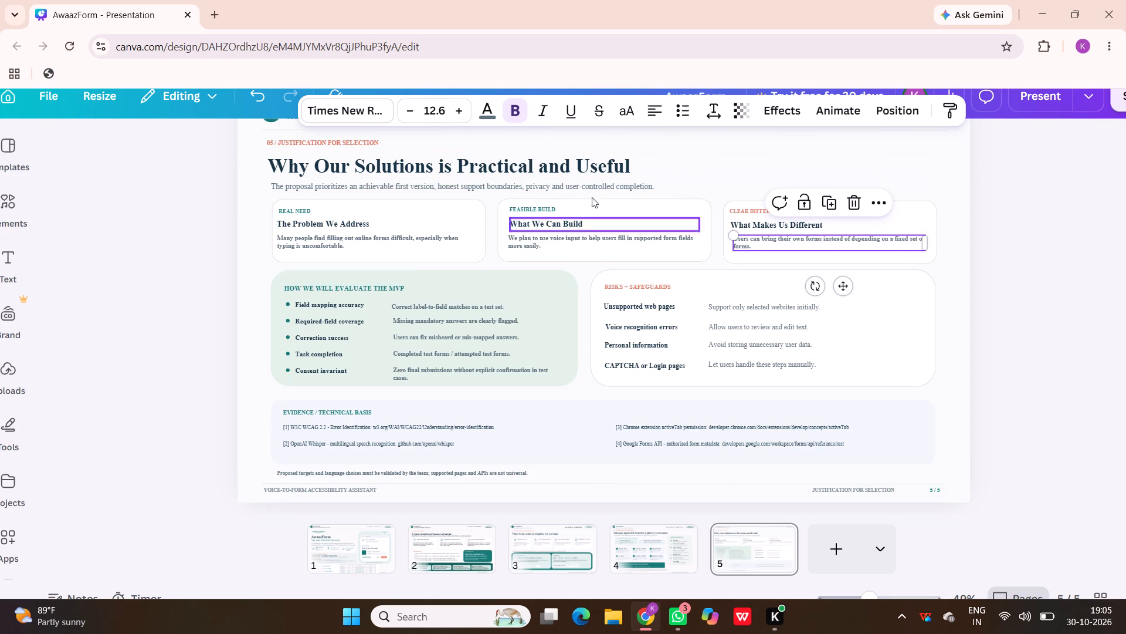
Bold the subtitle sentence beginning "The proposal prioritizes an achievable first version" beneath the slide title.
left_click(565, 181)
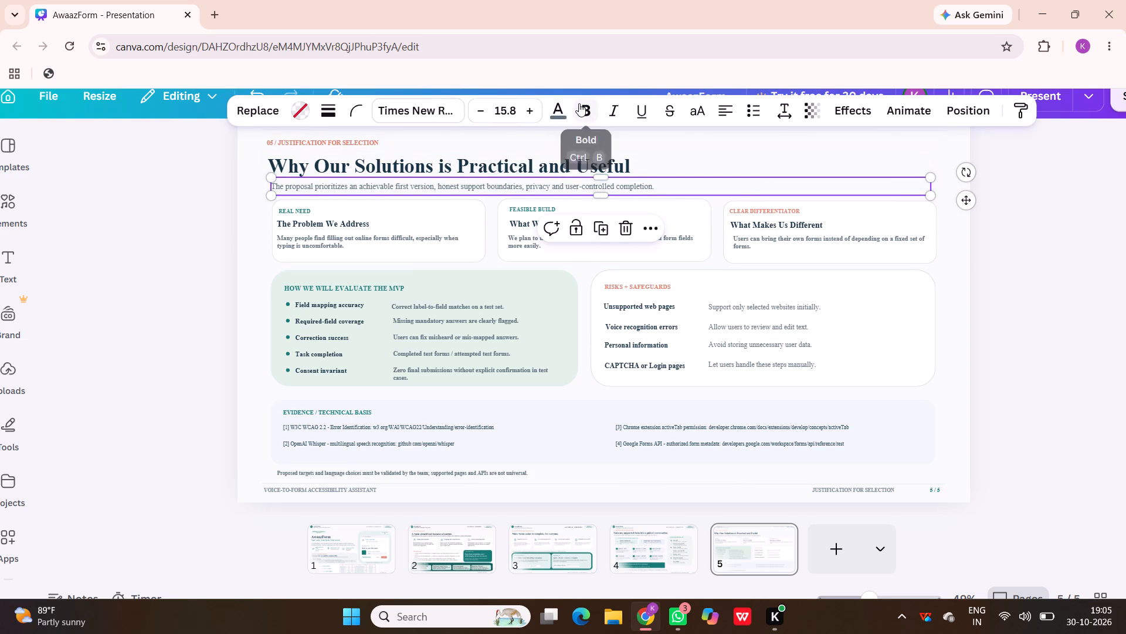
left_click(579, 103)
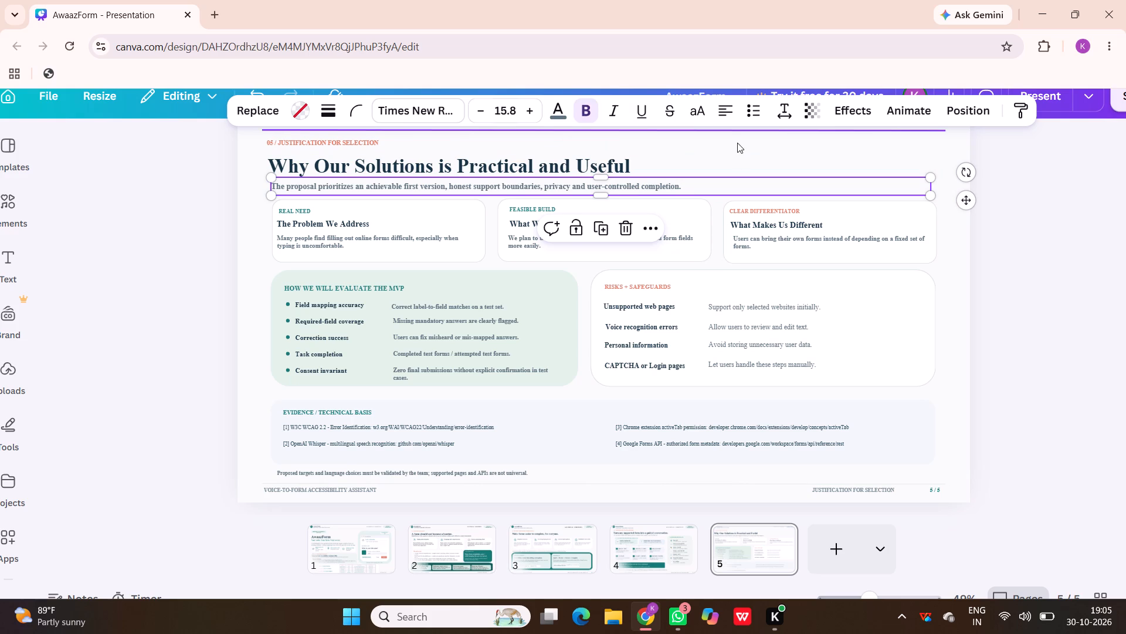
left_click(738, 157)
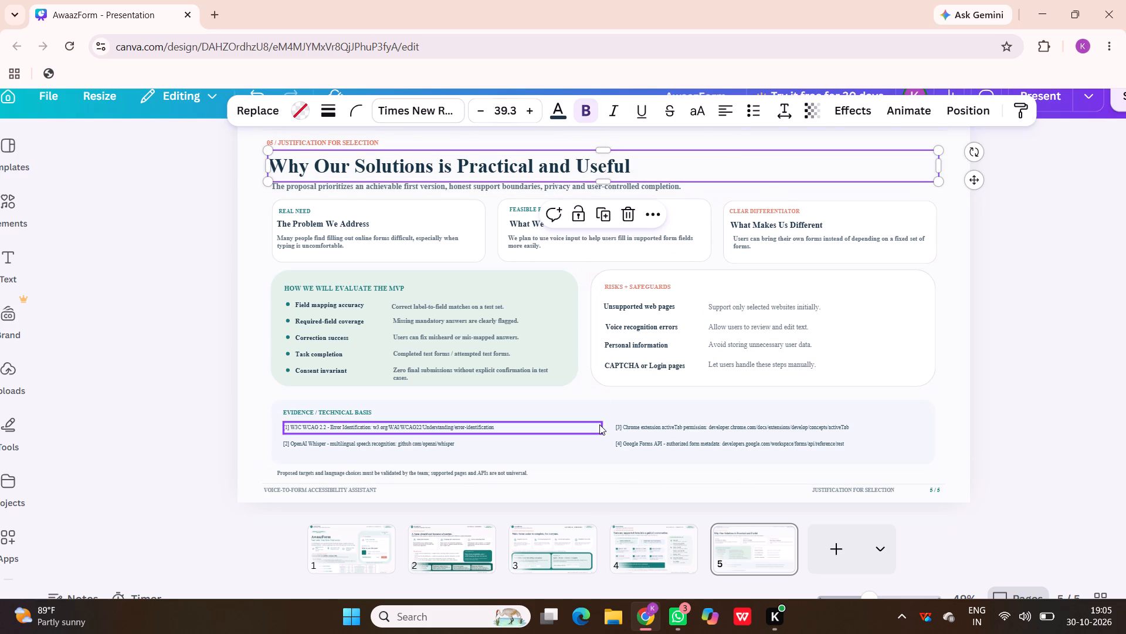
Make the [1] W3C WCAG 2.2 and [3] Chrome extension references bold at font size 12.1.
left_click(599, 424)
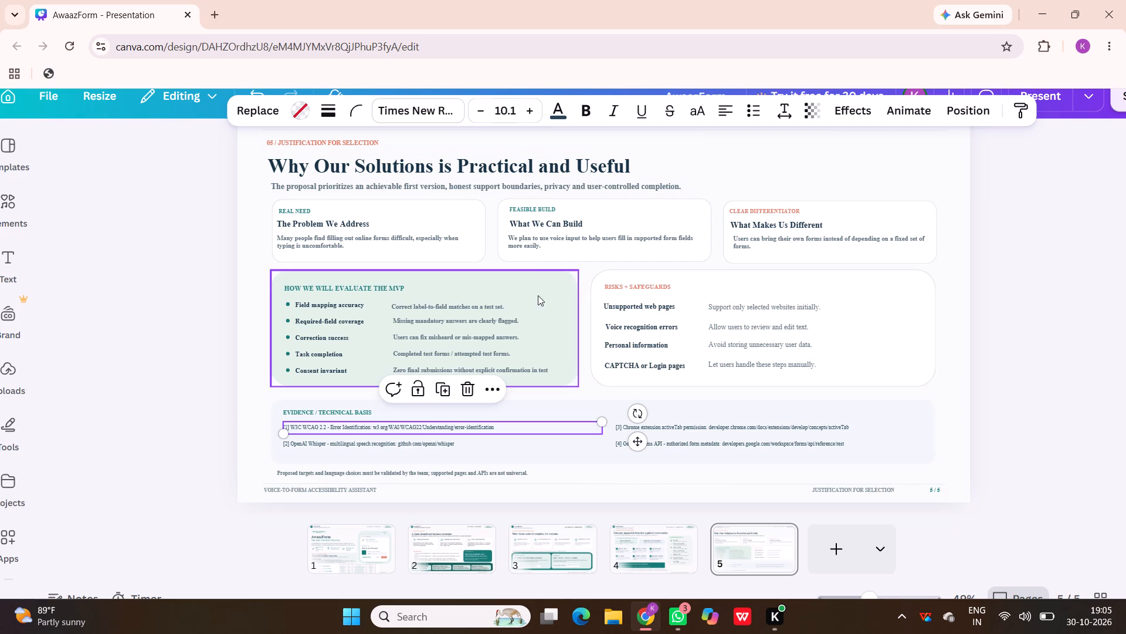
left_click(531, 117)
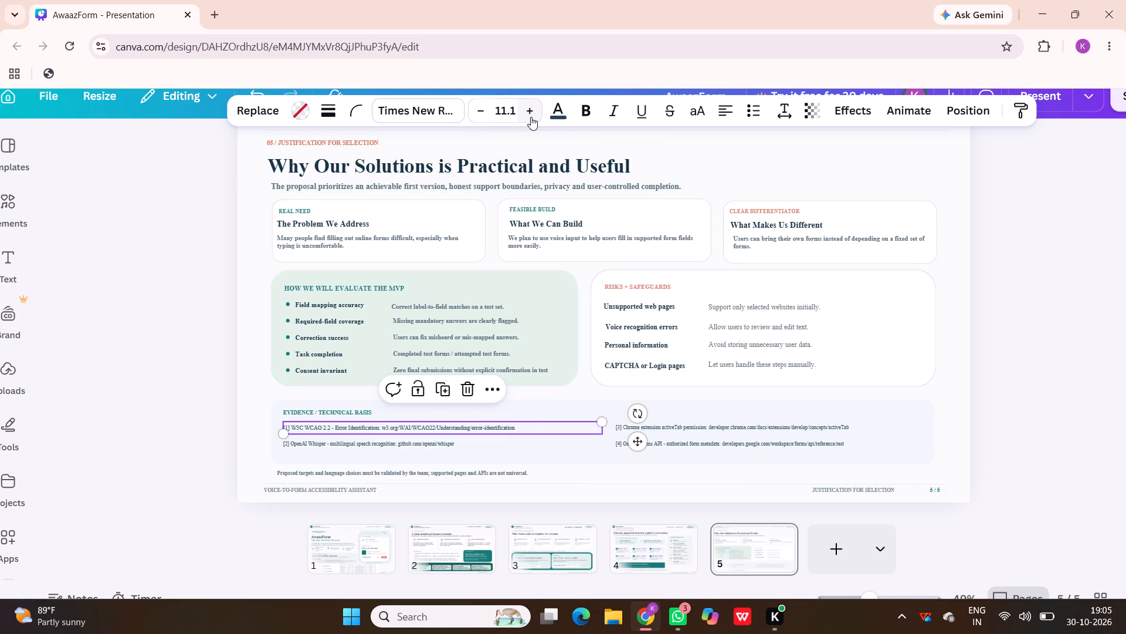
left_click(531, 117)
left_click(588, 106)
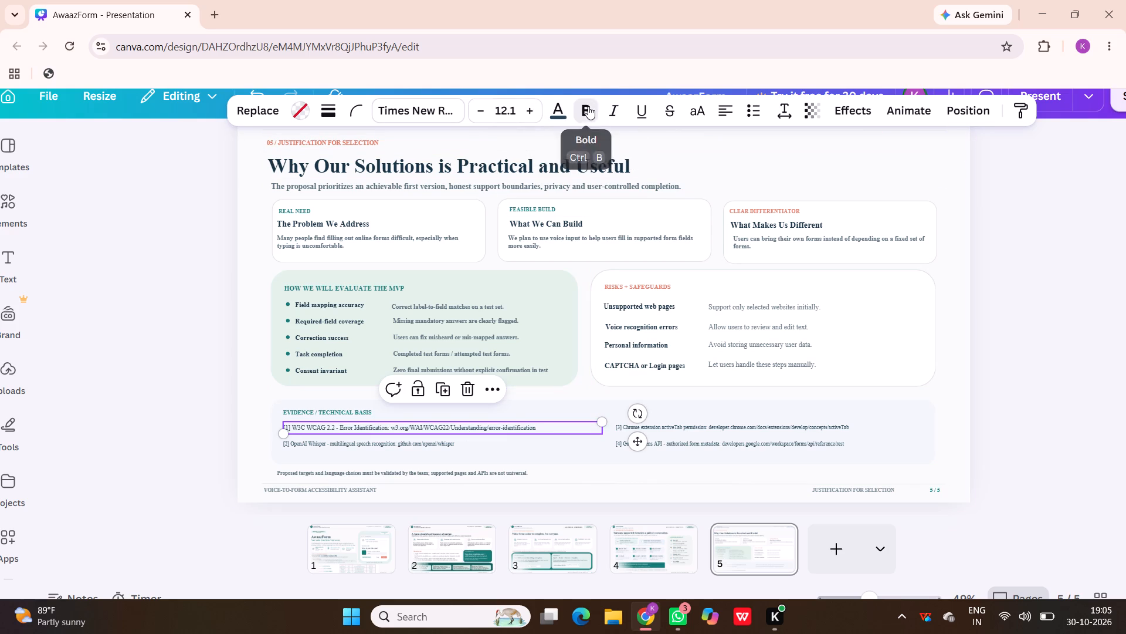
left_click(694, 425)
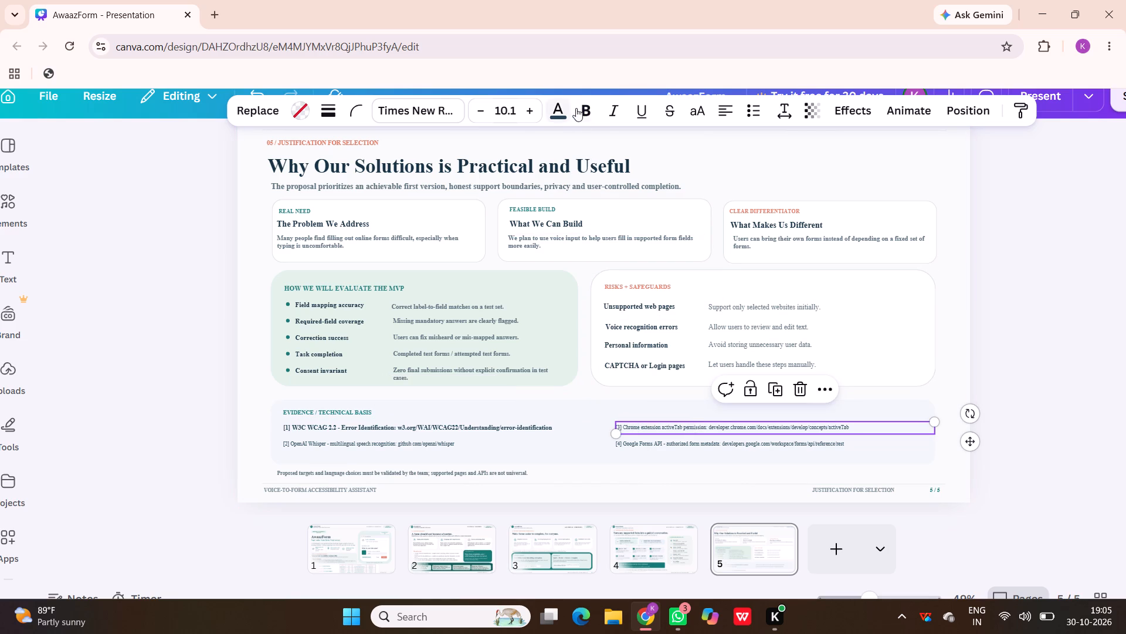
left_click(583, 109)
left_click(532, 111)
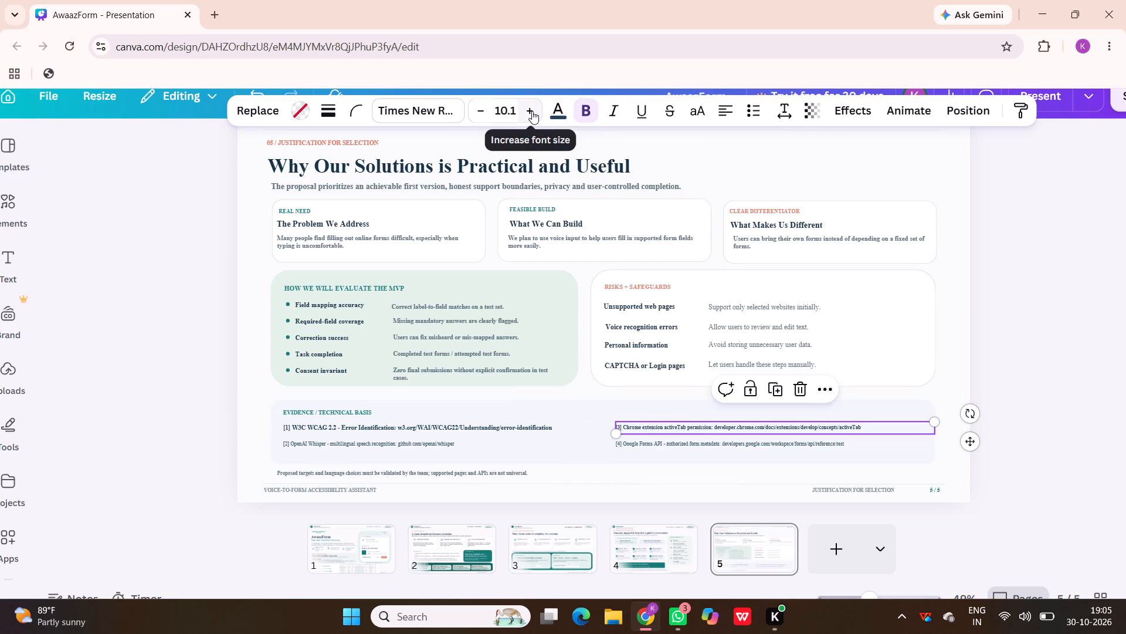
left_click(532, 111)
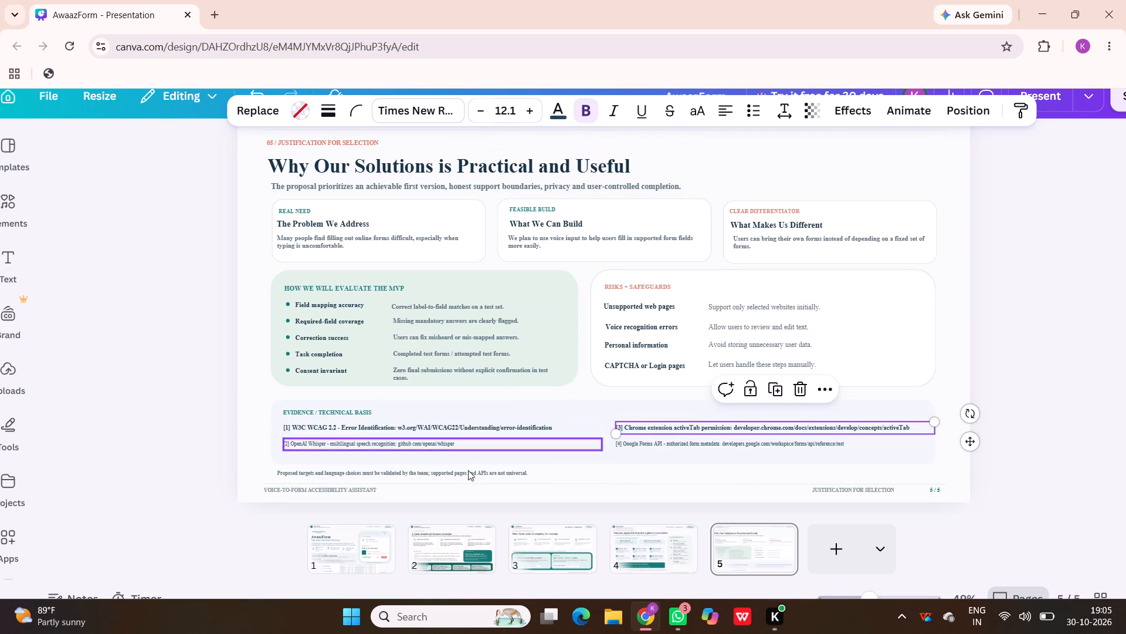
Make the [2] OpenAI Whisper and [4] Google Forms API references bold at font size 12.1.
left_click(445, 440)
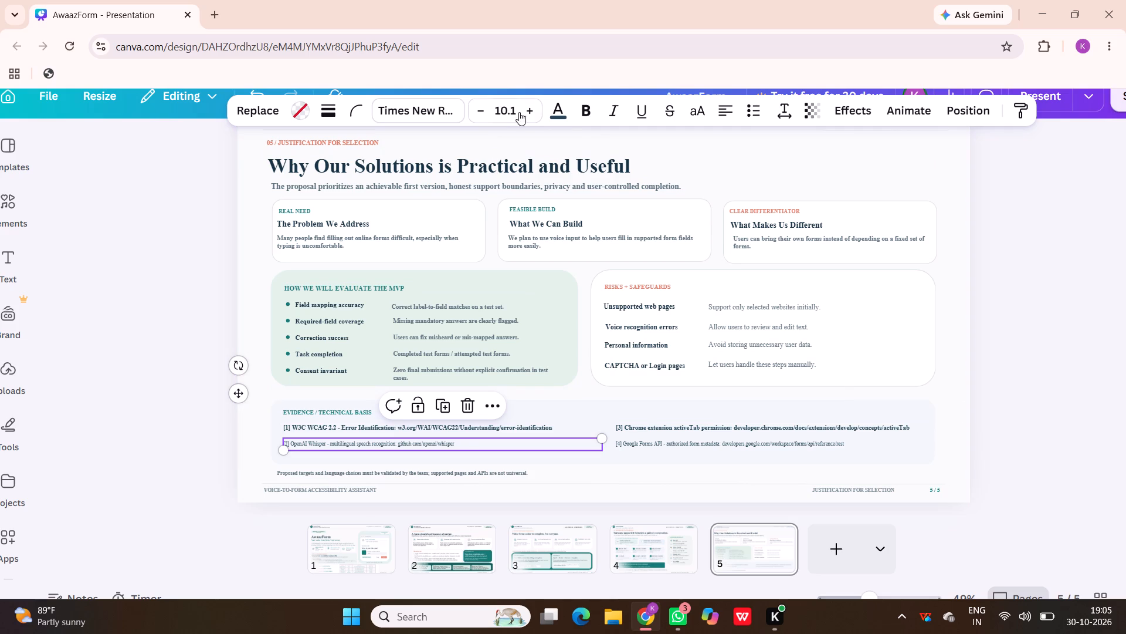
left_click(530, 110)
left_click(530, 110)
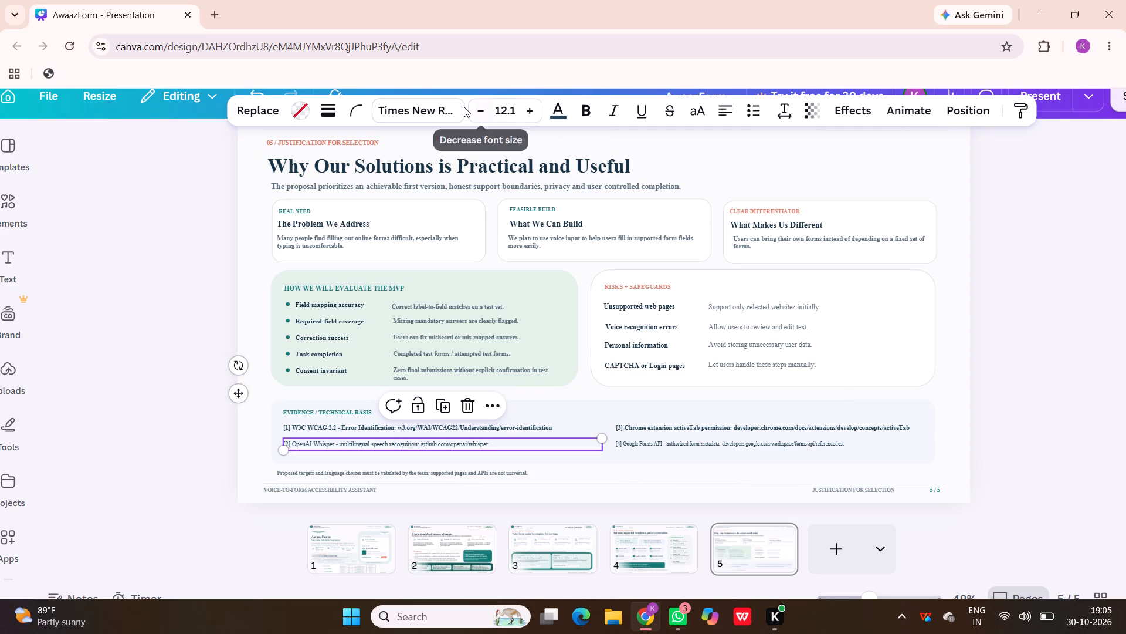
left_click(584, 104)
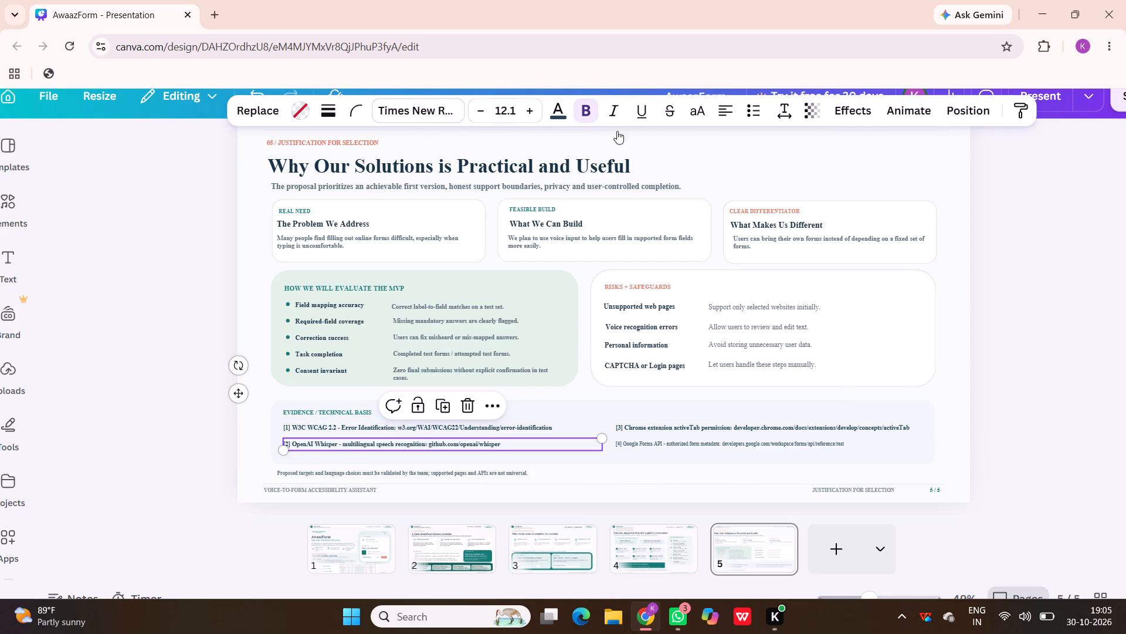
left_click(694, 440)
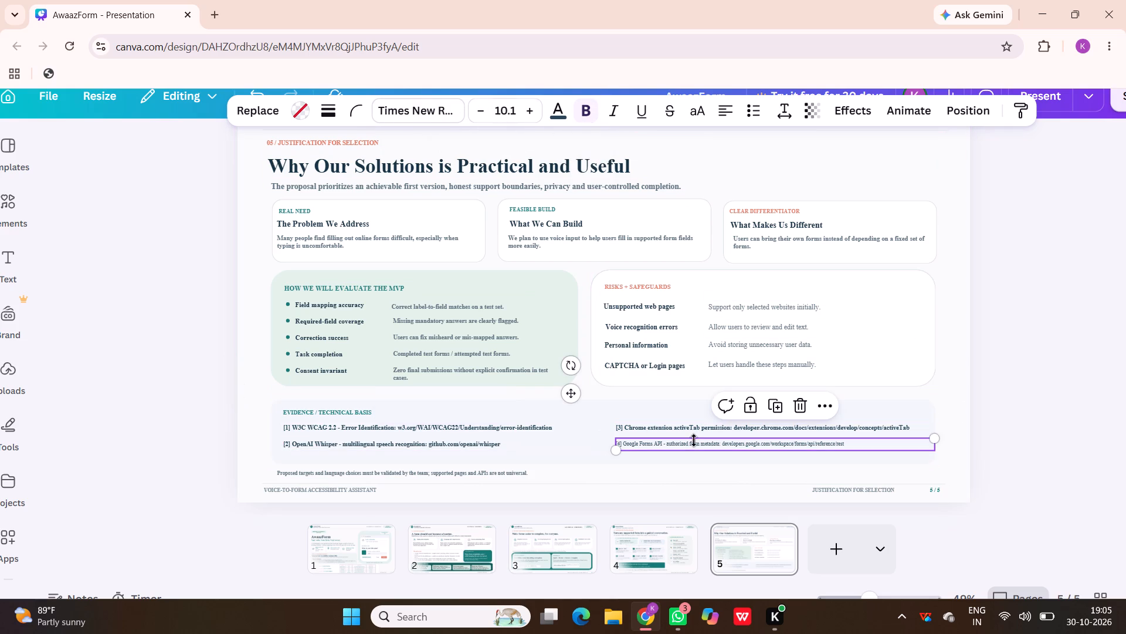
scroll(603, 77, "right", 1)
left_click(588, 109)
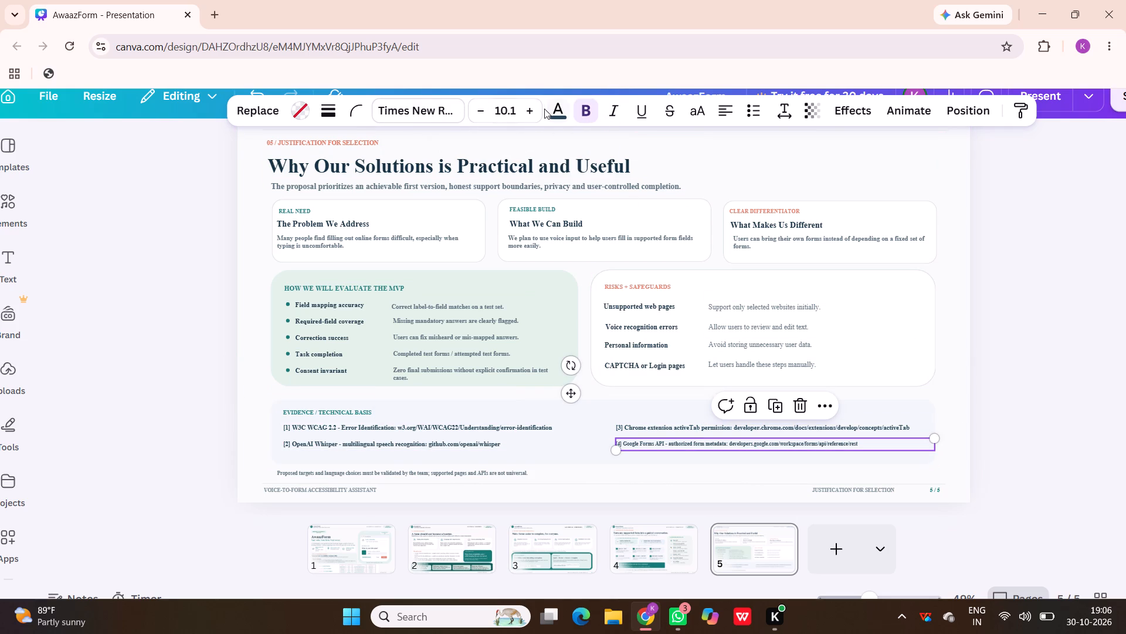
double_click(529, 110)
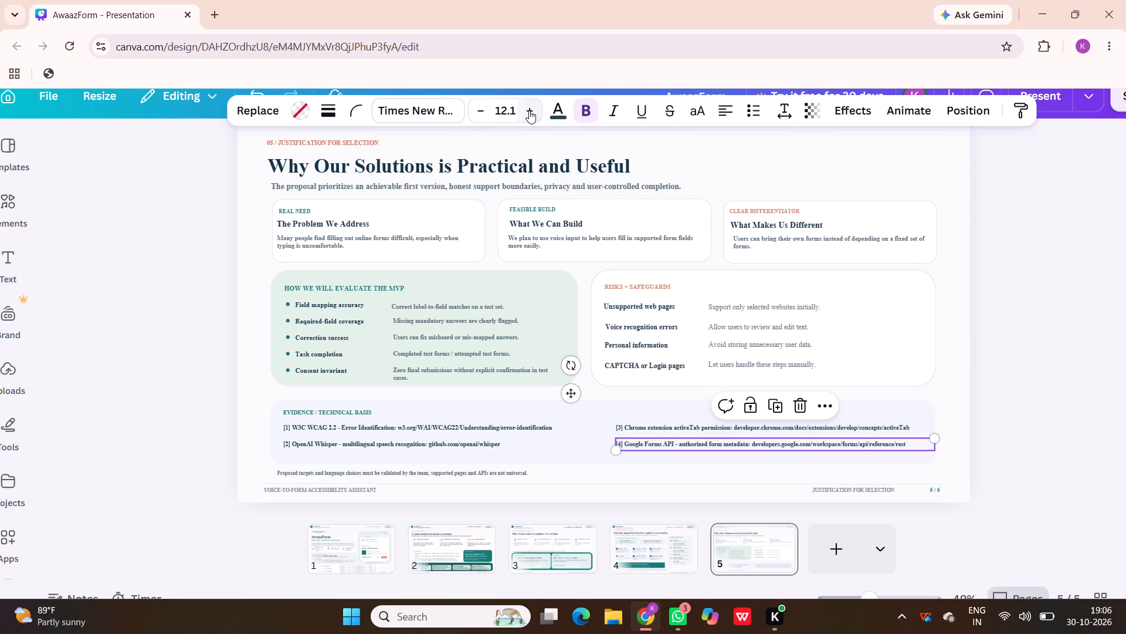
Set the font size of the "EVIDENCE / TECHNICAL BASIS" heading to 13.4.
left_click(362, 410)
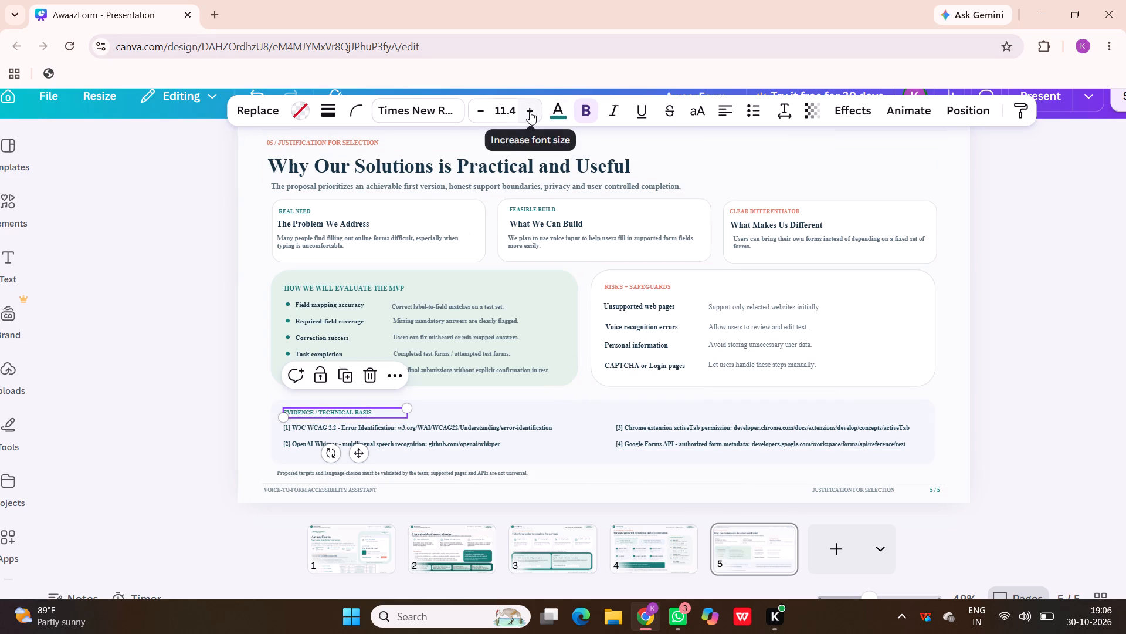
left_click(530, 112)
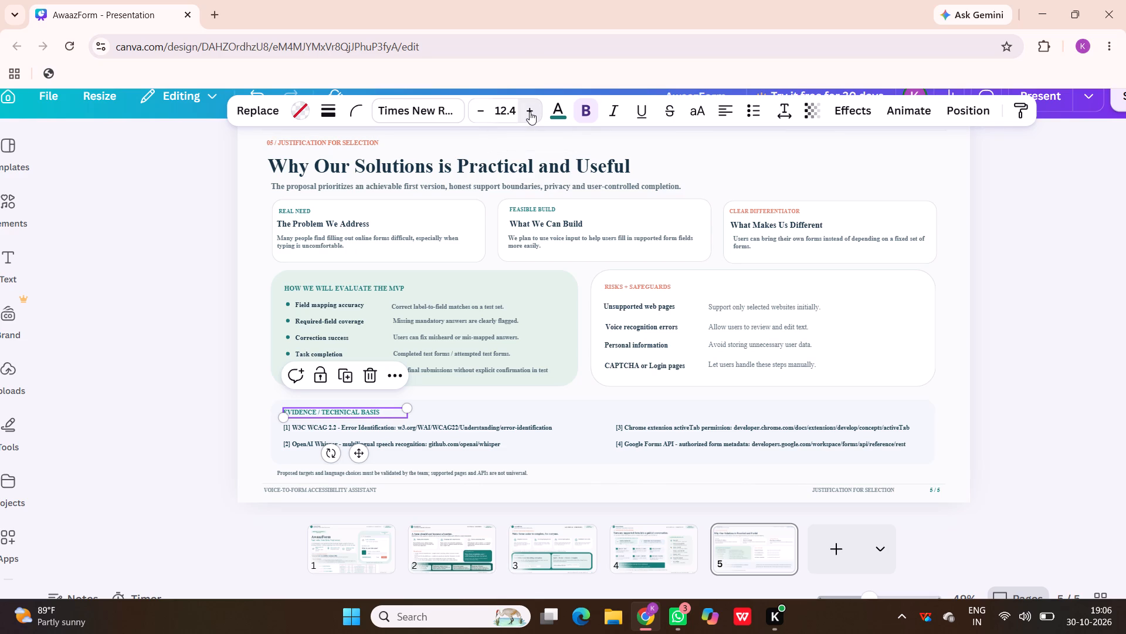
left_click(530, 112)
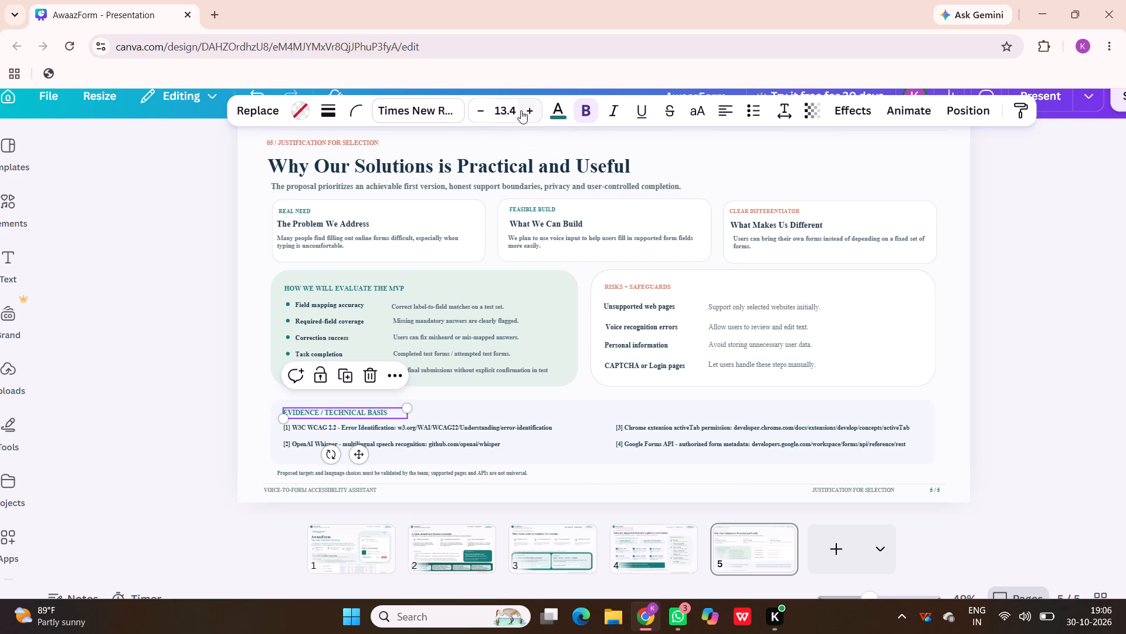
left_click(482, 110)
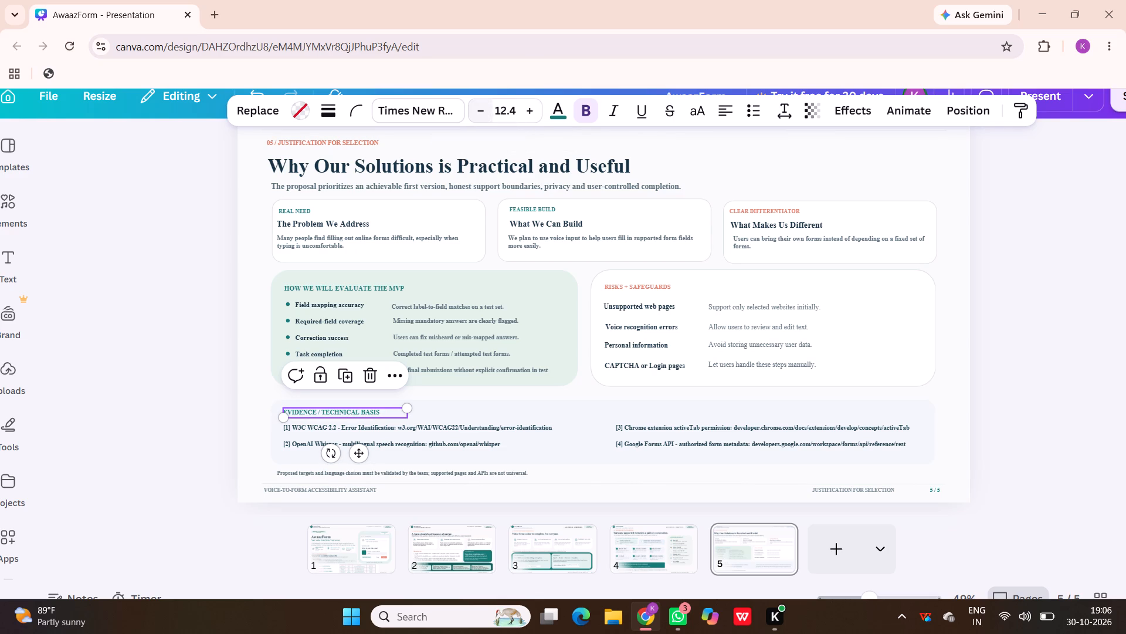
left_click(531, 109)
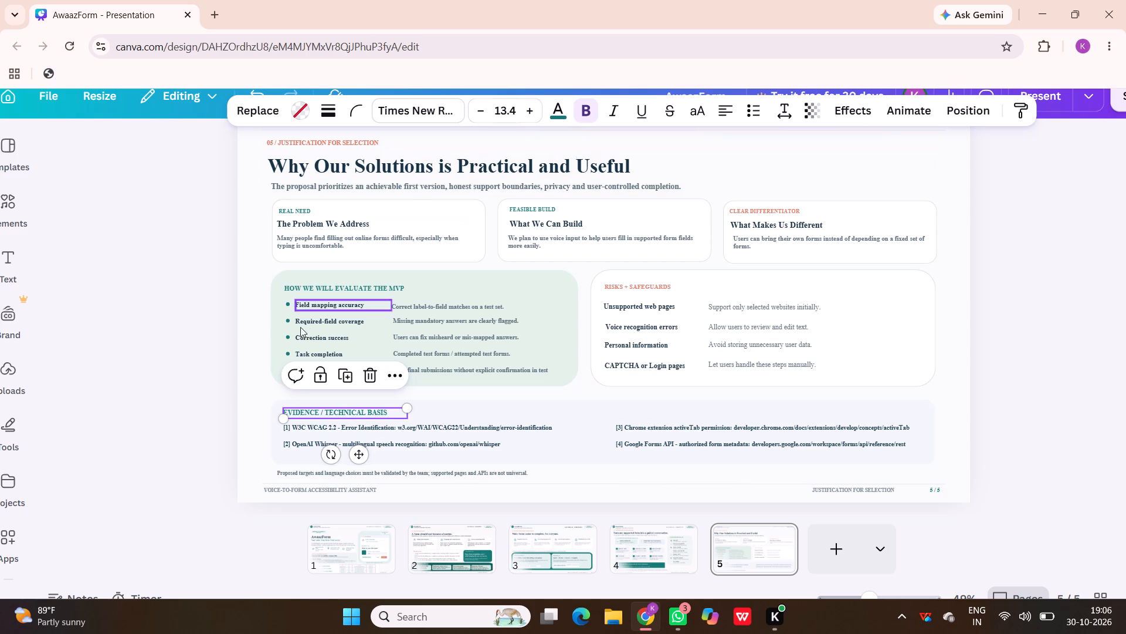
left_click(213, 366)
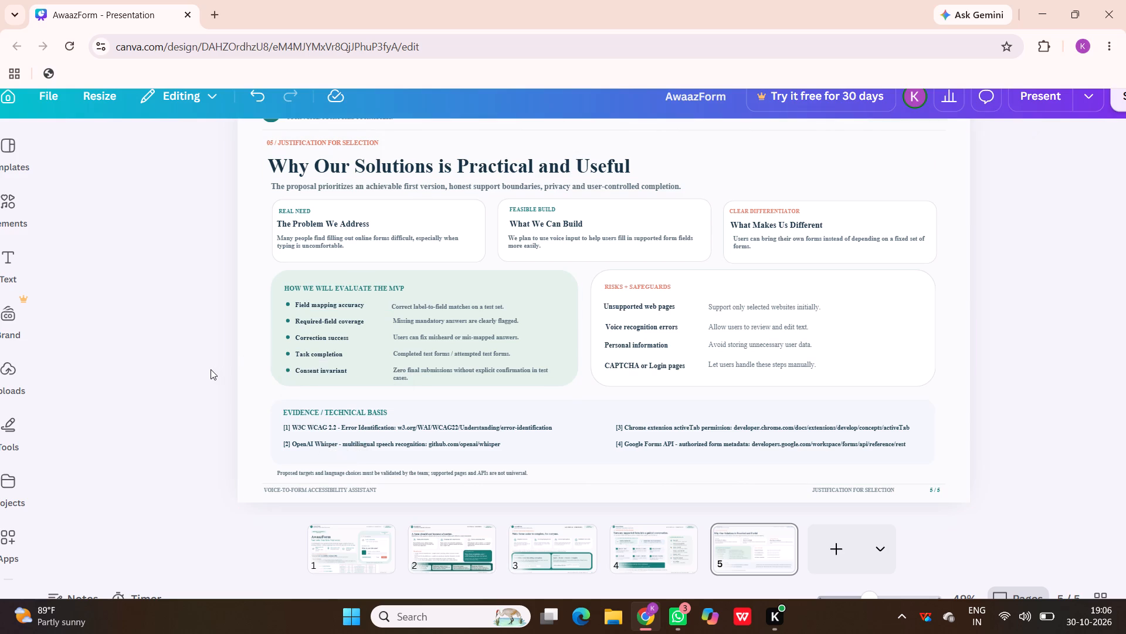
Set the font size of the risks and safeguards heading to 13.
left_click(624, 285)
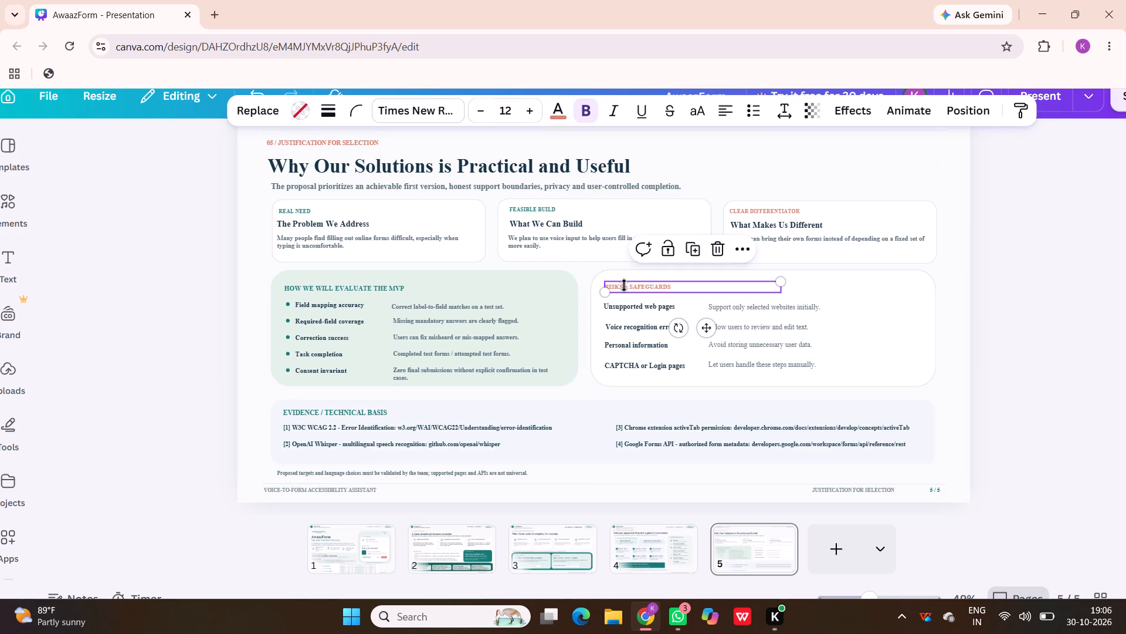
left_click(538, 108)
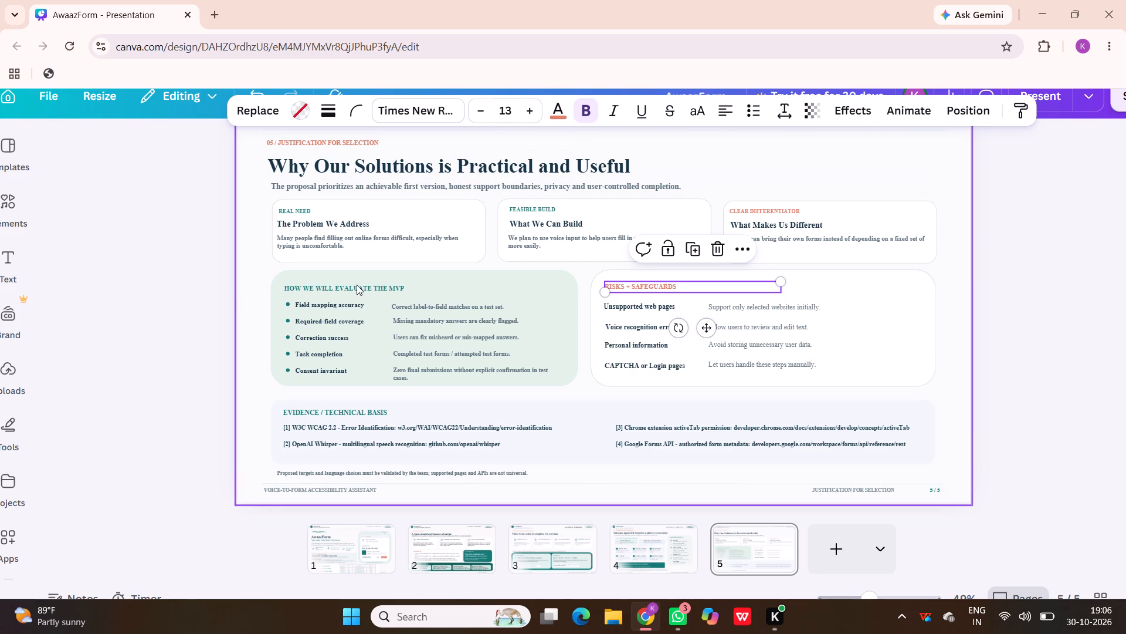
left_click(172, 306)
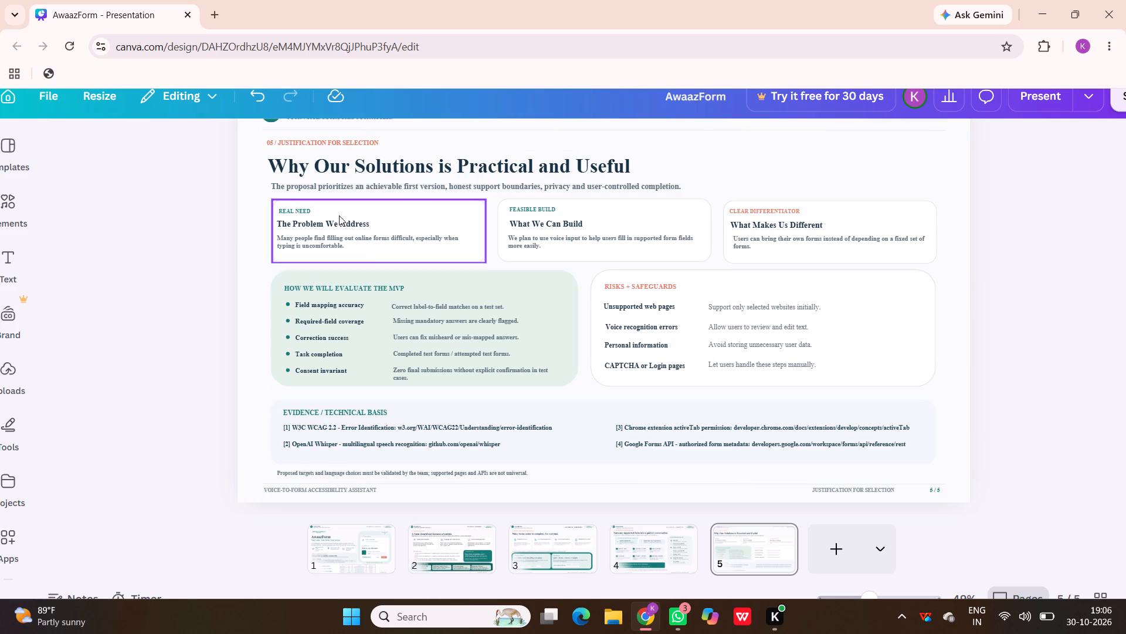
Set the font size of the "REAL NEED" label in the first card to 12.8.
left_click(303, 212)
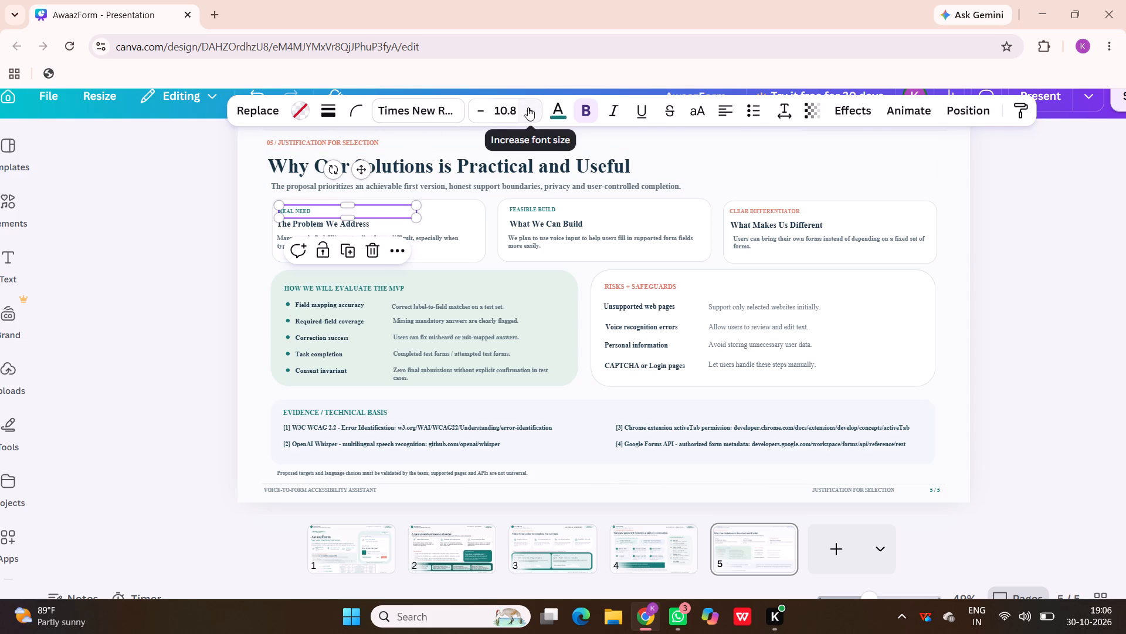
left_click(528, 107)
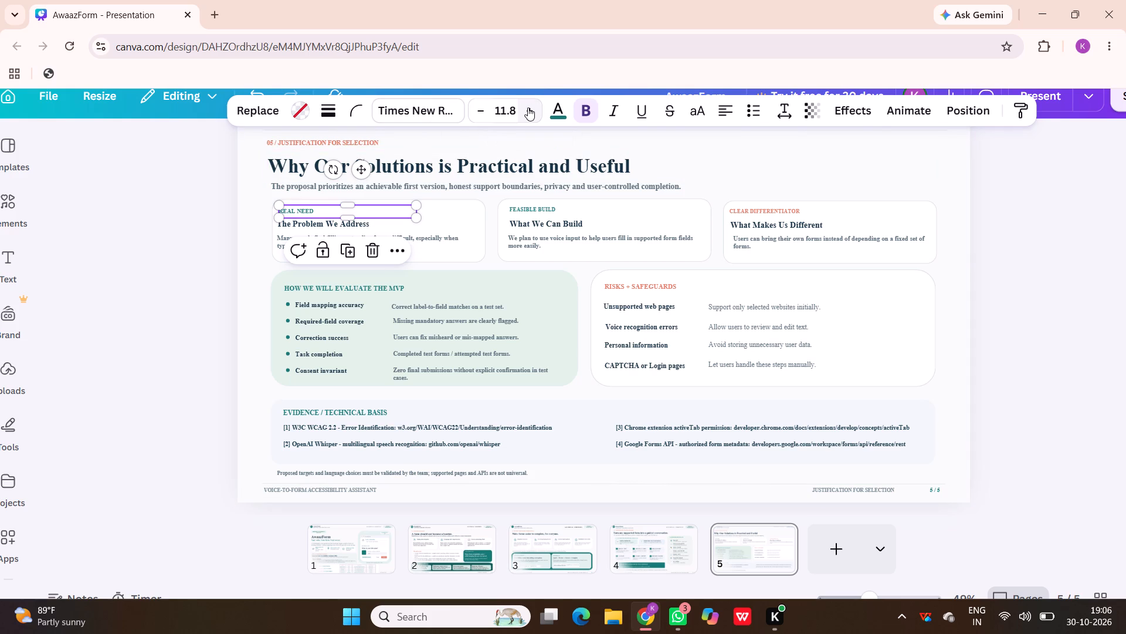
left_click(528, 107)
left_click(528, 107)
left_click(477, 112)
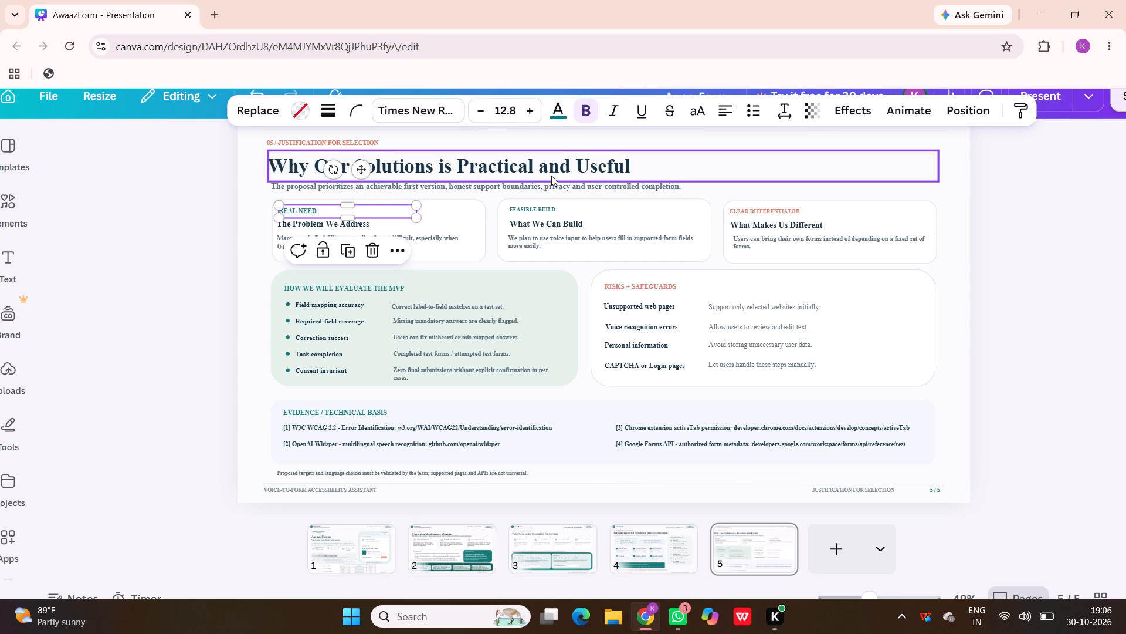
Set the font size of the "FEASIBLE BUILD" label in the second card to 12.8.
left_click(547, 207)
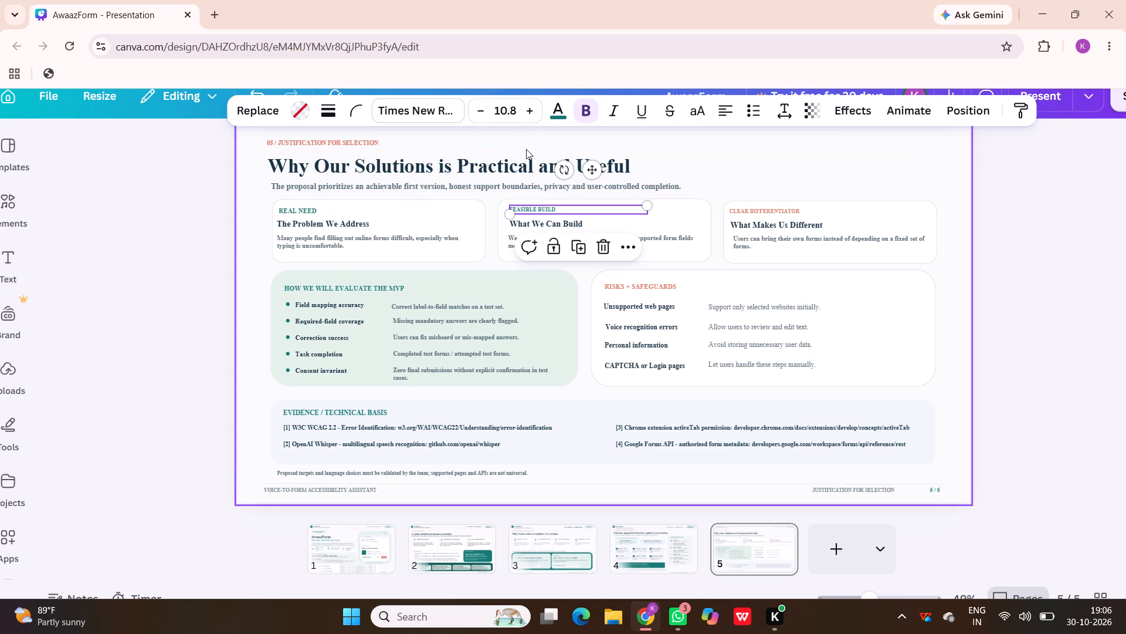
left_click(526, 149)
scroll(545, 200, "up", 1)
scroll(514, 159, "down", 1)
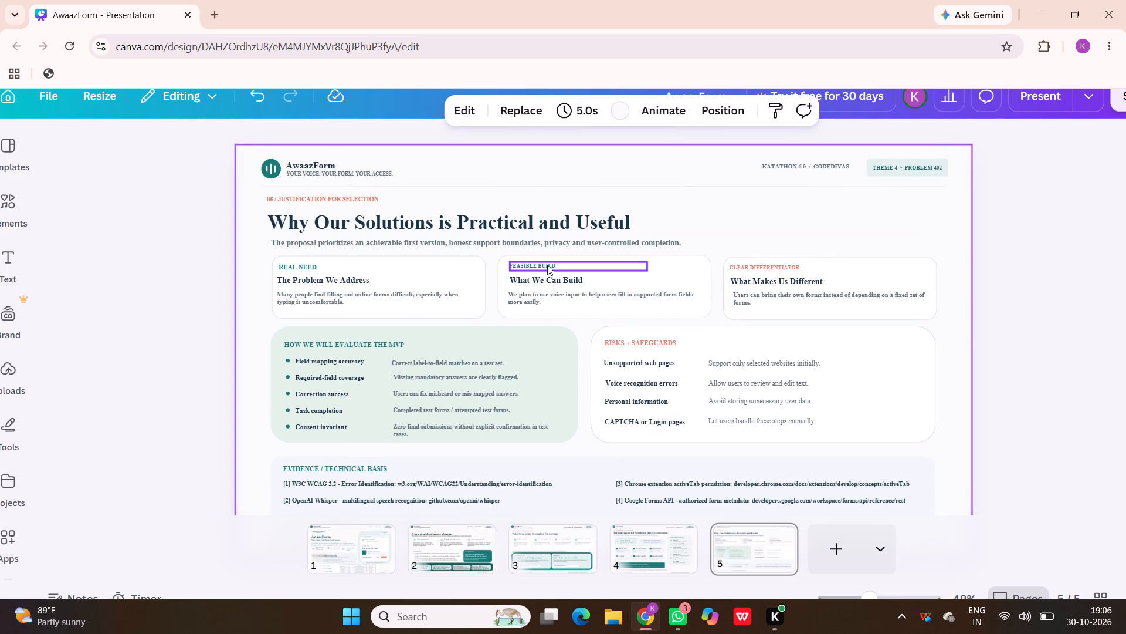
left_click(547, 265)
double_click(533, 112)
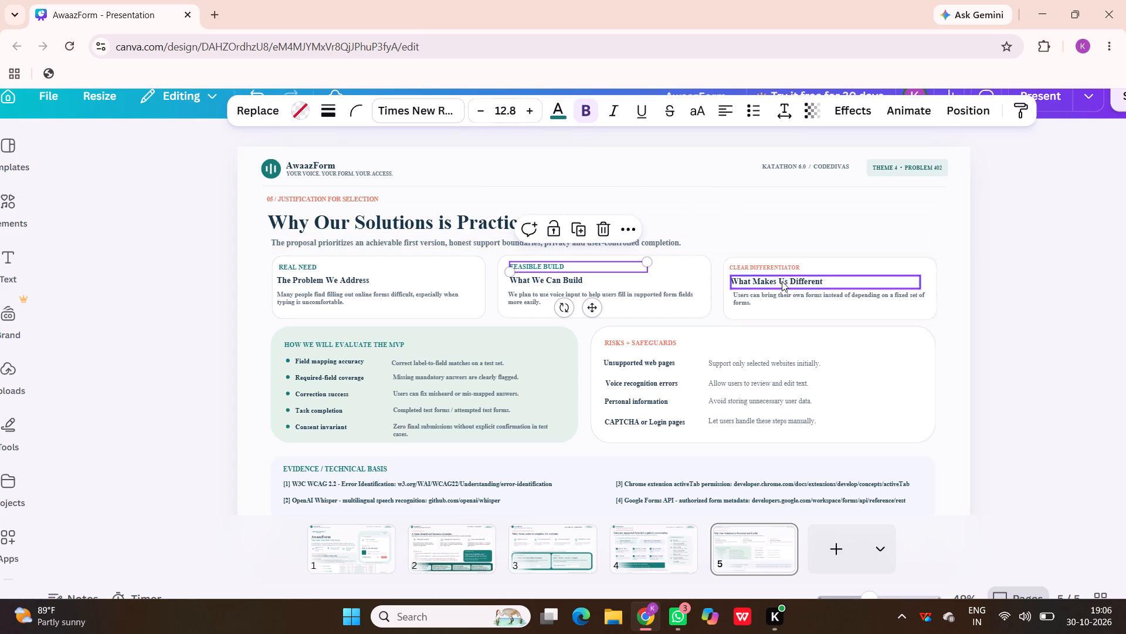
Set the font size of the "CLEAR DIFFERENTIATOR" label in the third card to 12.8.
left_click(772, 262)
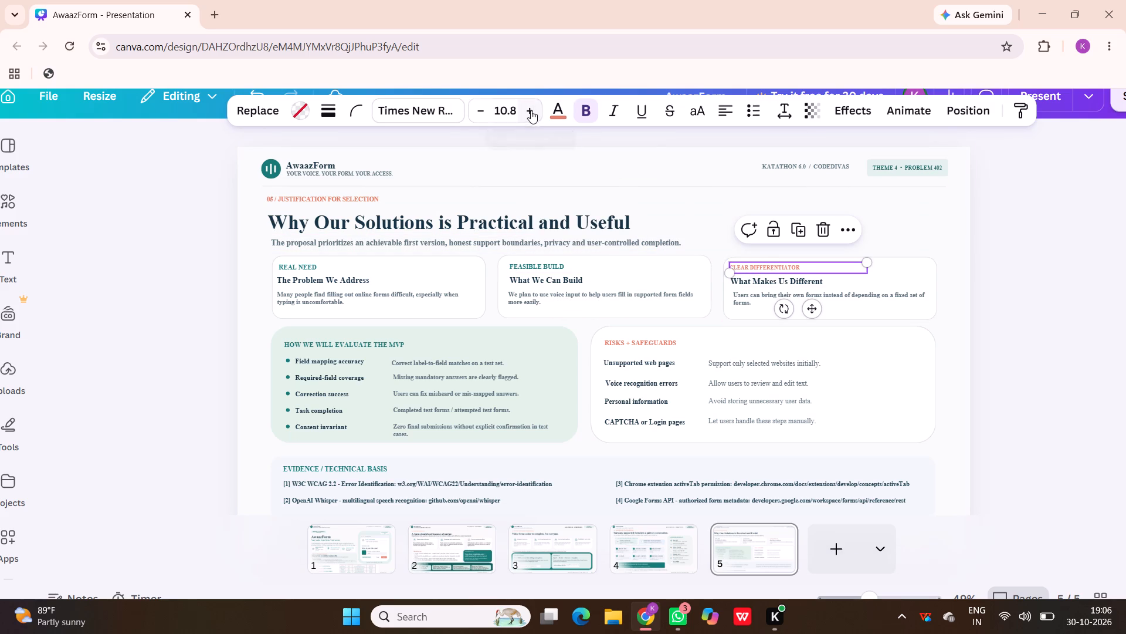
left_click(531, 112)
left_click(531, 112)
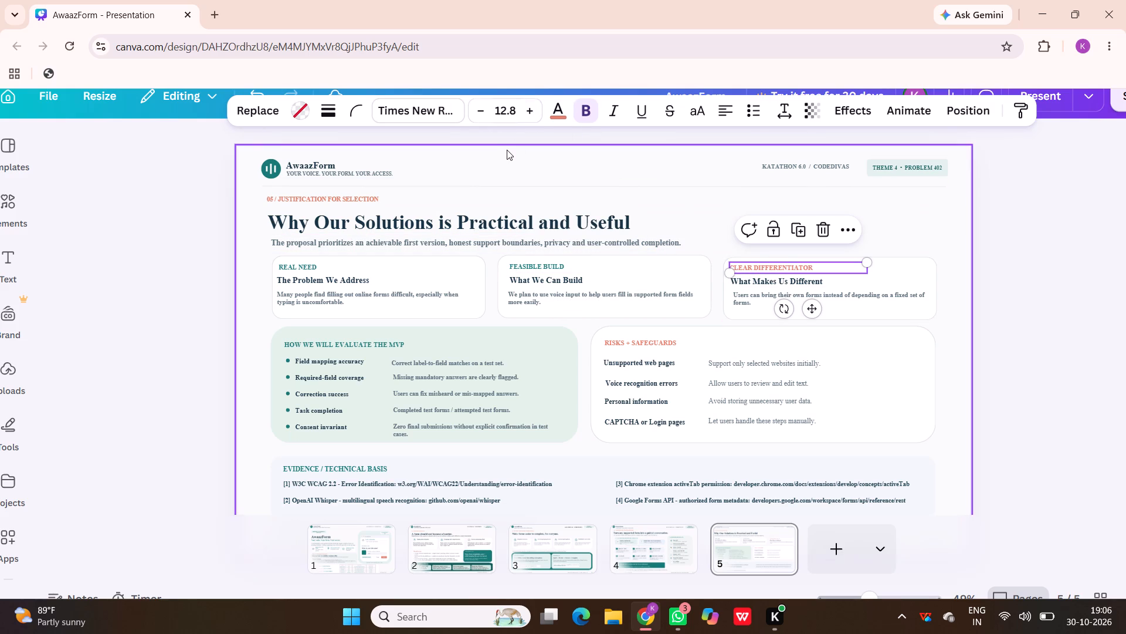
left_click(504, 154)
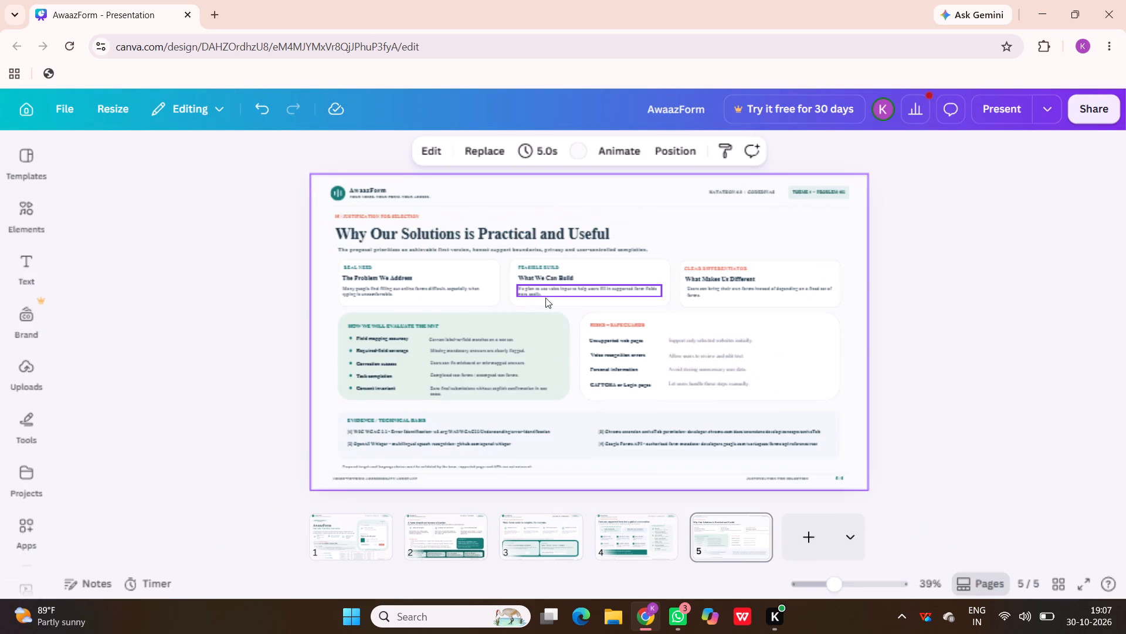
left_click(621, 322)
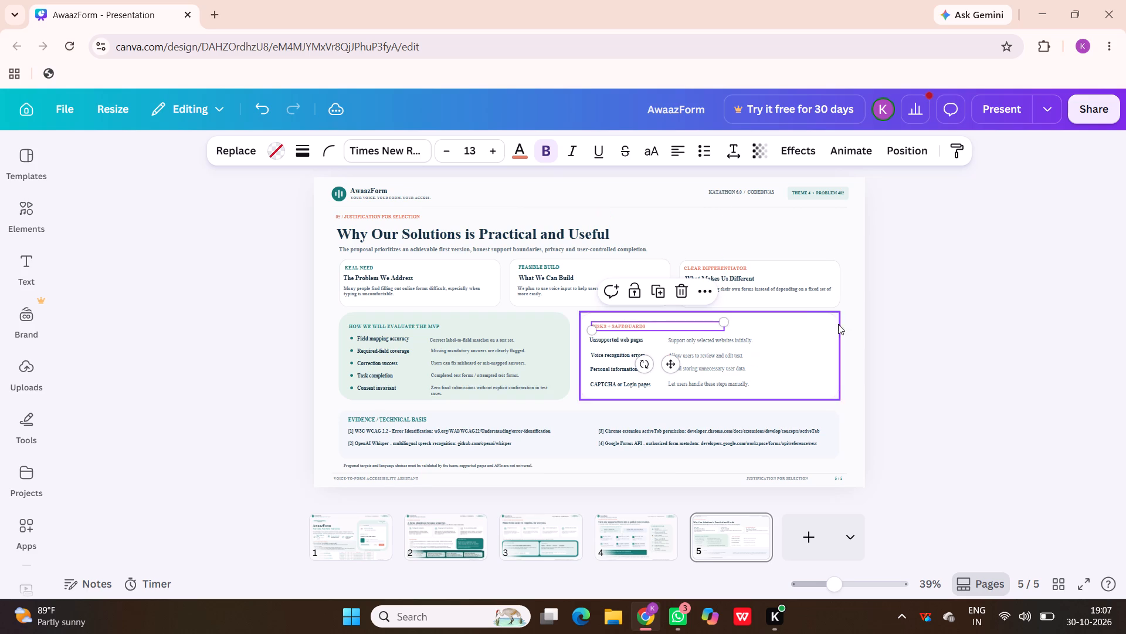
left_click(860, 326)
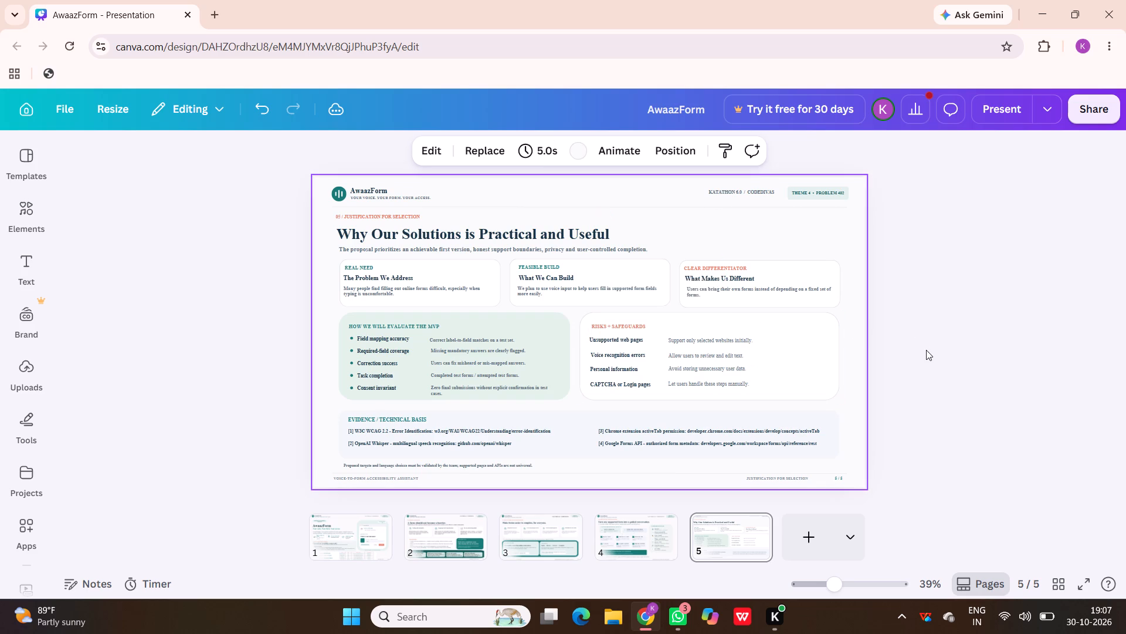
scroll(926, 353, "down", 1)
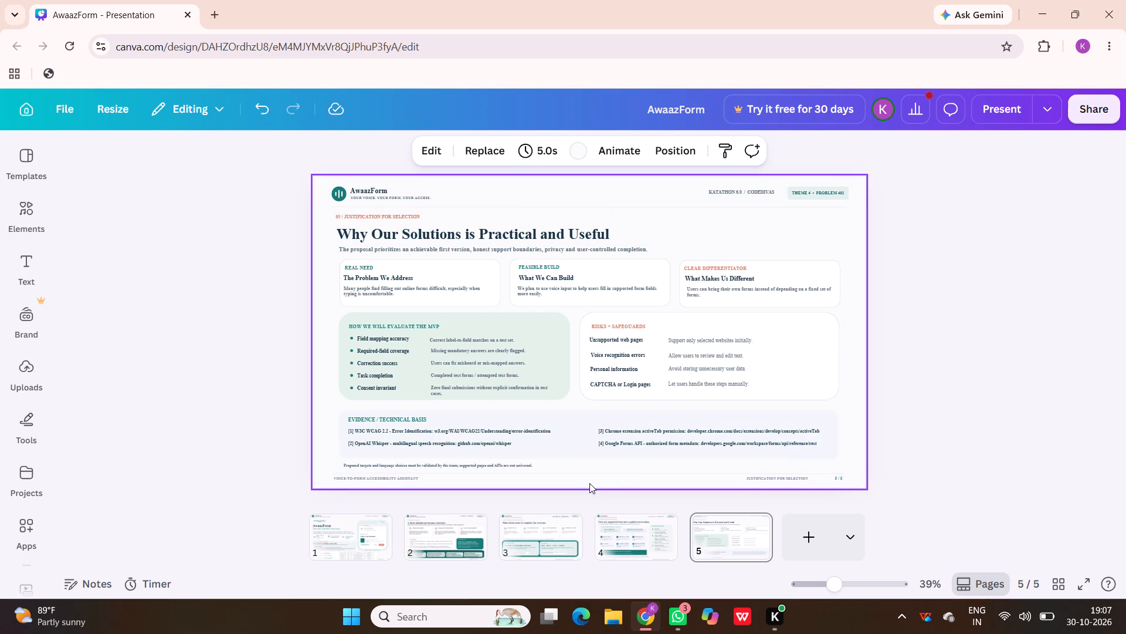
Set the font size of the "Proposed targets and language choices" note below the evidence box to 12.1.
left_click(528, 466)
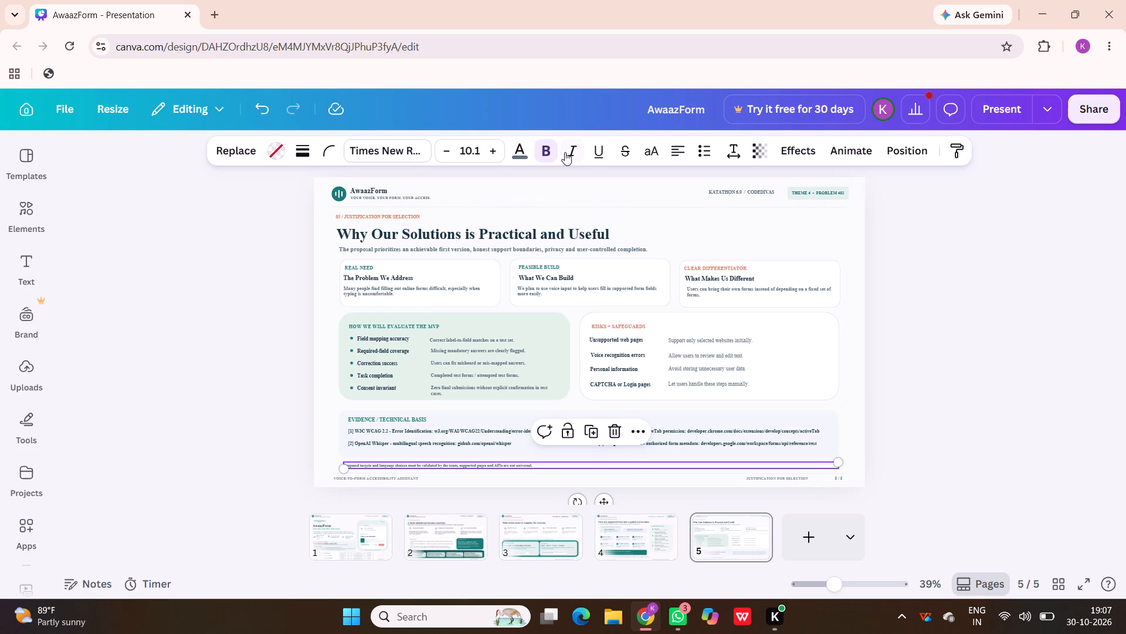
double_click(494, 151)
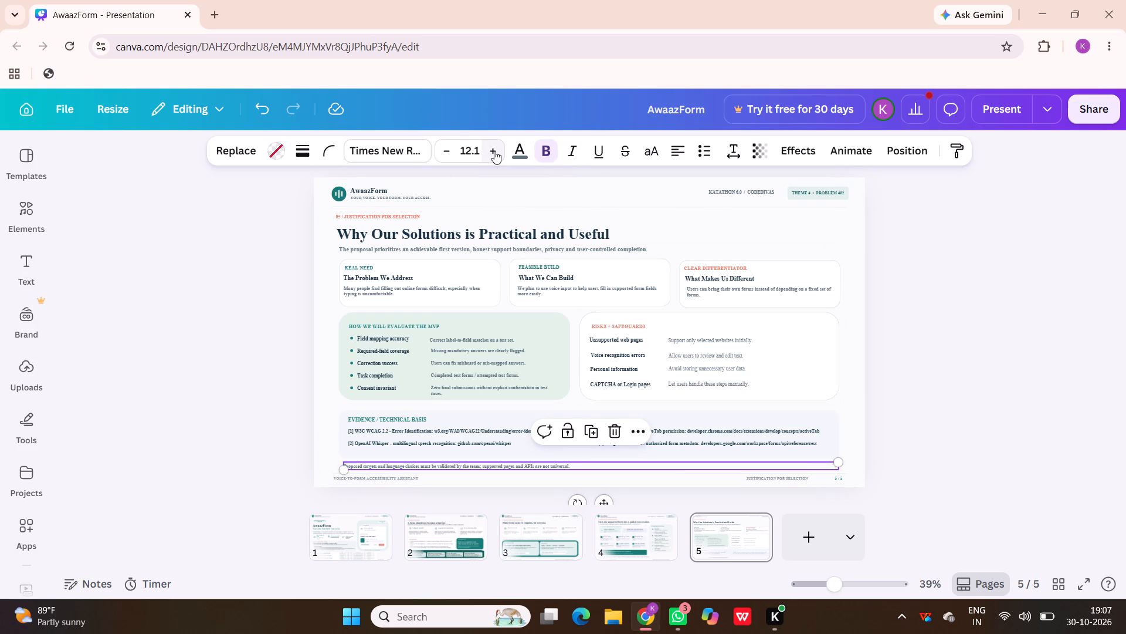
left_click(494, 151)
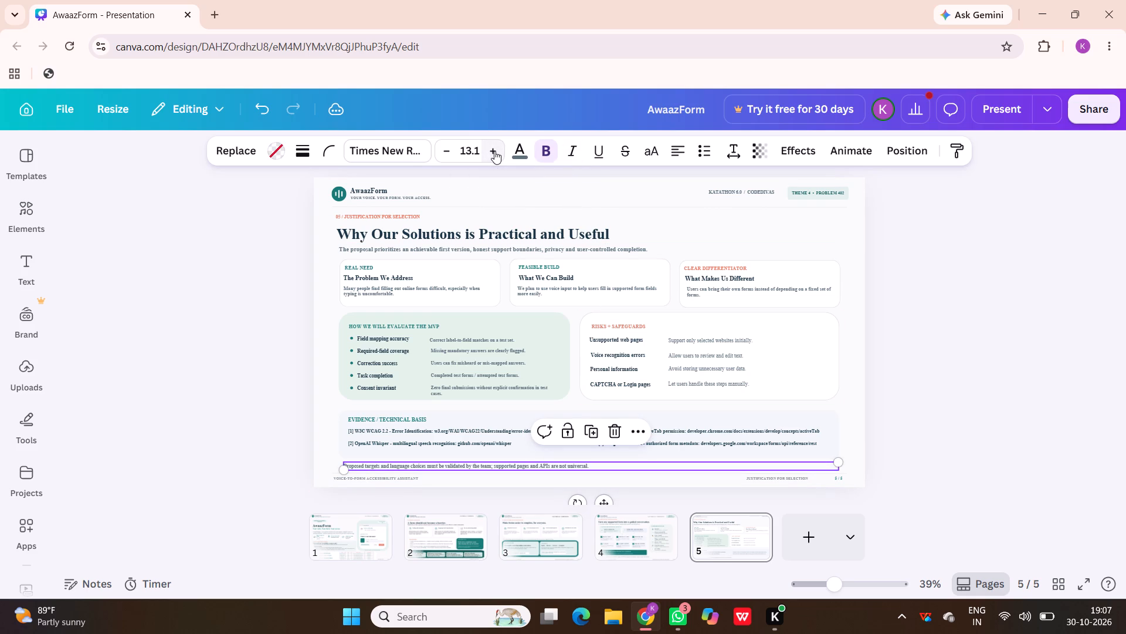
left_click(452, 152)
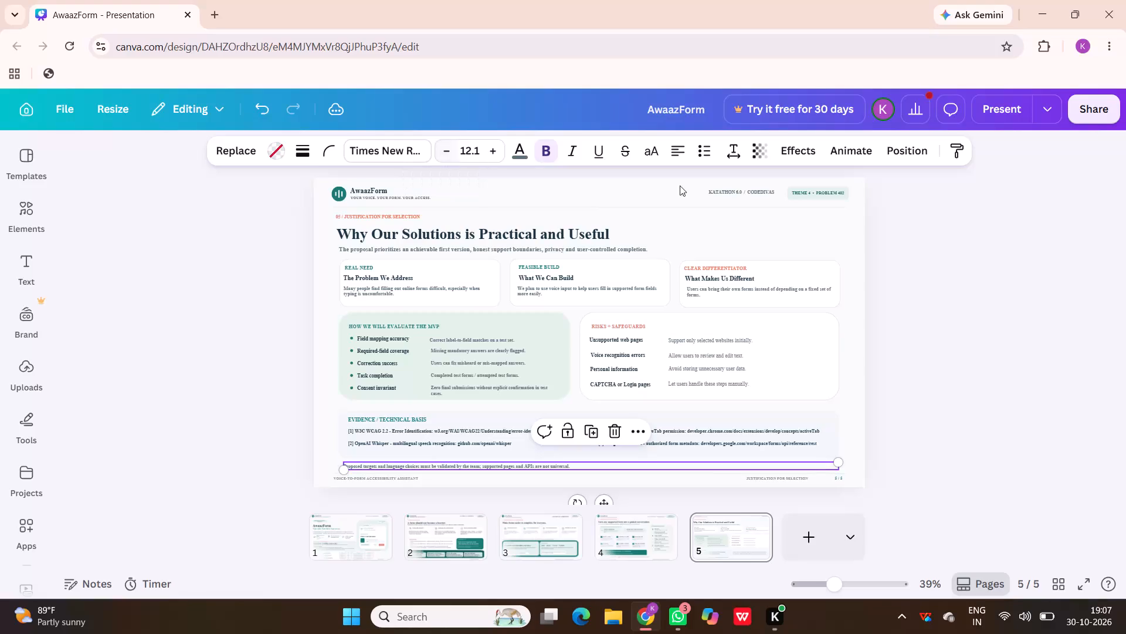
left_click(947, 319)
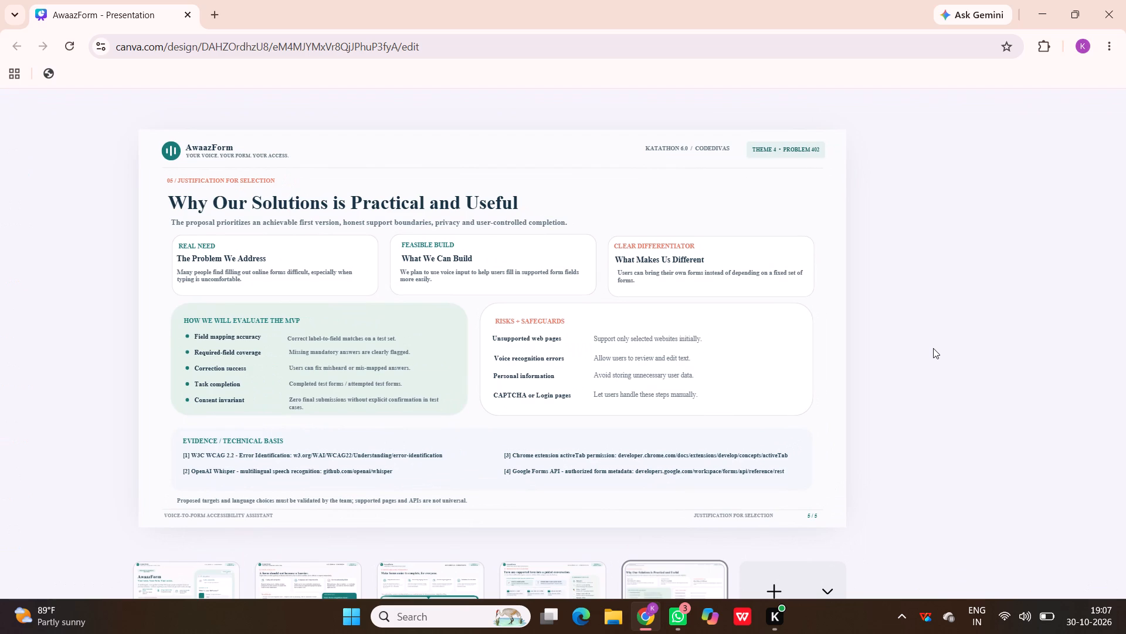
Try orange, no colour and light green as the background fill of the "FEASIBLE BUILD" label, settling on white.
left_click(437, 248)
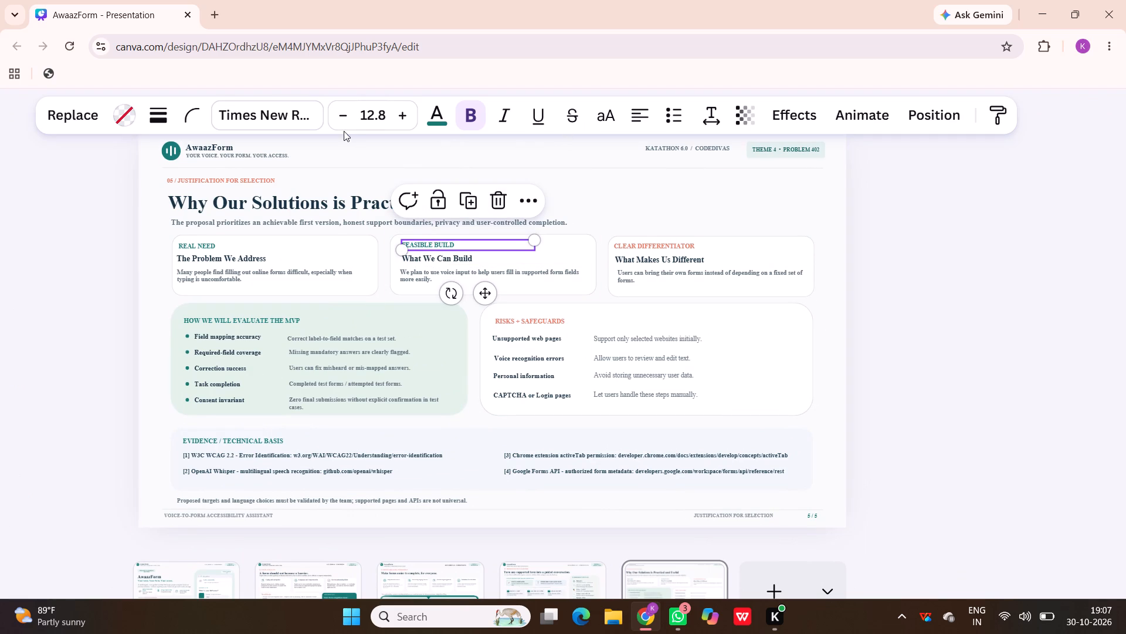
left_click(126, 117)
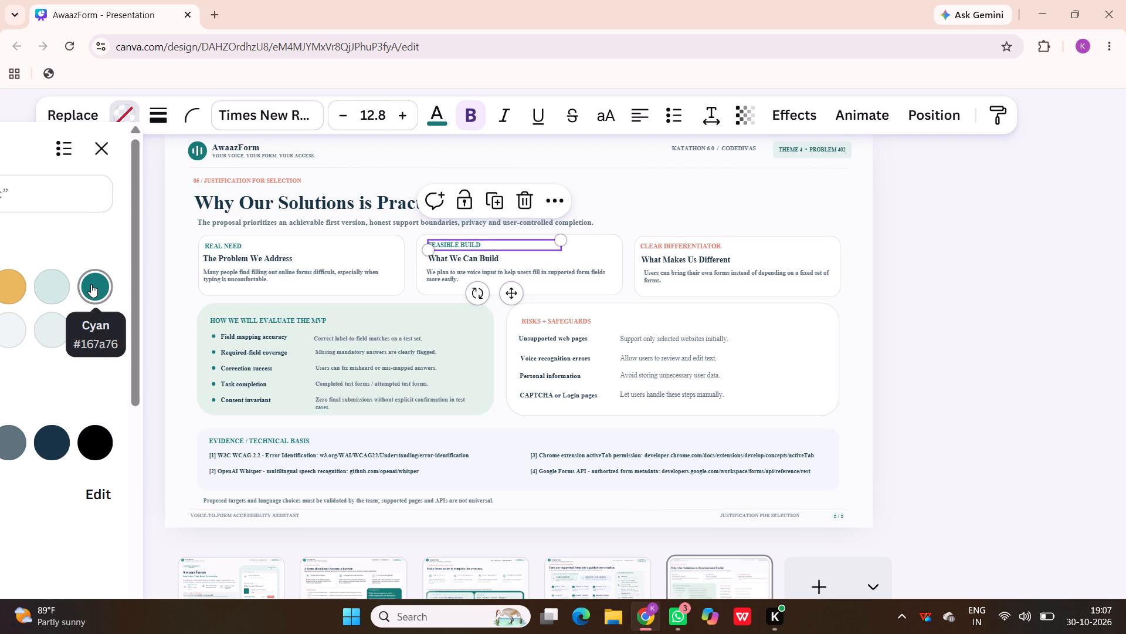
scroll(51, 316, "right", 2)
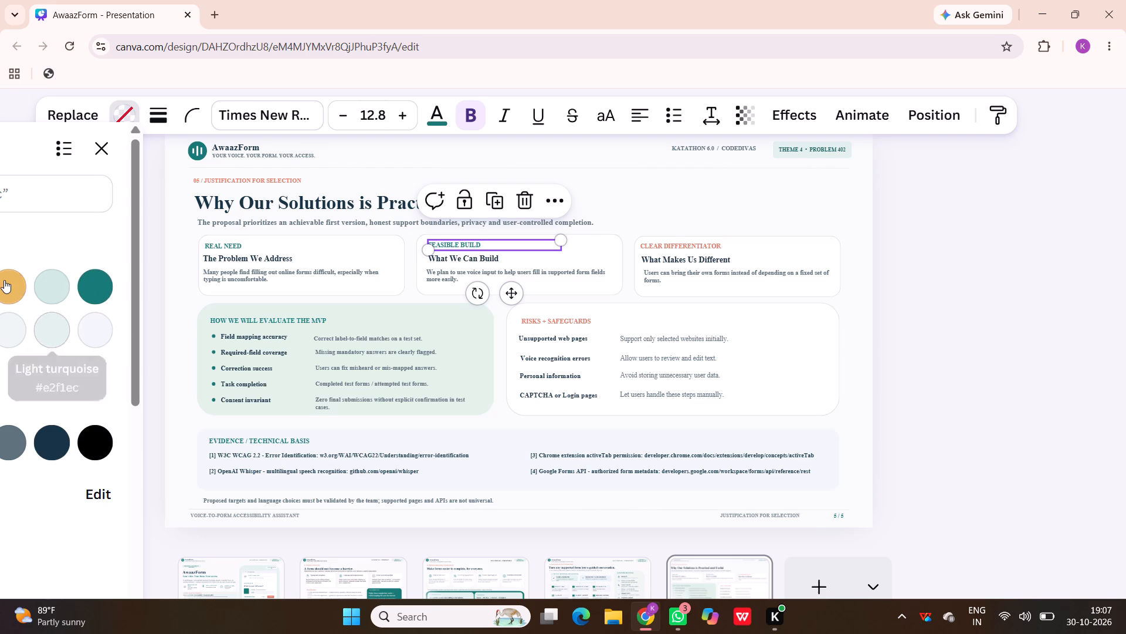
left_click(4, 280)
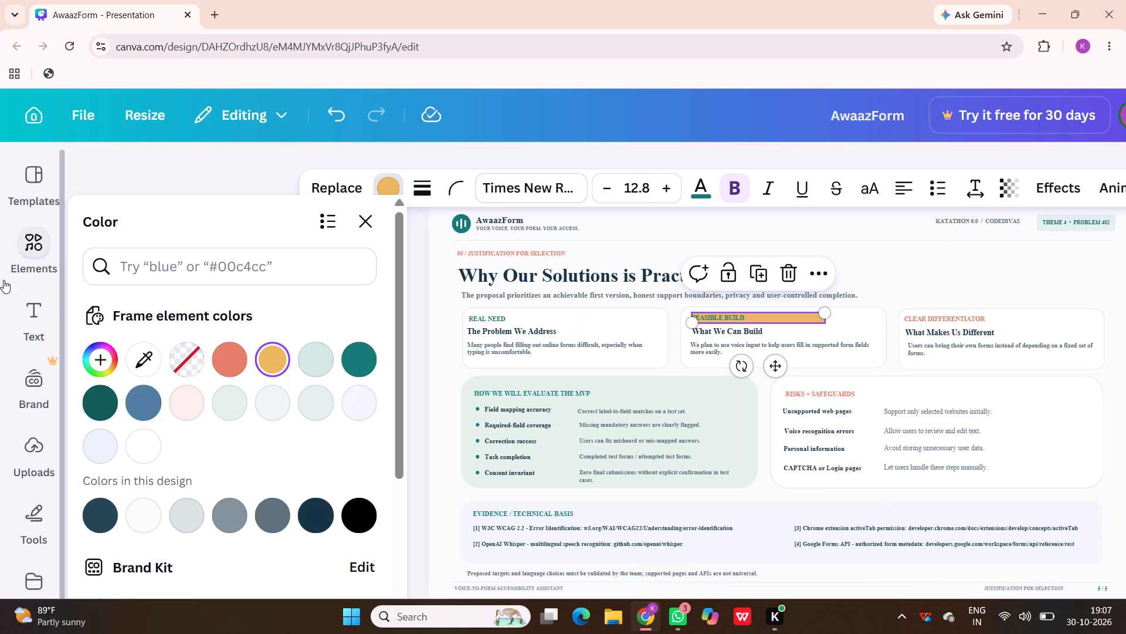
left_click(183, 359)
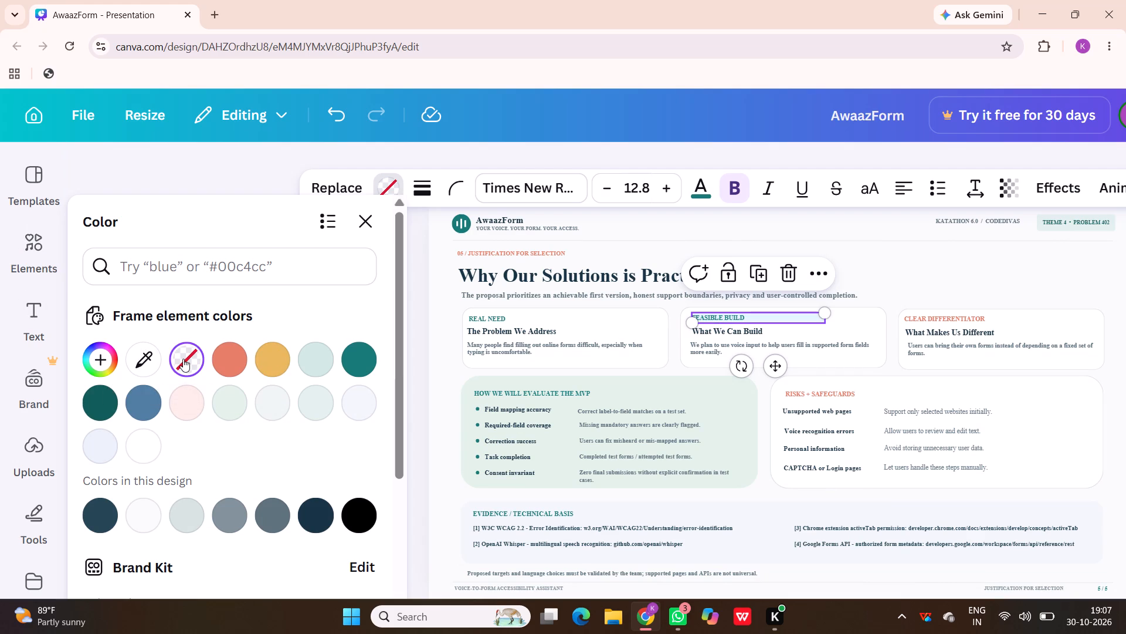
left_click(233, 406)
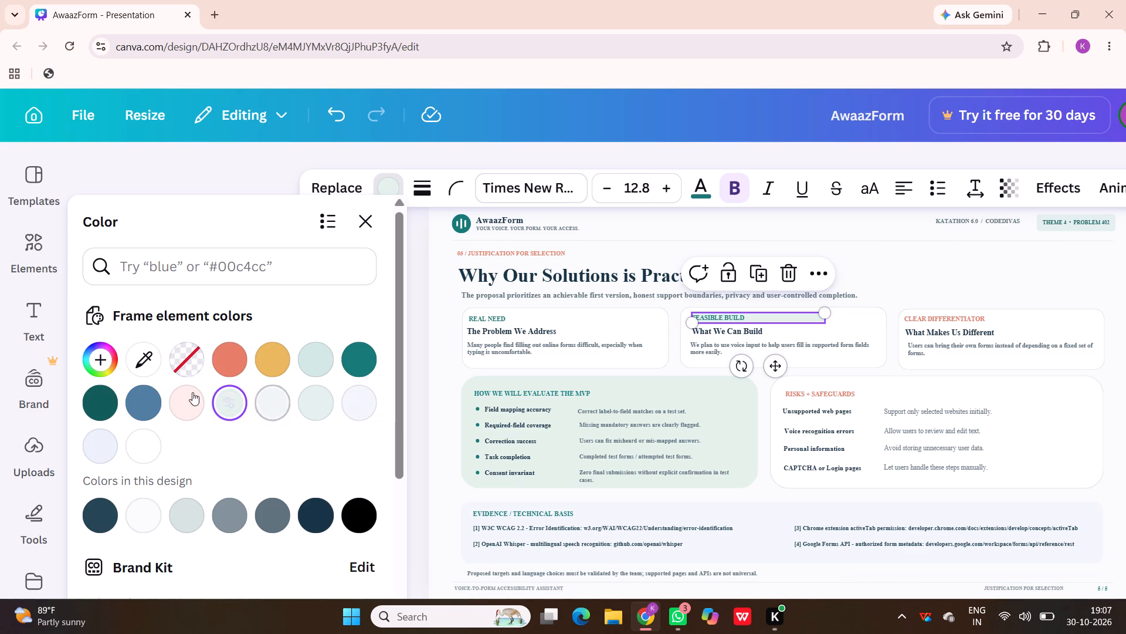
left_click(138, 437)
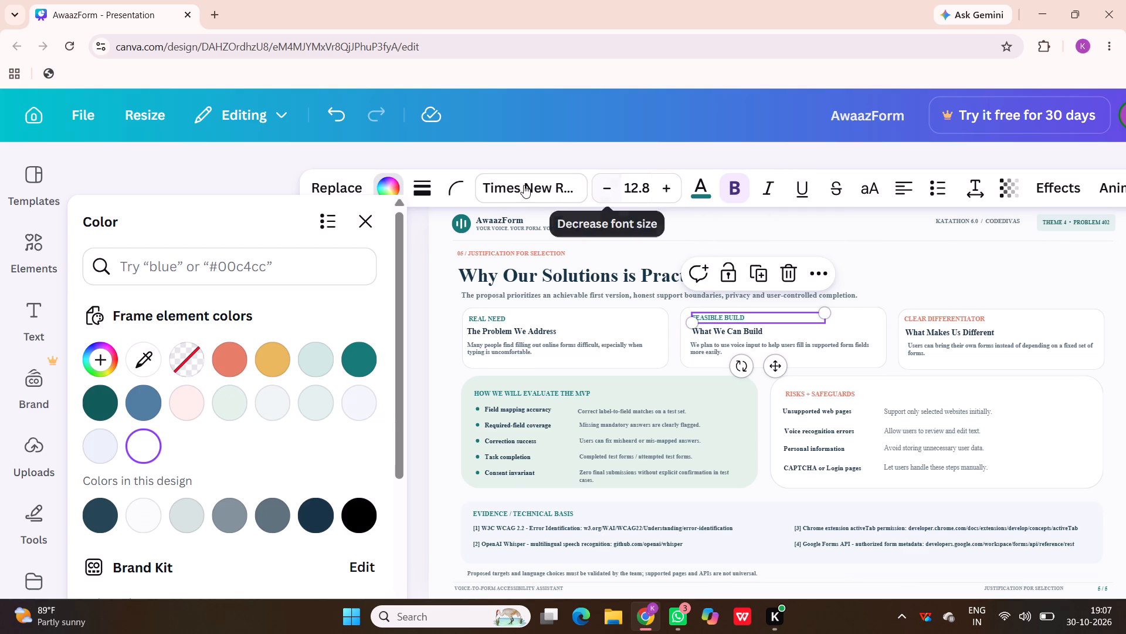
left_click(358, 214)
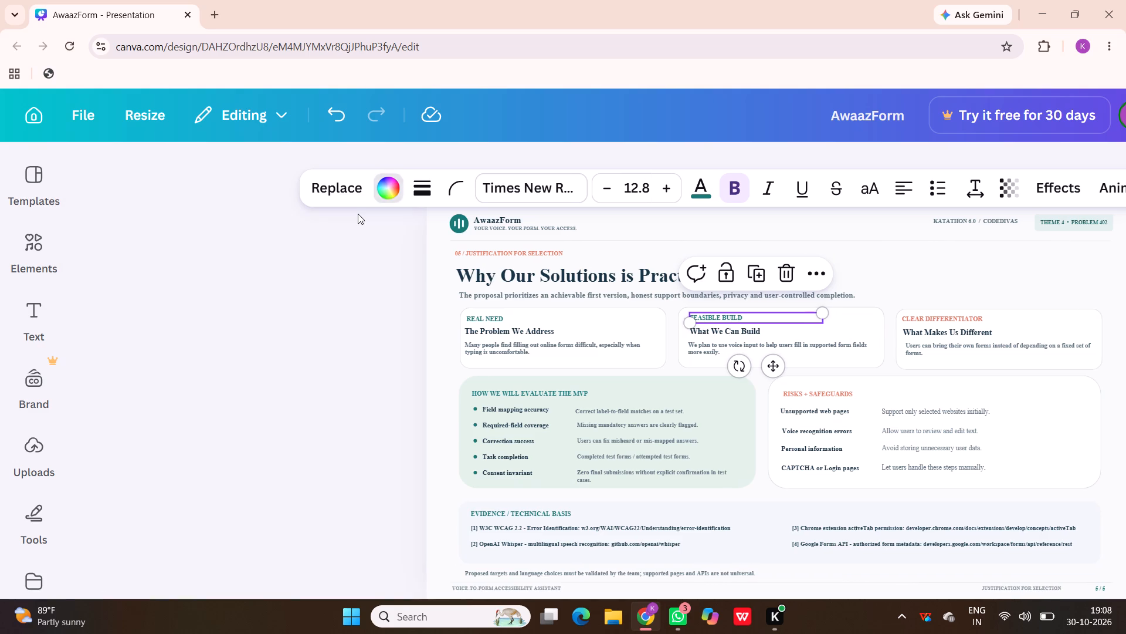
Try orange, blue, yellow, pink and purple shades as the text colour of the second card's "FEASIBLE BUILD" label, settling on violet.
triple_click(701, 319)
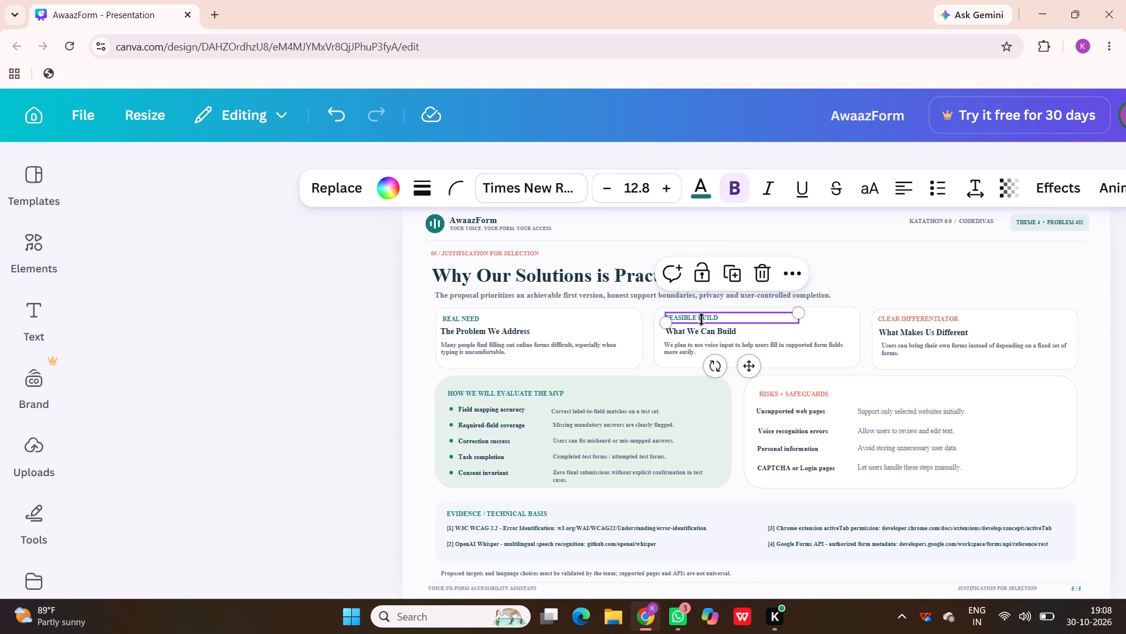
left_click(701, 319)
left_click(702, 192)
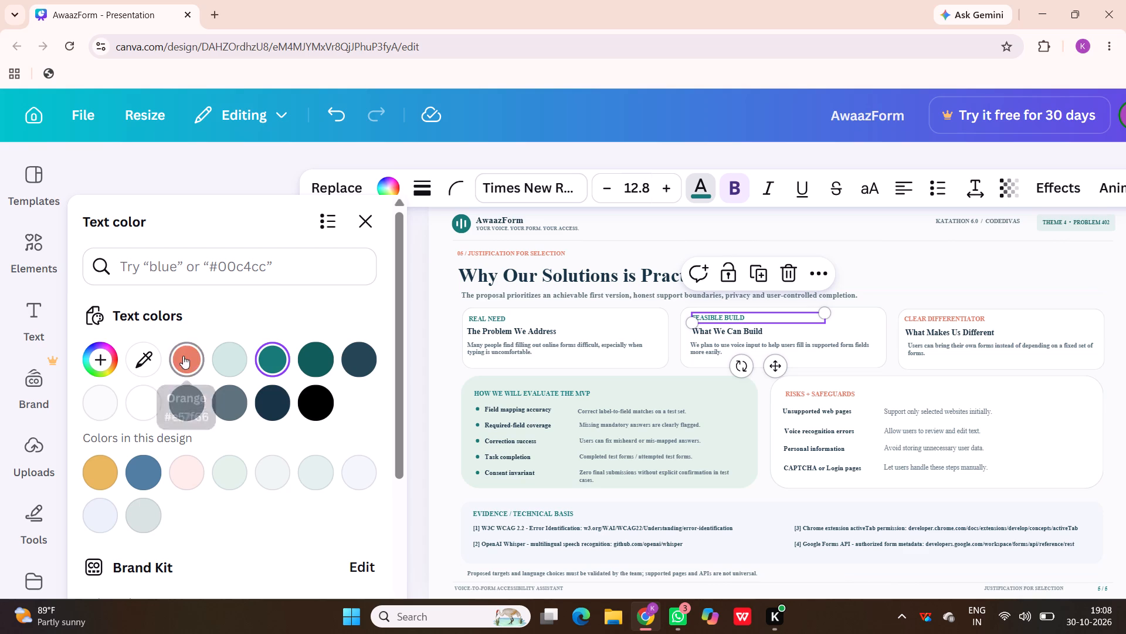
left_click(96, 467)
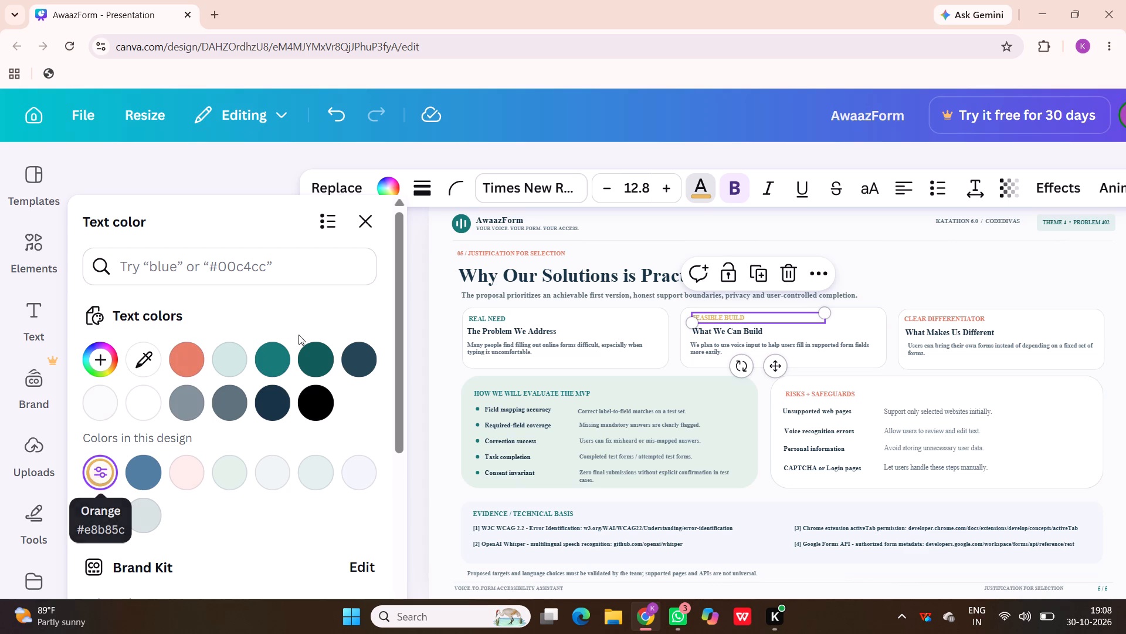
scroll(246, 524, "down", 2)
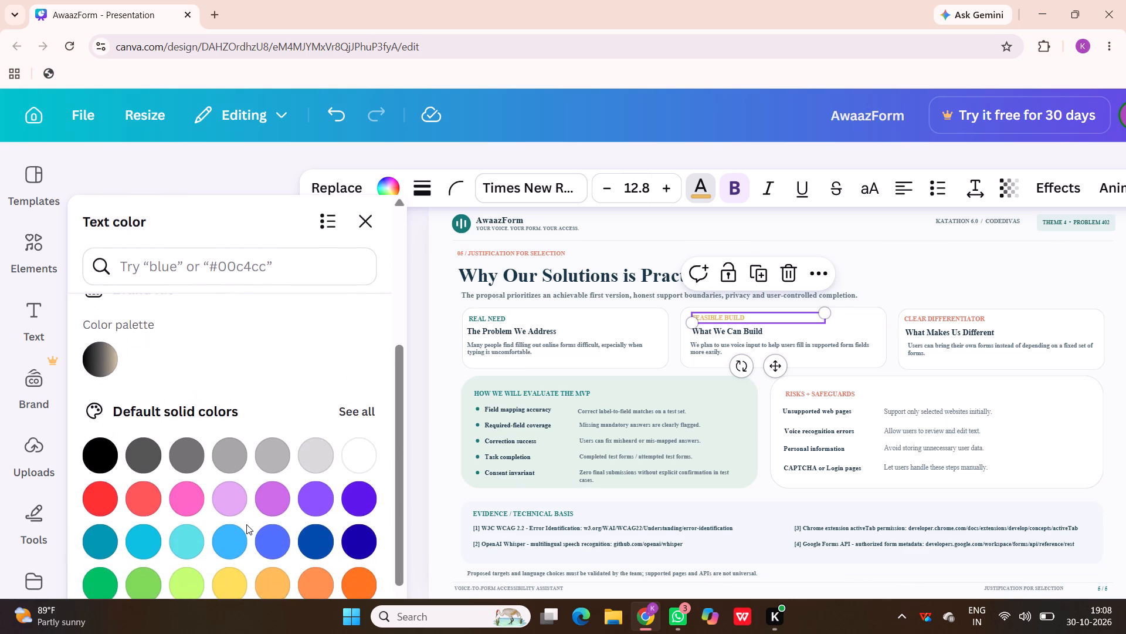
scroll(246, 524, "down", 2)
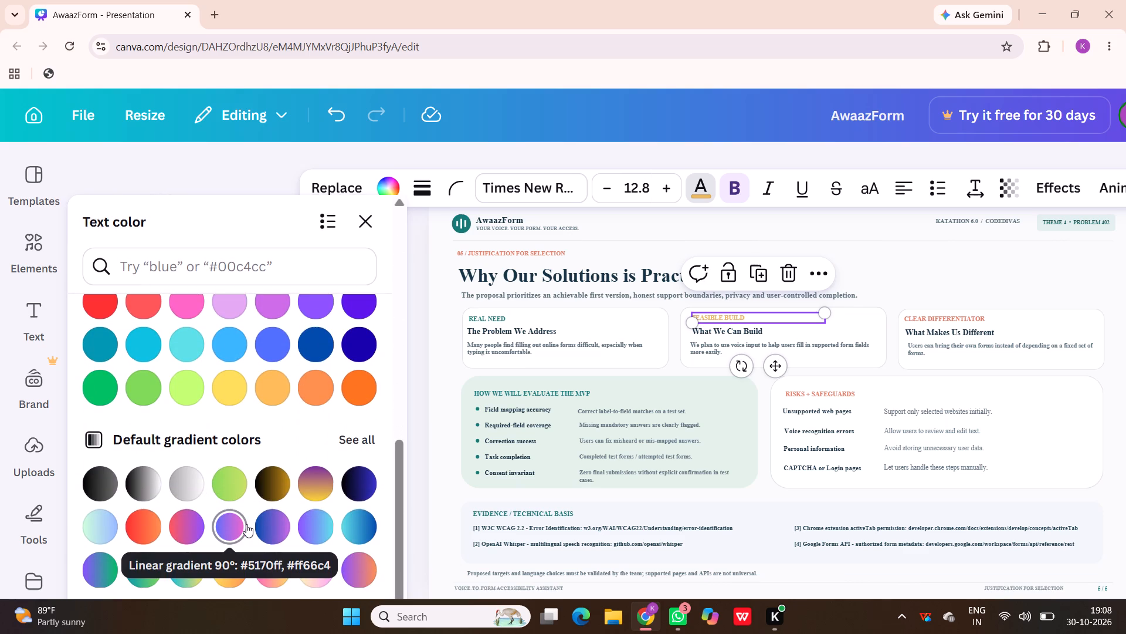
scroll(239, 517, "down", 1)
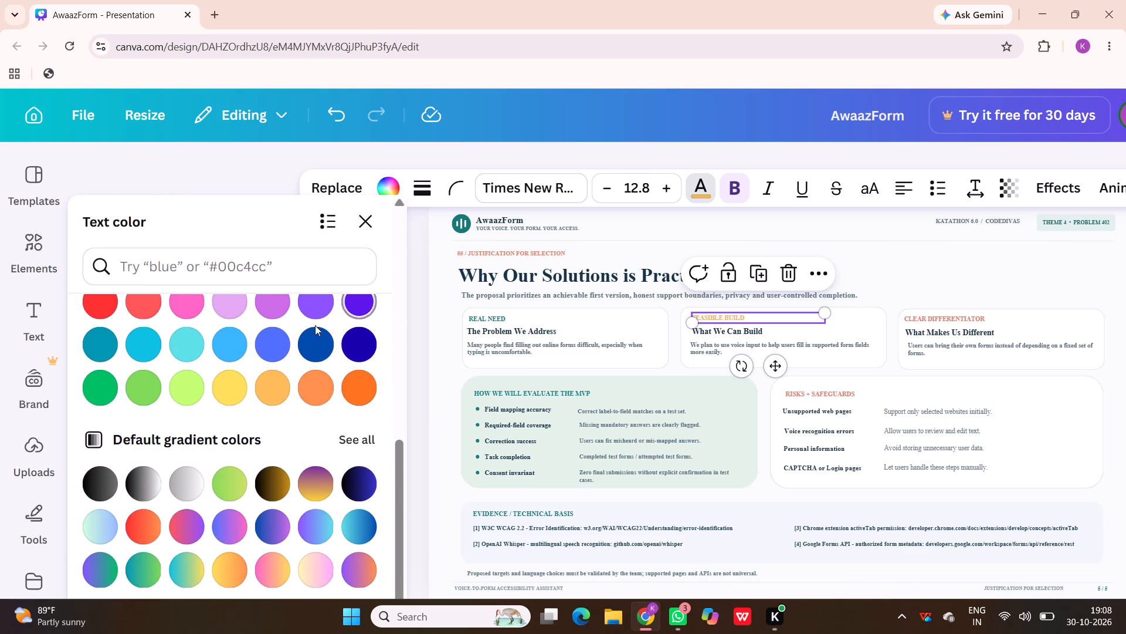
left_click(361, 345)
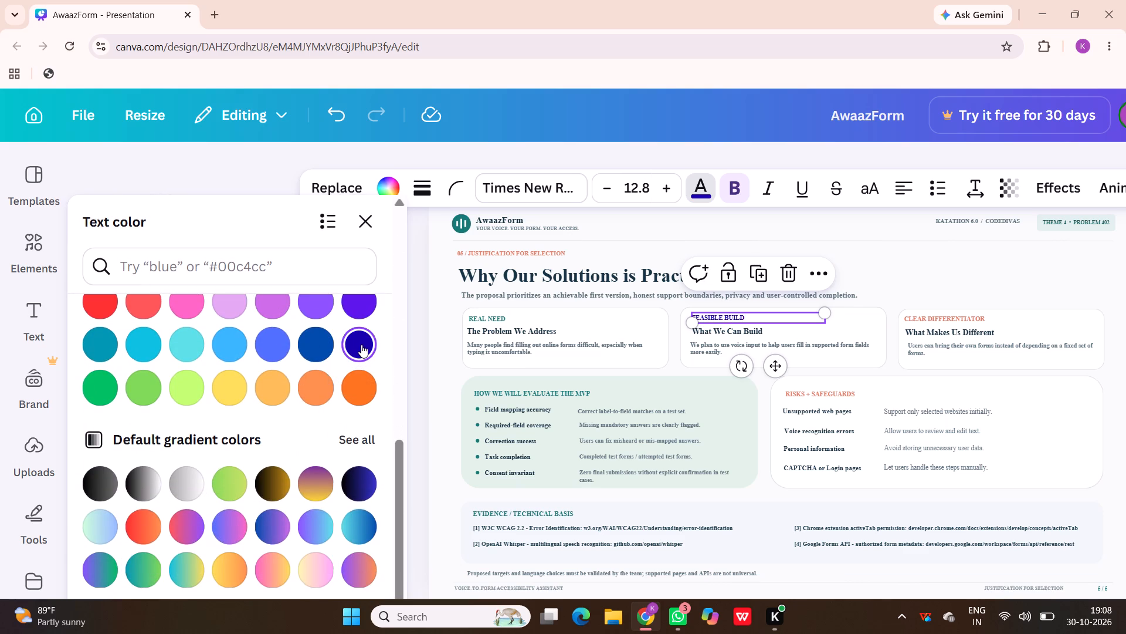
left_click(318, 338)
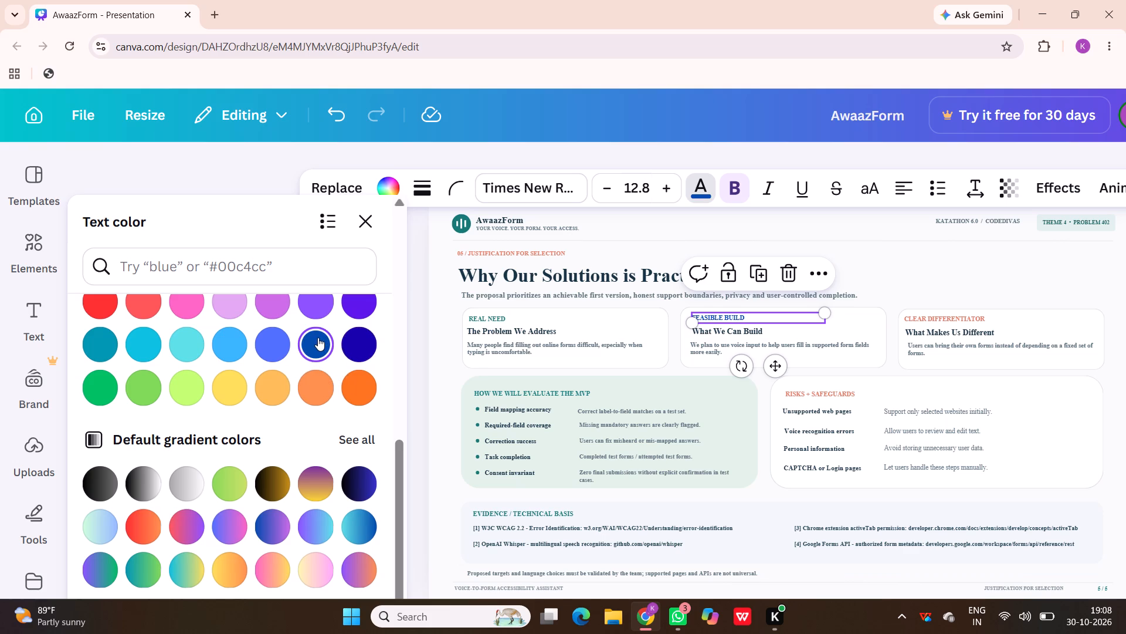
left_click(235, 388)
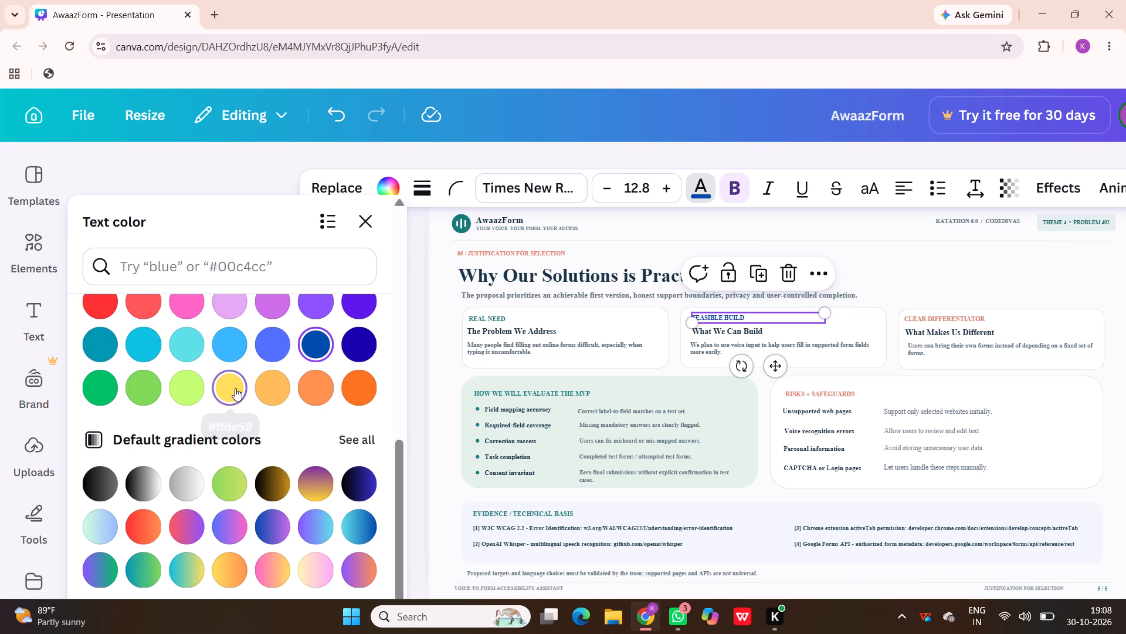
left_click(272, 389)
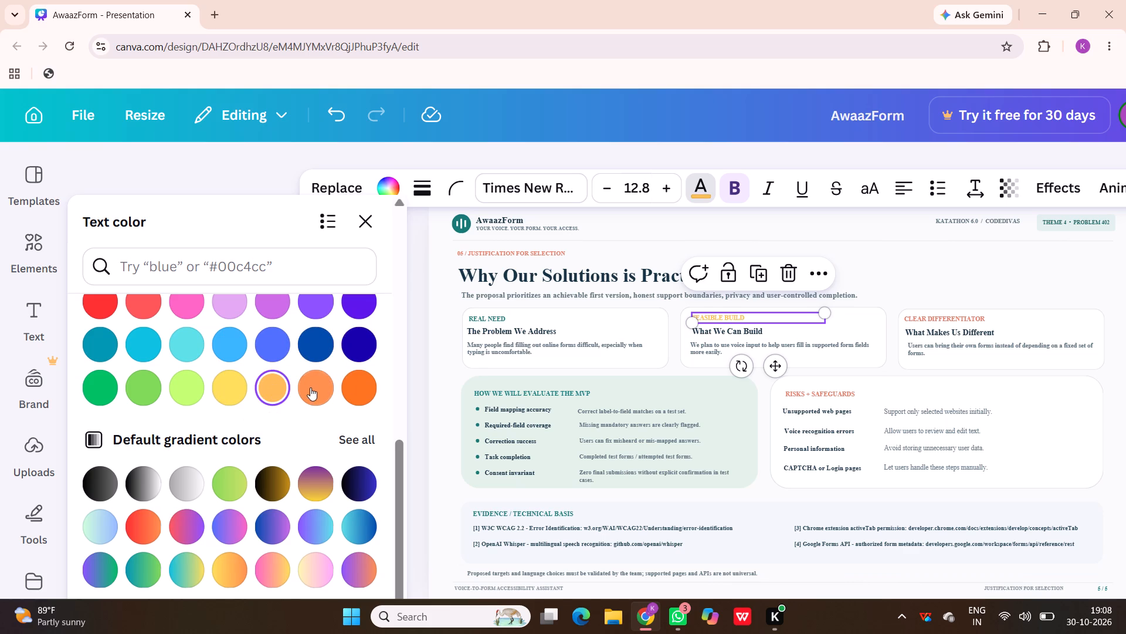
left_click(321, 387)
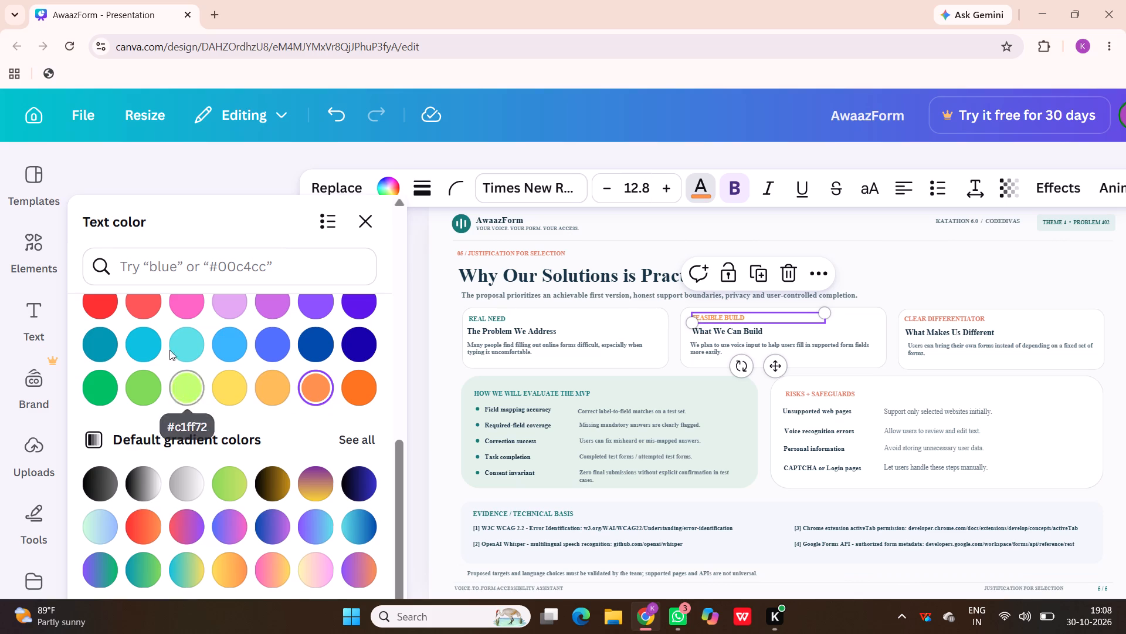
left_click(183, 311)
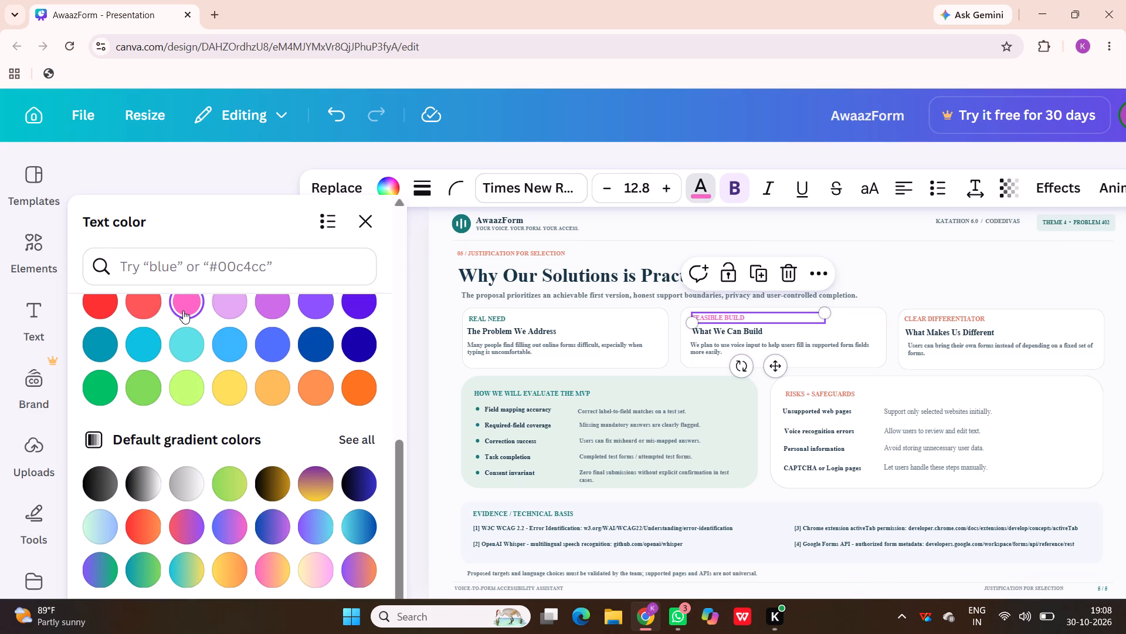
scroll(232, 363, "up", 1)
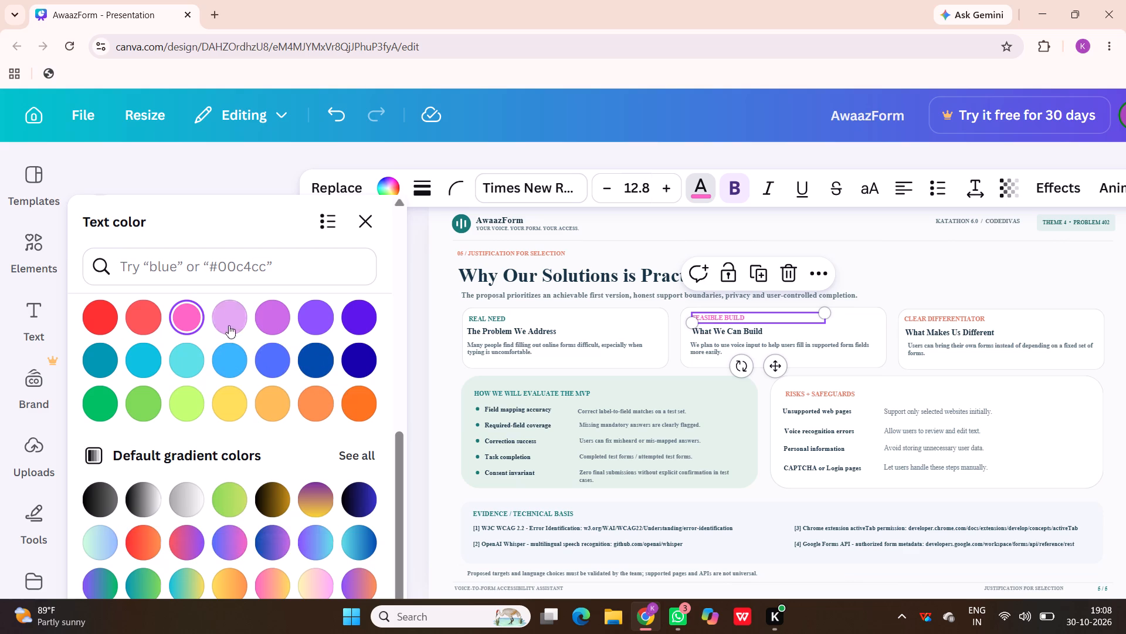
left_click(270, 316)
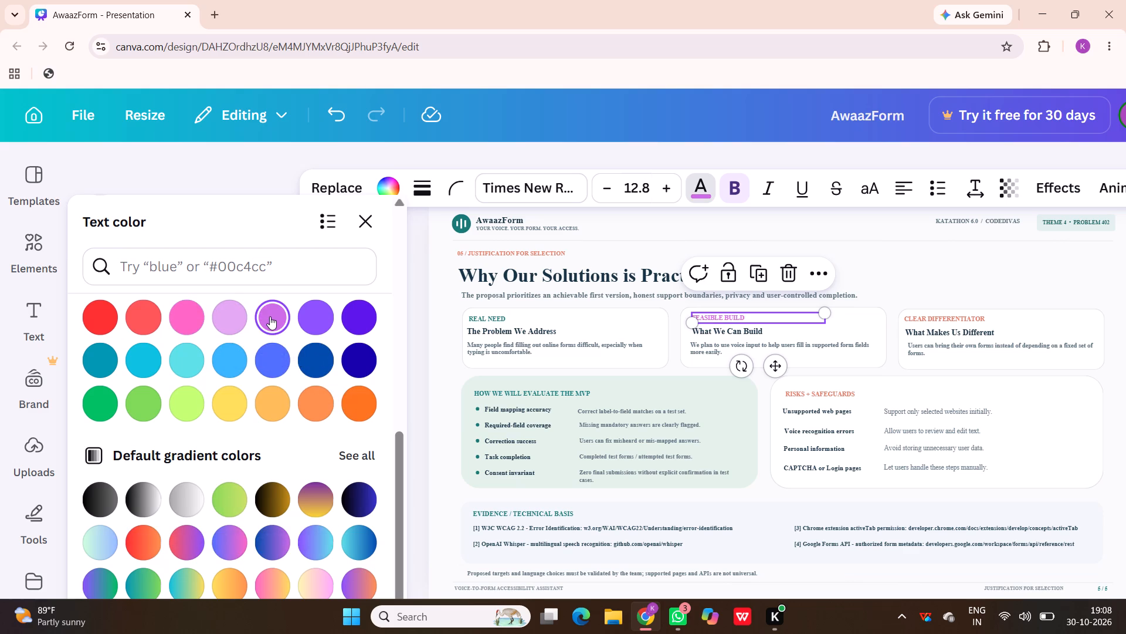
left_click(329, 318)
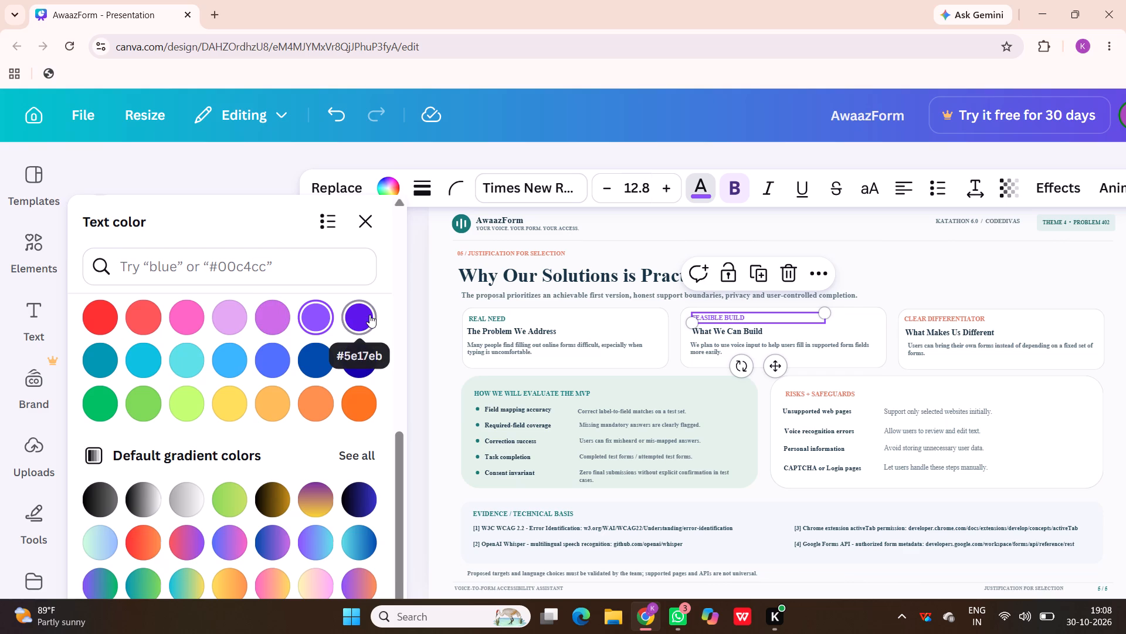
left_click(881, 271)
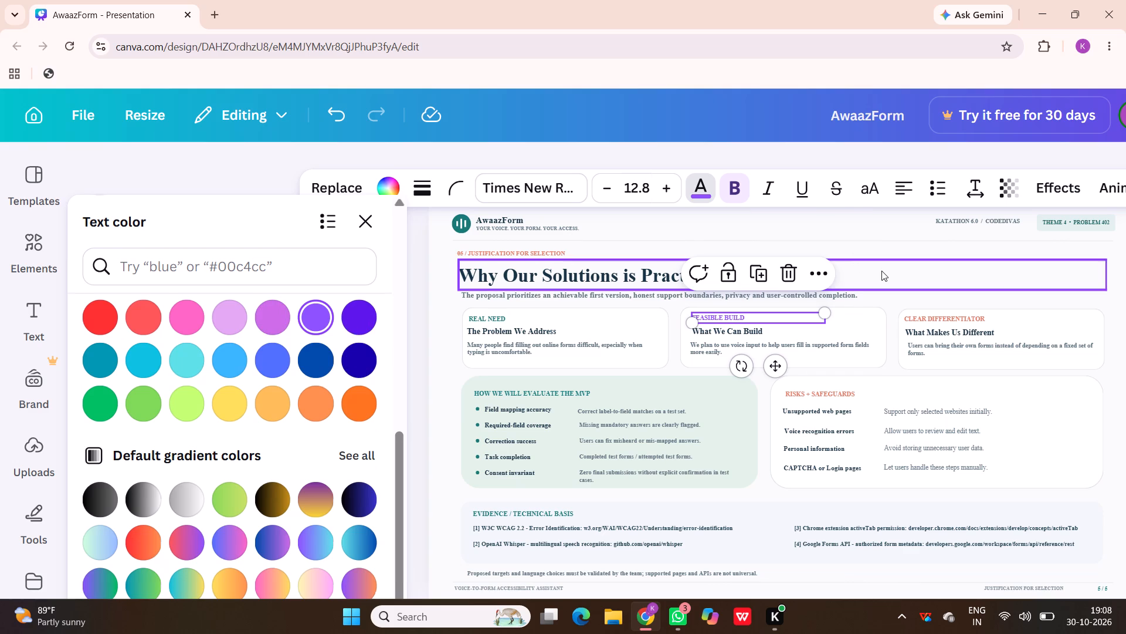
Deselect everything and review slide 5 from header to footer, checking the cards, the MVP and risks boxes, the evidence box and the note.
scroll(881, 271, "left", 1)
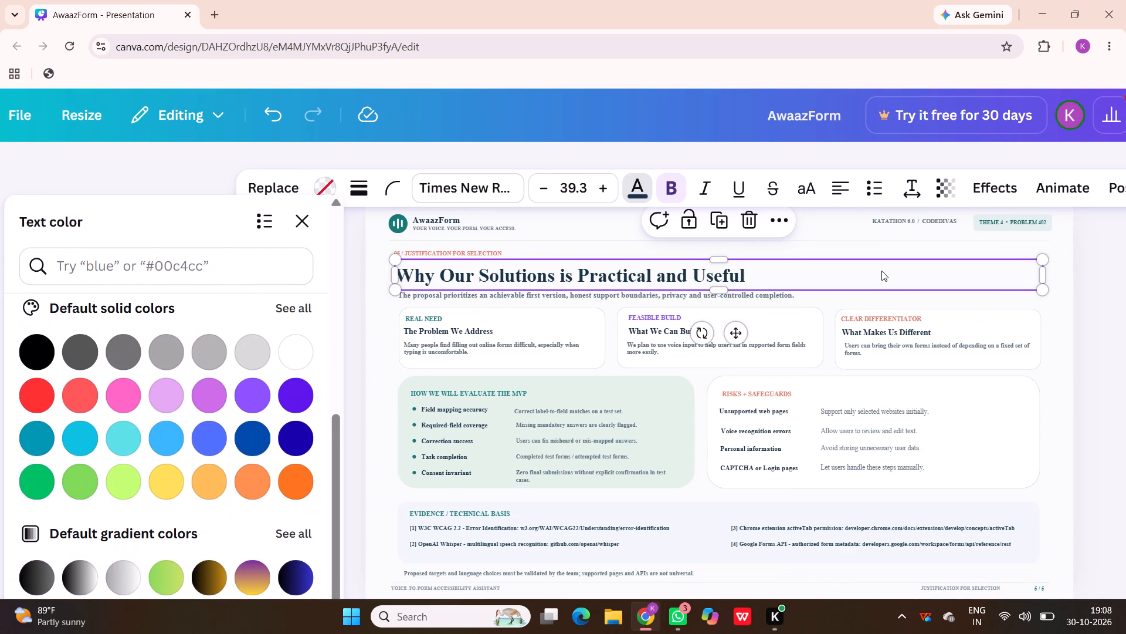
scroll(881, 271, "down", 1)
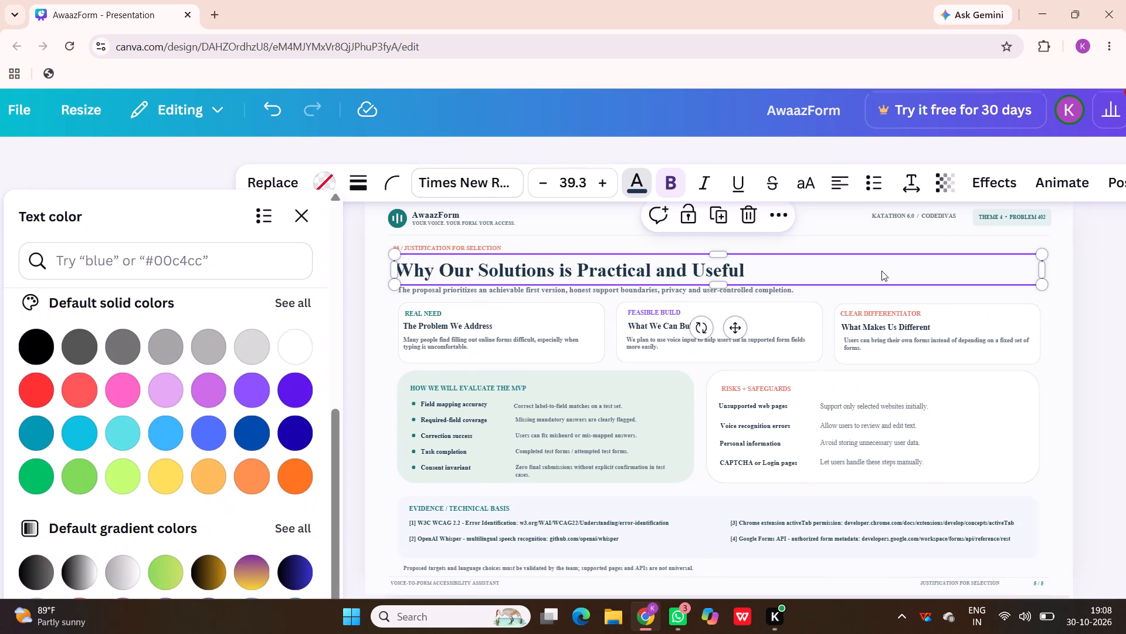
scroll(881, 271, "down", 3)
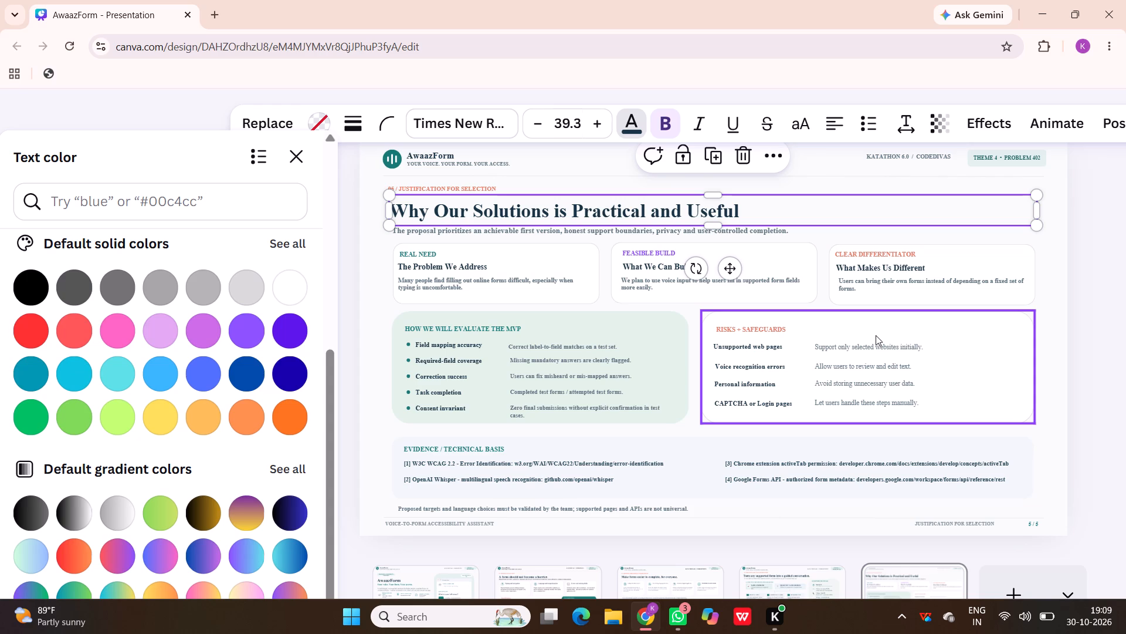
left_click(917, 323)
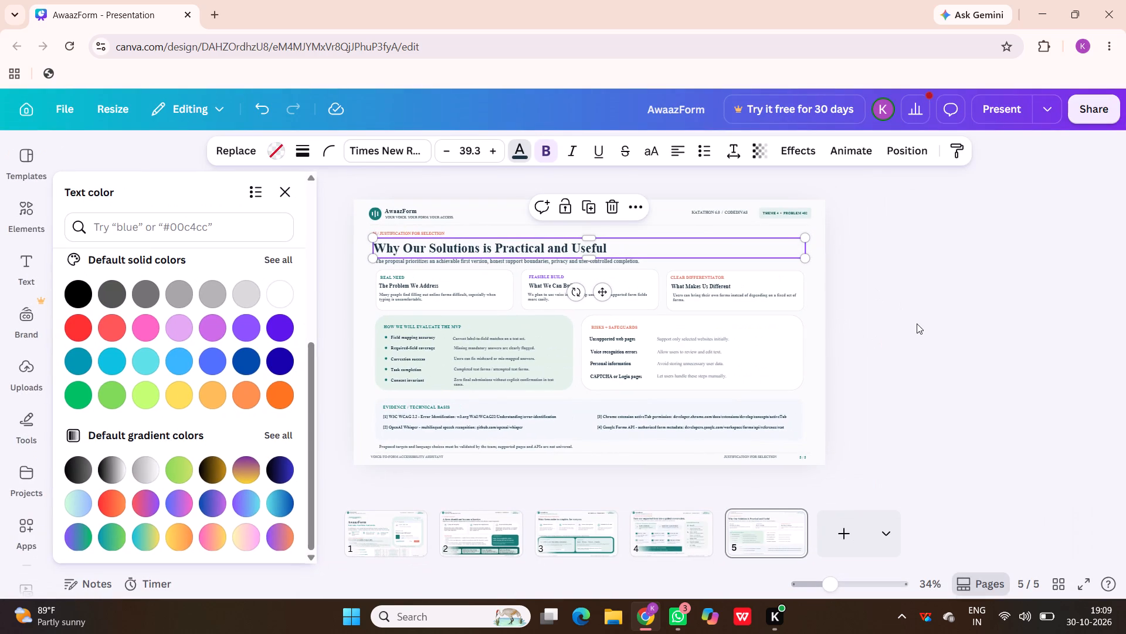
left_click(819, 305)
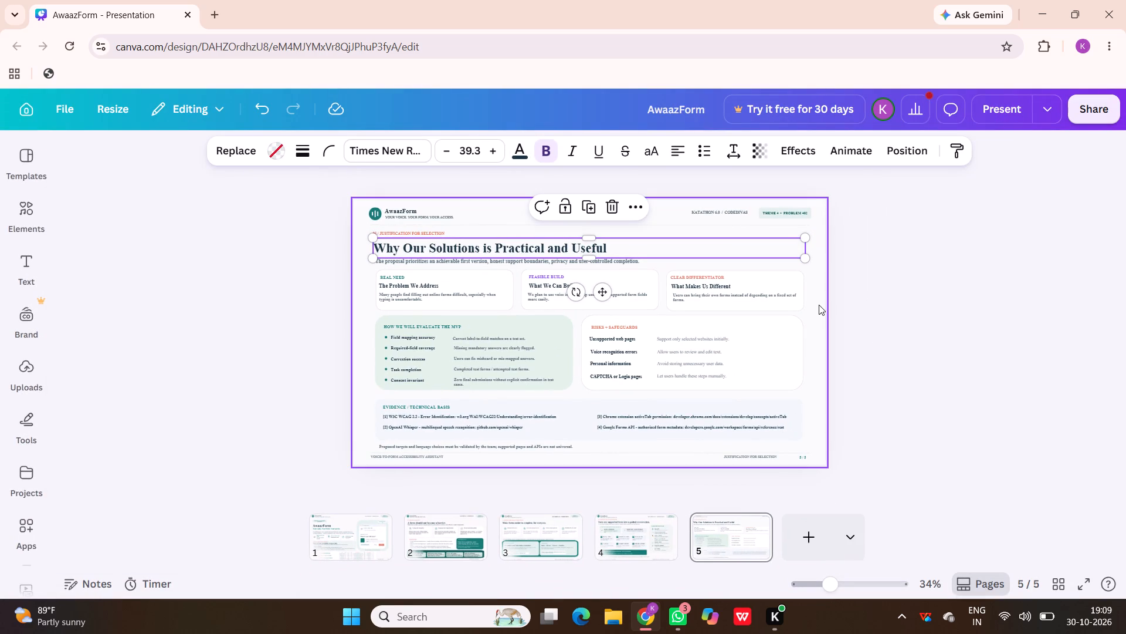
left_click(870, 302)
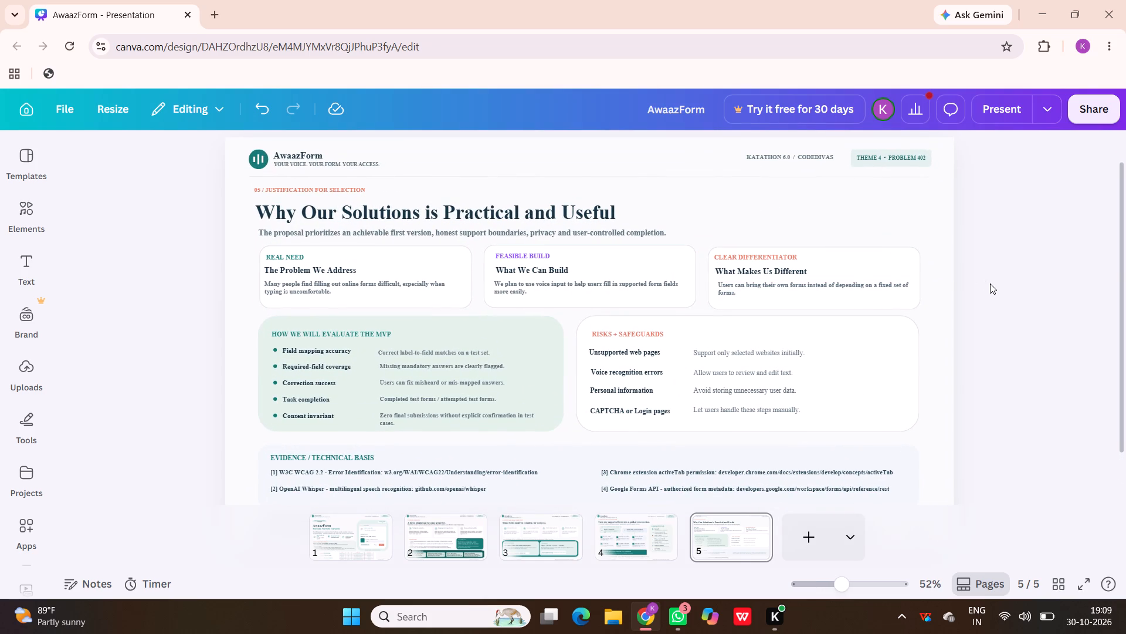
scroll(1056, 283, "down", 1)
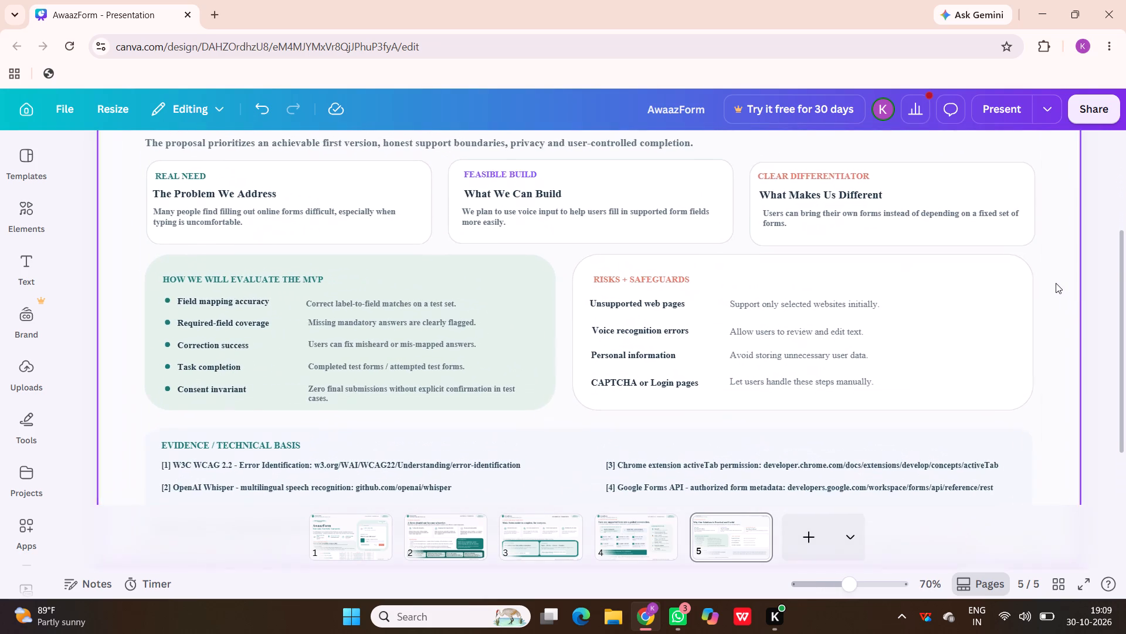
scroll(1056, 283, "down", 2)
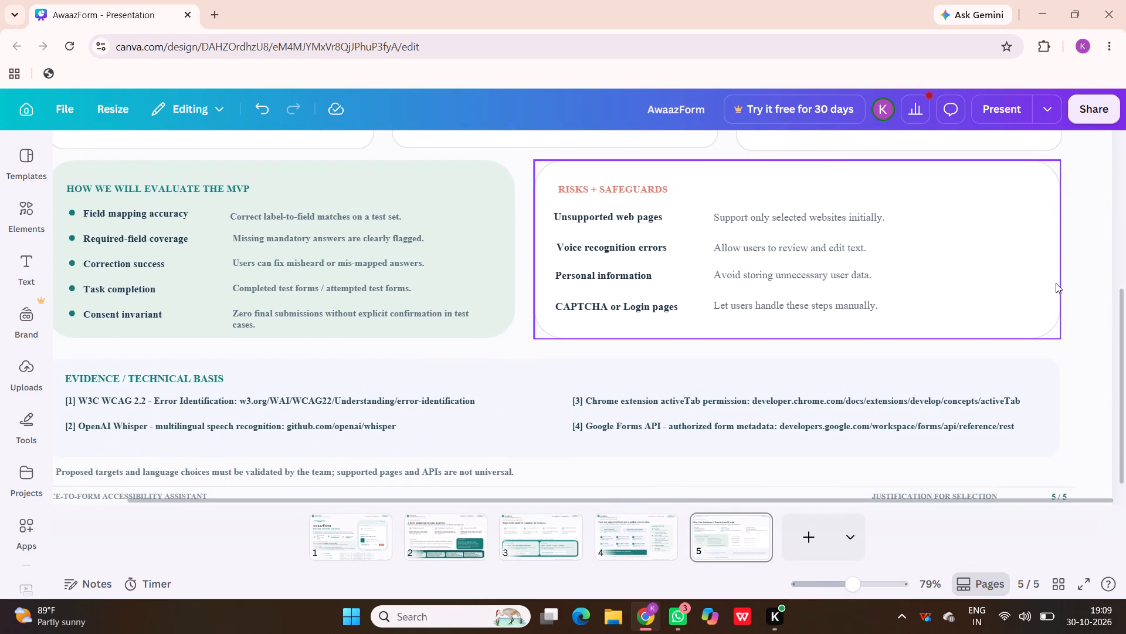
scroll(1056, 283, "down", 1)
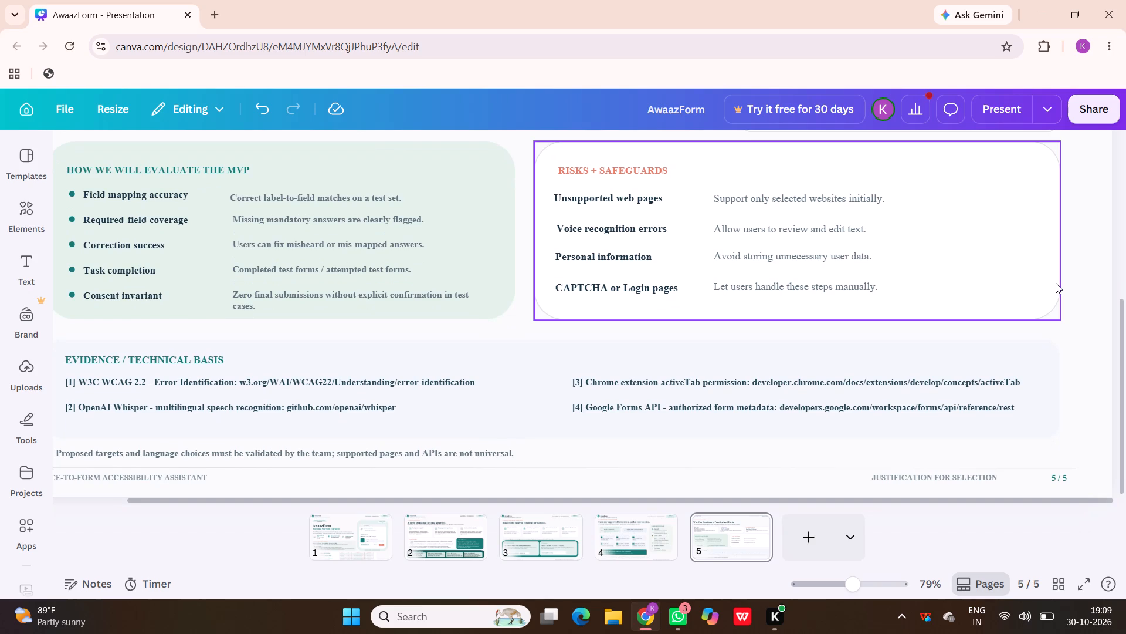
scroll(1110, 271, "down", 1)
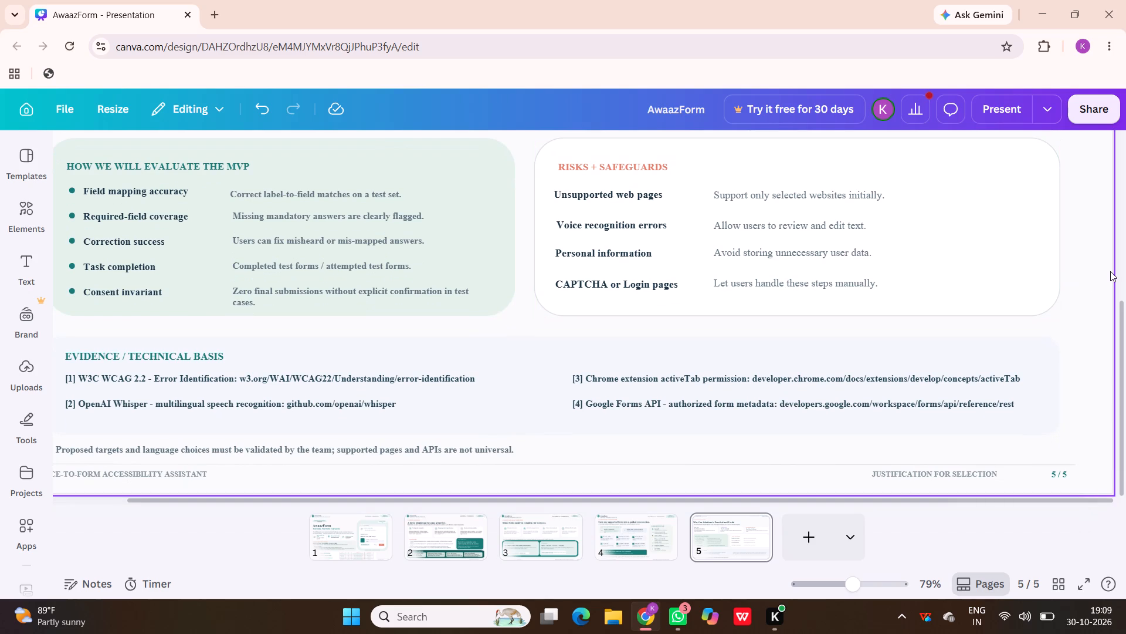
scroll(1110, 271, "down", 1)
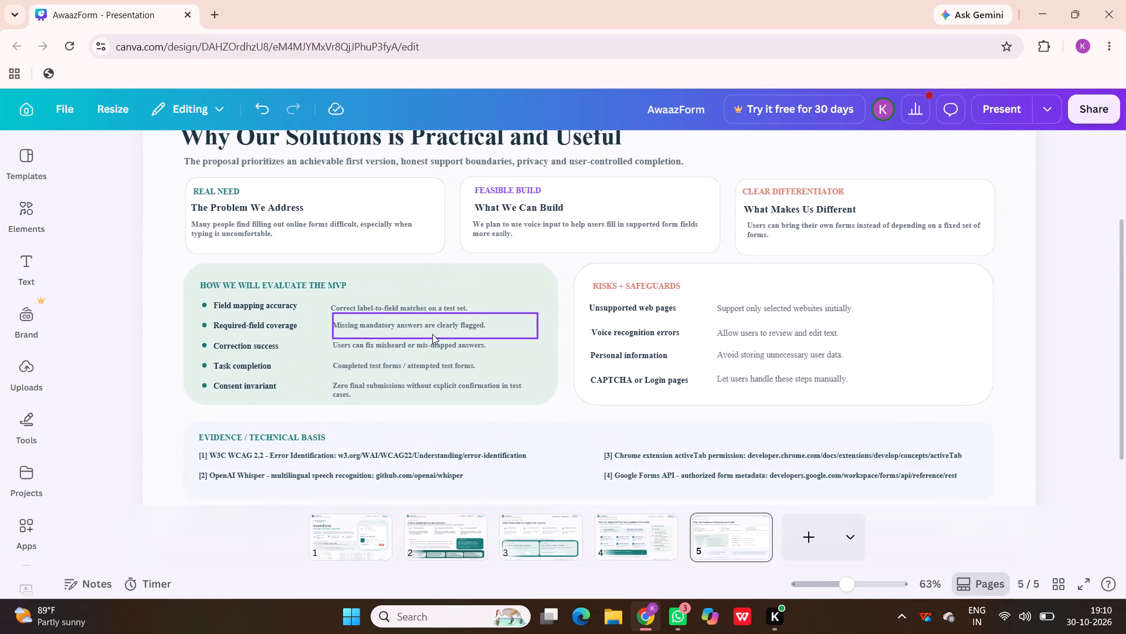
scroll(432, 334, "down", 1)
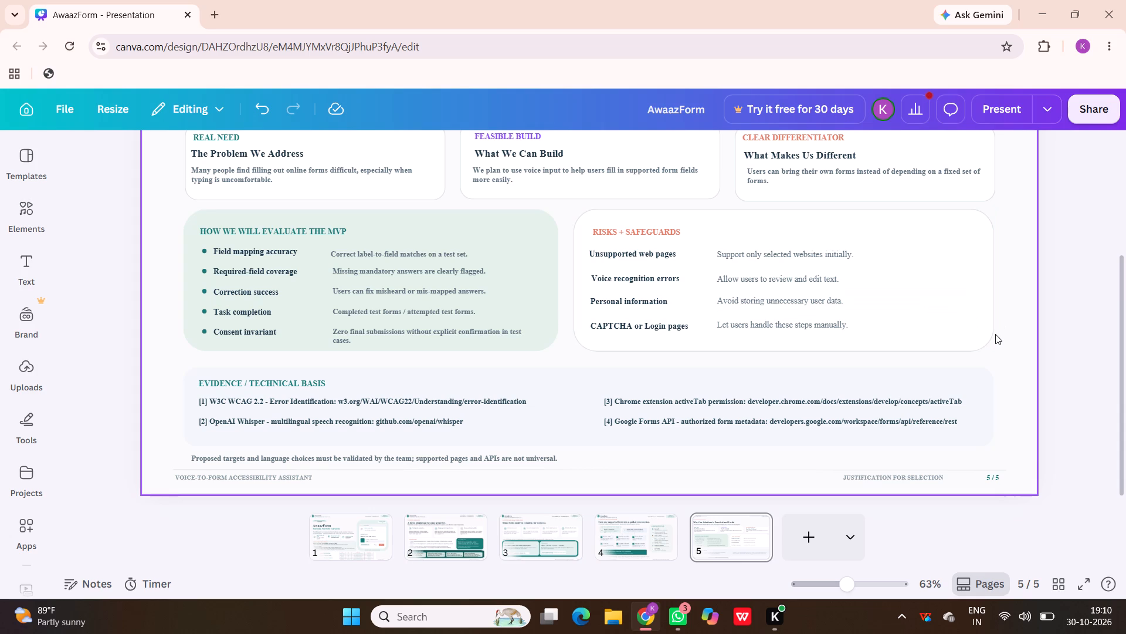
scroll(958, 314, "up", 2)
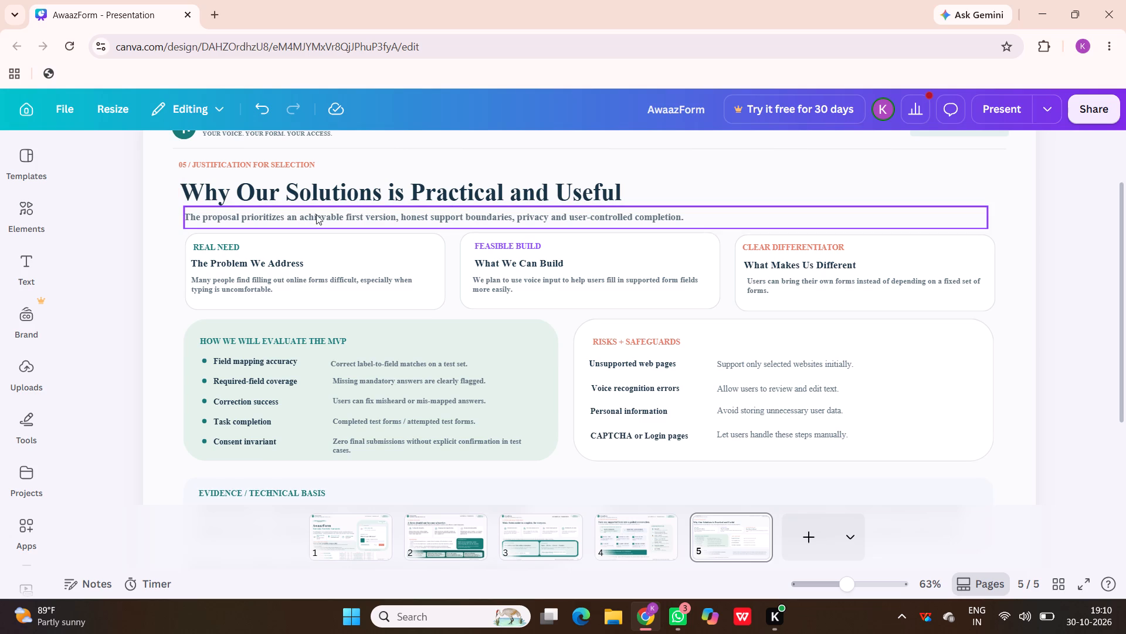
scroll(345, 158, "up", 1)
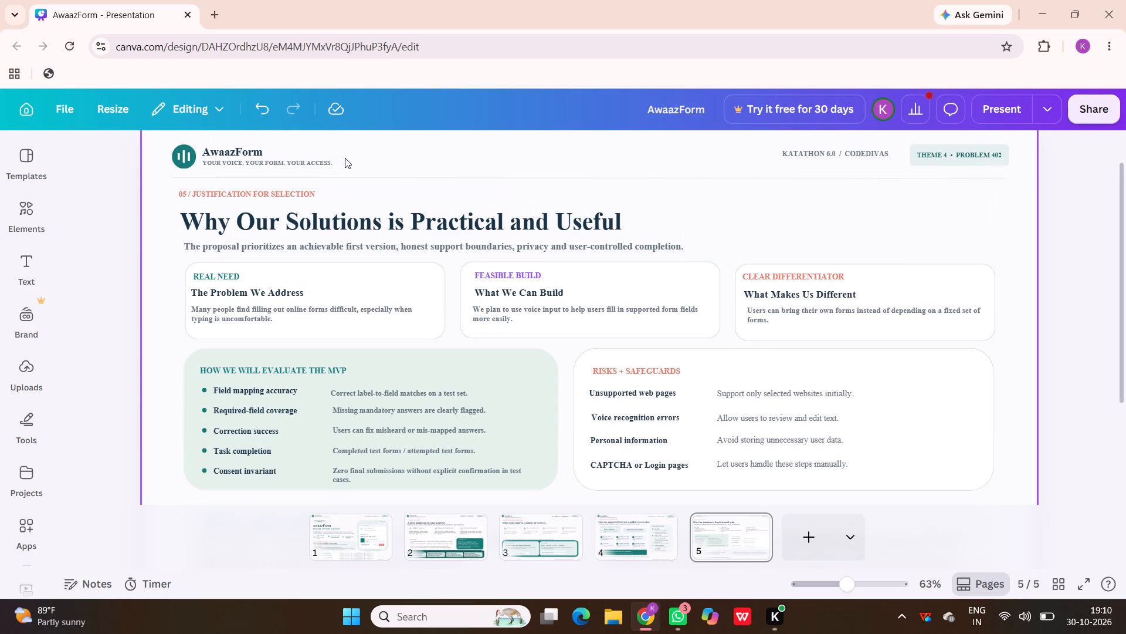
scroll(345, 158, "down", 2)
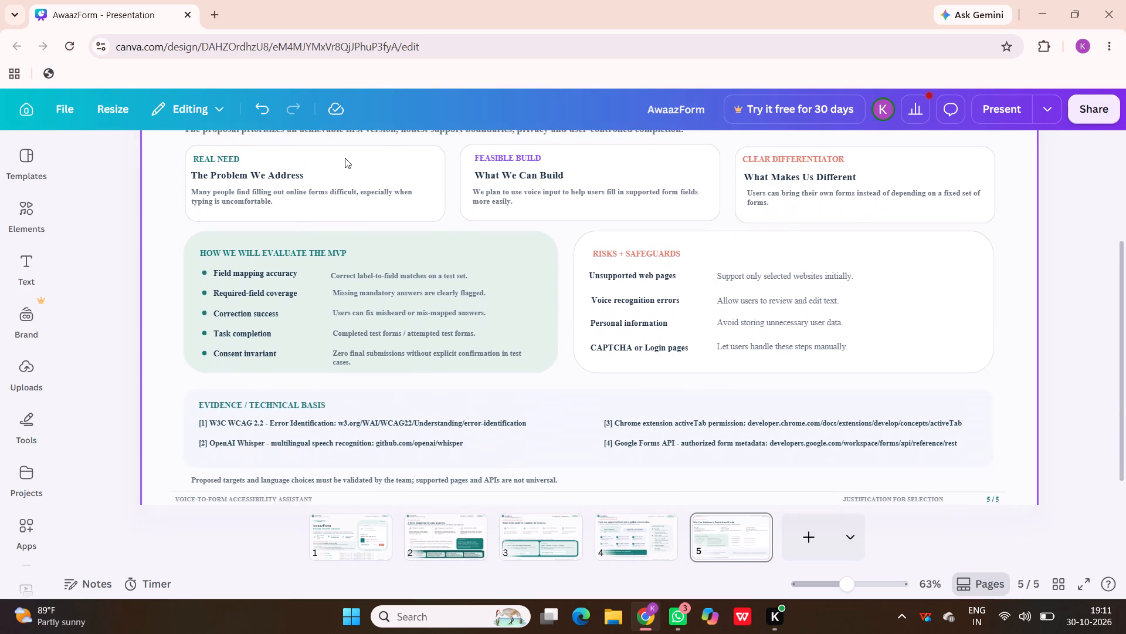
scroll(345, 158, "down", 3)
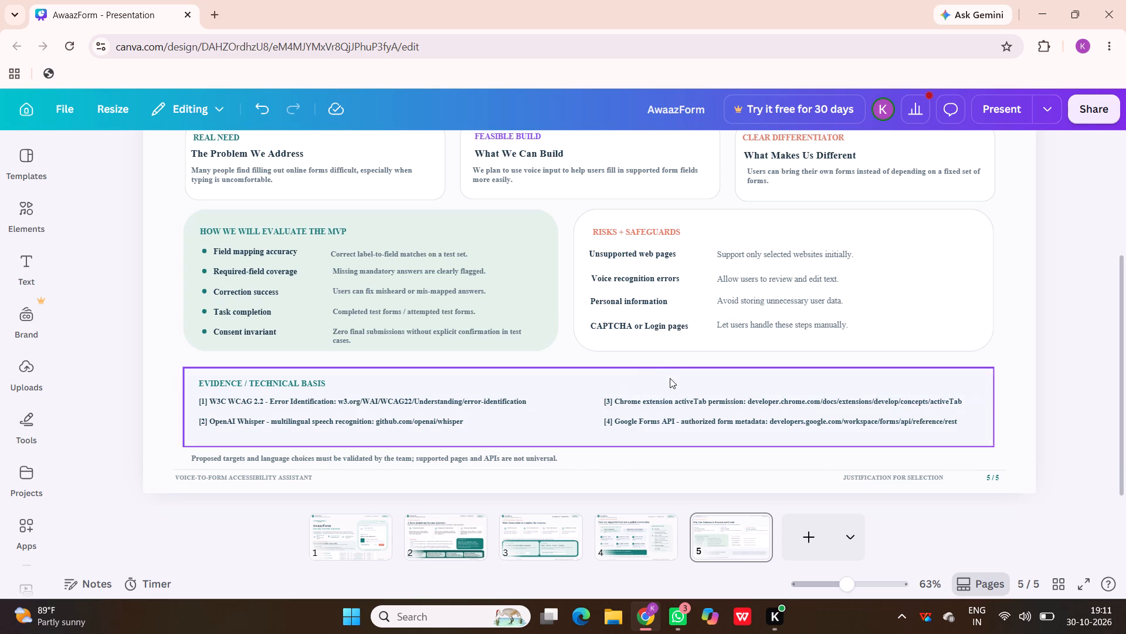
scroll(547, 415, "down", 1)
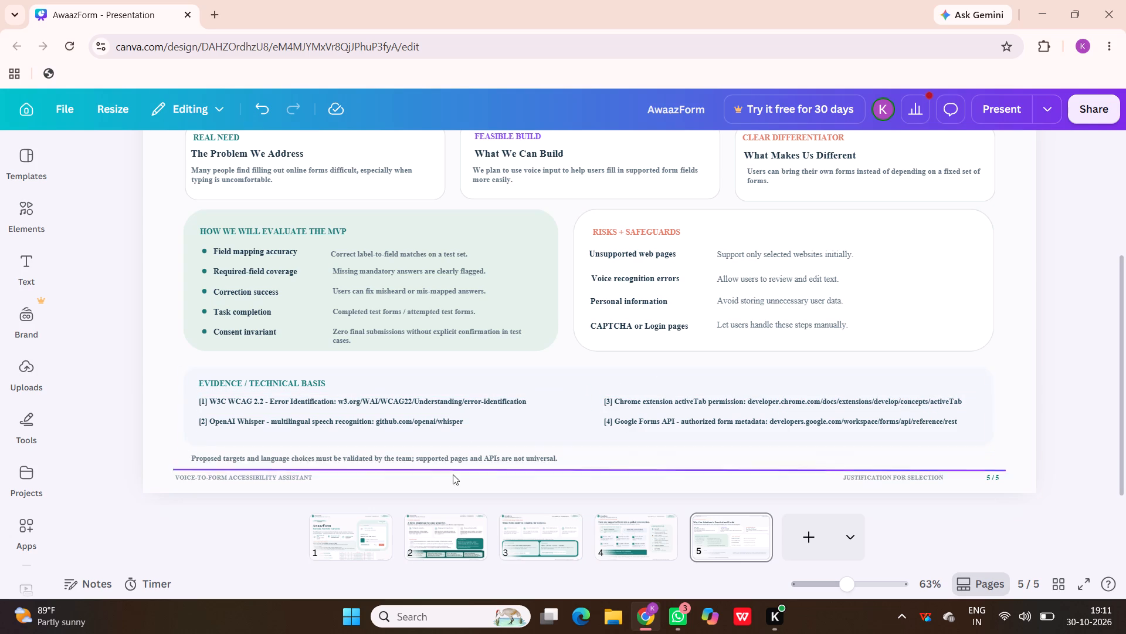
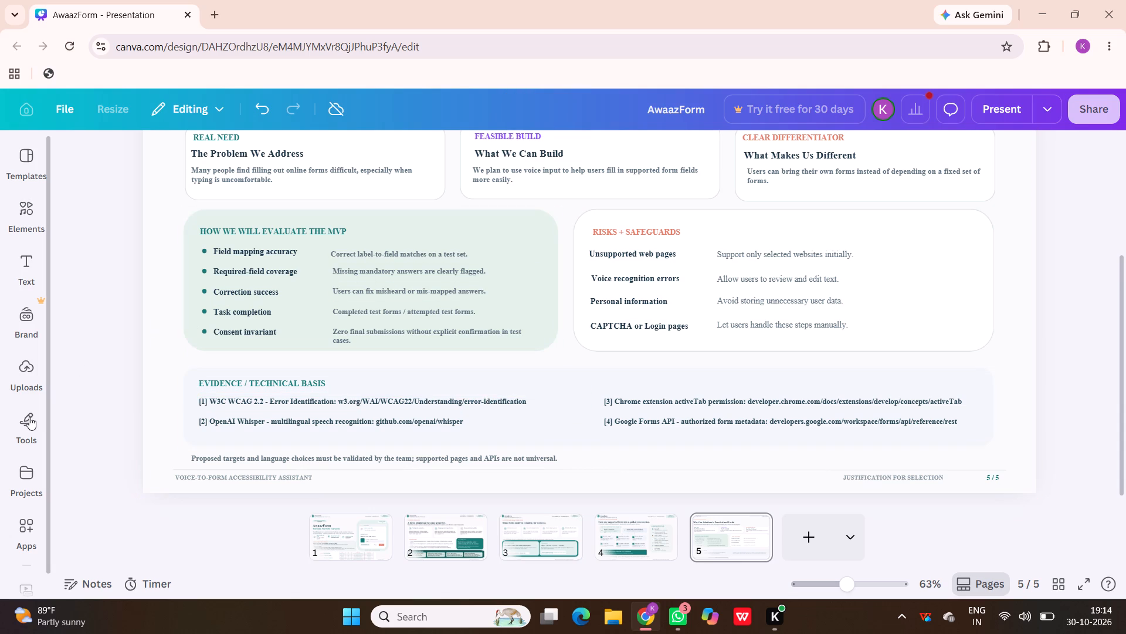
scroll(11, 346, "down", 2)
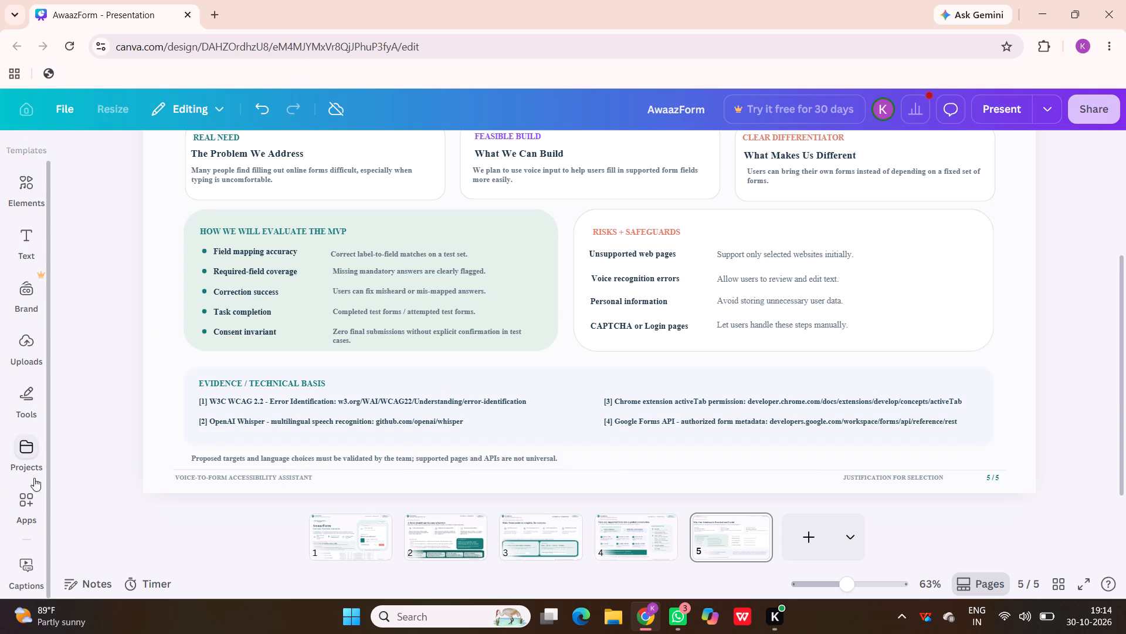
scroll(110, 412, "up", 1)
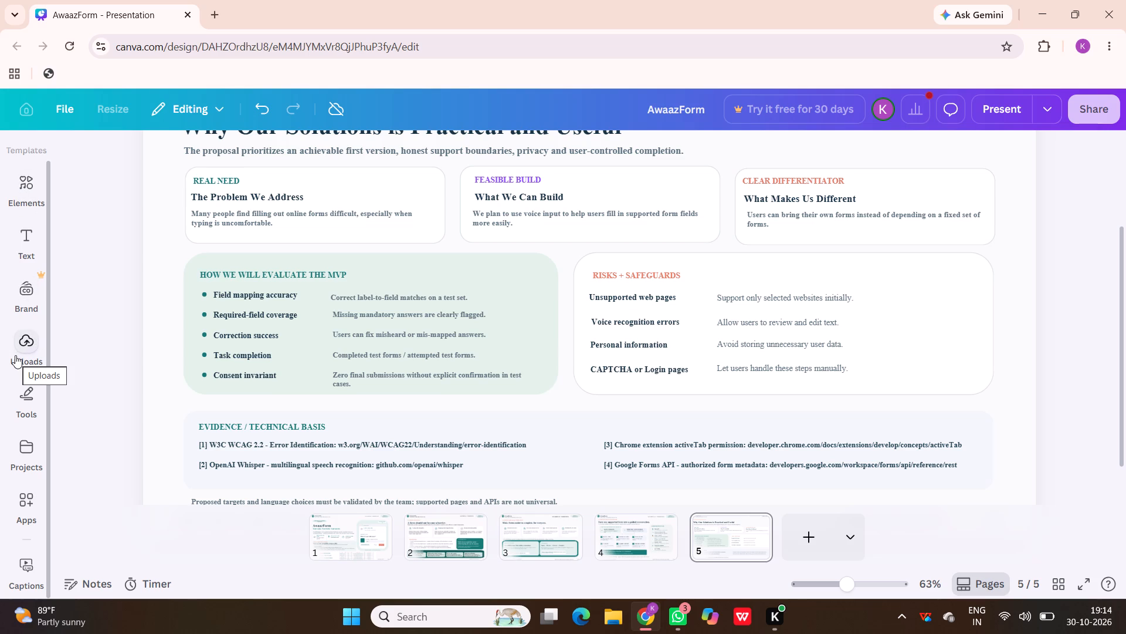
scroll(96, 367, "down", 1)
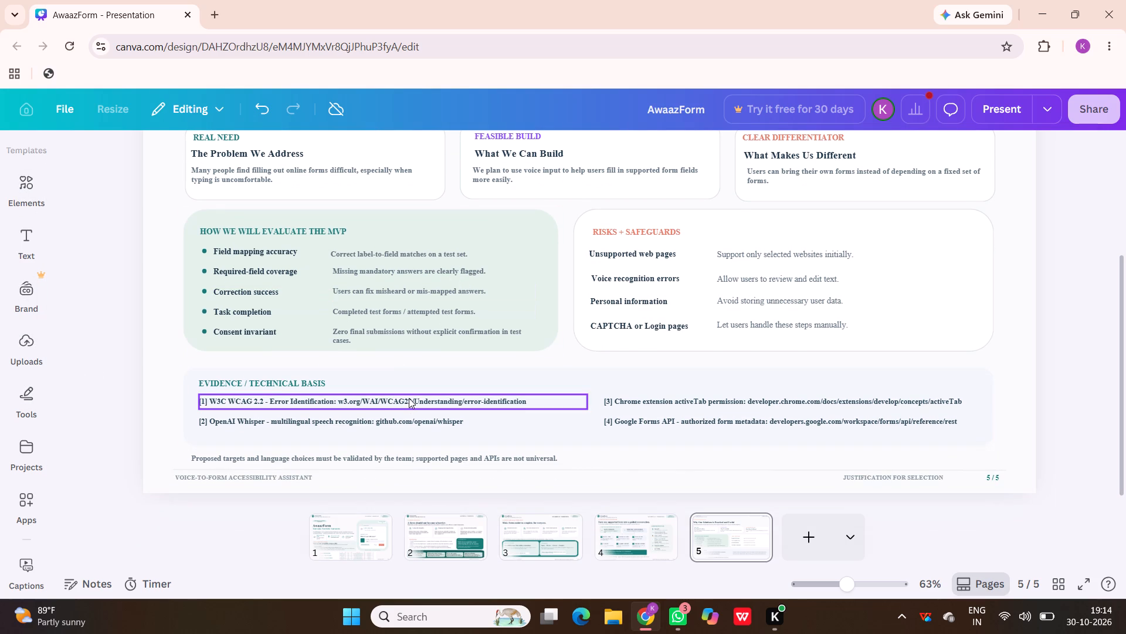
Delete "w3.org/WAI/WCAG22" from the link in reference [1] of the evidence box.
left_click(443, 401)
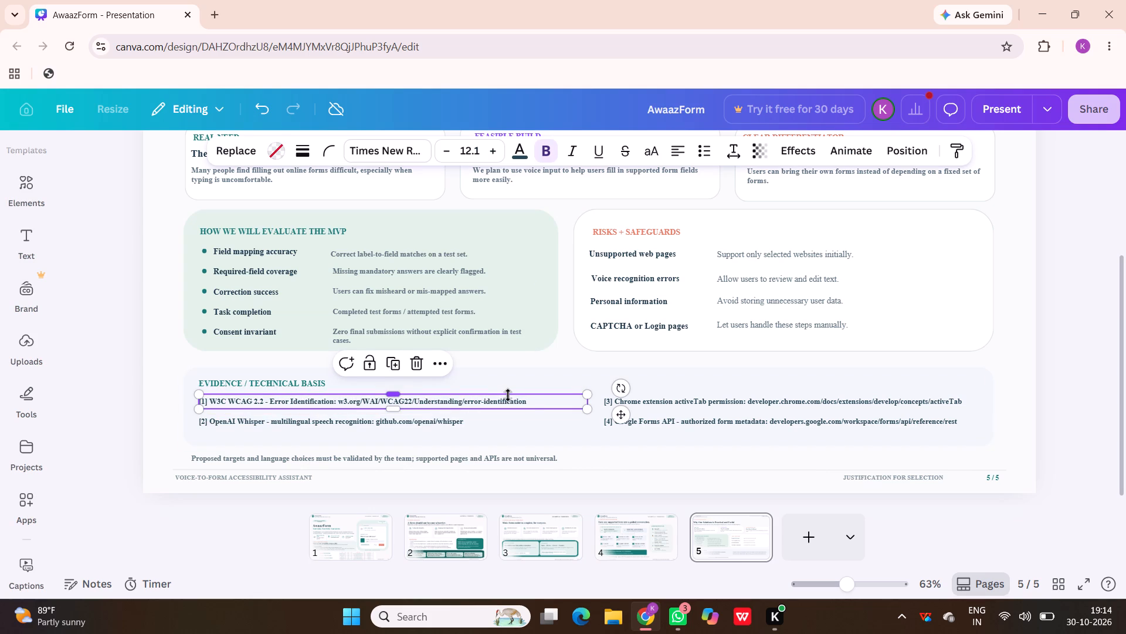
left_click(524, 403)
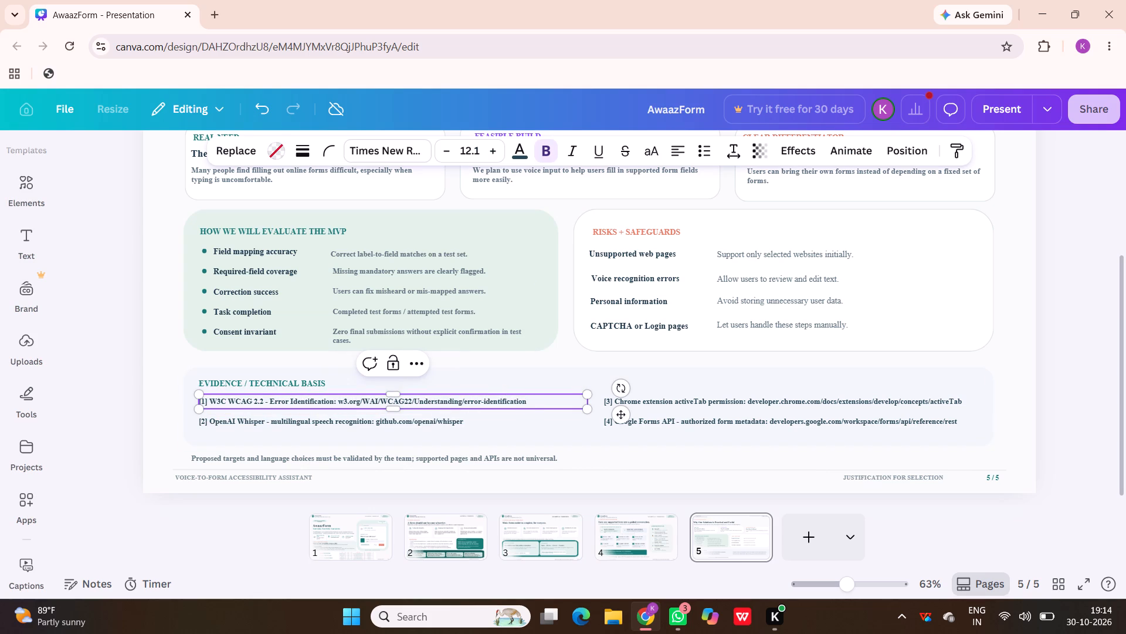
left_click(524, 403)
left_click(411, 401)
key("BackSpace")
key("BackSpace")
key("BackSpace")
key("BackSpace")
key("BackSpace")
key("BackSpace")
key("BackSpace")
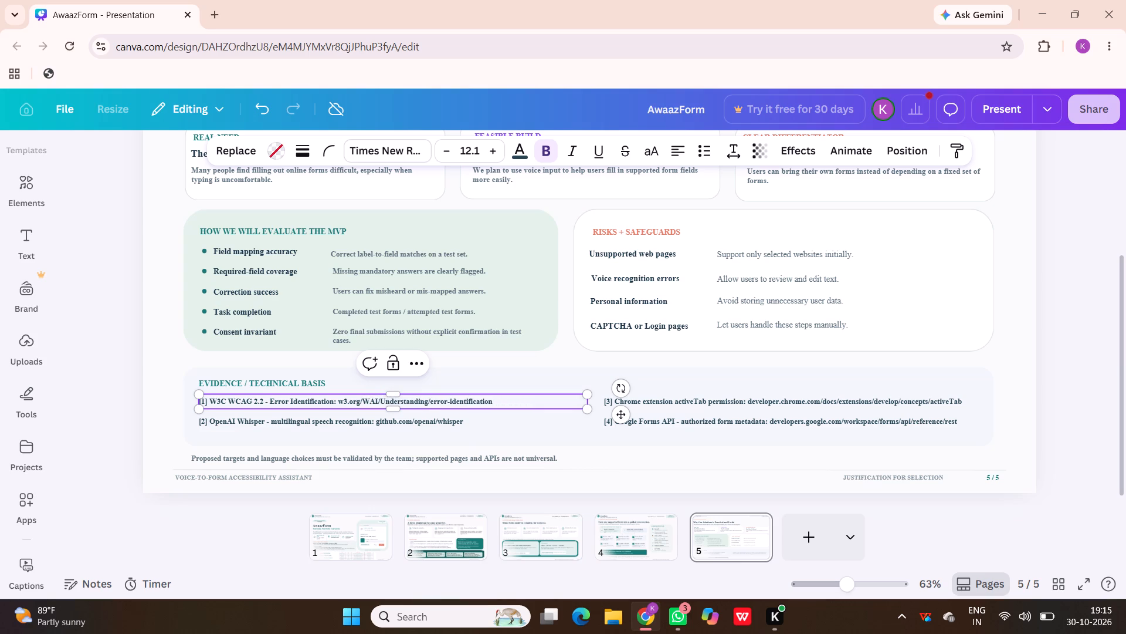
key("BackSpace")
key("BackSpace")
key("BackSpace")
key("BackSpace")
key("BackSpace")
key("BackSpace")
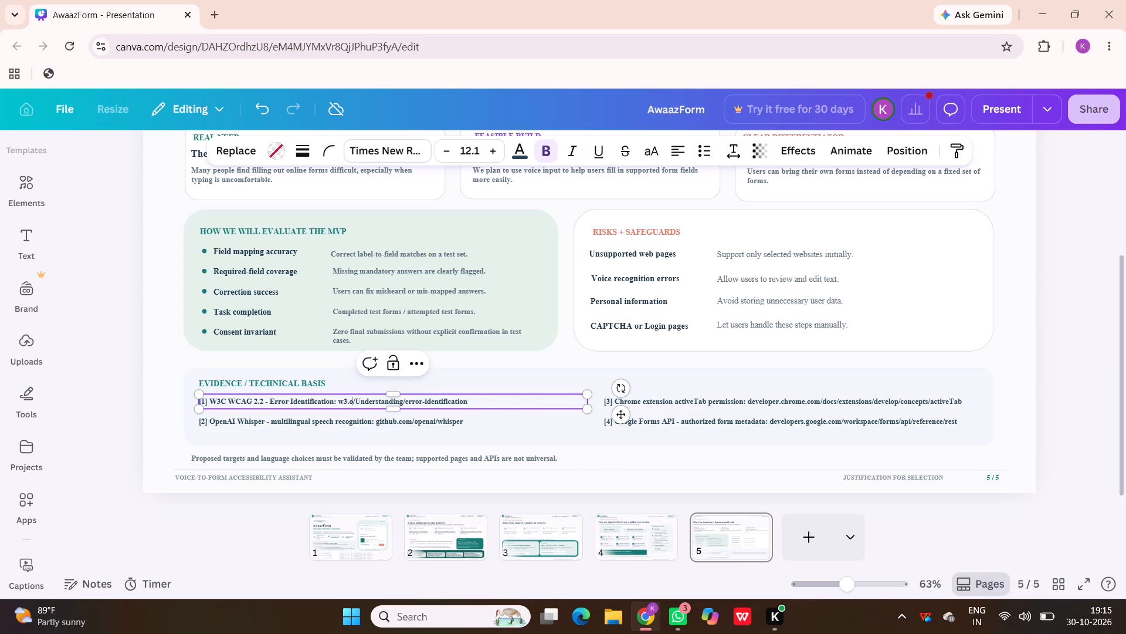
key("BackSpace")
key("BackSpace")
key("BackSpace")
key("BackSpace")
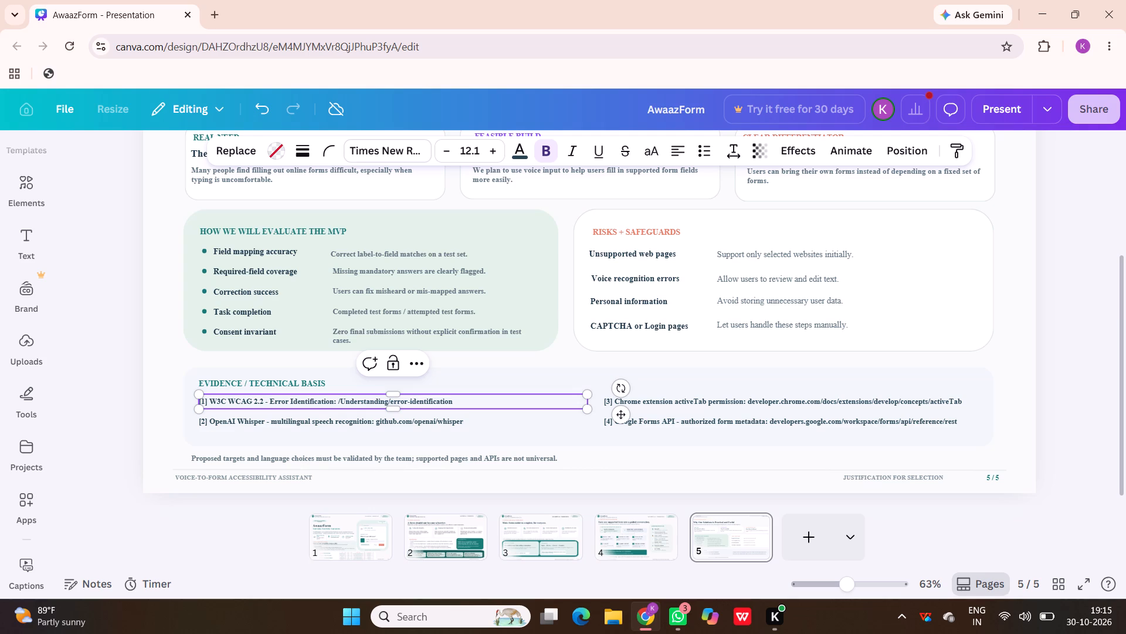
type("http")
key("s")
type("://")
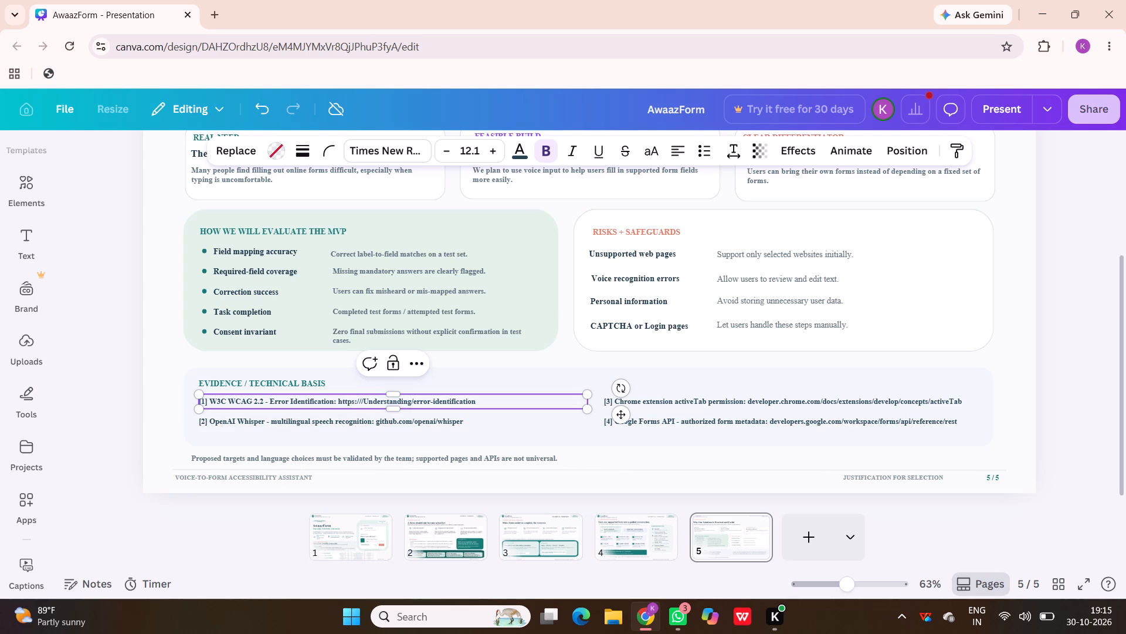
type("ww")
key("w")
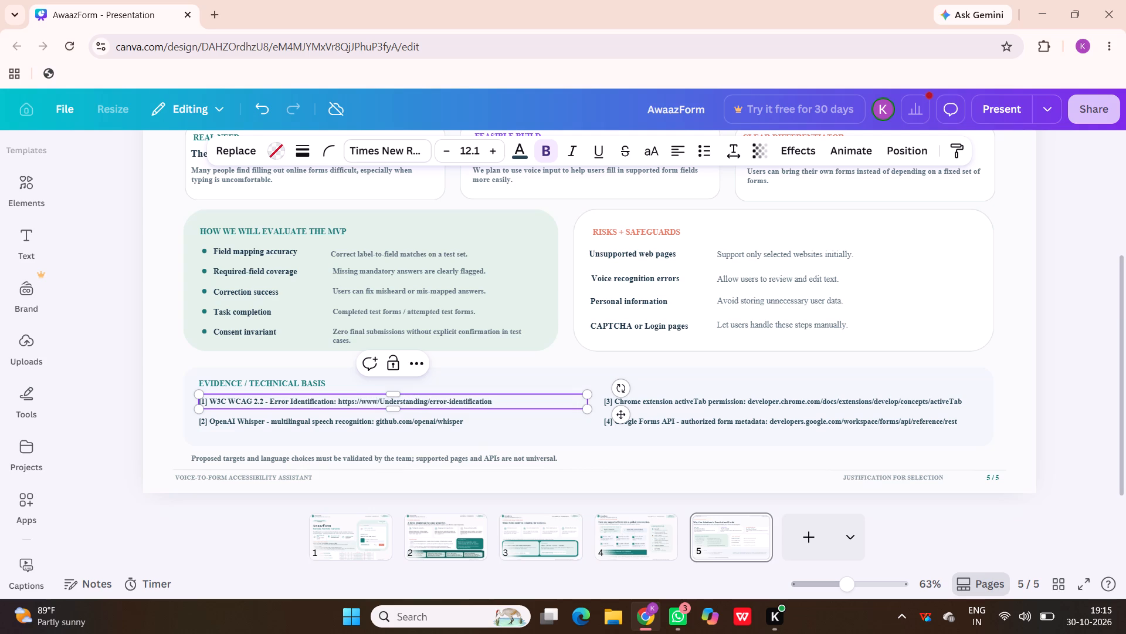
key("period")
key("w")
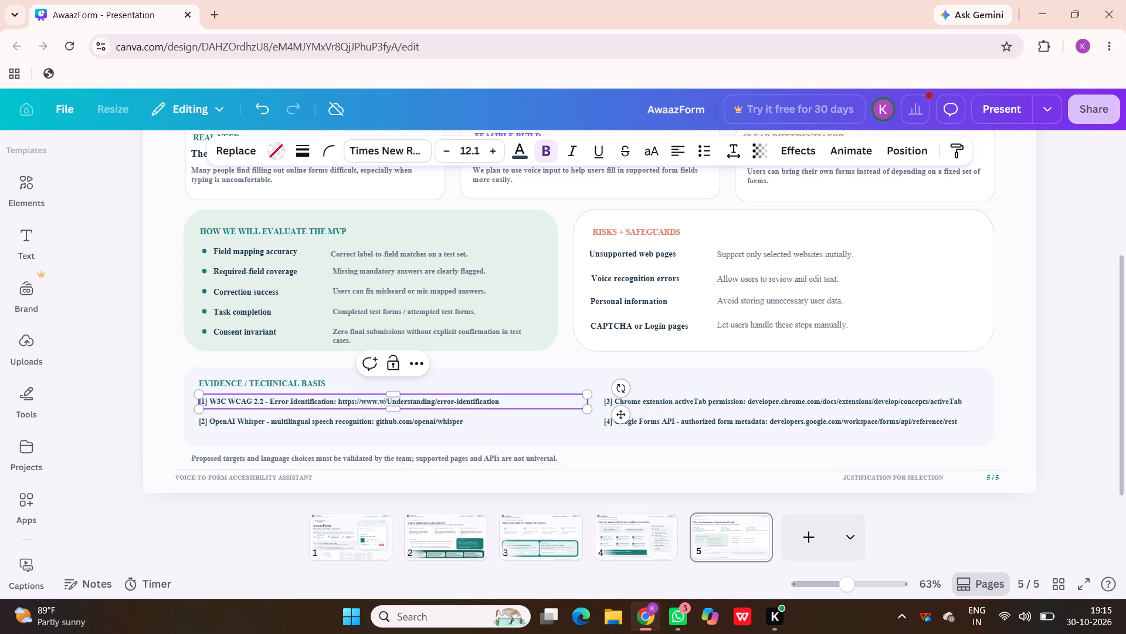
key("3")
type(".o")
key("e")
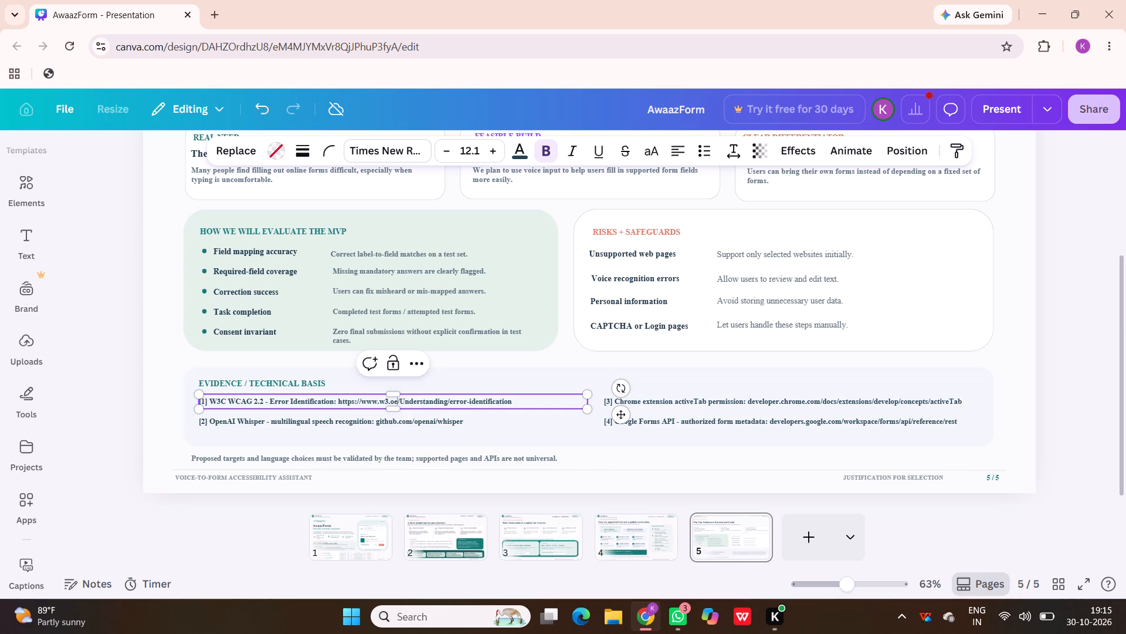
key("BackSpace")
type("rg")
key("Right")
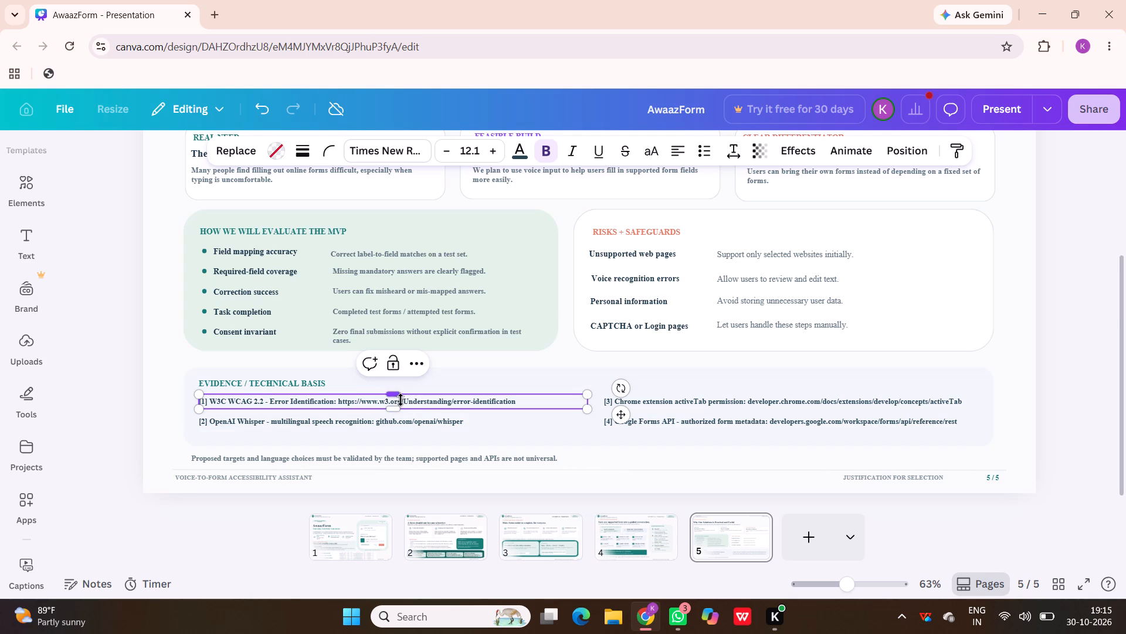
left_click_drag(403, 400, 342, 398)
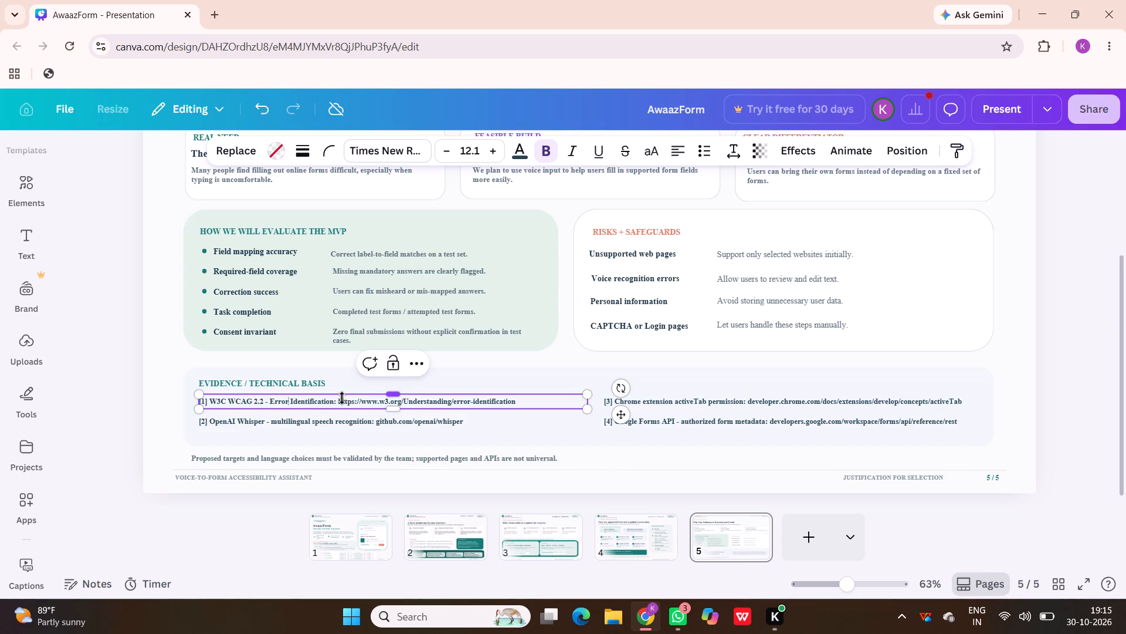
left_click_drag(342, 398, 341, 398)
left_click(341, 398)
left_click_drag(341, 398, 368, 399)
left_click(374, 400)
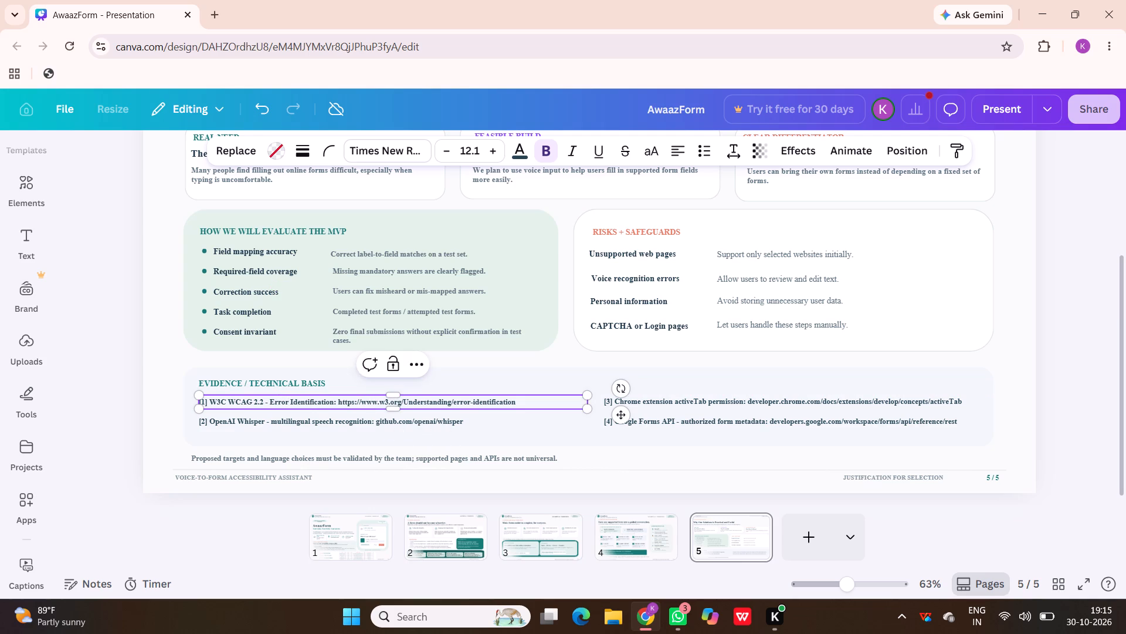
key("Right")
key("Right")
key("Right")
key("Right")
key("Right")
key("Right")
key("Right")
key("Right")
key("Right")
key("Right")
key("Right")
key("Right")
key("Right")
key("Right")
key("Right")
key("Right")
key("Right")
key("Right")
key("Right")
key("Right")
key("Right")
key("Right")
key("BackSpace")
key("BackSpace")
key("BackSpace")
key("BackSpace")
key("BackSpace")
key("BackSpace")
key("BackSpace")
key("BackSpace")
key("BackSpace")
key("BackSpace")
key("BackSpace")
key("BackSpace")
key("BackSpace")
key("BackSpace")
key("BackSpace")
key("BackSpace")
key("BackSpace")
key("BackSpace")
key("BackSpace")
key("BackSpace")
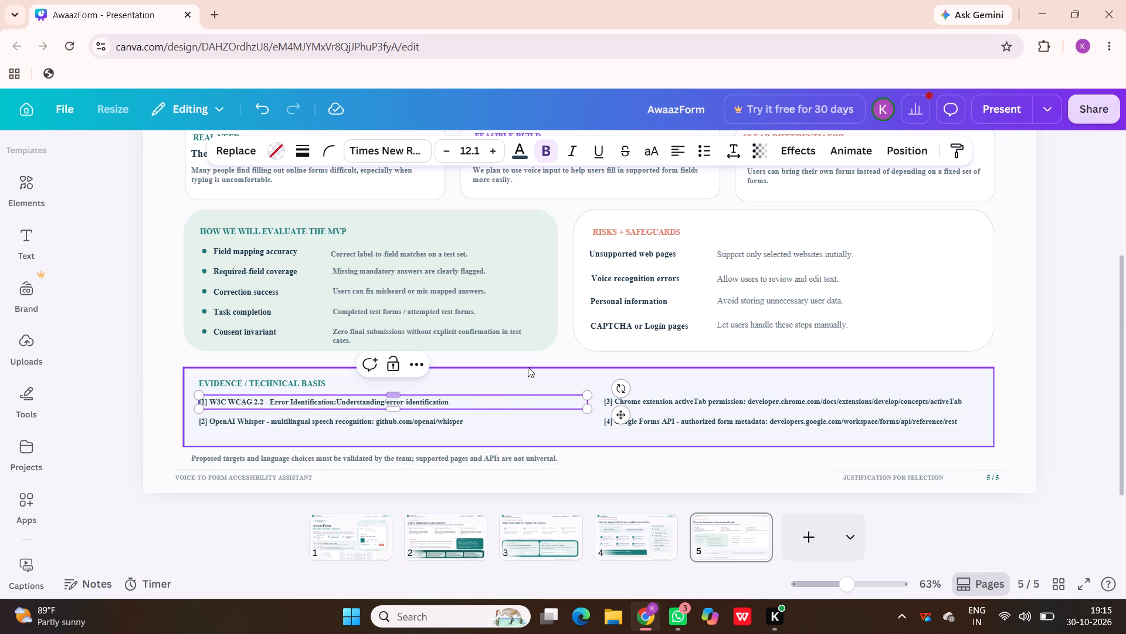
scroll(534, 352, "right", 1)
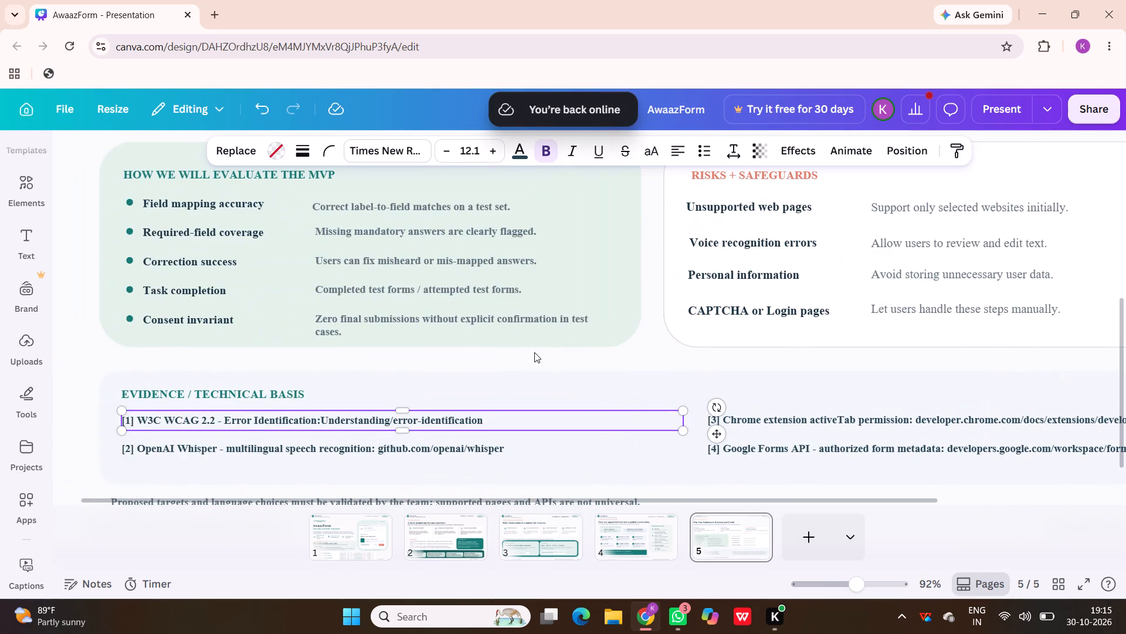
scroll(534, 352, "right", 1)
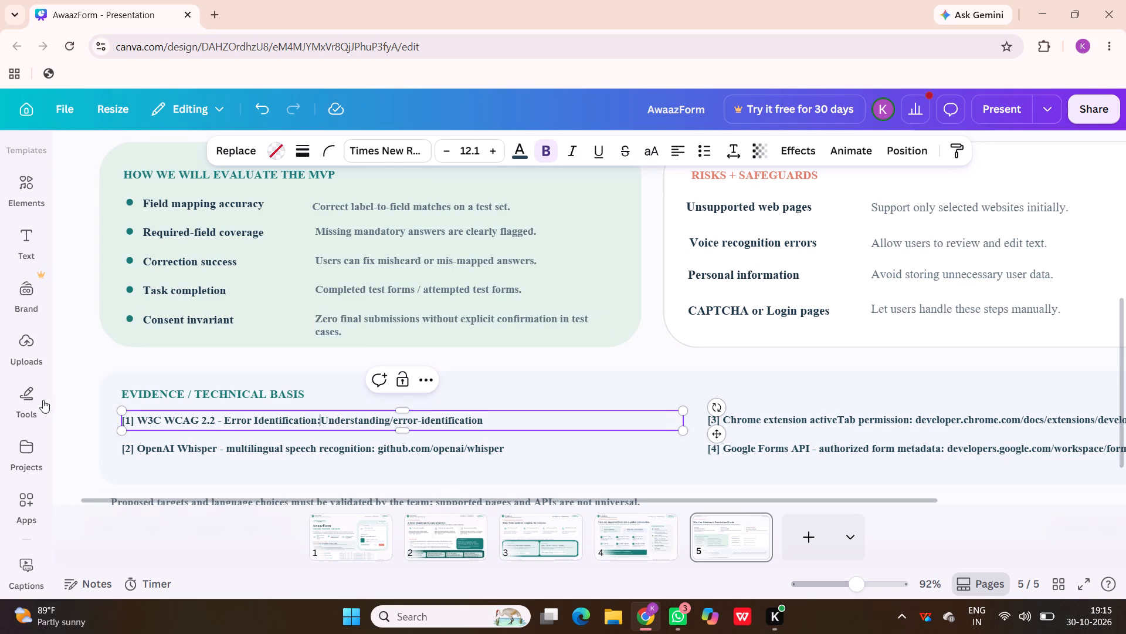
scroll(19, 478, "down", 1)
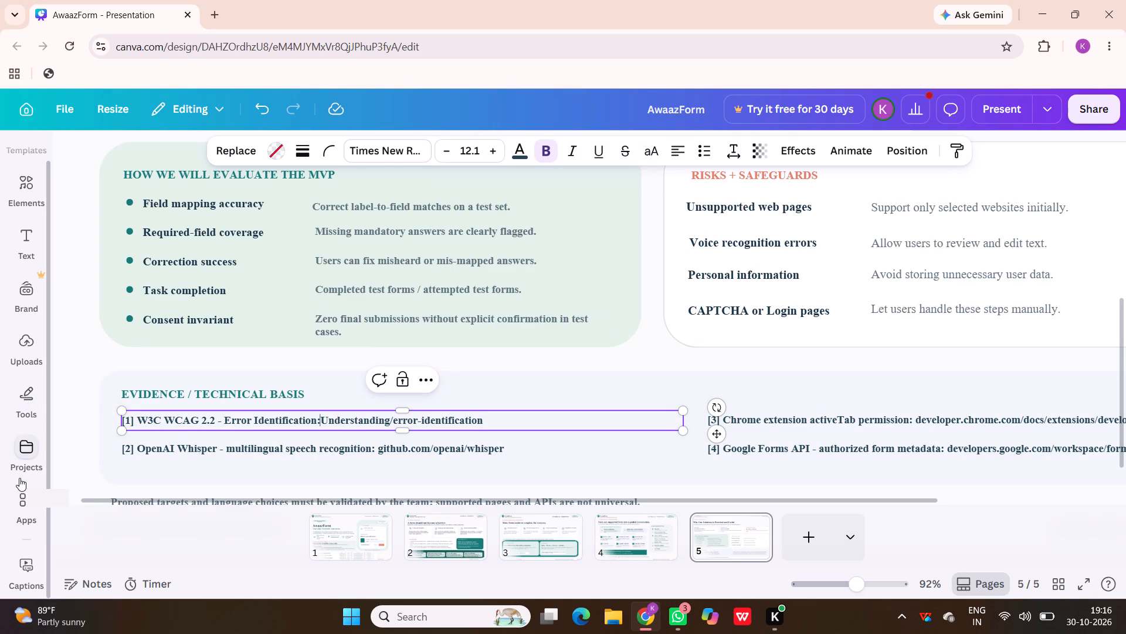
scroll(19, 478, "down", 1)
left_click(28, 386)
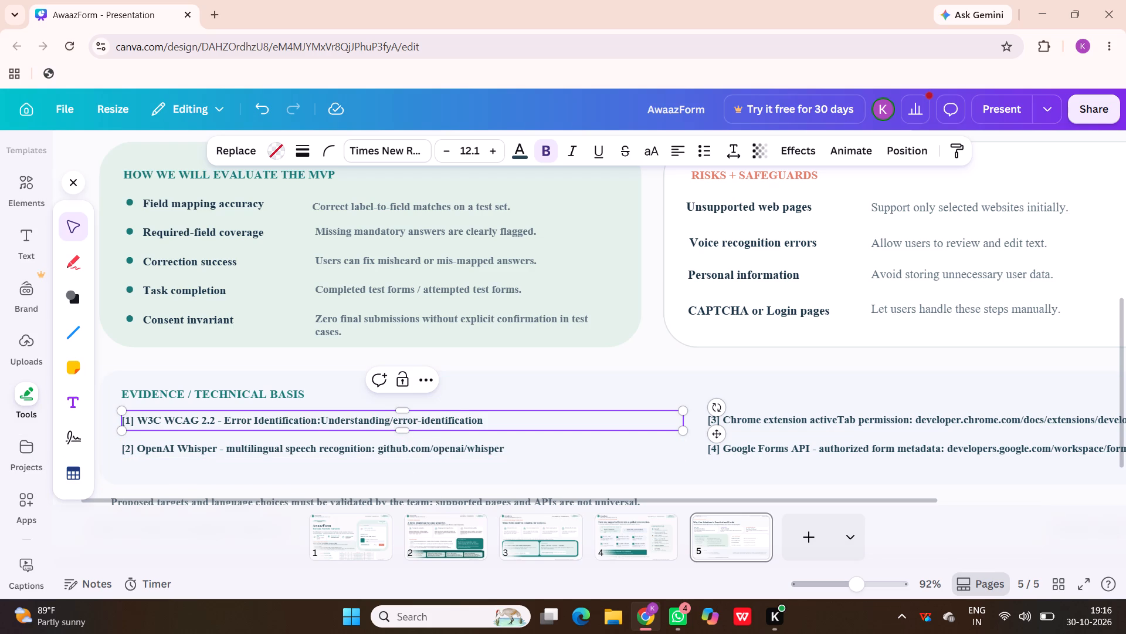
Delete "Understanding/error-identification" after "Error Identification:" in reference [1].
left_click(481, 420)
key("BackSpace")
key("BackSpace")
key("BackSpace")
key("BackSpace")
key("BackSpace")
key("BackSpace")
key("BackSpace")
key("BackSpace")
key("BackSpace")
key("BackSpace")
key("BackSpace")
key("BackSpace")
key("BackSpace")
key("BackSpace")
key("BackSpace")
key("BackSpace")
key("BackSpace")
key("BackSpace")
key("BackSpace")
key("BackSpace")
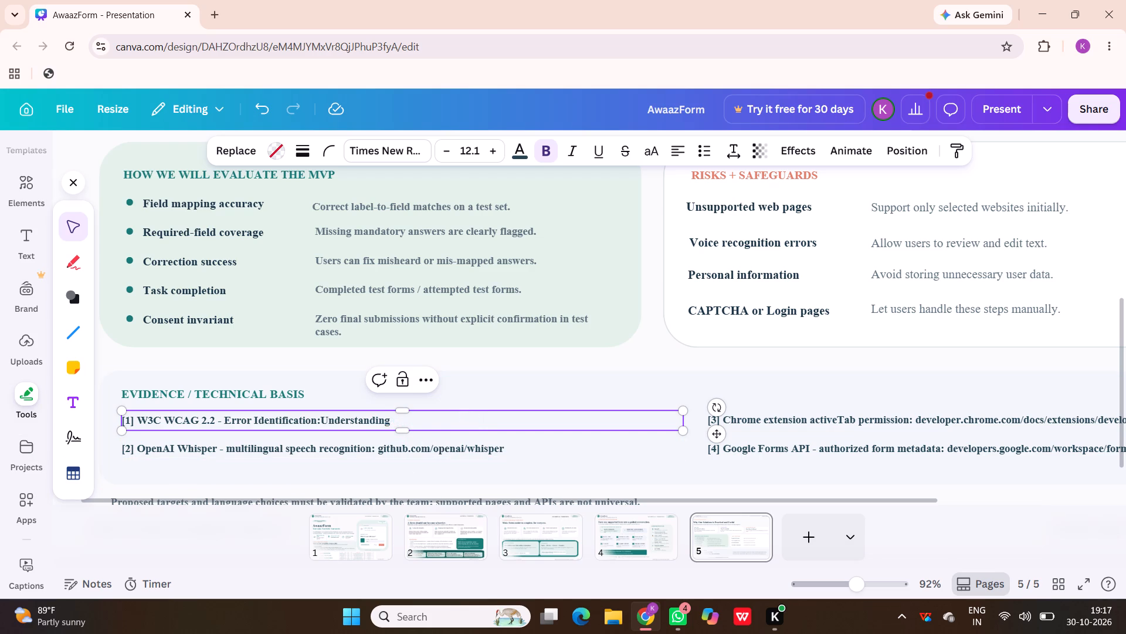
key("BackSpace")
key("BackSpace")
key("BackSpace")
key("BackSpace")
key("BackSpace")
key("BackSpace")
key("BackSpace")
key("BackSpace")
key("BackSpace")
key("BackSpace")
key("BackSpace")
key("BackSpace")
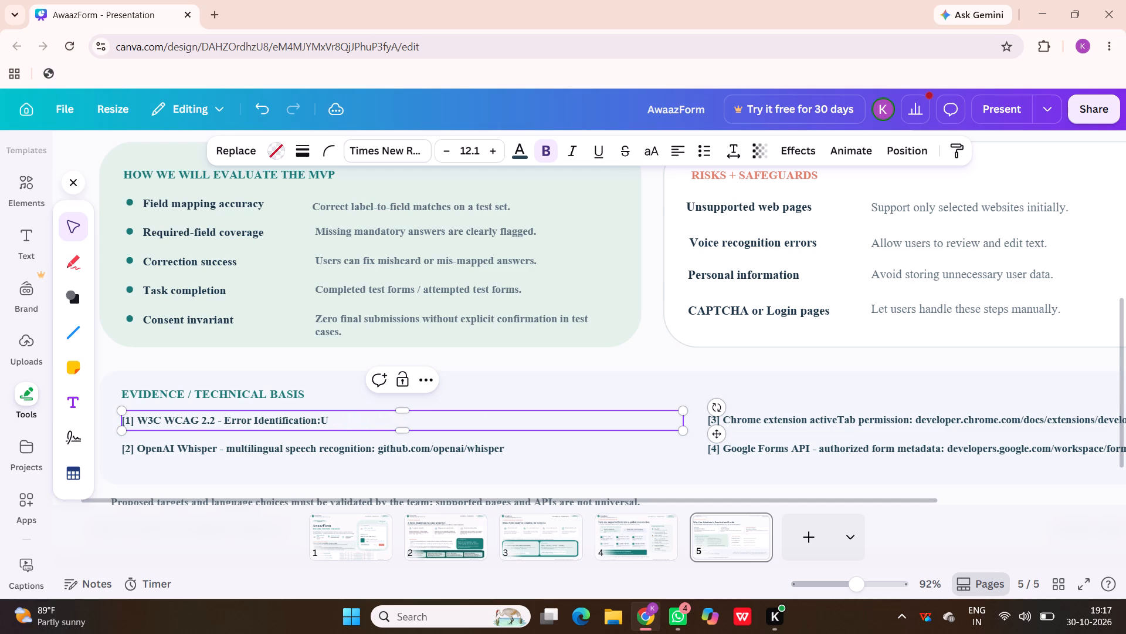
key("BackSpace")
key("space")
type("htt")
key("p")
type("s:")
type("//")
type("www.")
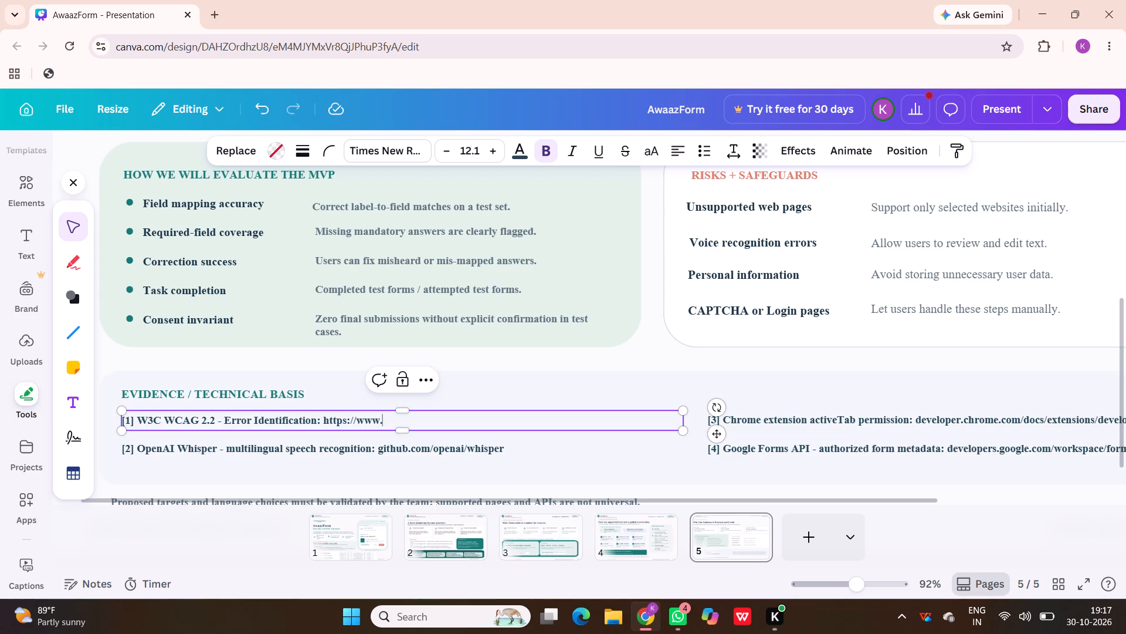
key("w")
key("3")
type(".org")
key("slash")
key("t")
key("r")
type("/W")
key("c")
key("a")
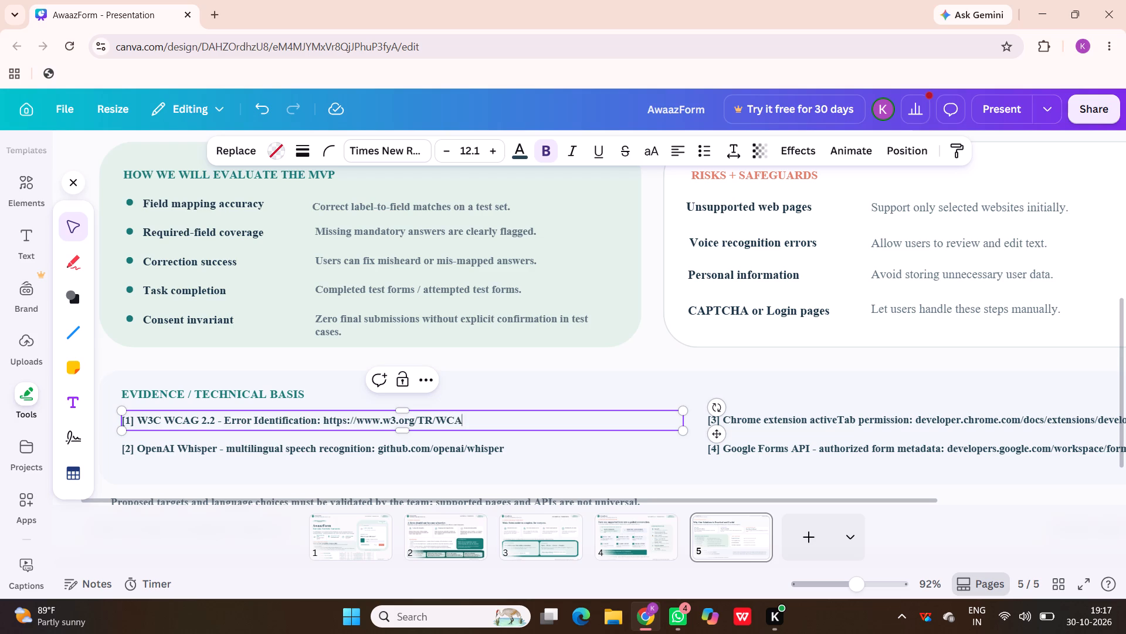
key("g")
type("22")
key("slash")
left_click_drag(322, 418, 481, 424)
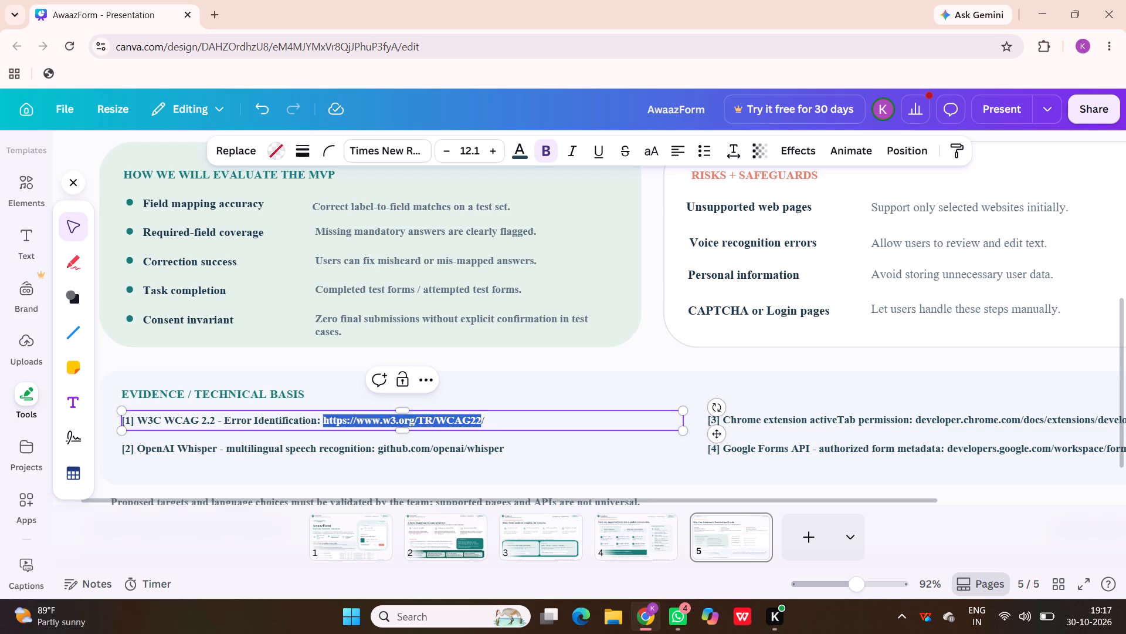
left_click_drag(481, 424, 486, 424)
right_click(486, 424)
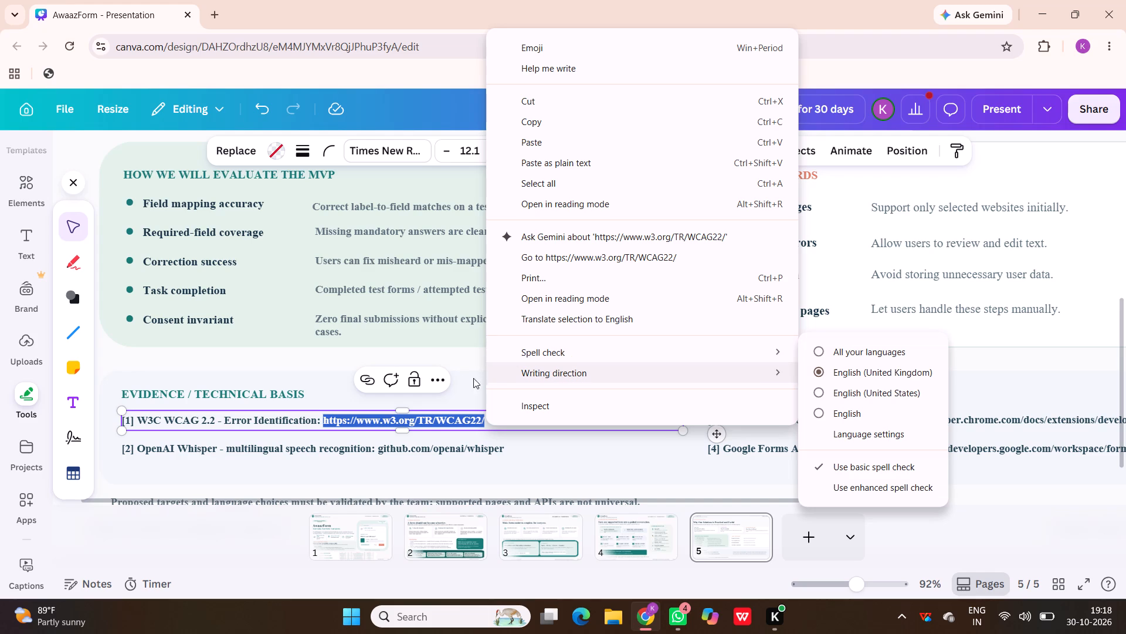
left_click(437, 375)
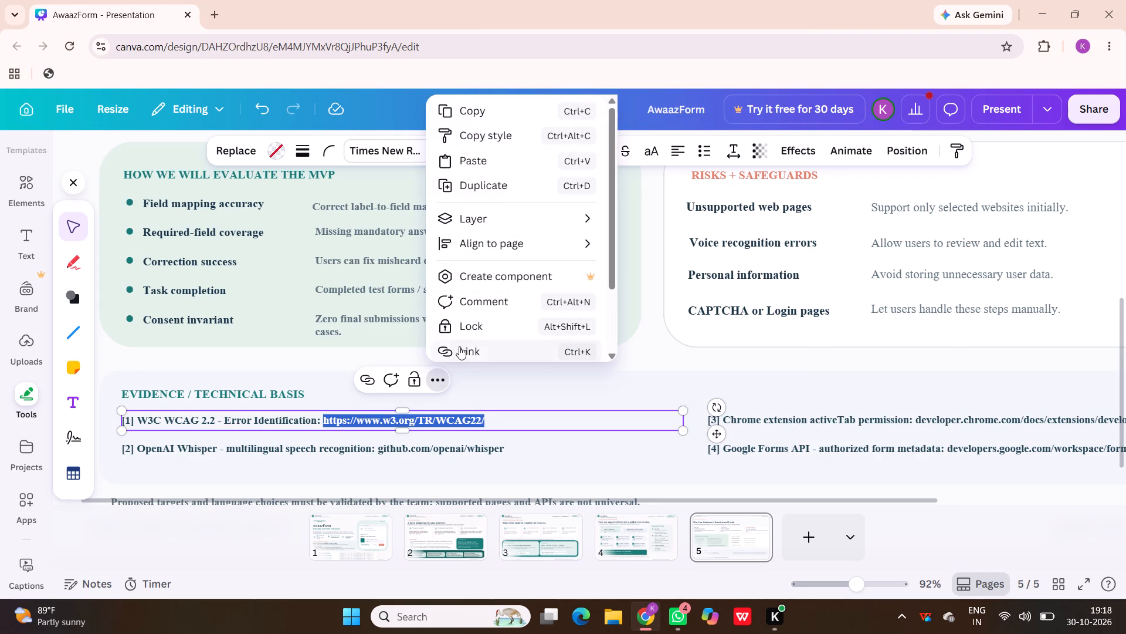
left_click(469, 349)
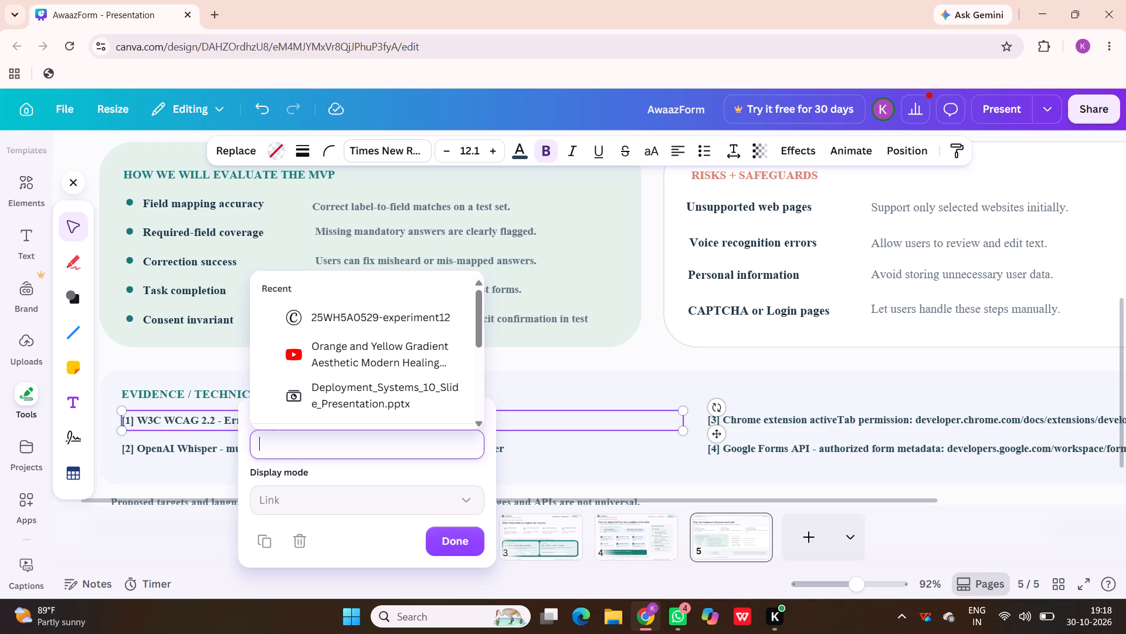
type("WWW")
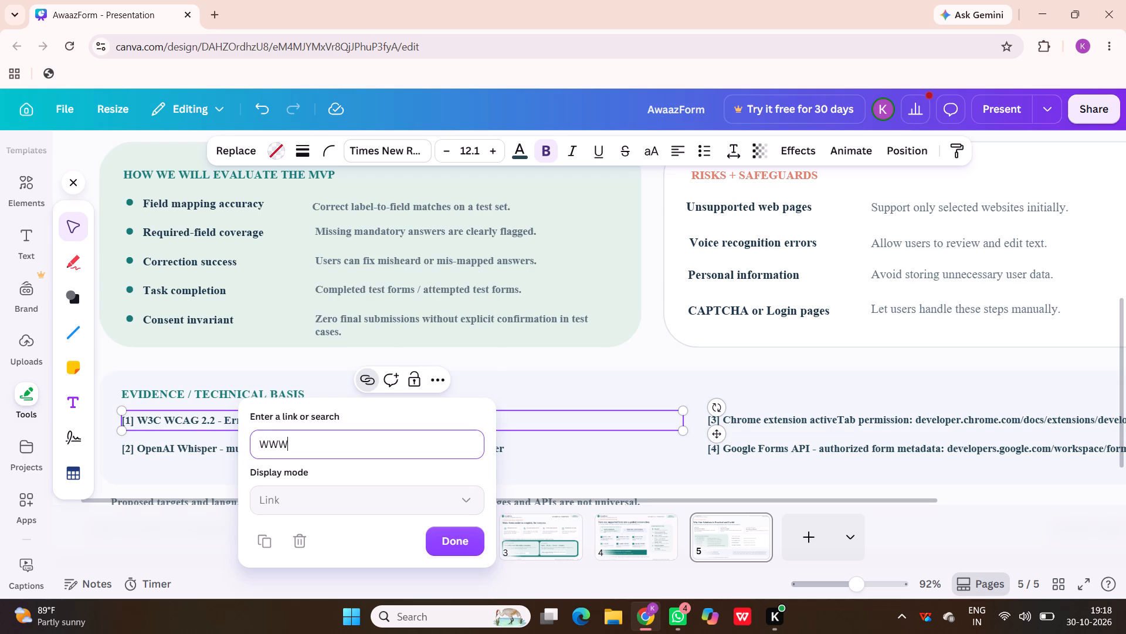
key("period")
key("w")
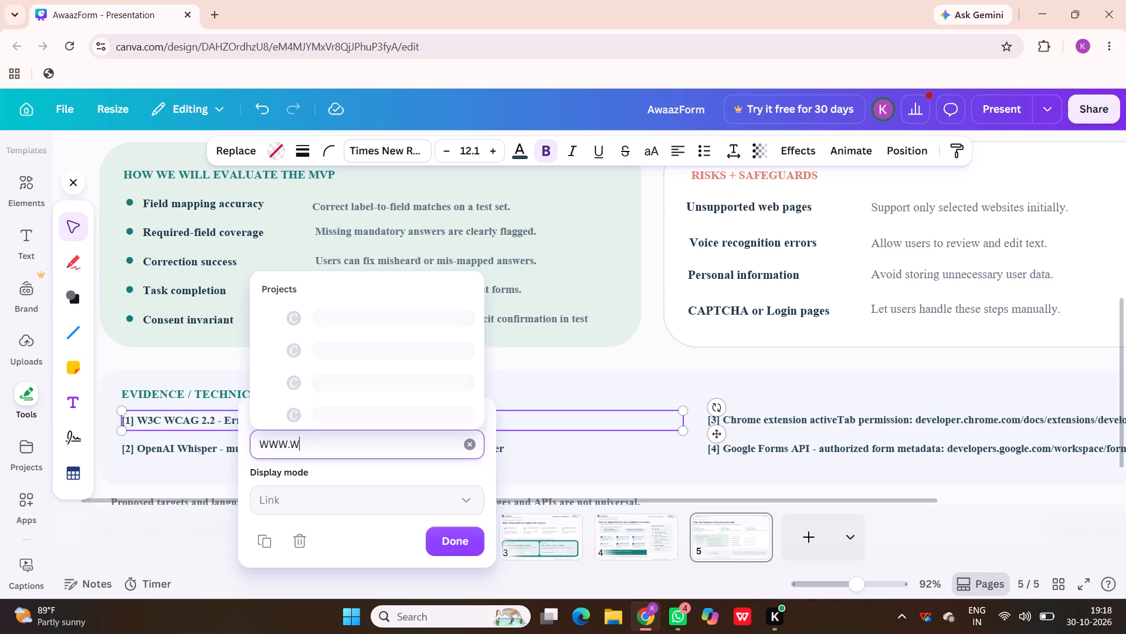
key("3")
left_click(296, 496)
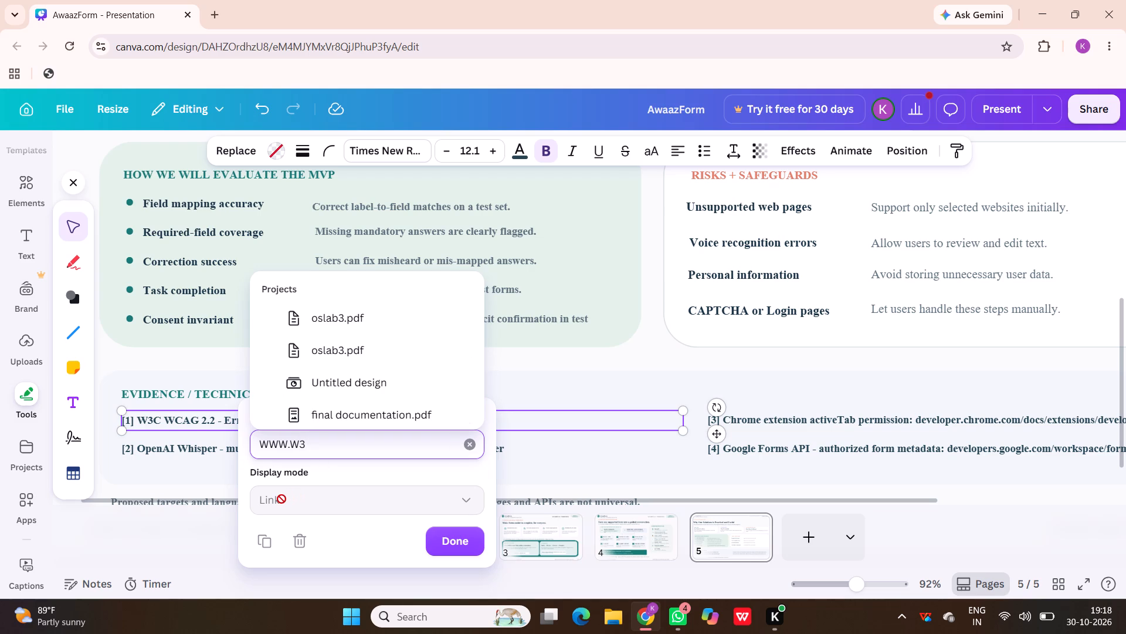
double_click(281, 499)
left_click(457, 543)
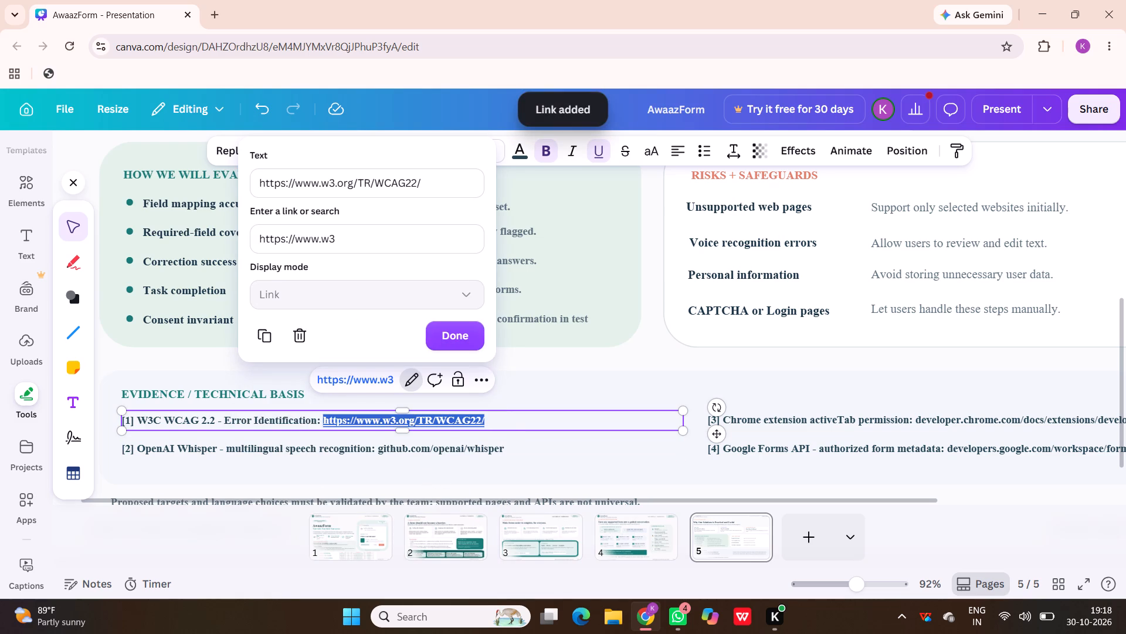
left_click(316, 291)
double_click(468, 294)
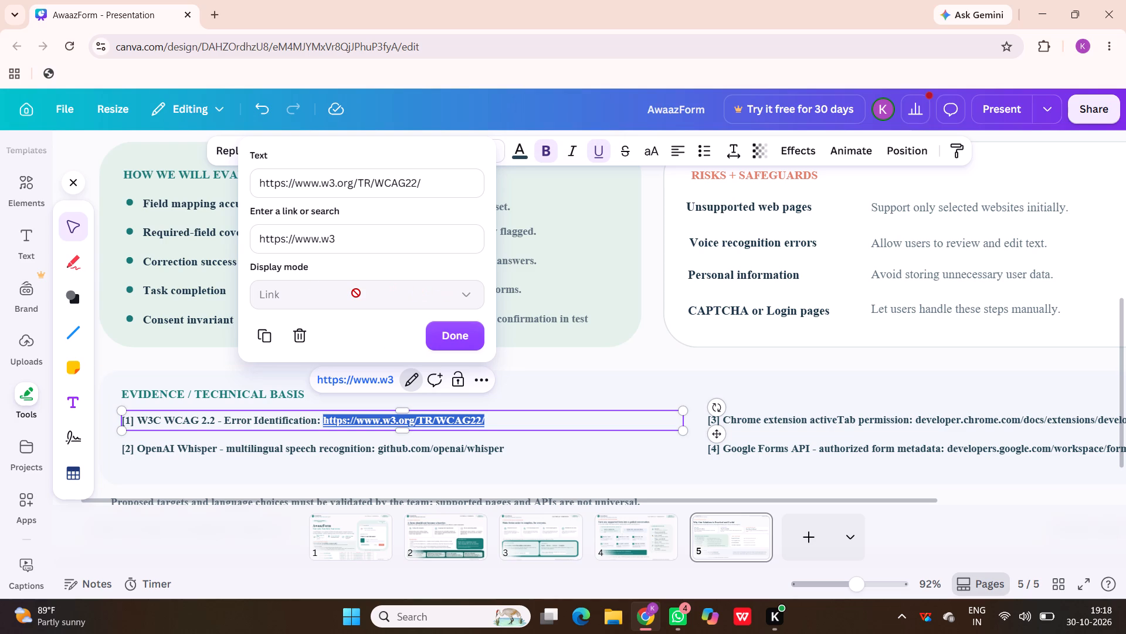
triple_click(355, 293)
left_click_drag(419, 180, 236, 163)
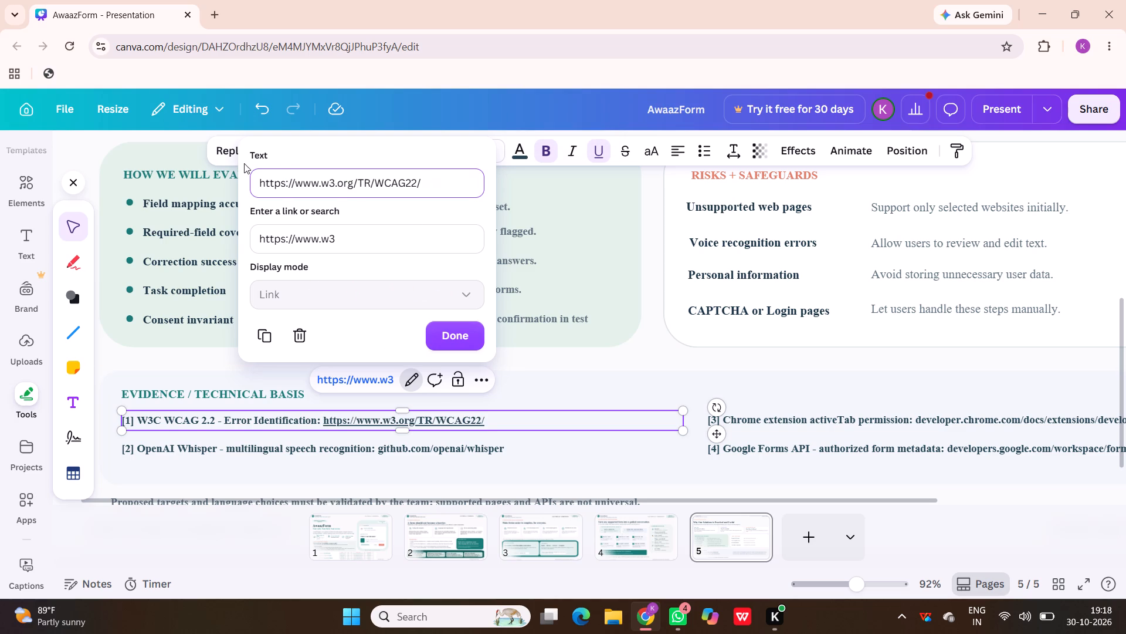
left_click_drag(257, 180, 295, 186)
triple_click(295, 186)
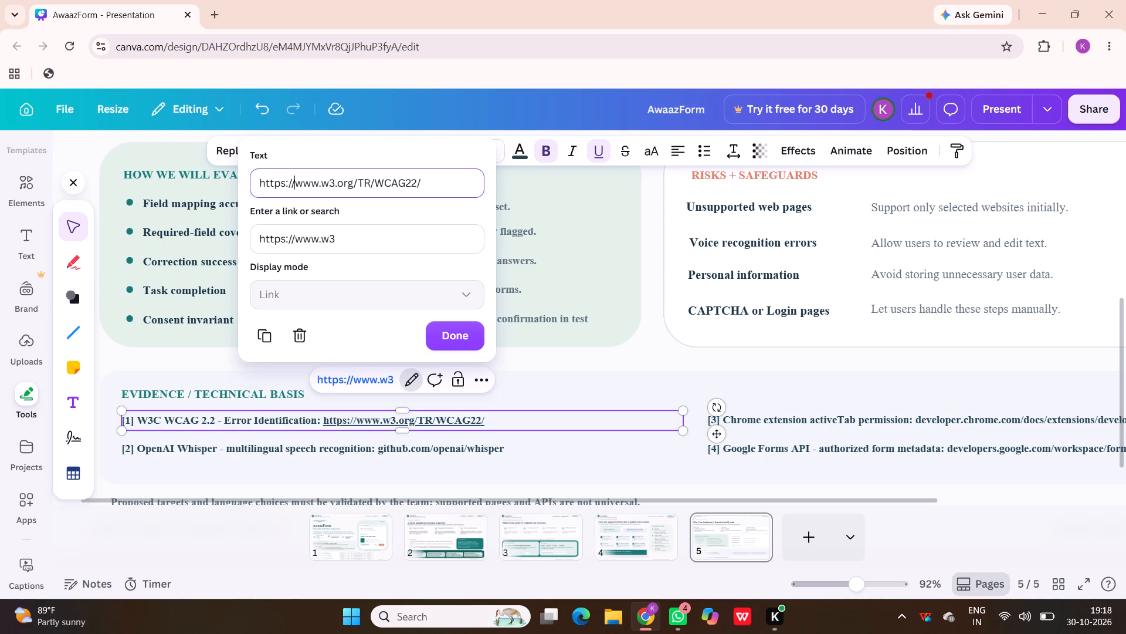
left_click(295, 186)
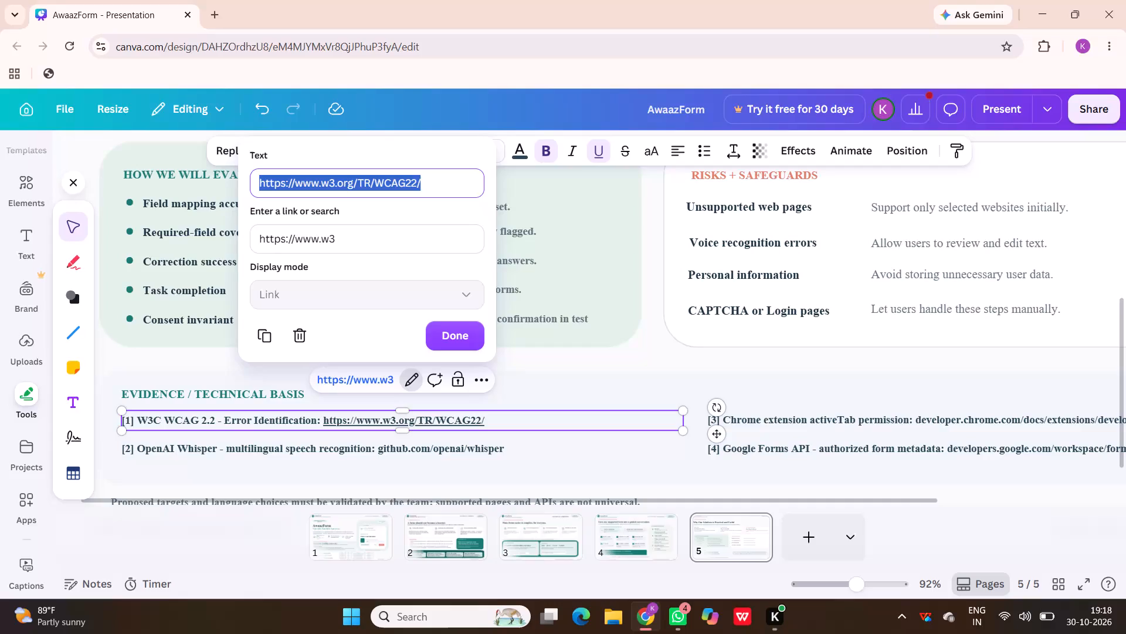
key("ctrl+c")
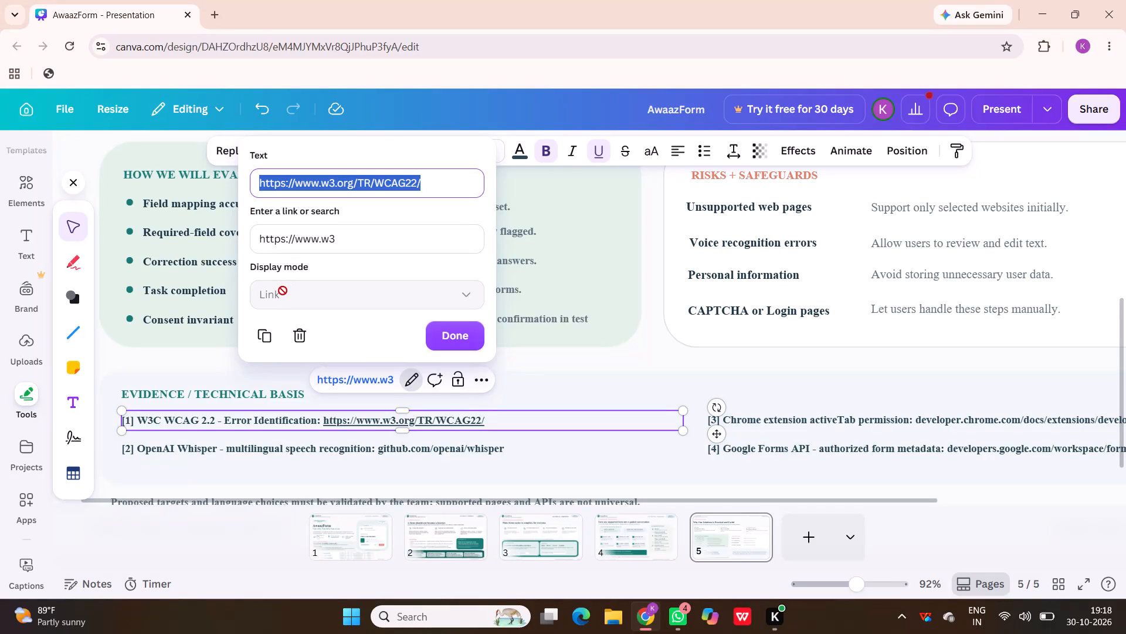
double_click(283, 291)
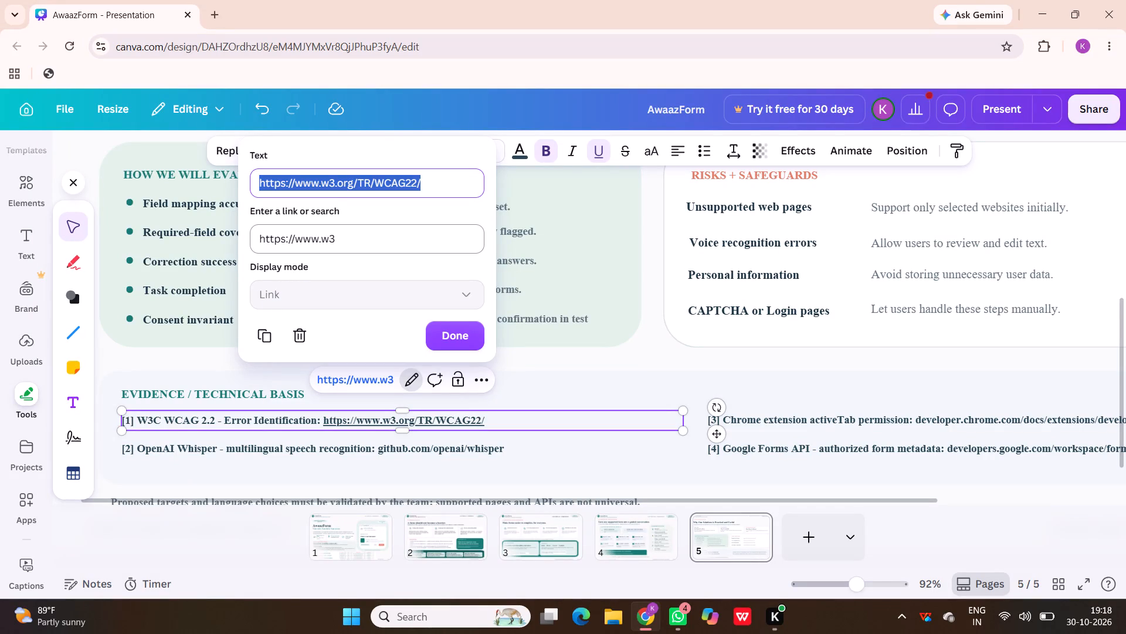
double_click(329, 238)
key("Right")
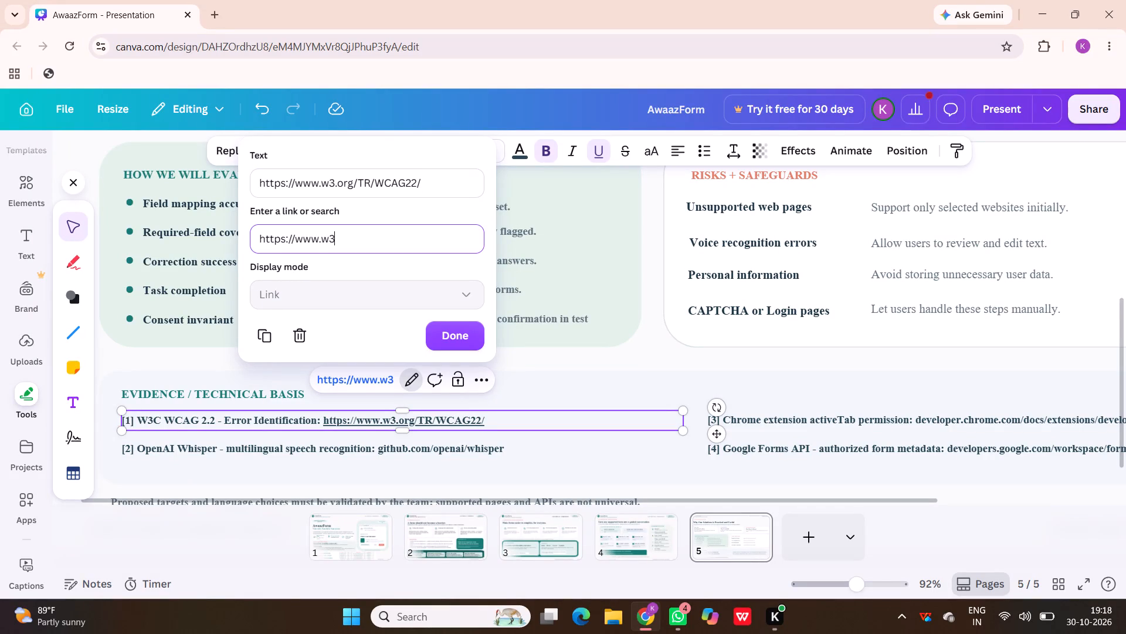
key("BackSpace")
key("BackSpace")
key("BackSpace")
key("BackSpace")
key("BackSpace")
key("BackSpace")
key("BackSpace")
key("BackSpace")
key("BackSpace")
key("BackSpace")
key("BackSpace")
key("BackSpace")
key("BackSpace")
key("BackSpace")
key("BackSpace")
key("BackSpace")
key("BackSpace")
key("BackSpace")
key("BackSpace")
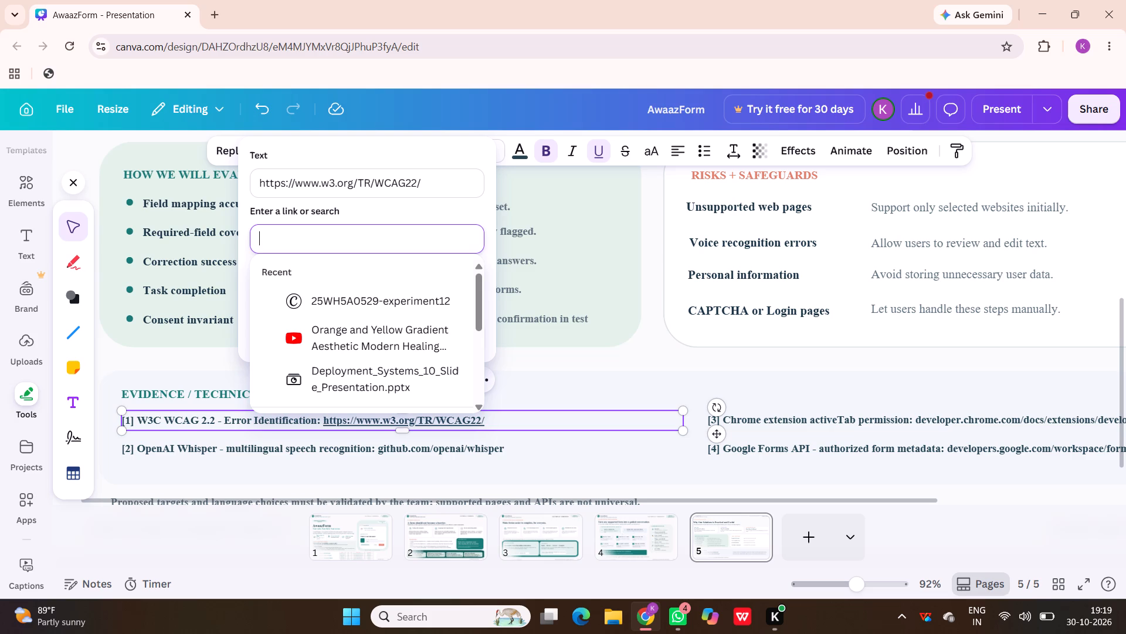
key("ctrl+v")
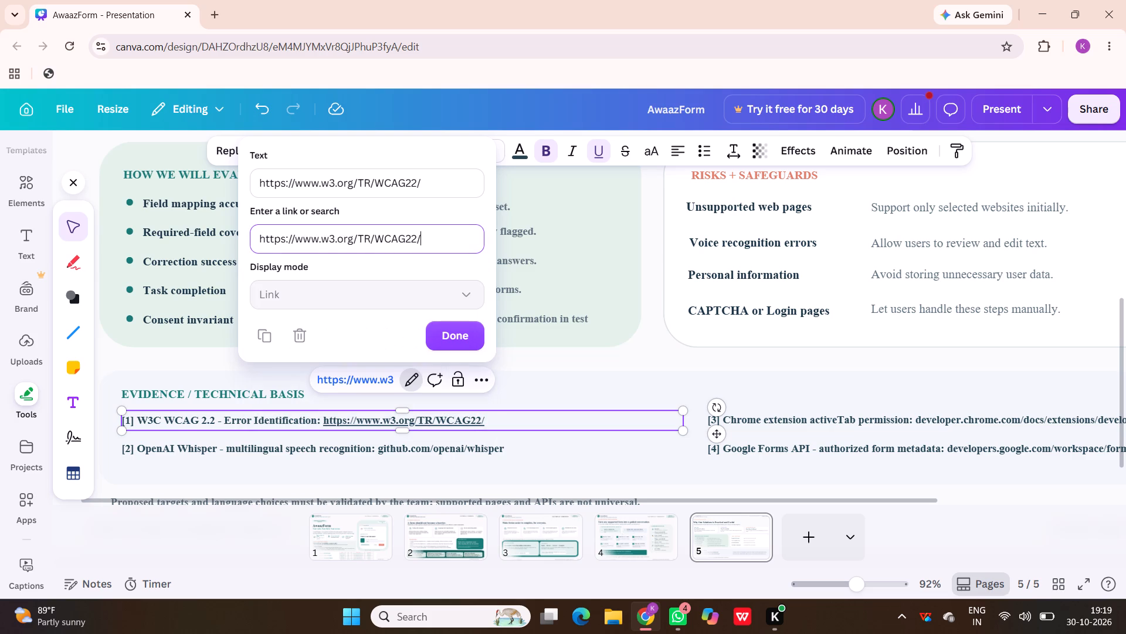
double_click(367, 237)
left_click(423, 238)
double_click(335, 294)
left_click(290, 298)
left_click_drag(290, 298, 445, 334)
left_click(445, 334)
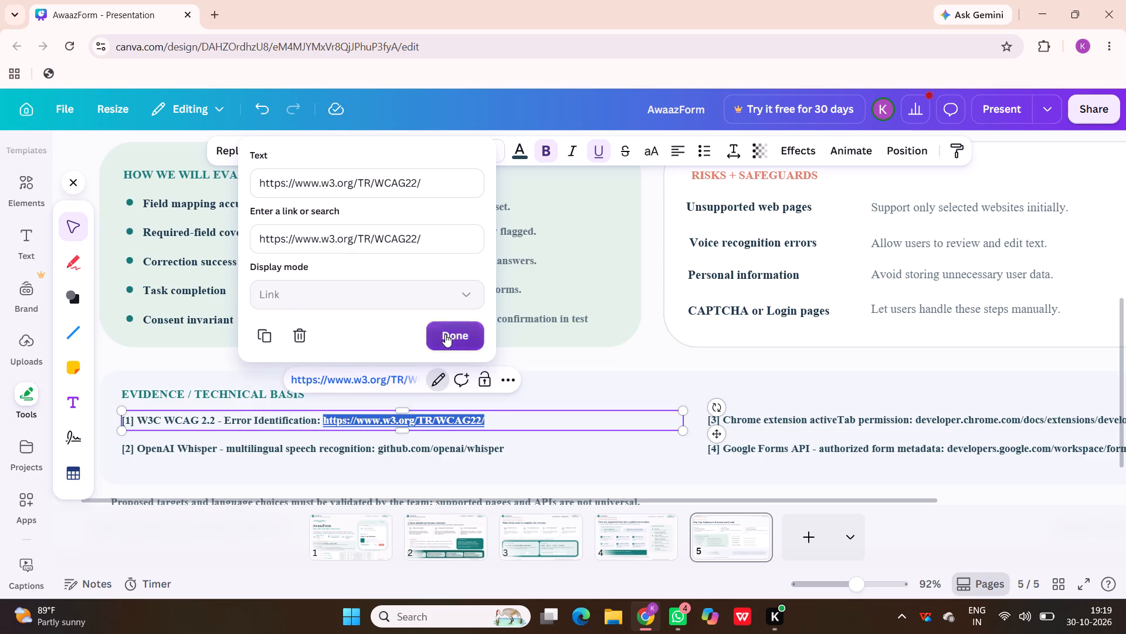
left_click(568, 359)
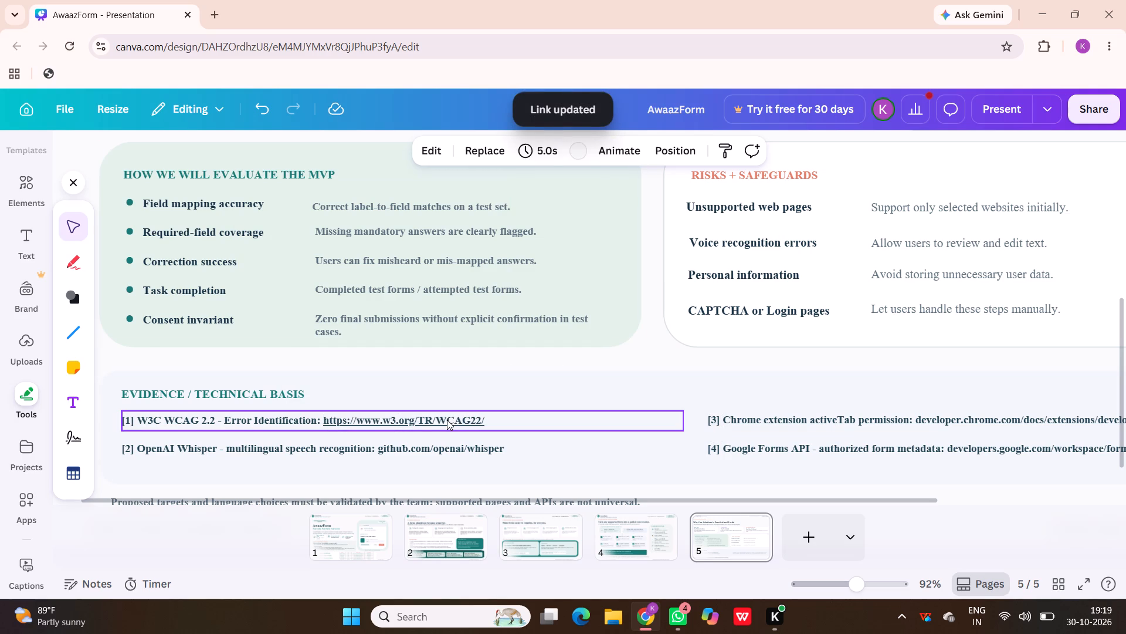
Open the linked web page of reference [1] to check its hyperlink.
left_click(447, 420)
left_click(483, 416)
left_click_drag(483, 416, 449, 417)
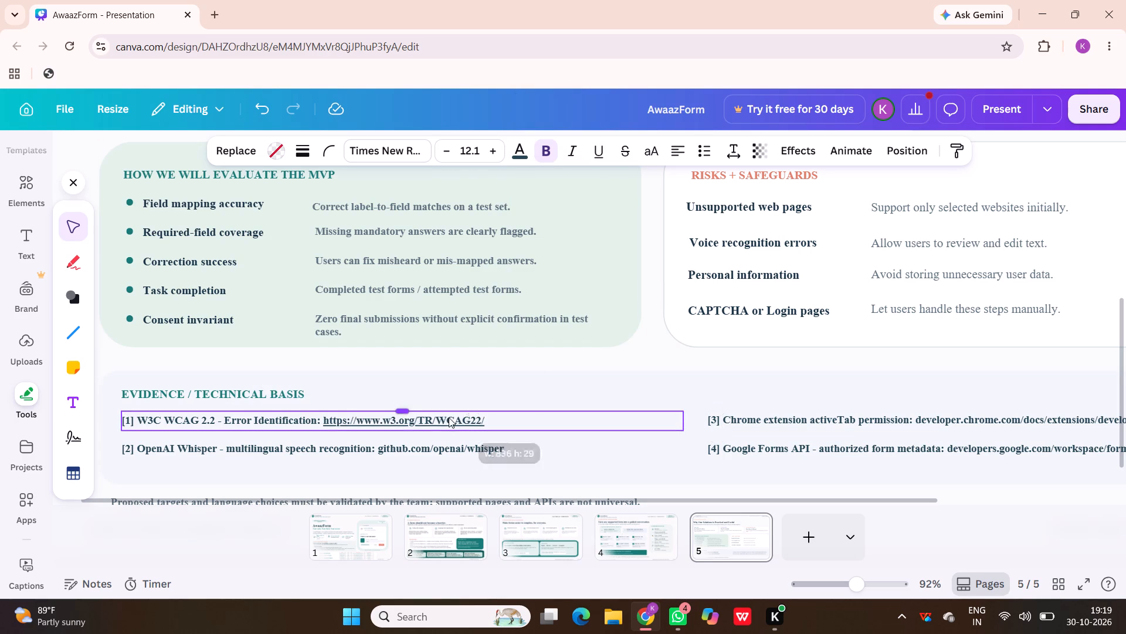
left_click_drag(449, 417, 413, 420)
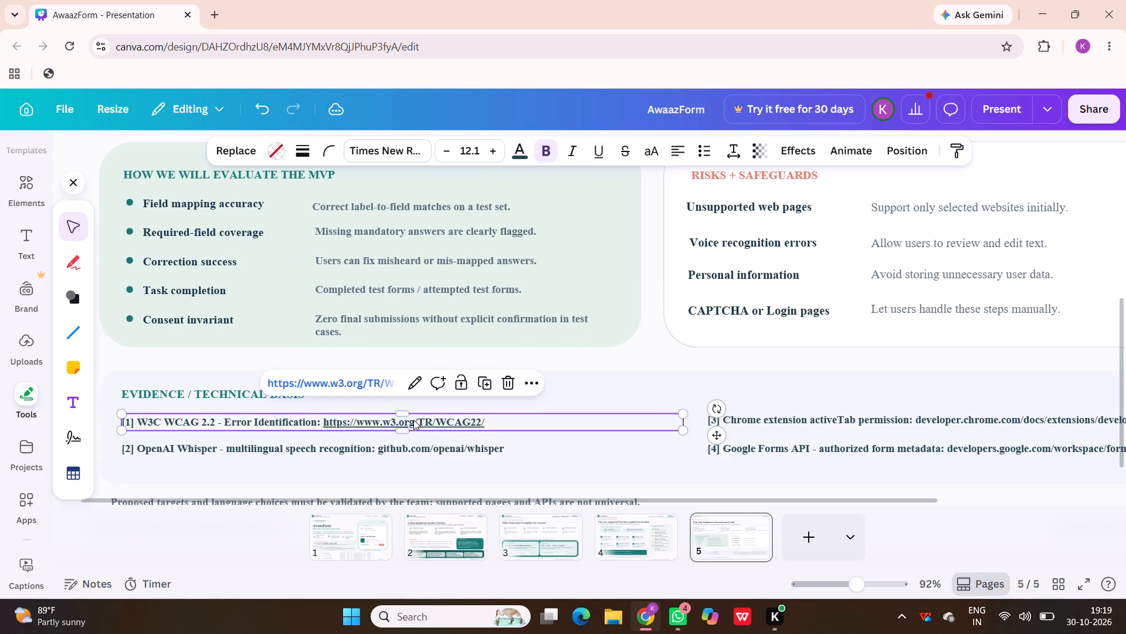
triple_click(463, 421)
triple_click(463, 421)
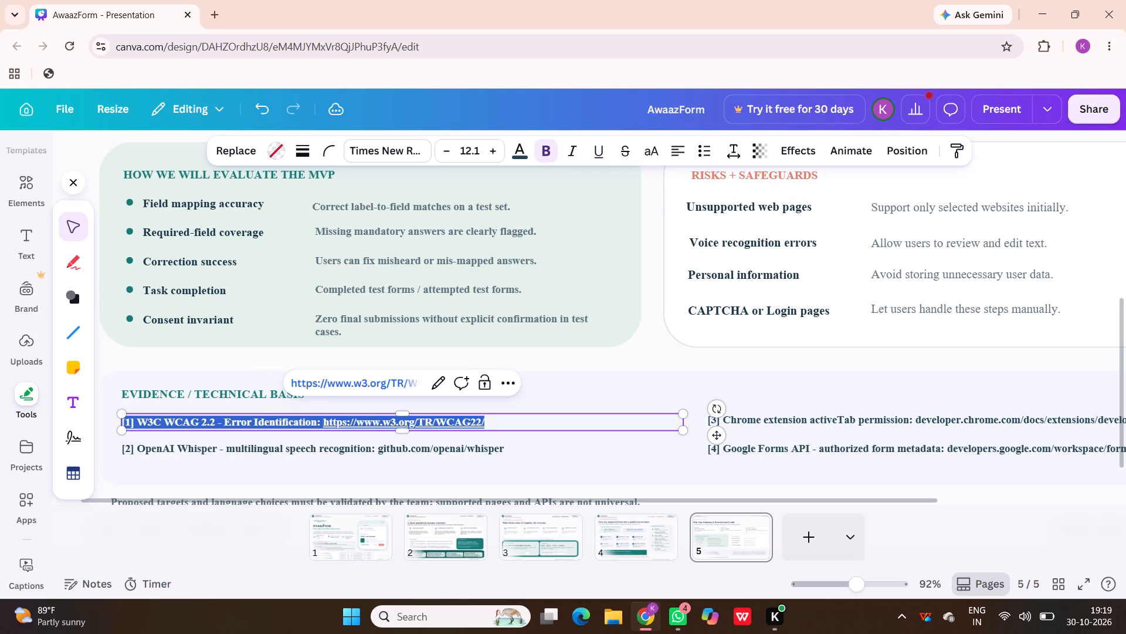
left_click(395, 383)
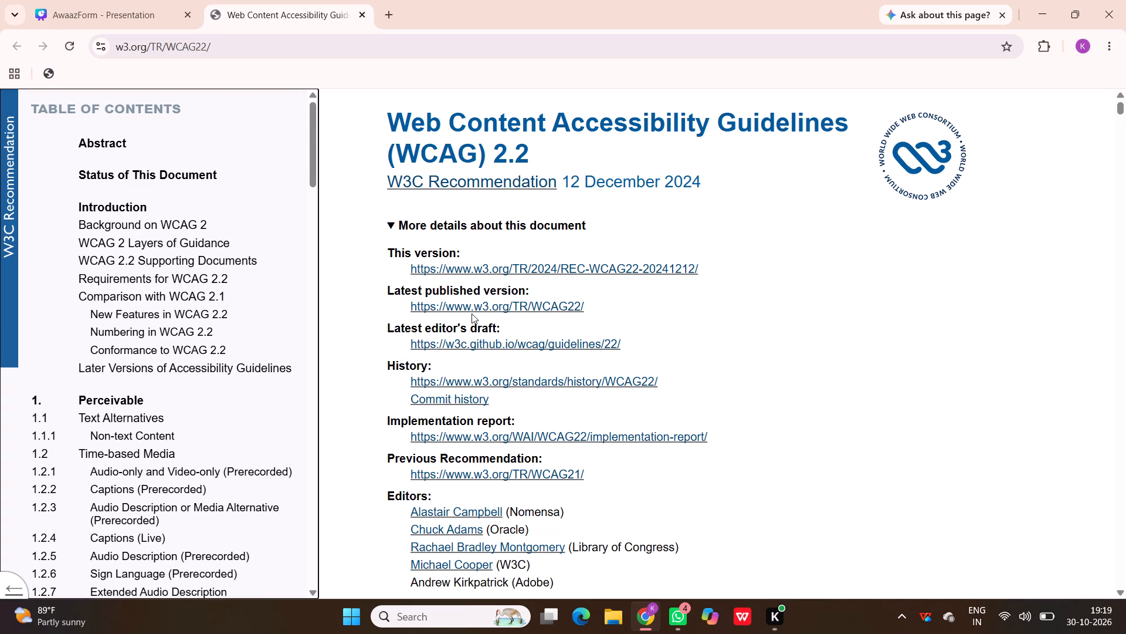
Look through the WCAG 2.2 page's content, table of contents and published version links.
scroll(472, 313, "down", 3)
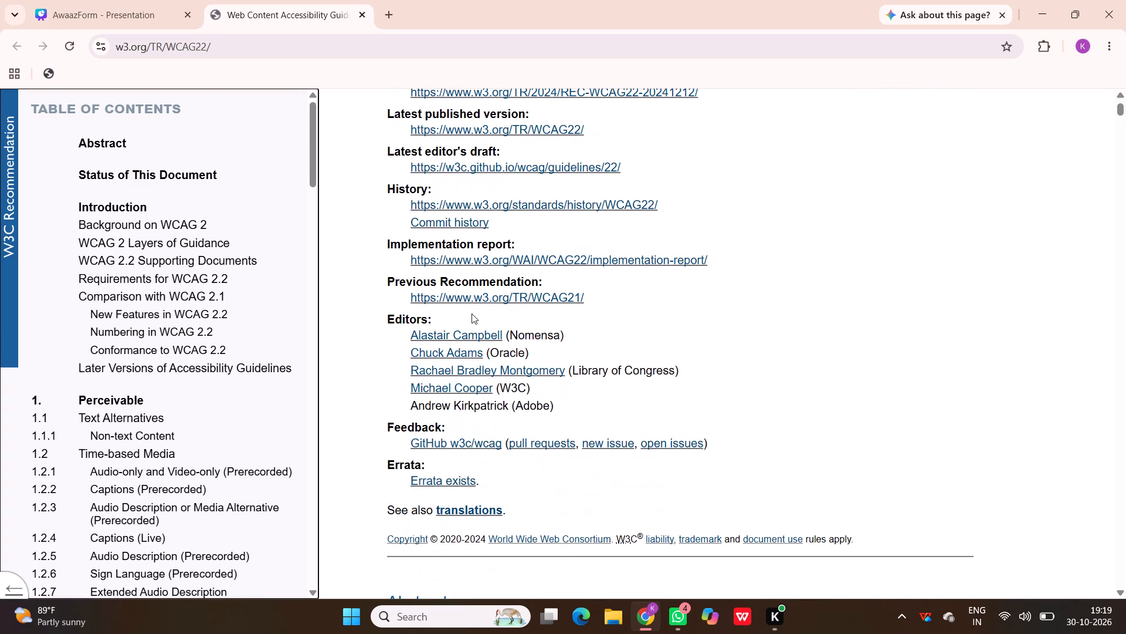
scroll(450, 446, "down", 2)
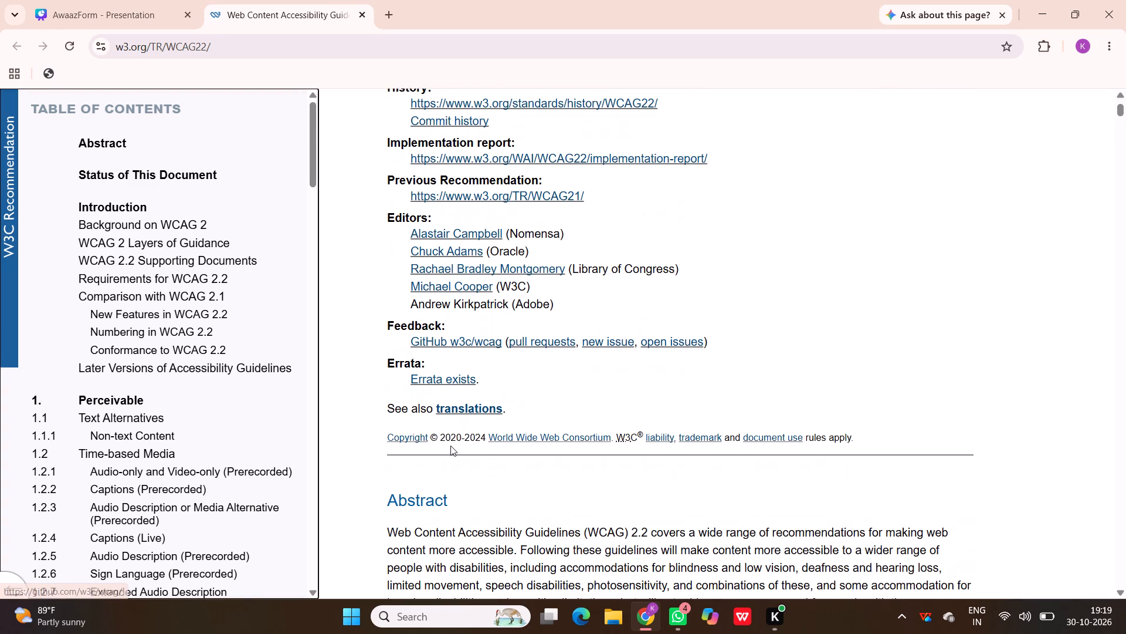
scroll(450, 446, "down", 5)
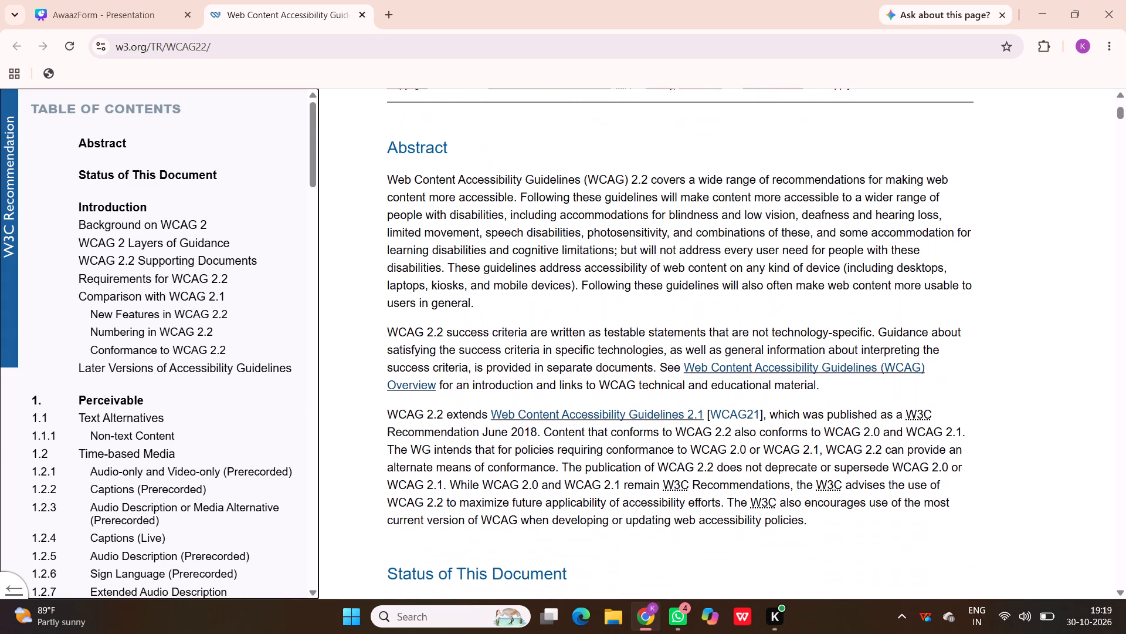
scroll(450, 446, "down", 2)
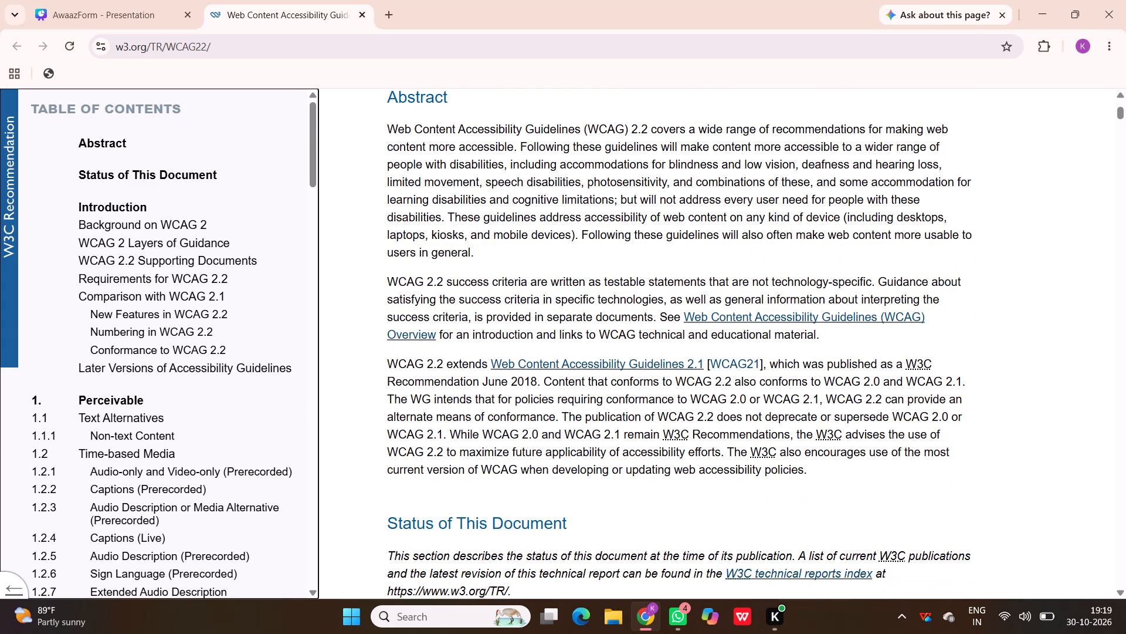
scroll(450, 446, "down", 1)
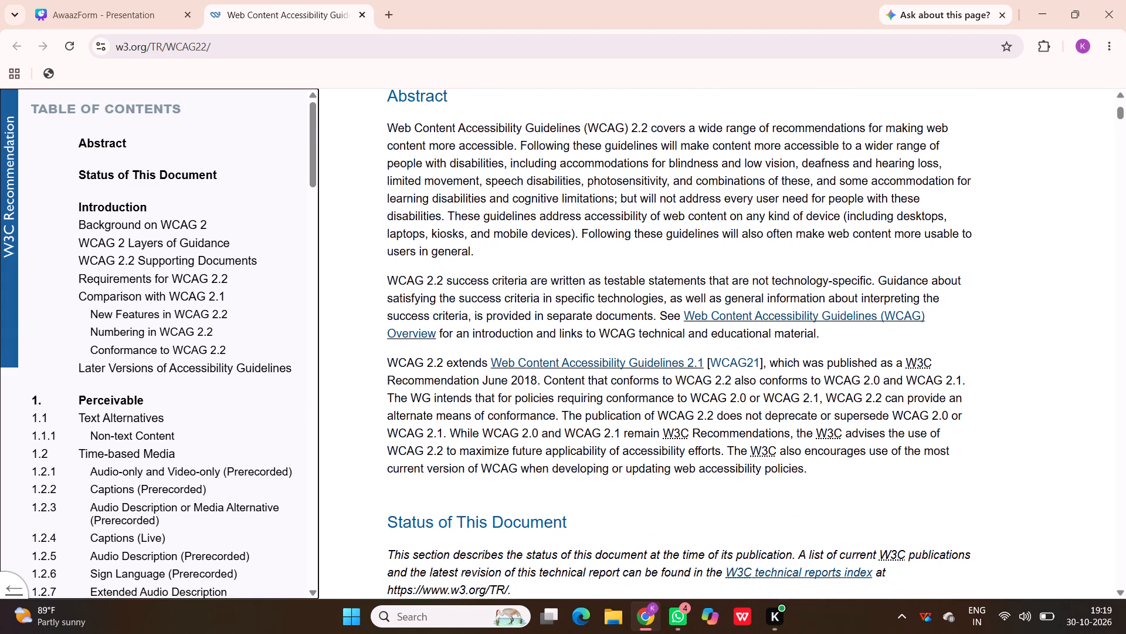
scroll(489, 515, "down", 7)
scroll(489, 515, "right", 1)
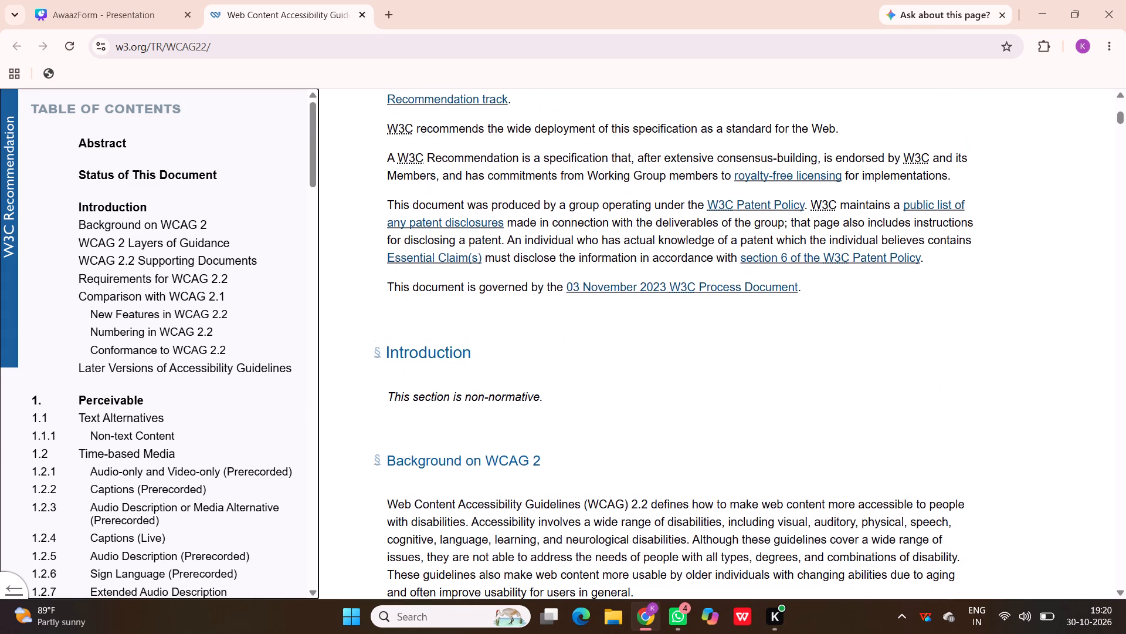
scroll(489, 515, "right", 1)
scroll(451, 508, "down", 3)
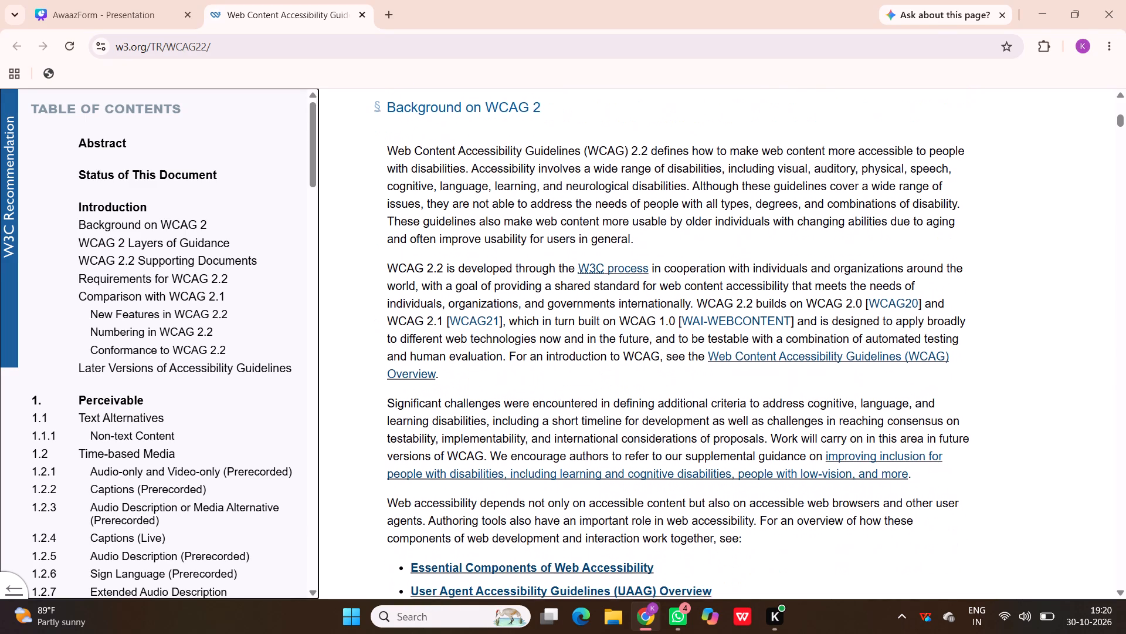
scroll(162, 412, "down", 8)
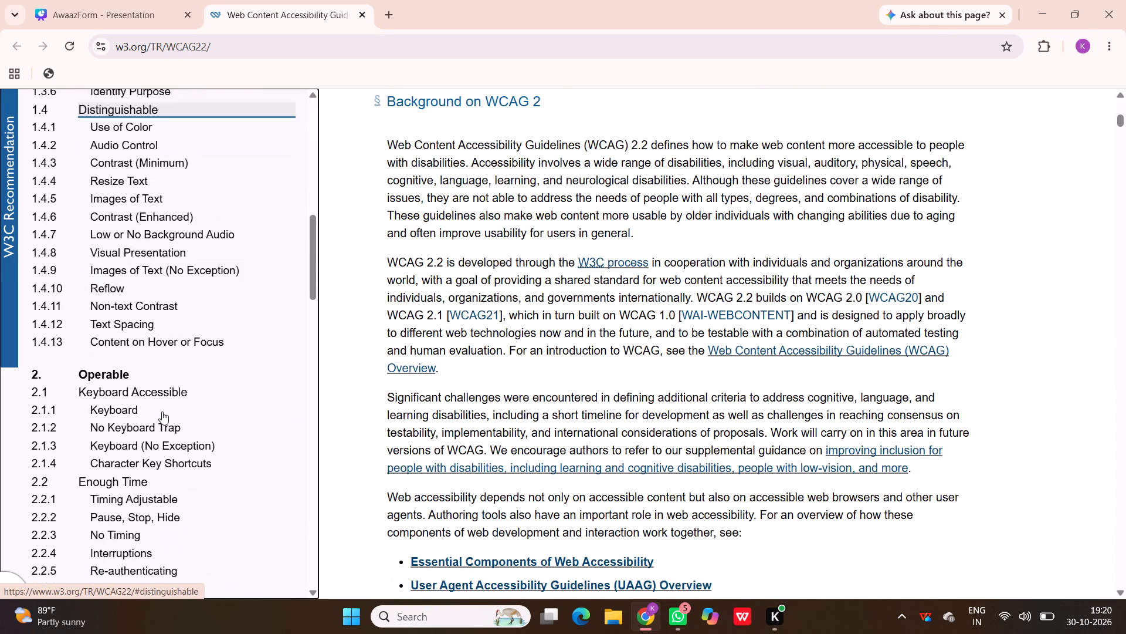
scroll(162, 412, "down", 6)
scroll(162, 412, "up", 14)
scroll(162, 412, "up", 9)
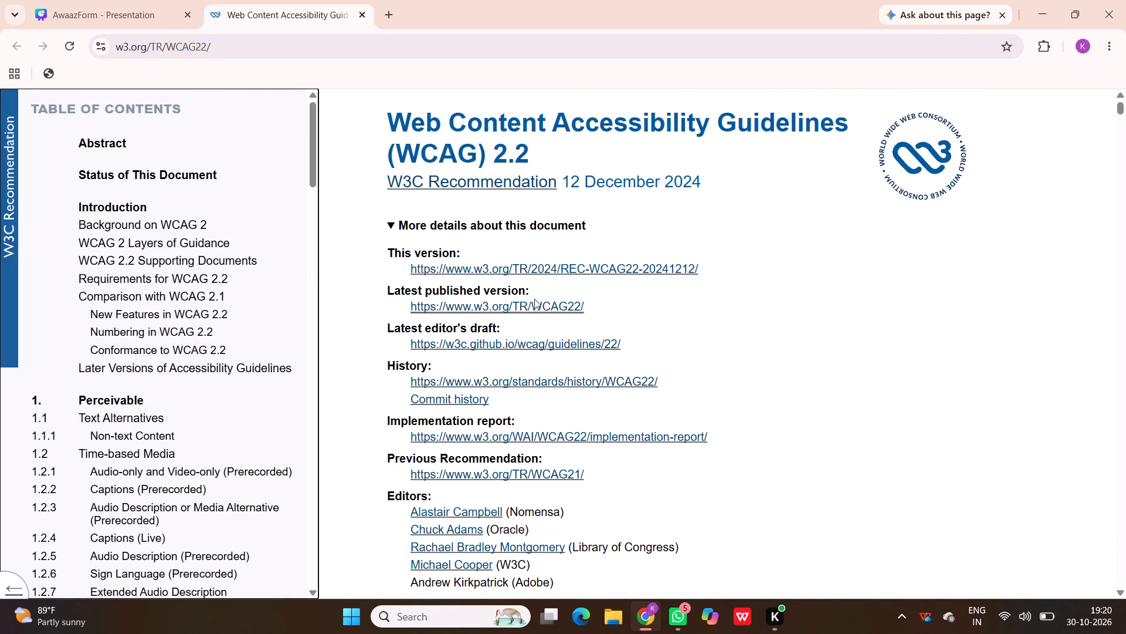
scroll(528, 356, "down", 1)
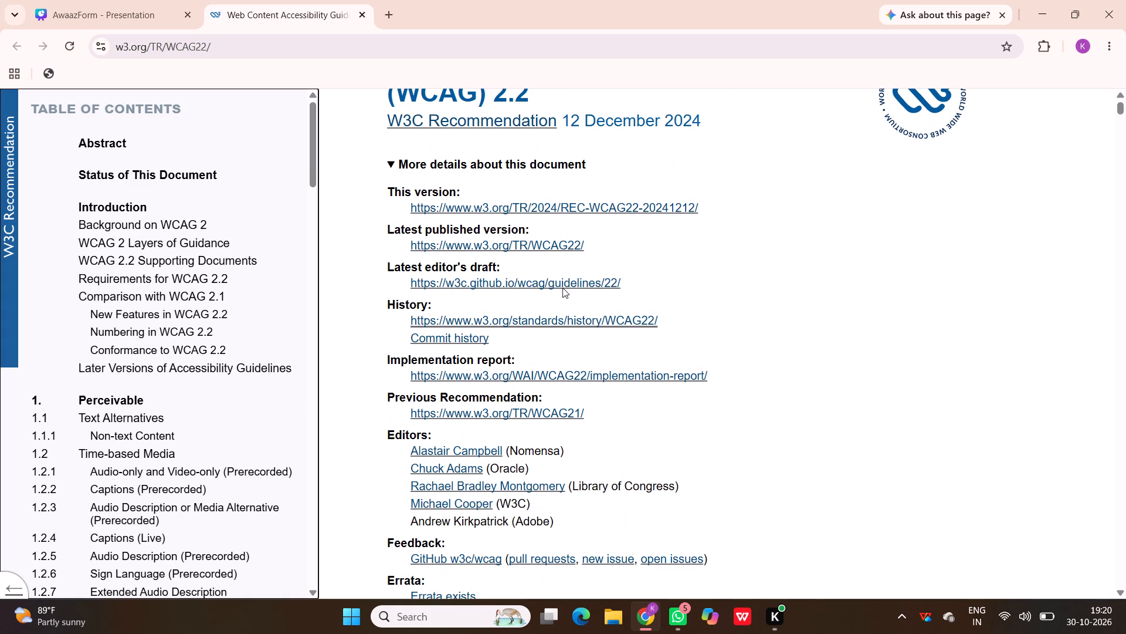
scroll(535, 371, "down", 1)
scroll(535, 371, "up", 2)
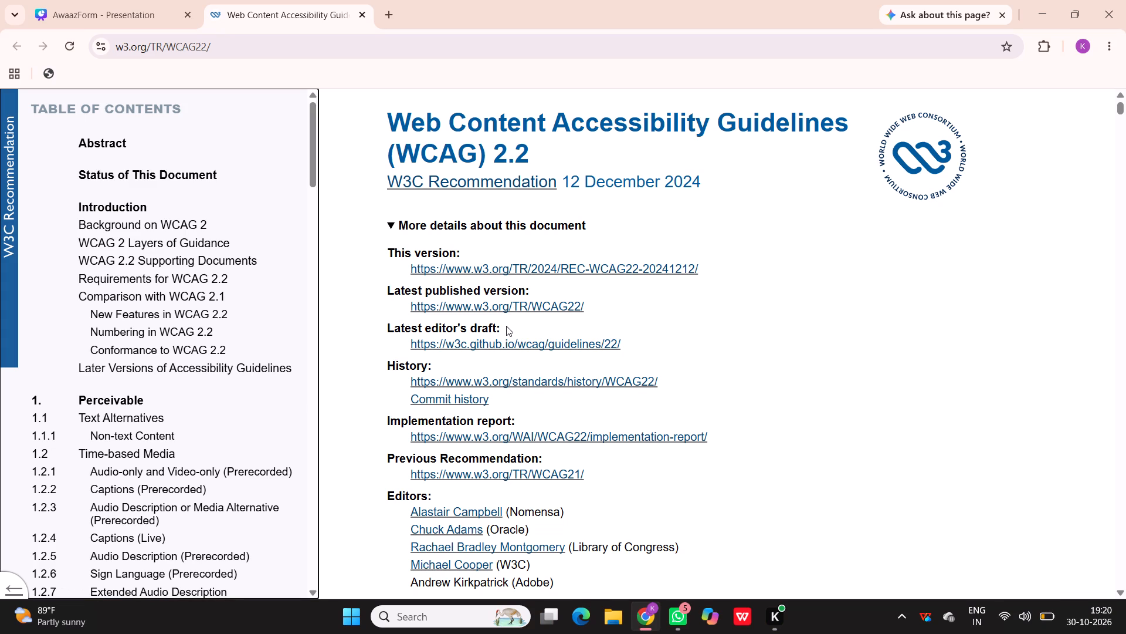
left_click_drag(408, 303, 598, 308)
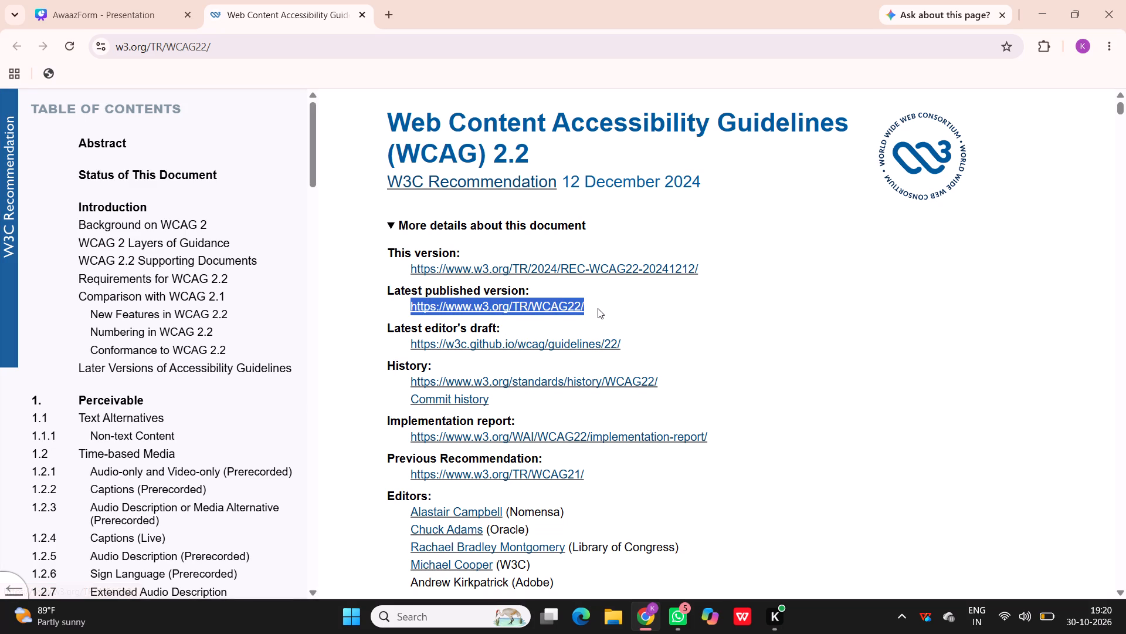
key("ctrl+c")
left_click(152, 16)
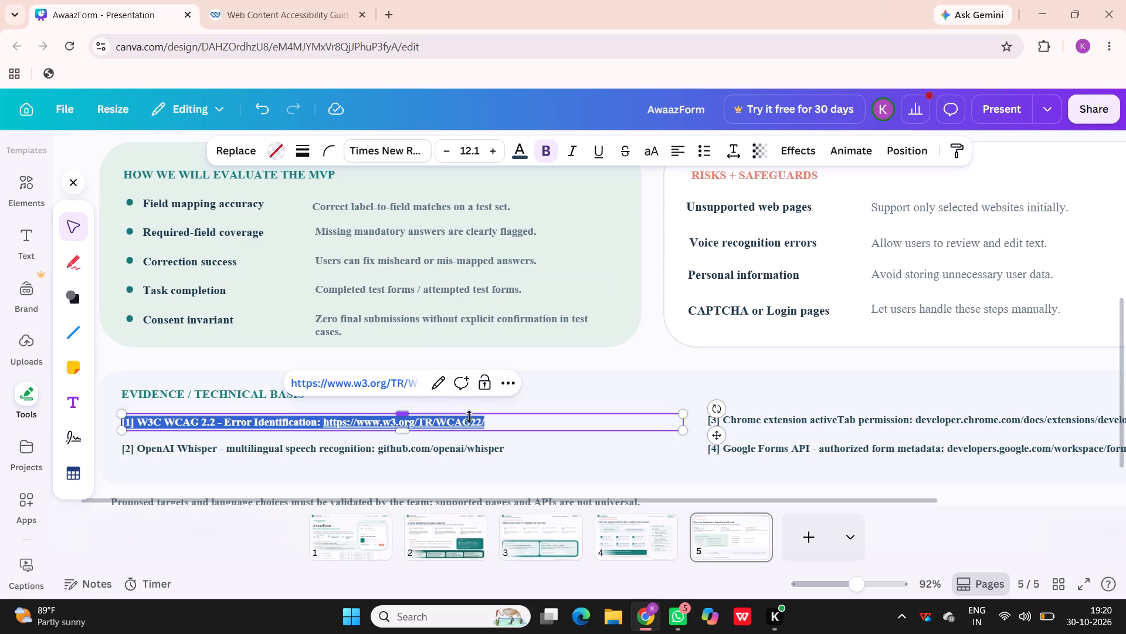
left_click(433, 383)
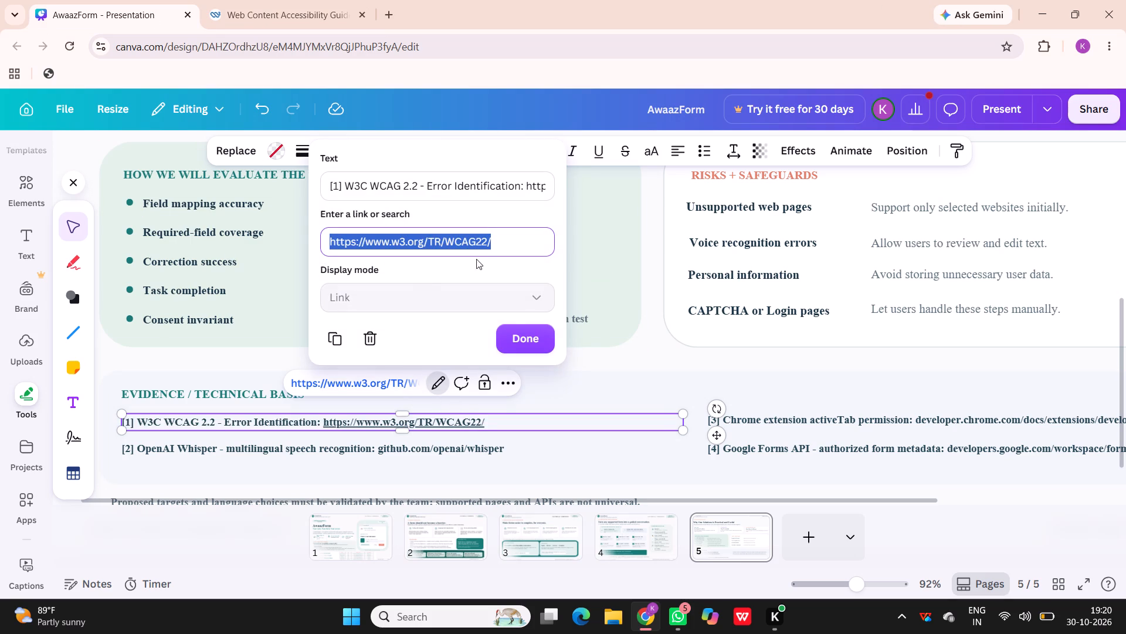
left_click(490, 248)
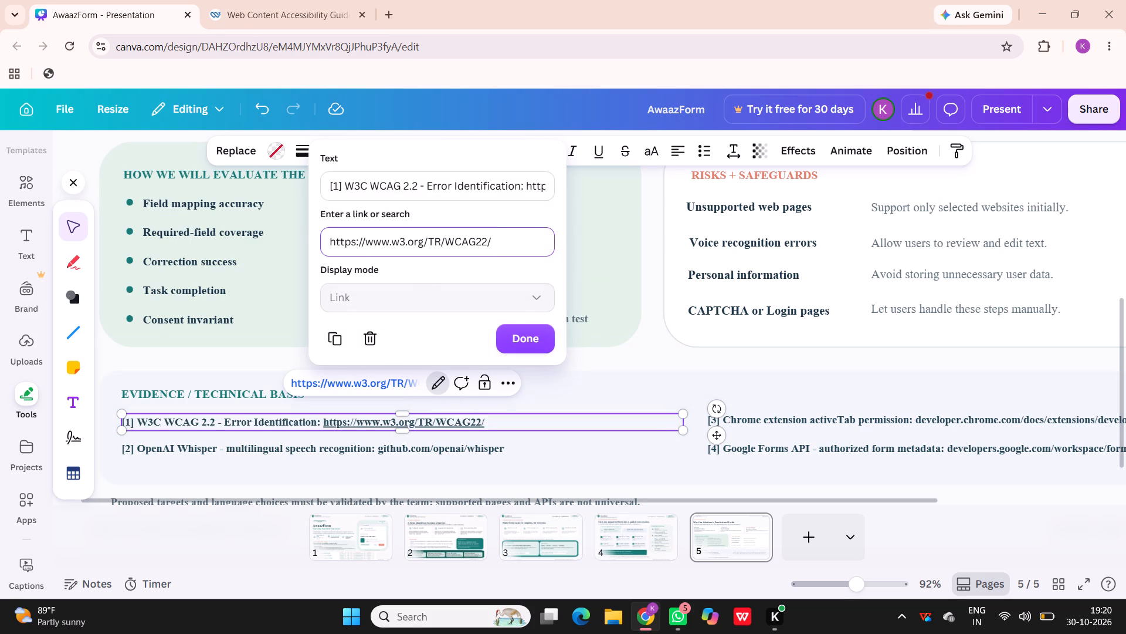
key("BackSpace")
key("BackSpace")
key("BackSpace")
key("BackSpace")
key("BackSpace")
key("BackSpace")
key("BackSpace")
key("BackSpace")
key("BackSpace")
key("BackSpace")
key("BackSpace")
key("BackSpace")
key("BackSpace")
key("BackSpace")
key("BackSpace")
key("BackSpace")
key("BackSpace")
key("BackSpace")
key("BackSpace")
key("BackSpace")
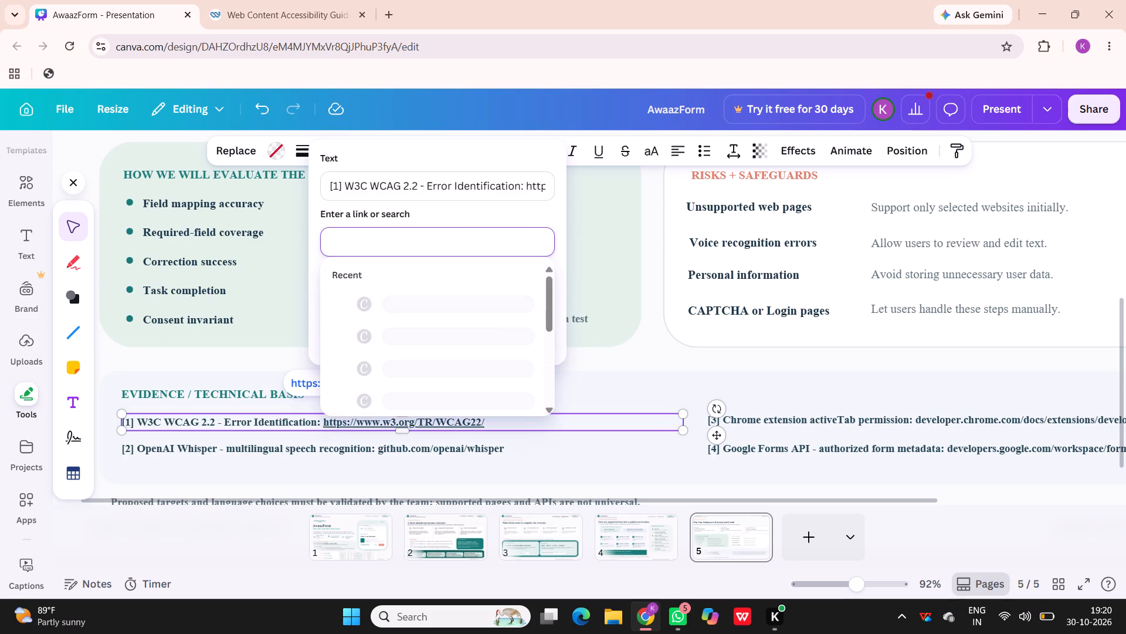
key("ctrl+v")
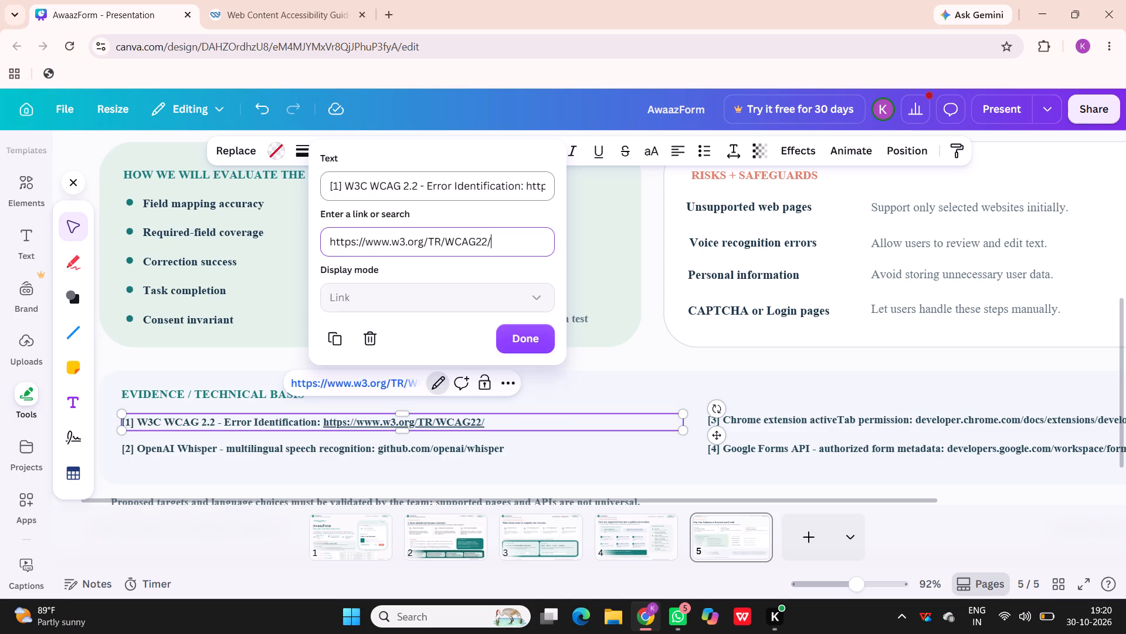
scroll(507, 187, "left", 3)
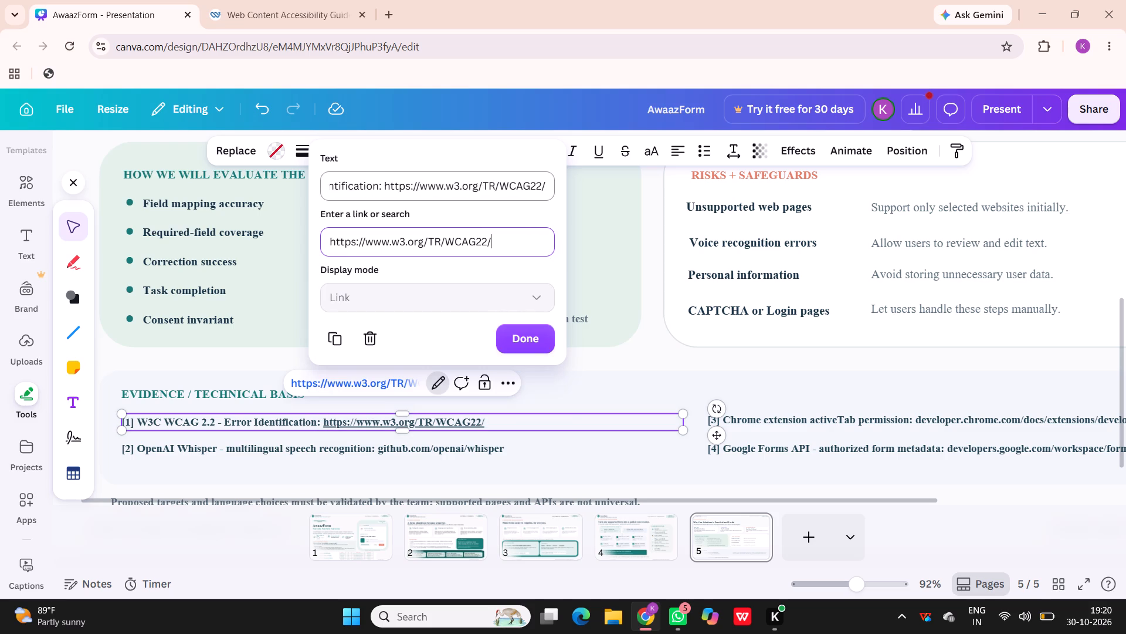
scroll(507, 187, "left", 1)
left_click(545, 186)
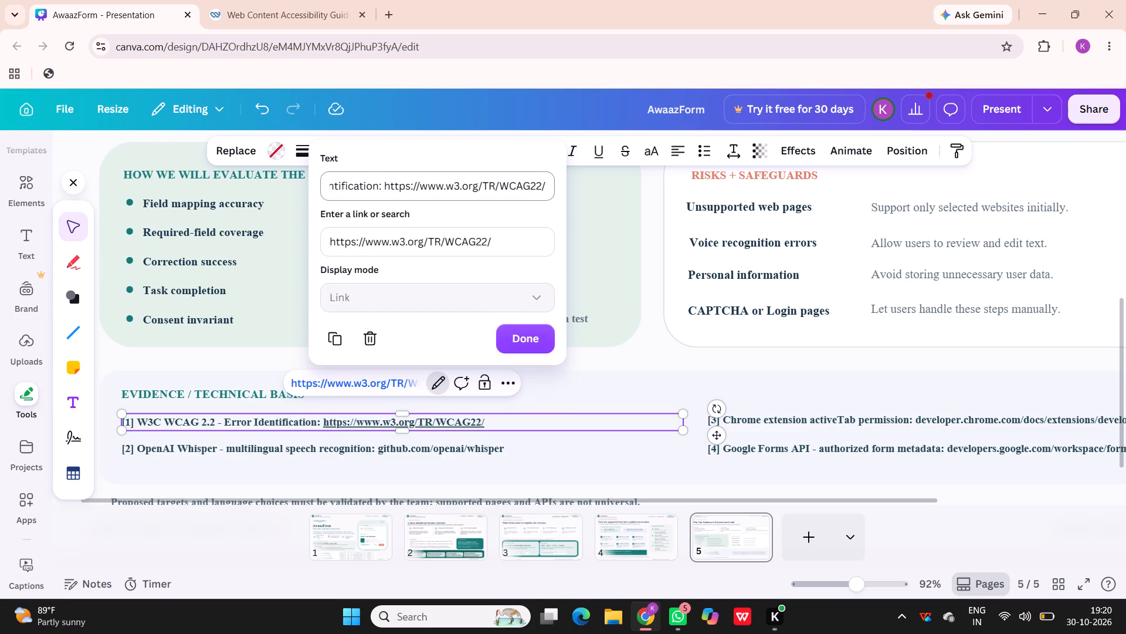
left_click(542, 186)
key("Right")
key("BackSpace")
key("BackSpace")
key("BackSpace")
key("BackSpace")
key("BackSpace")
key("BackSpace")
key("BackSpace")
key("BackSpace")
key("BackSpace")
key("BackSpace")
key("BackSpace")
key("BackSpace")
key("BackSpace")
key("BackSpace")
key("BackSpace")
key("BackSpace")
key("BackSpace")
key("BackSpace")
key("BackSpace")
key("BackSpace")
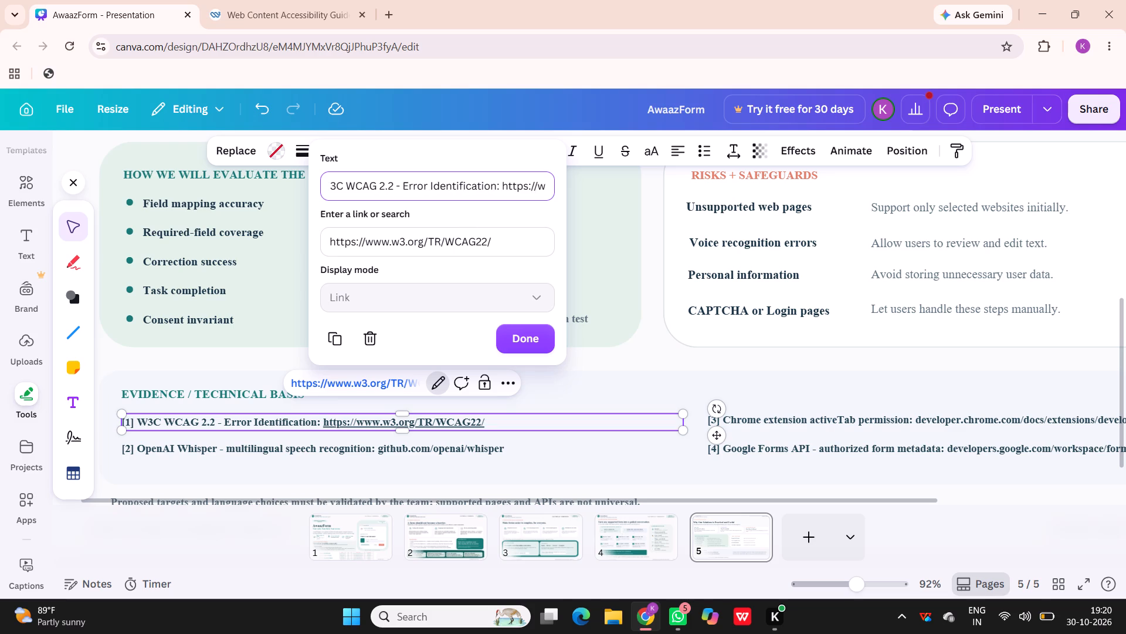
key("BackSpace")
key("BackSpace")
key("BackSpace")
key("BackSpace")
key("BackSpace")
key("BackSpace")
key("BackSpace")
key("BackSpace")
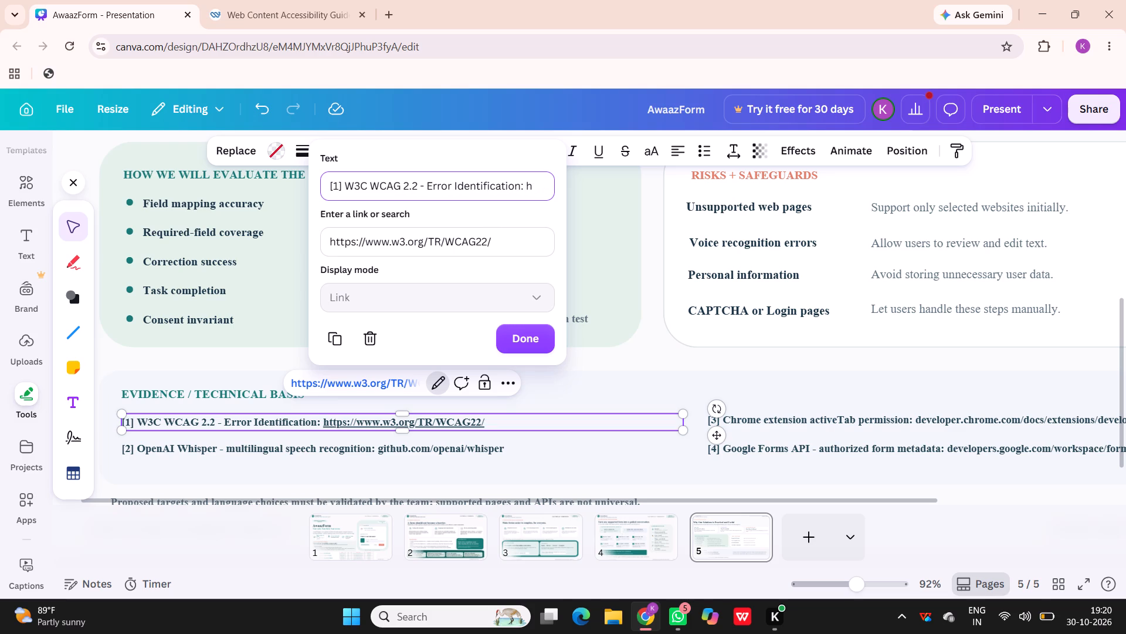
key("BackSpace")
type("WW")
key("w")
key("period")
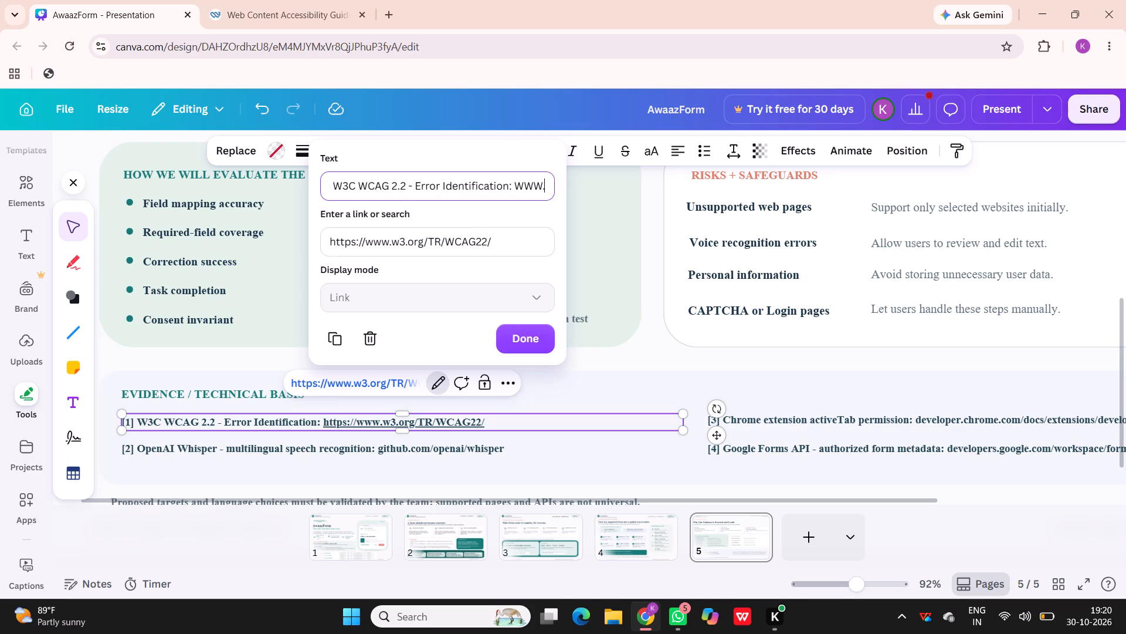
key("w")
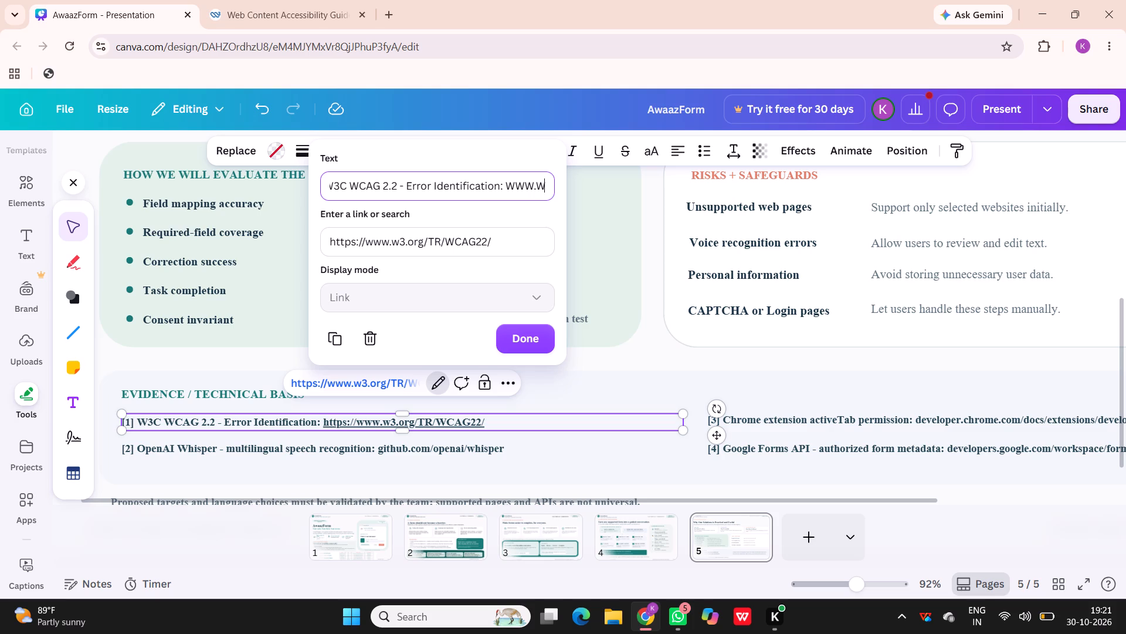
key("3")
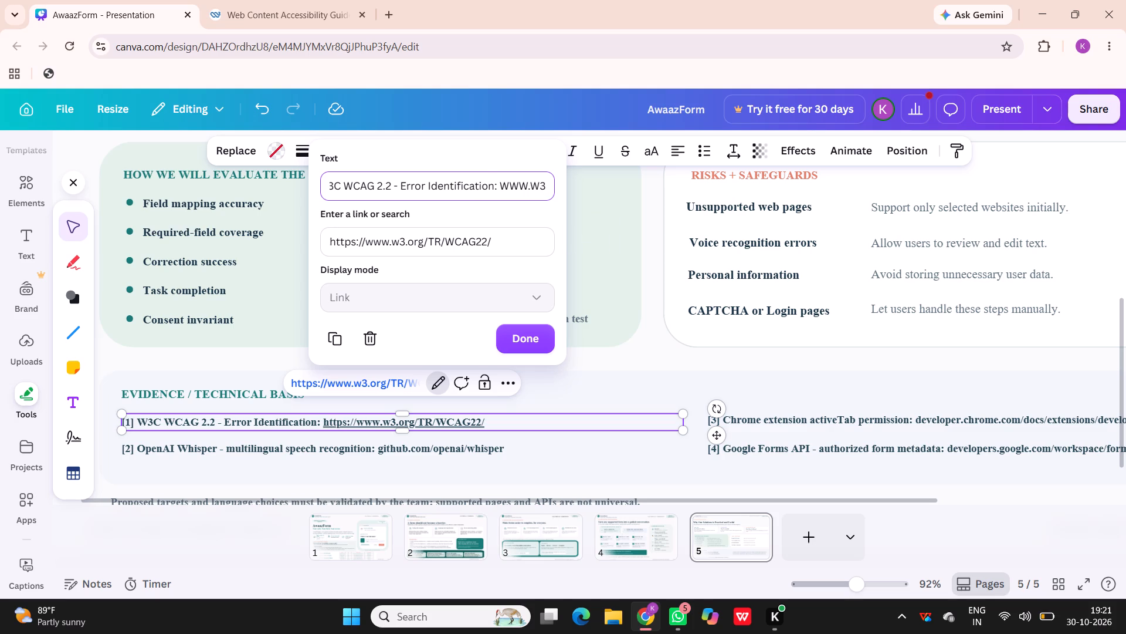
left_click(527, 339)
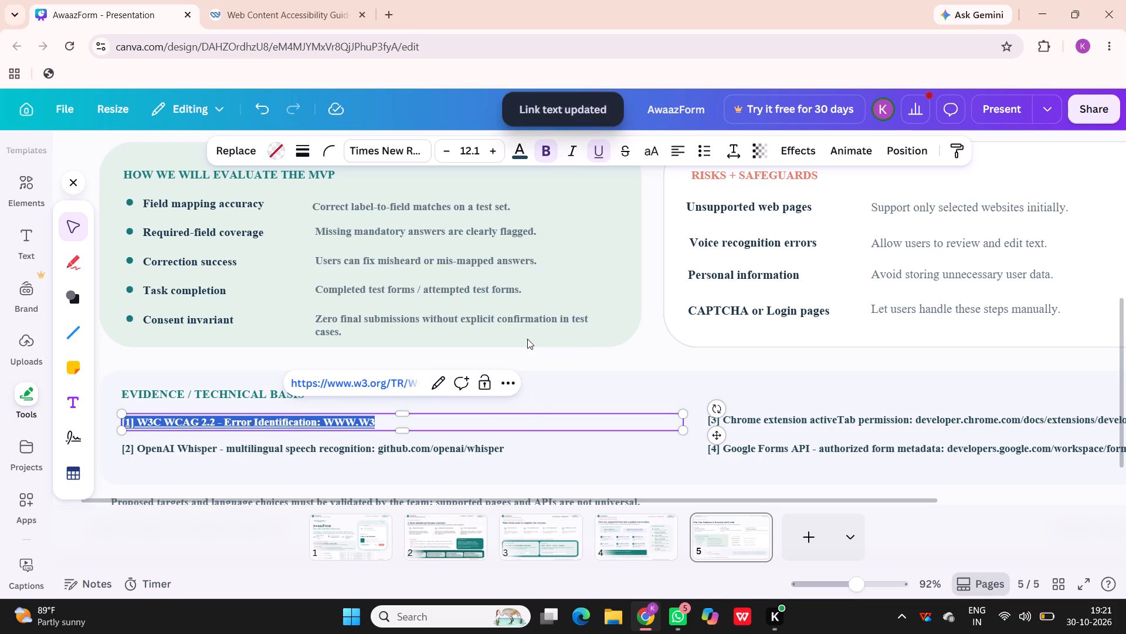
Open the linked page of reference [1] to check its hyperlink, and close both WCAG 2.2 browser pages.
left_click(537, 400)
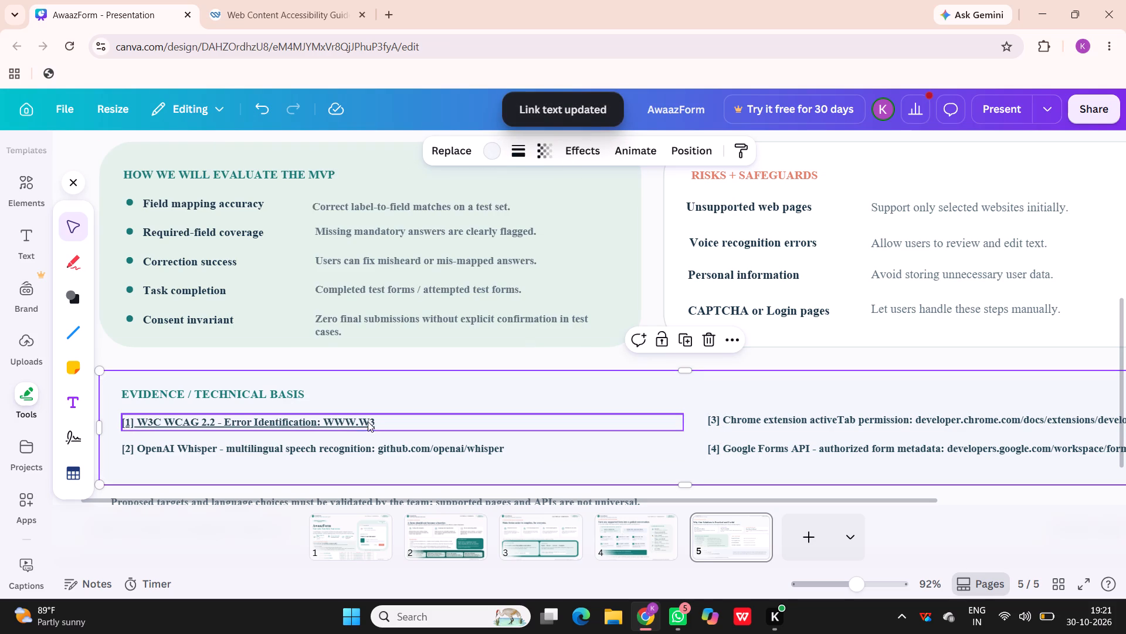
left_click(354, 423)
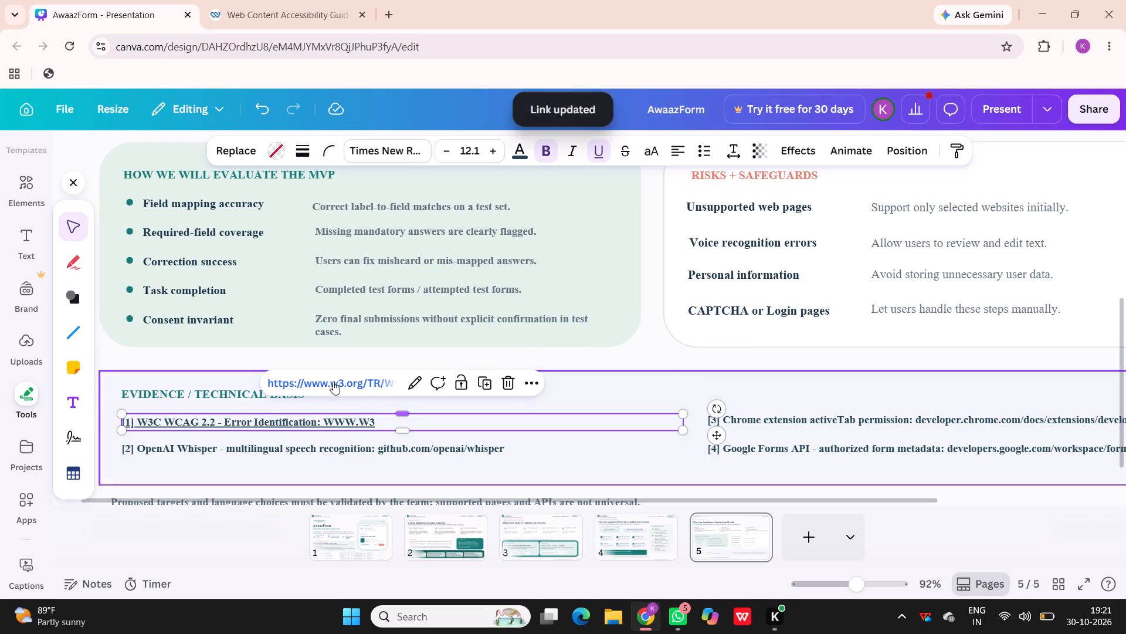
left_click(280, 352)
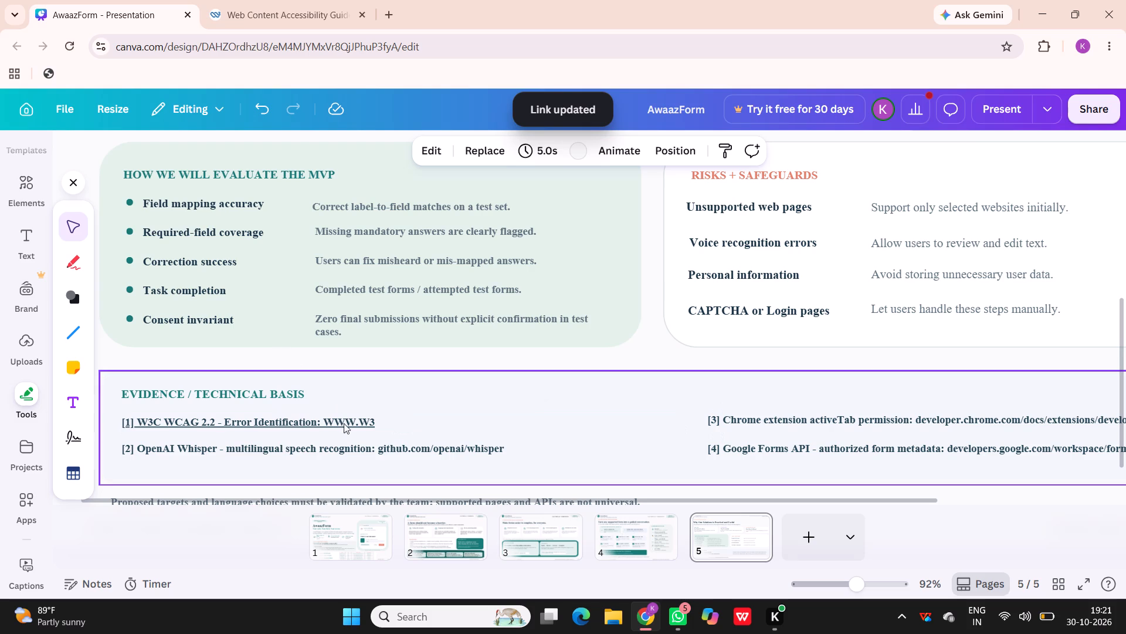
left_click(335, 419)
left_click(335, 419)
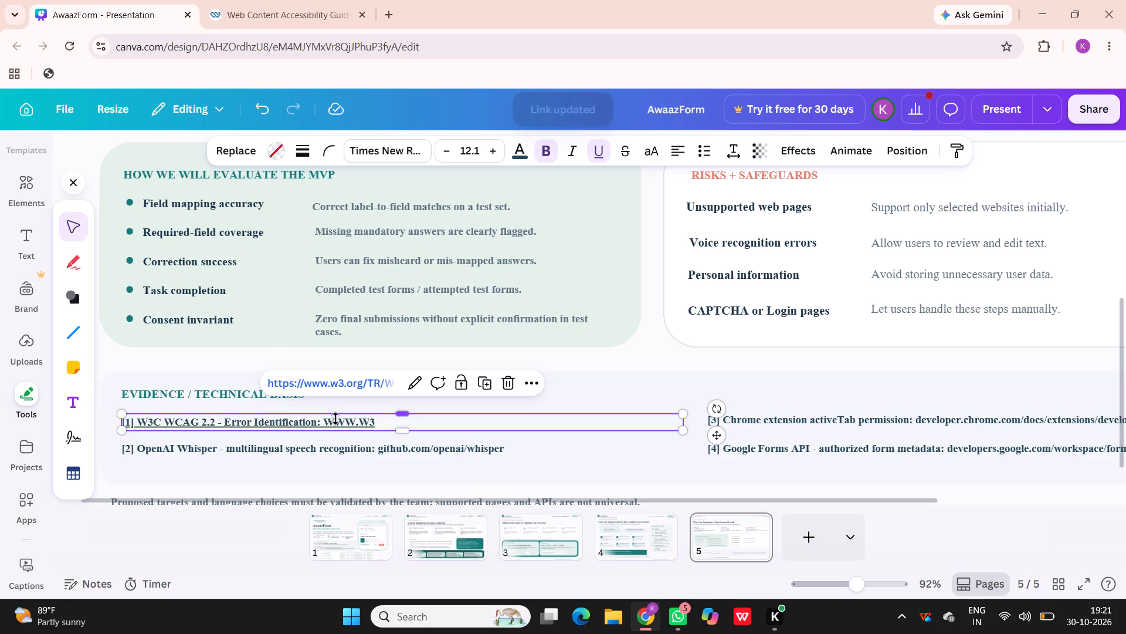
left_click_drag(326, 419, 347, 421)
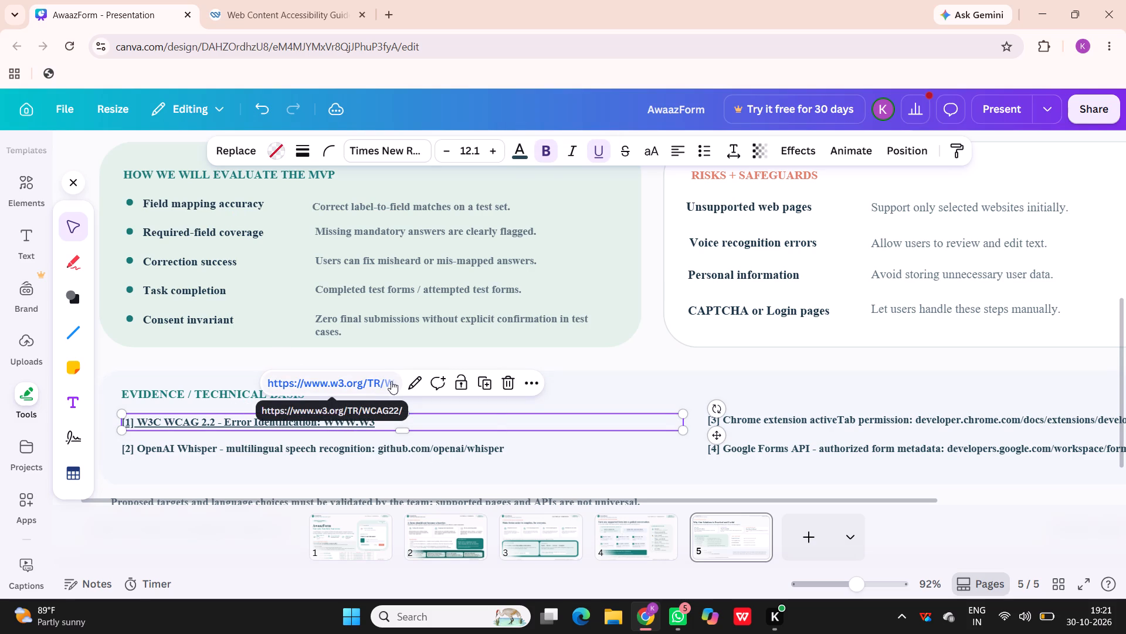
left_click(380, 382)
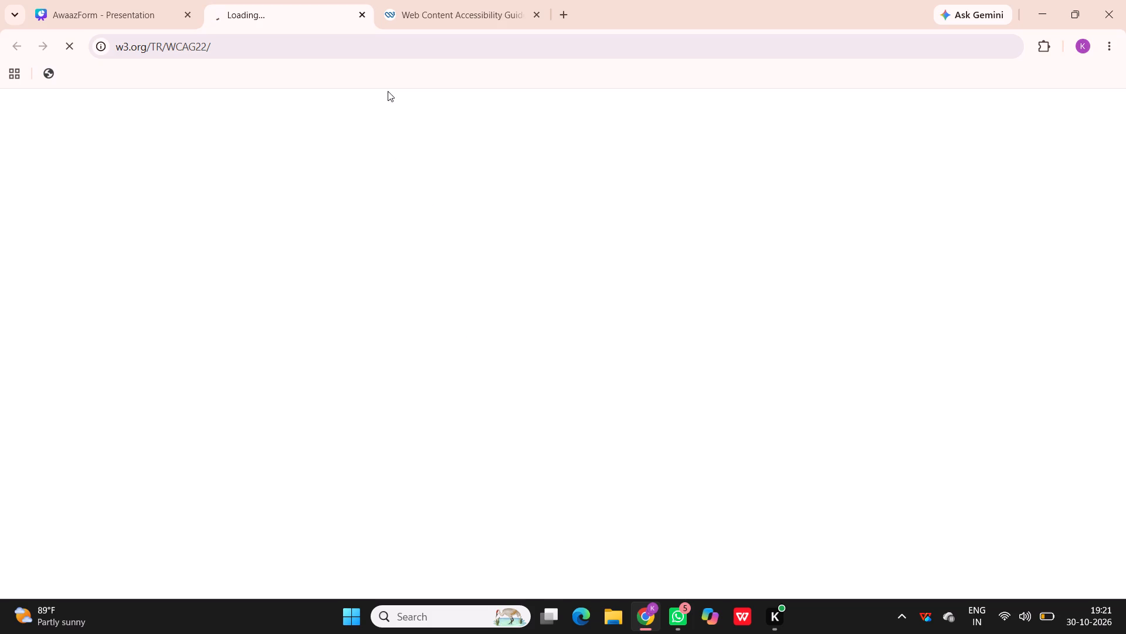
left_click(535, 10)
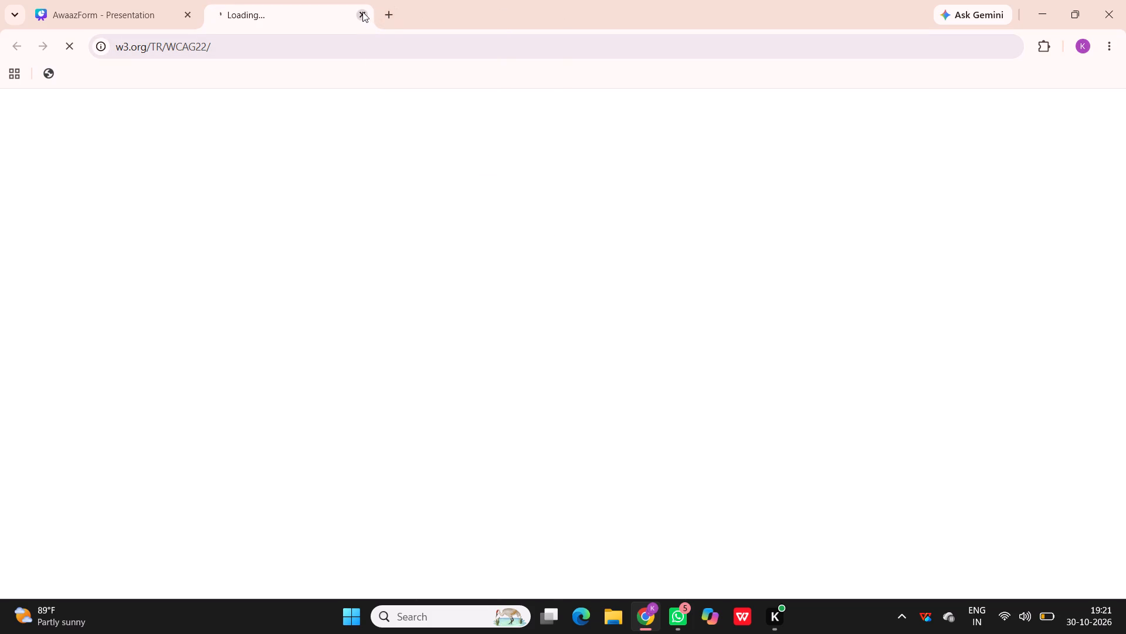
left_click(362, 12)
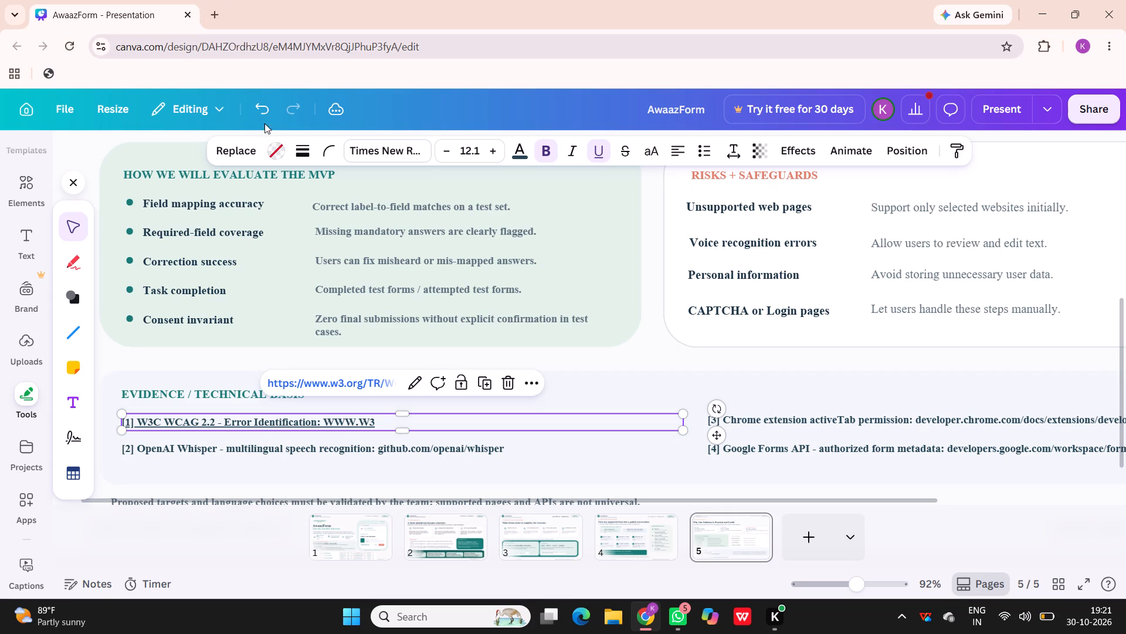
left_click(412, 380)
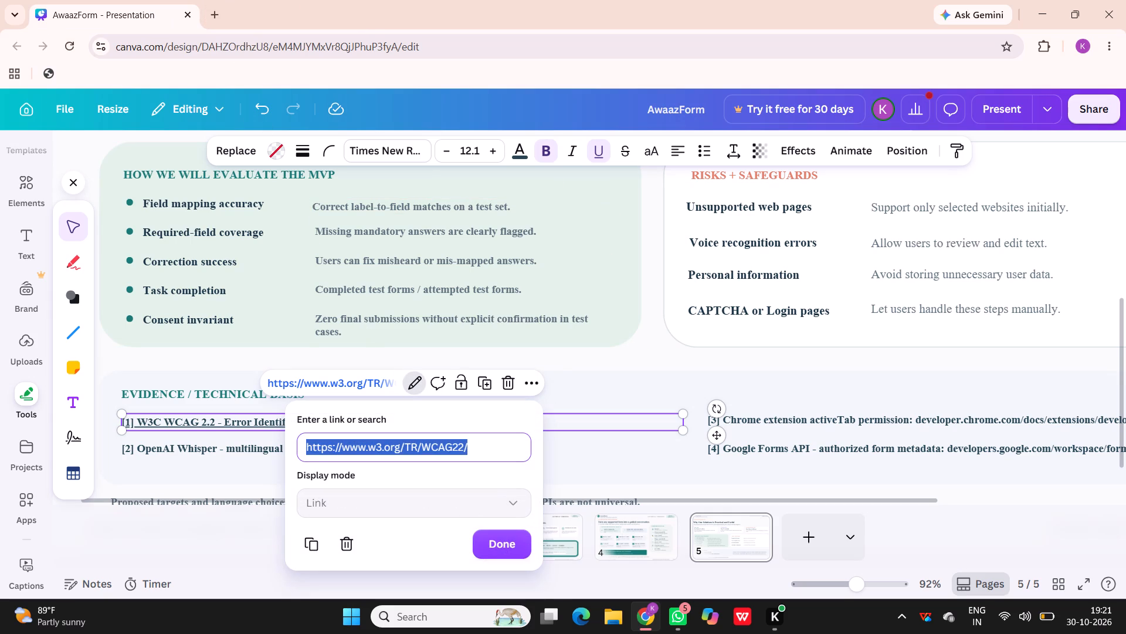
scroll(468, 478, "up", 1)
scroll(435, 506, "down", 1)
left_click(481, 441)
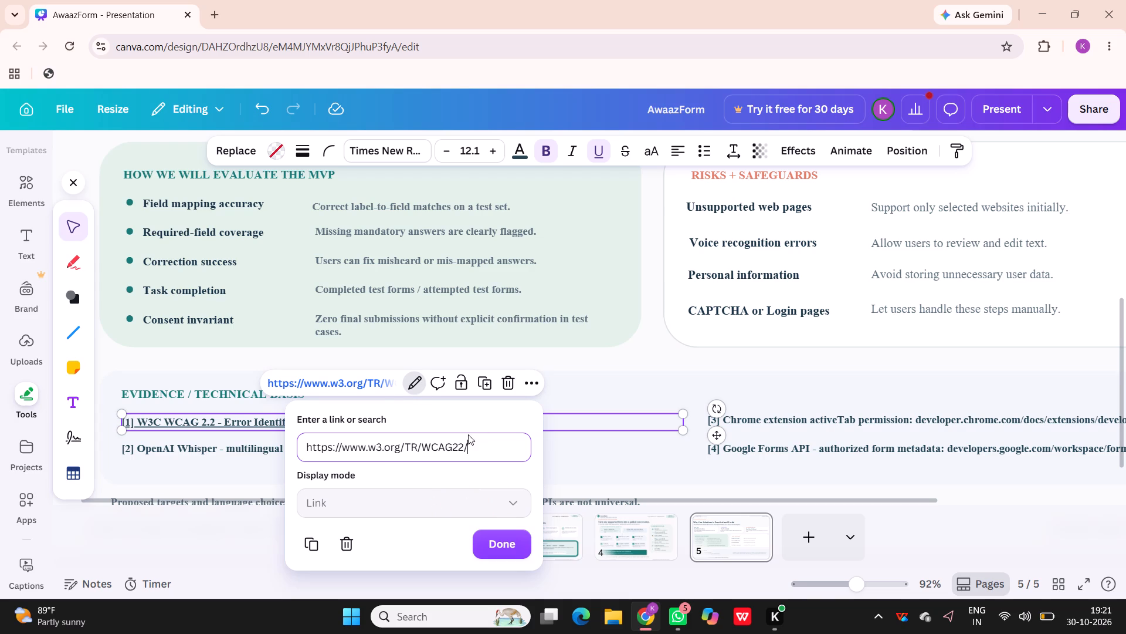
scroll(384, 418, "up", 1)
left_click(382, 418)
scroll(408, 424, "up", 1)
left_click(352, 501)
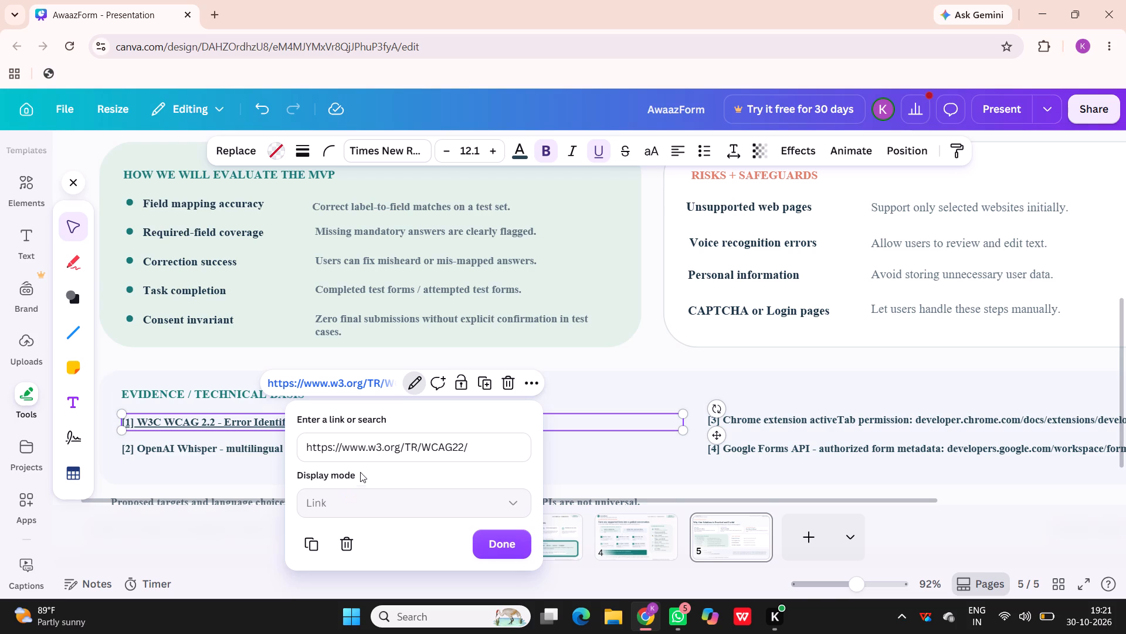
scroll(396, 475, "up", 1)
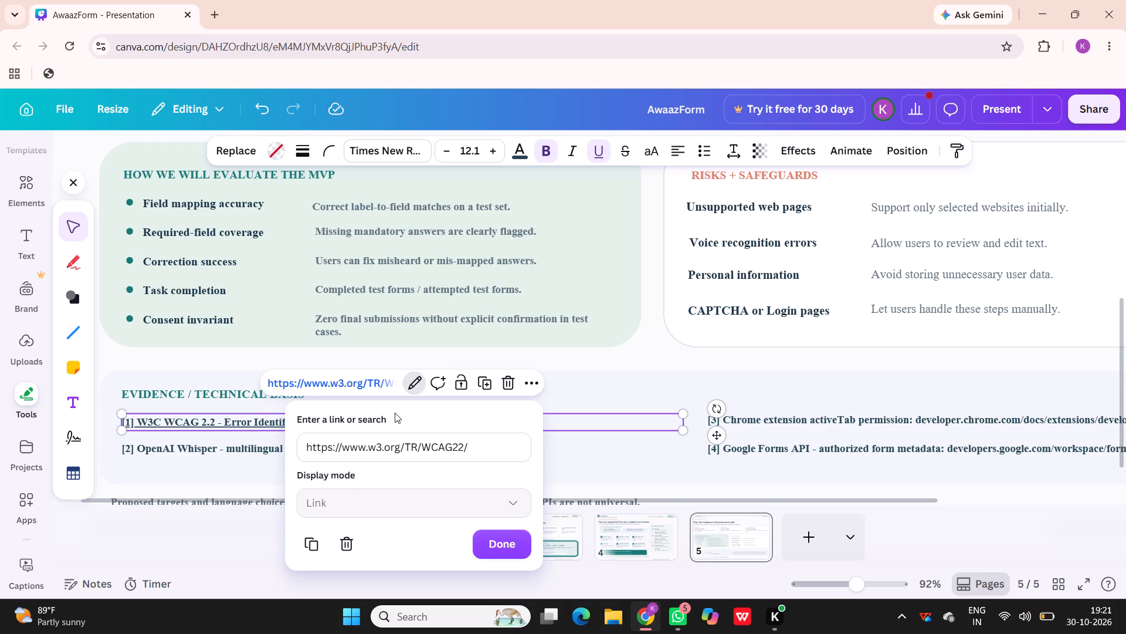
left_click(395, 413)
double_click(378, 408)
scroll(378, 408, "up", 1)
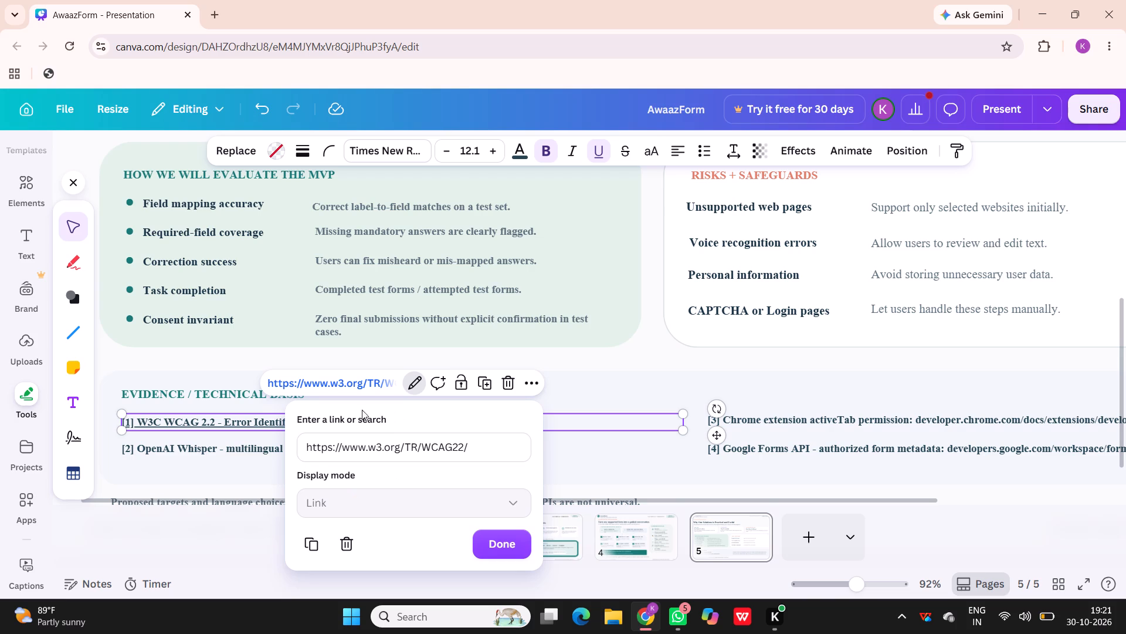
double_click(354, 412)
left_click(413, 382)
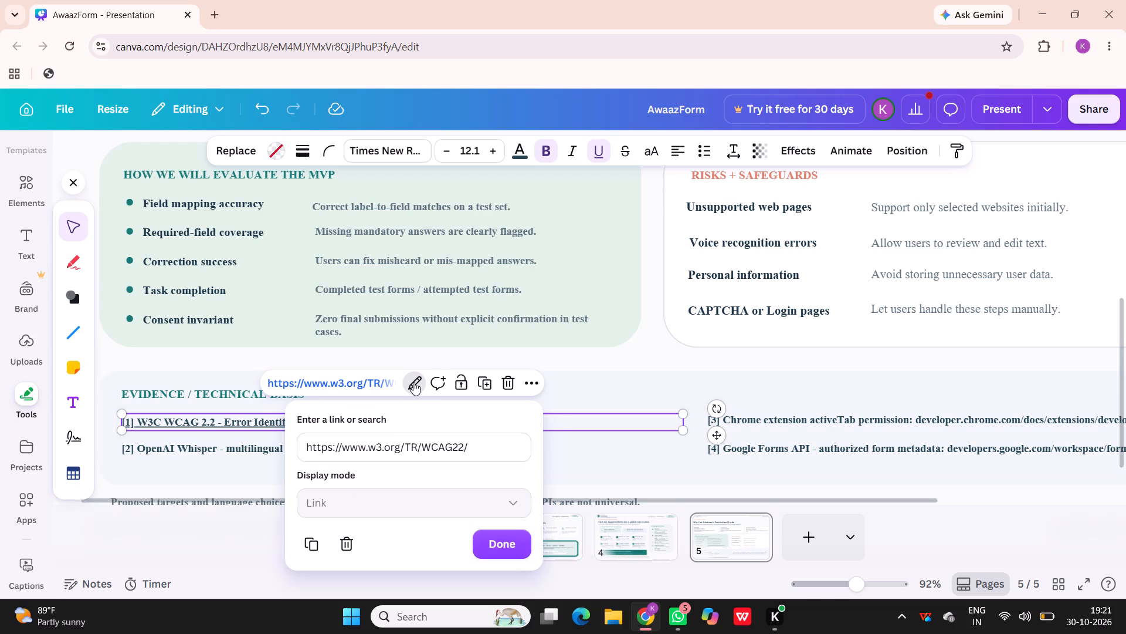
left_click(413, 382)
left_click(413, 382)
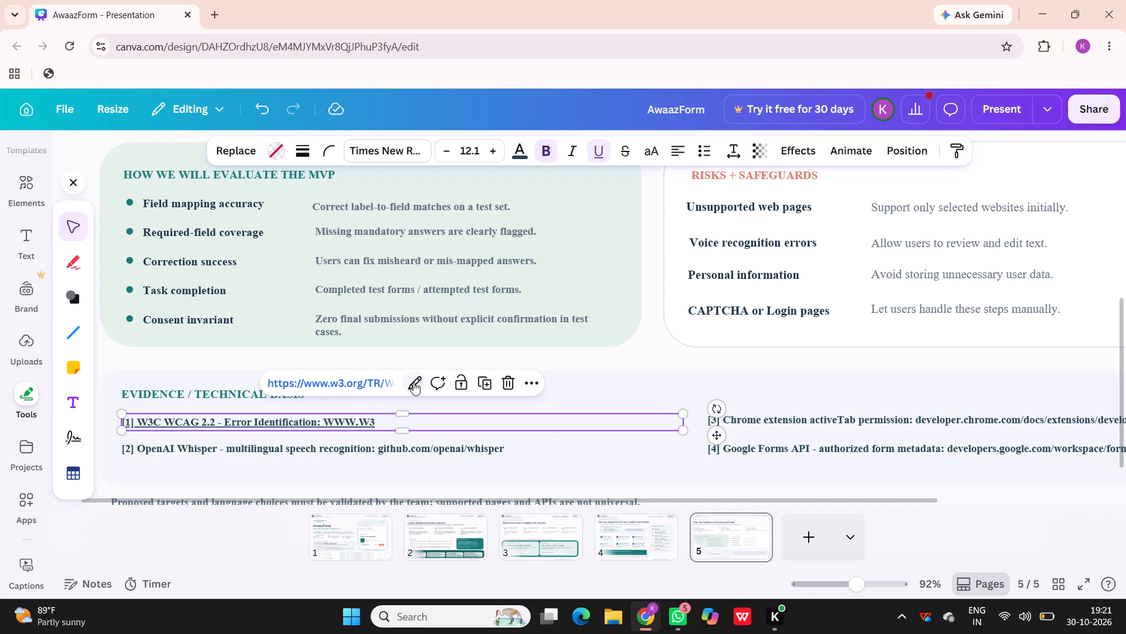
triple_click(354, 423)
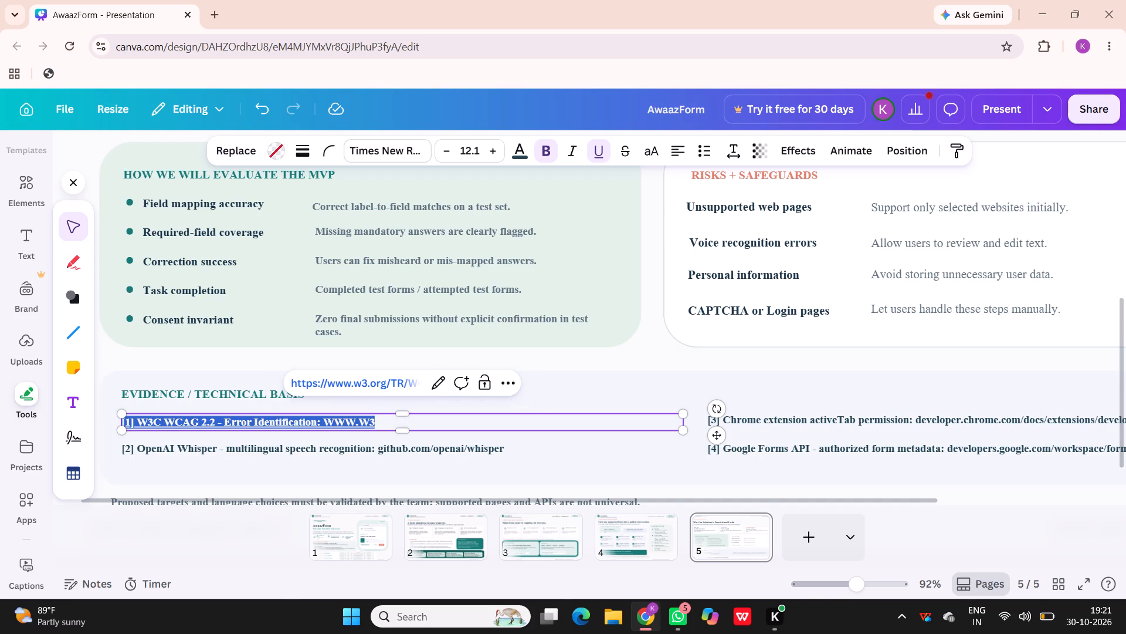
left_click(324, 419)
left_click_drag(324, 419, 365, 421)
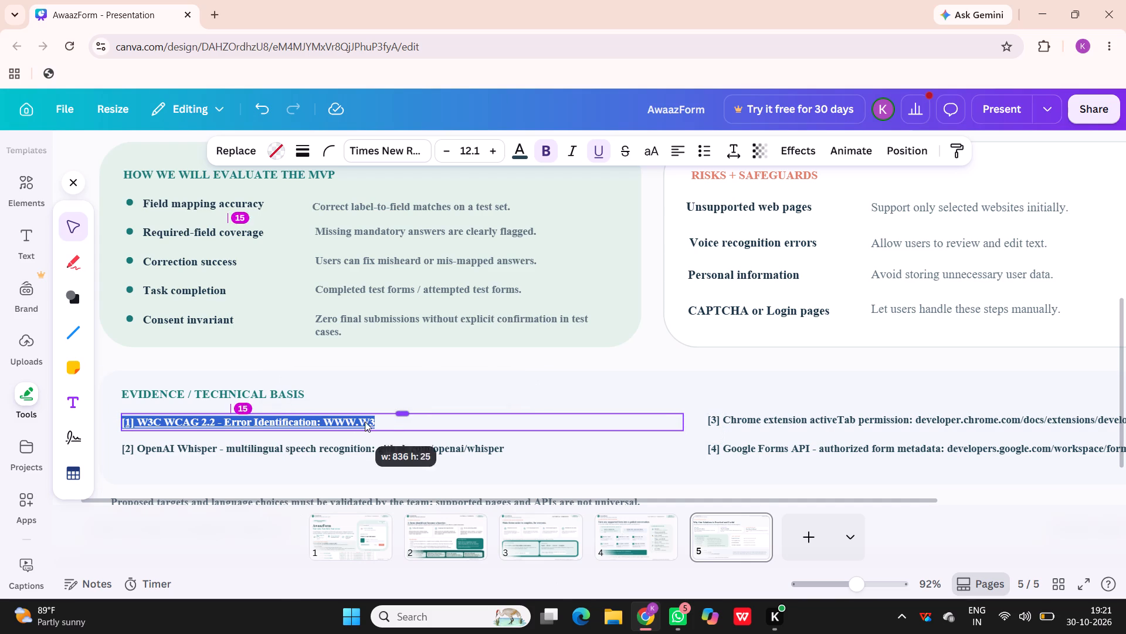
left_click_drag(365, 421, 369, 422)
left_click(437, 377)
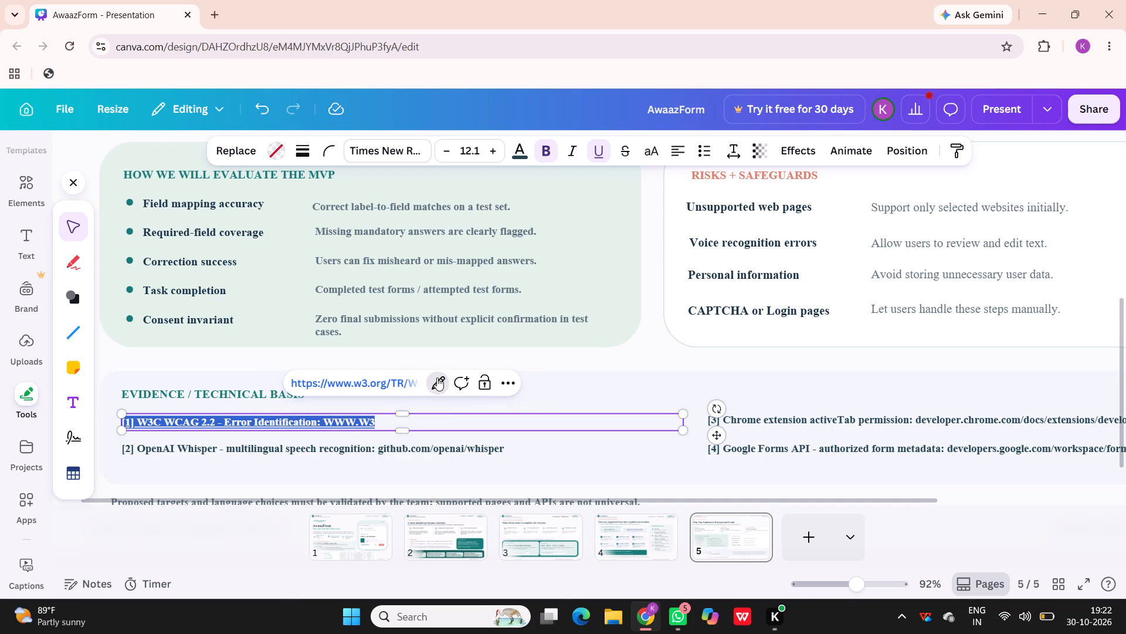
left_click(435, 193)
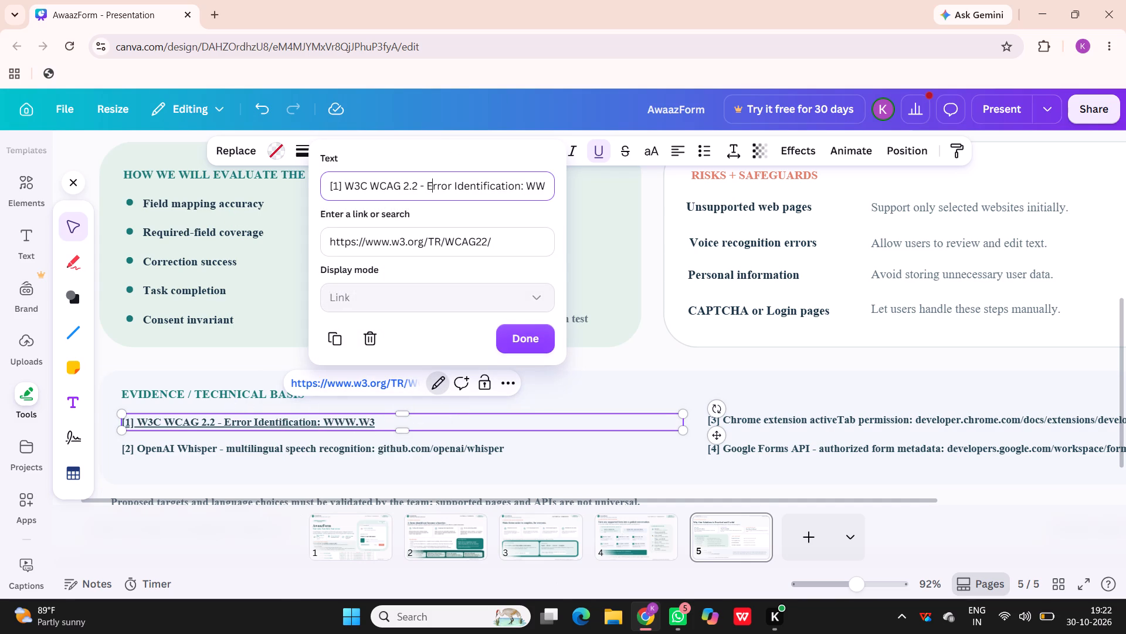
key("Right")
key("Right")
key("Right")
key("Right")
key("Right")
key("Right")
key("Right")
key("Right")
key("Right")
key("Right")
key("Right")
key("Right")
key("Right")
key("Right")
key("Right")
key("Right")
key("Right")
key("Right")
key("Right")
key("Right")
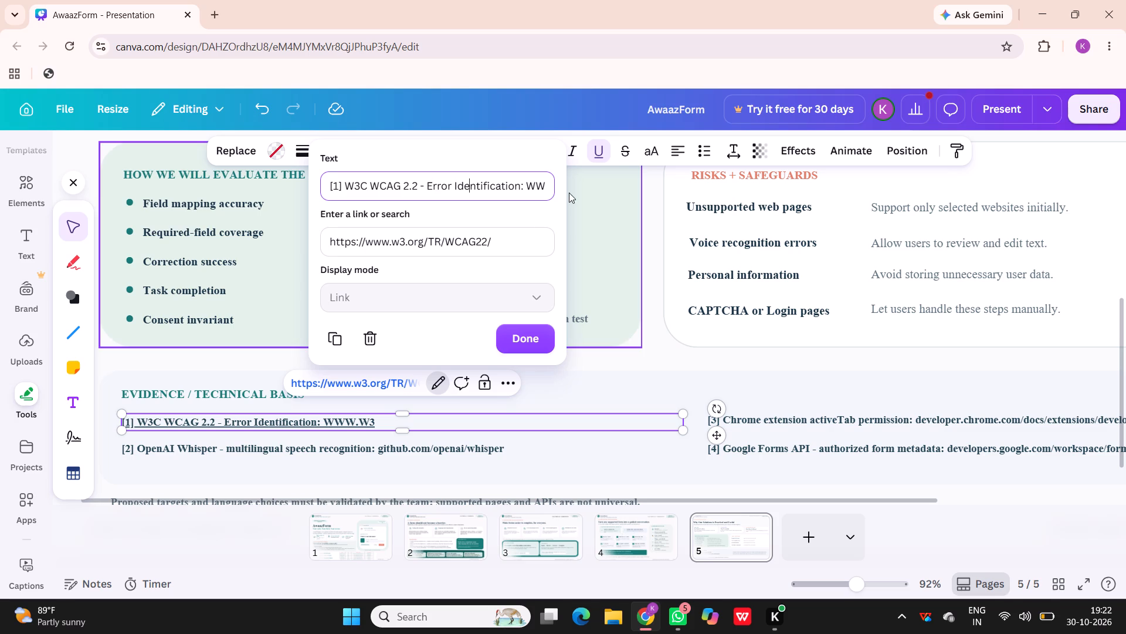
key("Left")
key("Left")
key("Left")
key("Left")
key("Left")
key("Left")
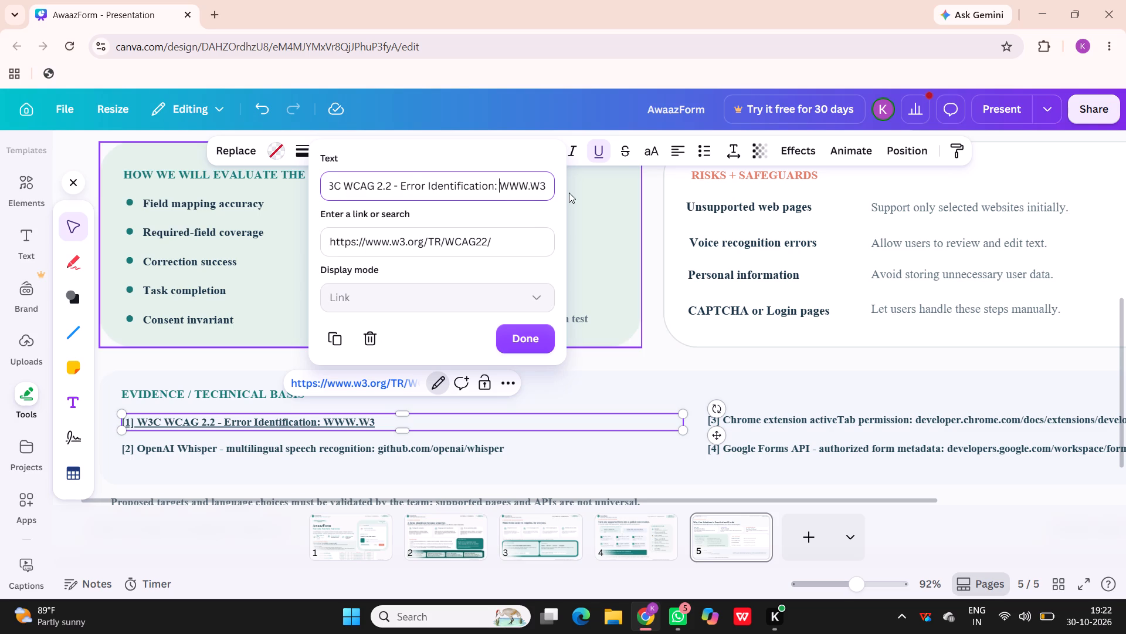
key("BackSpace")
key("BackSpace")
key("BackSpace")
key("BackSpace")
key("BackSpace")
key("BackSpace")
key("BackSpace")
key("BackSpace")
key("BackSpace")
key("BackSpace")
key("BackSpace")
key("BackSpace")
key("BackSpace")
key("BackSpace")
key("BackSpace")
key("BackSpace")
key("BackSpace")
key("BackSpace")
key("BackSpace")
key("BackSpace")
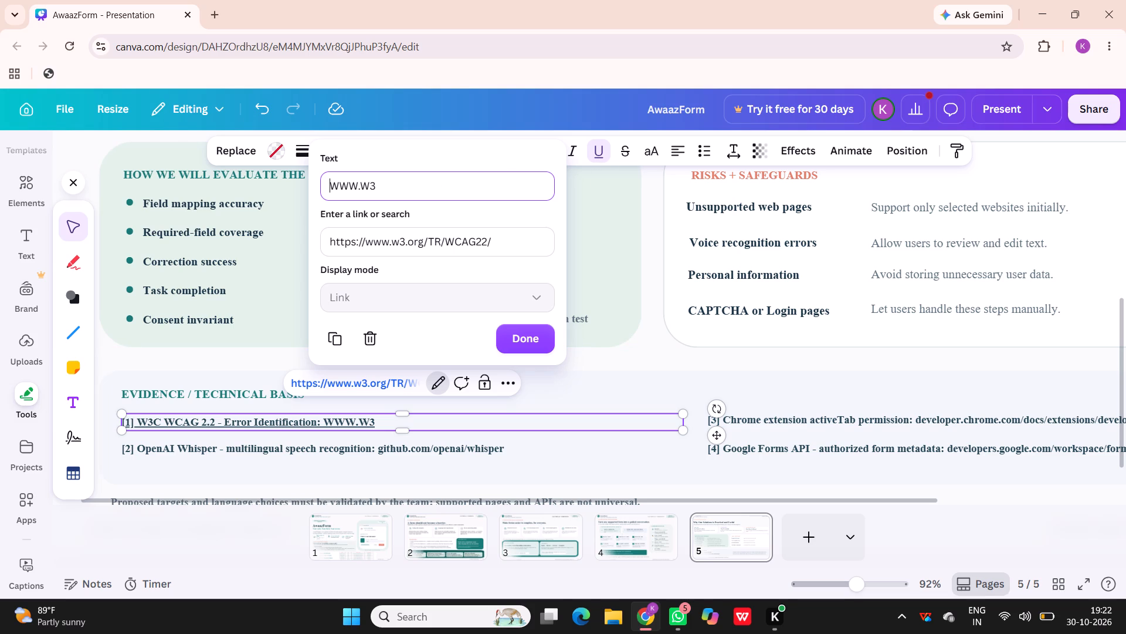
left_click(523, 332)
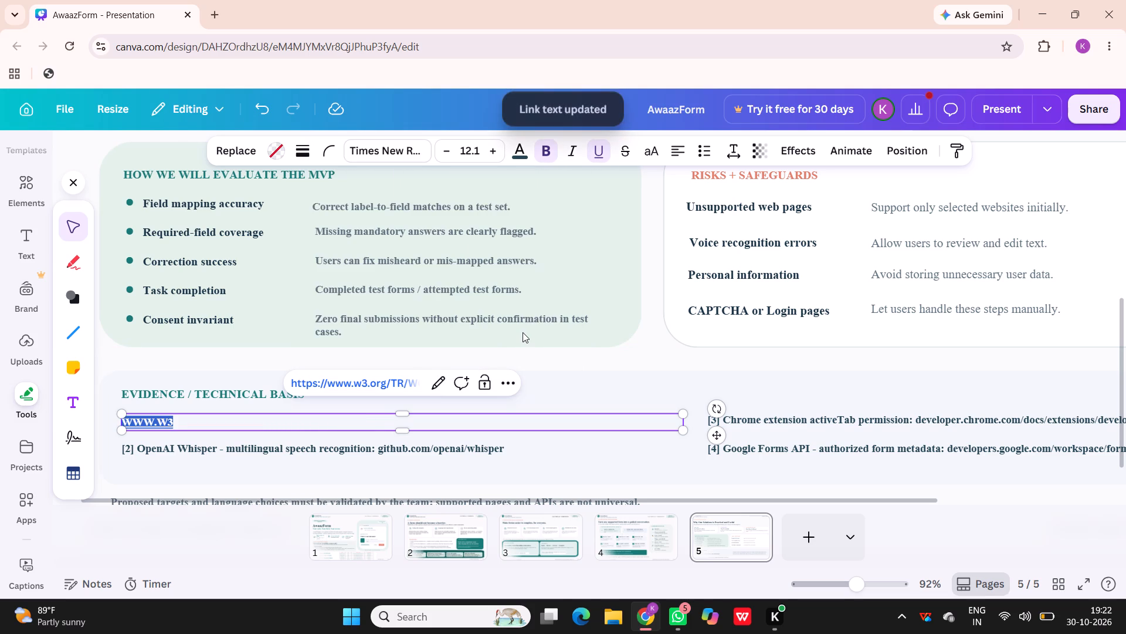
left_click(362, 422)
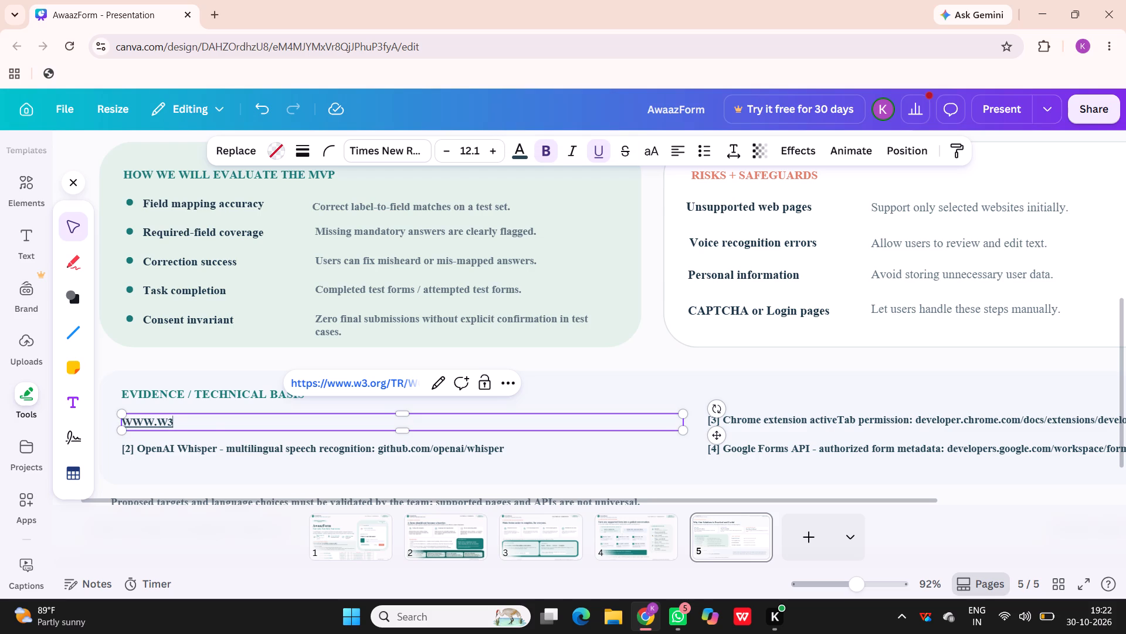
key("Left")
key("Left")
key("Left")
key("Left")
key("Left")
key("Left")
key("Left")
key("Left")
key("Left")
key("Left")
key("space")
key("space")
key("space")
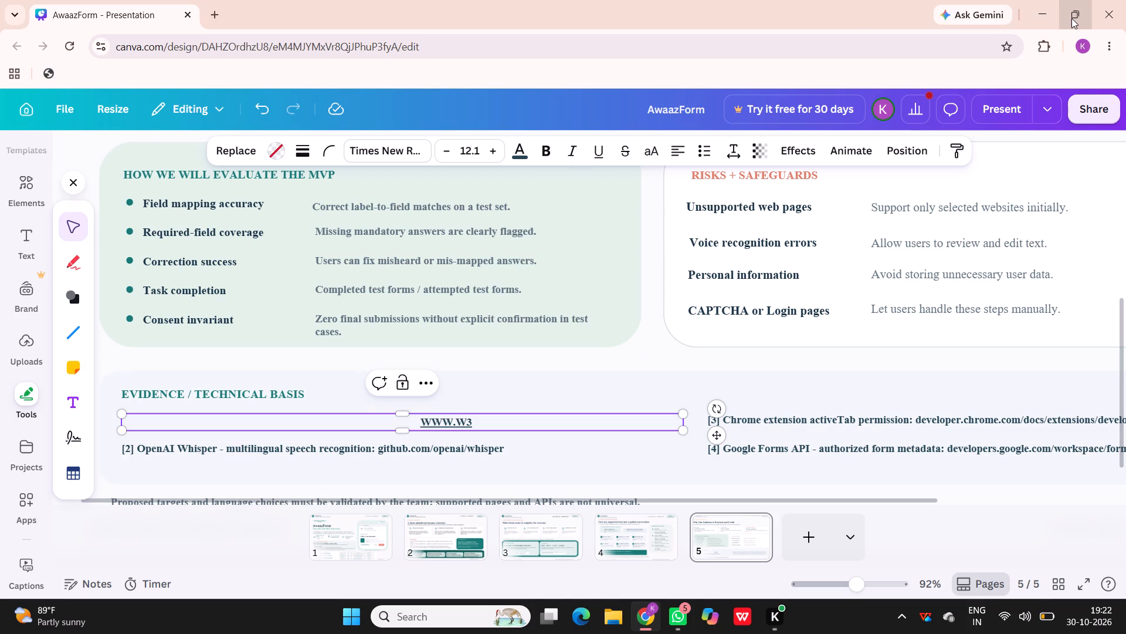
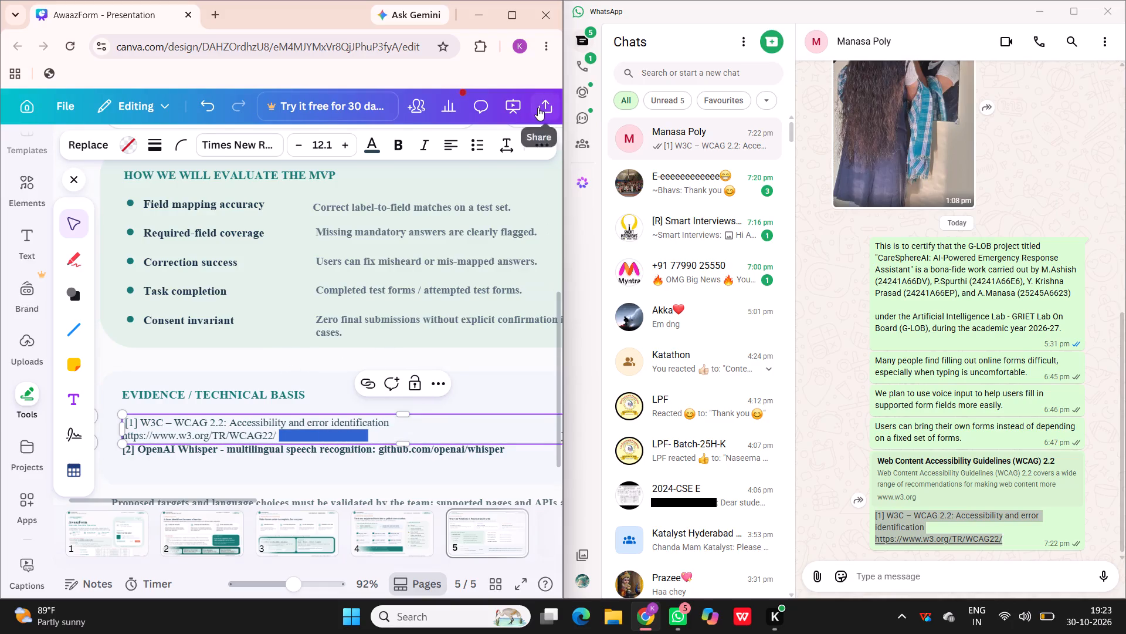
left_click(513, 11)
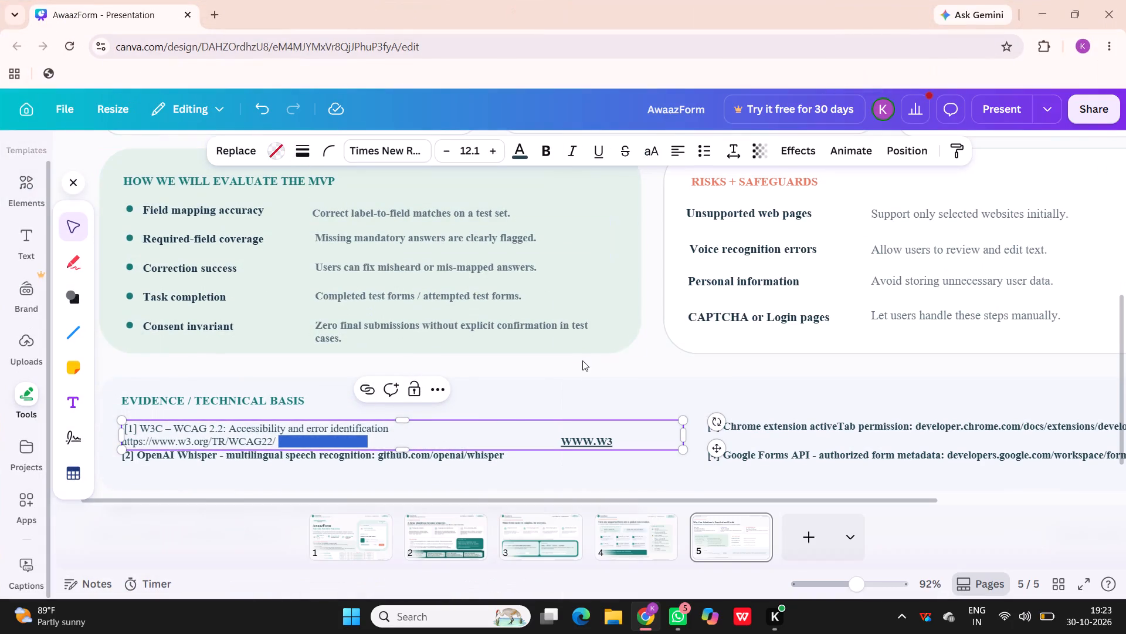
left_click(624, 356)
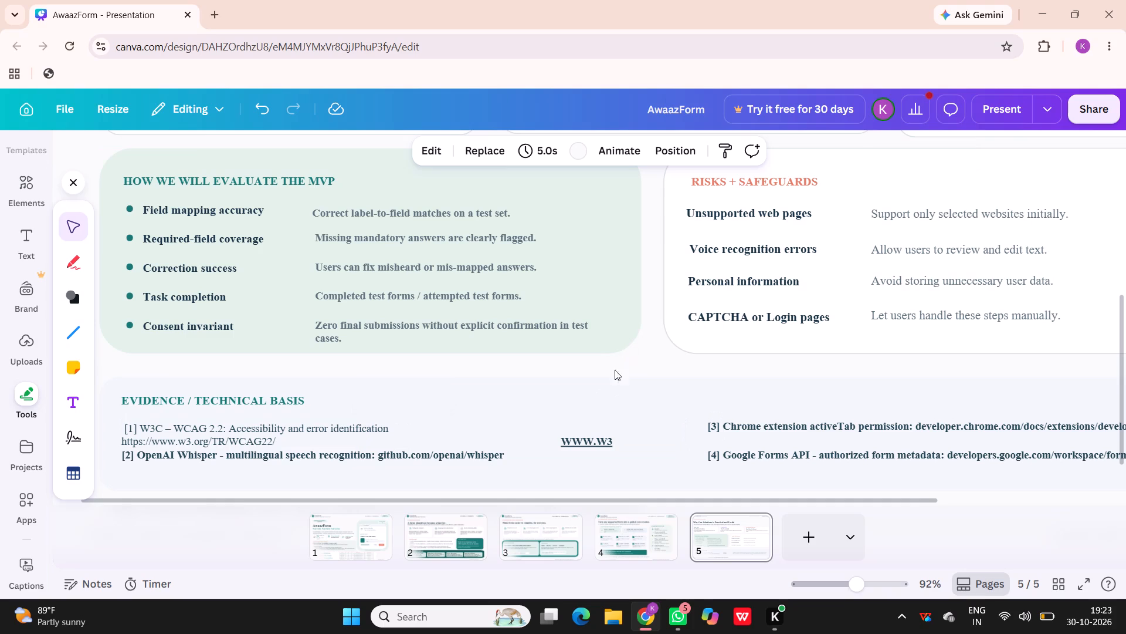
left_click(593, 440)
left_click(593, 440)
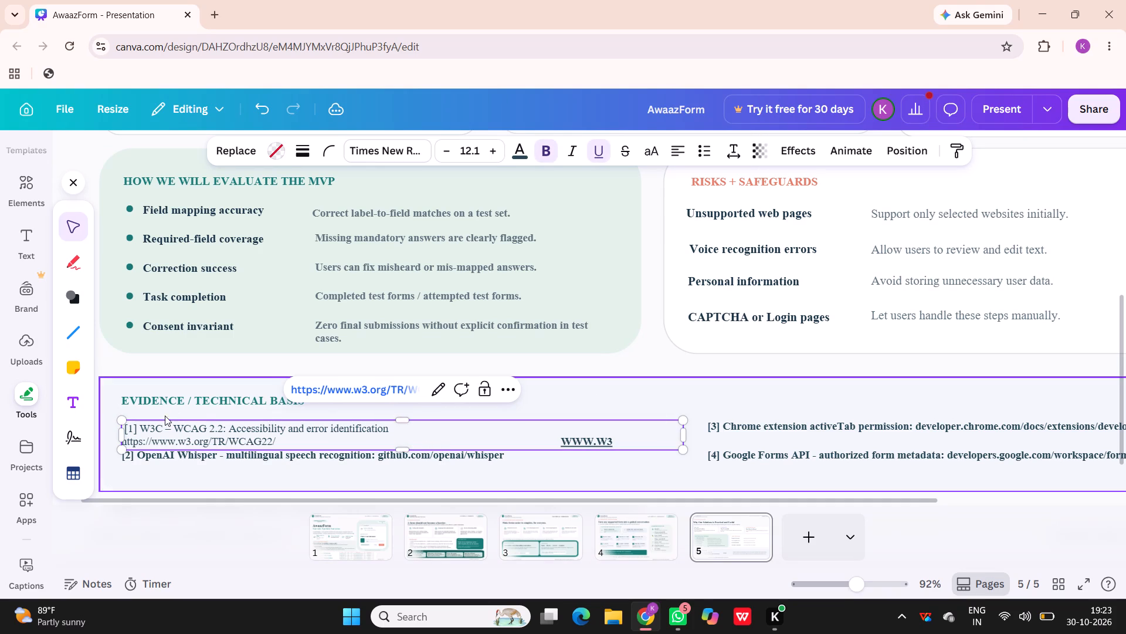
left_click_drag(123, 439, 123, 437)
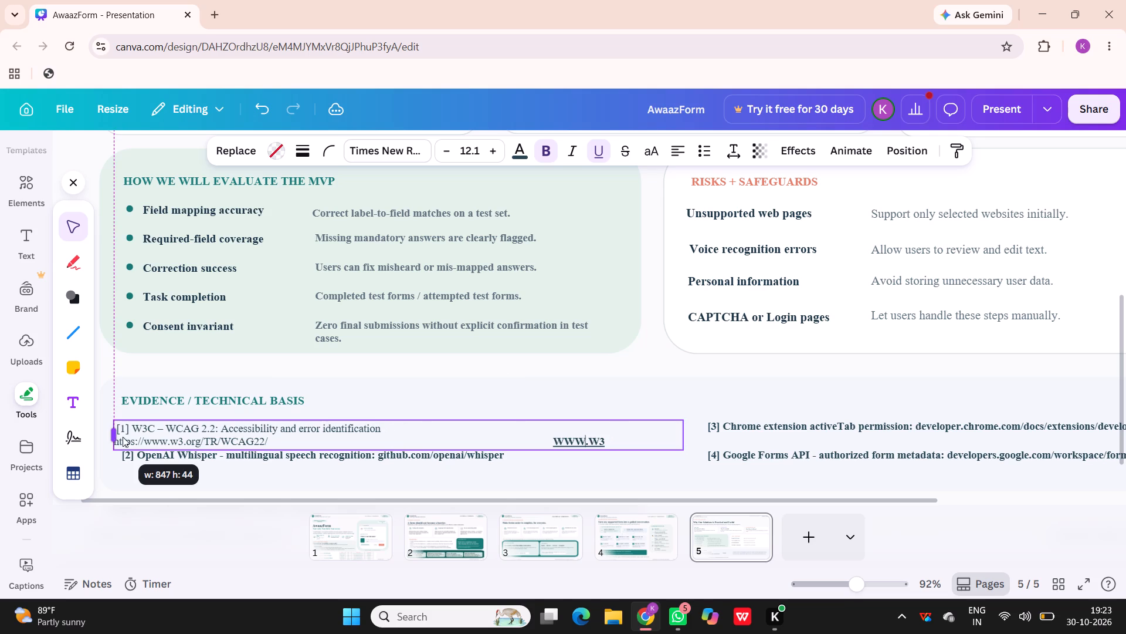
left_click_drag(123, 437, 348, 446)
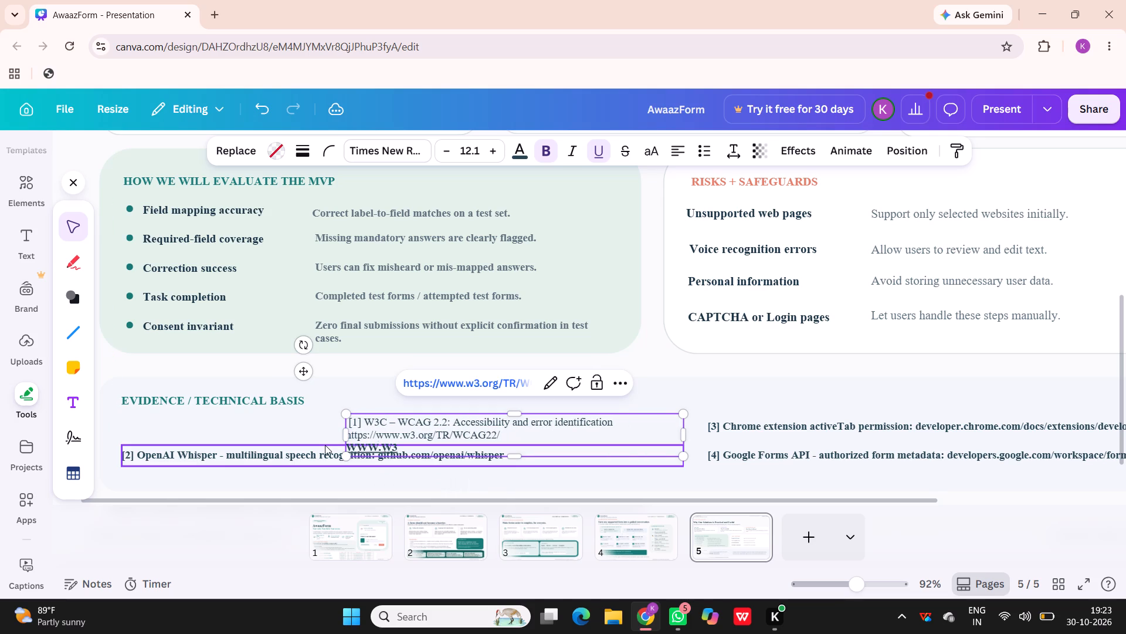
double_click(401, 433)
left_click_drag(401, 433, 384, 433)
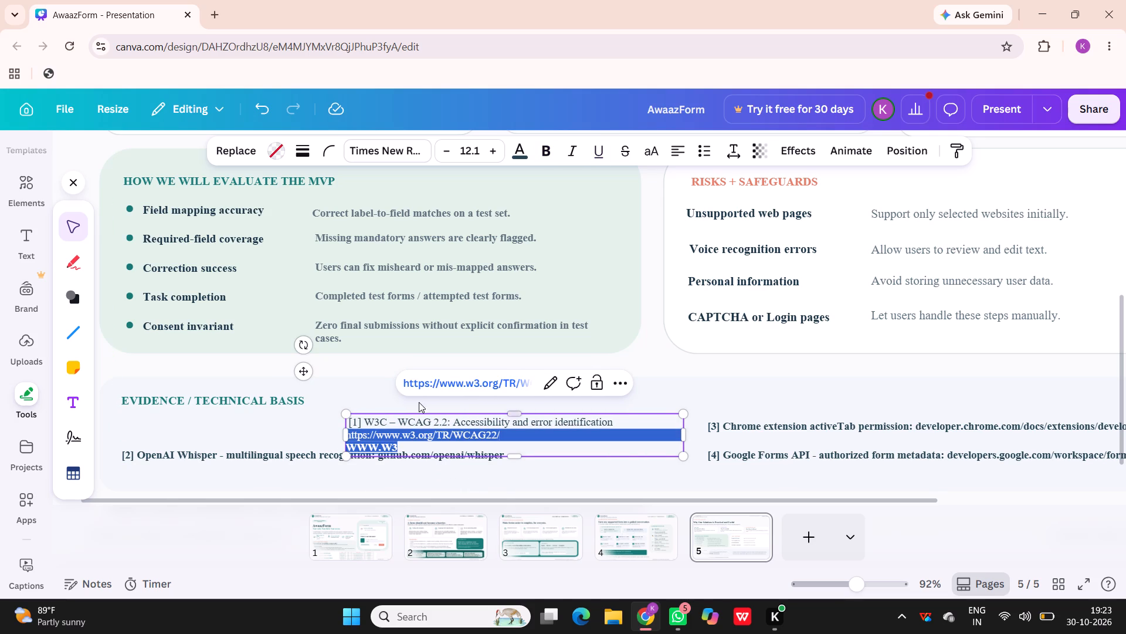
left_click(411, 448)
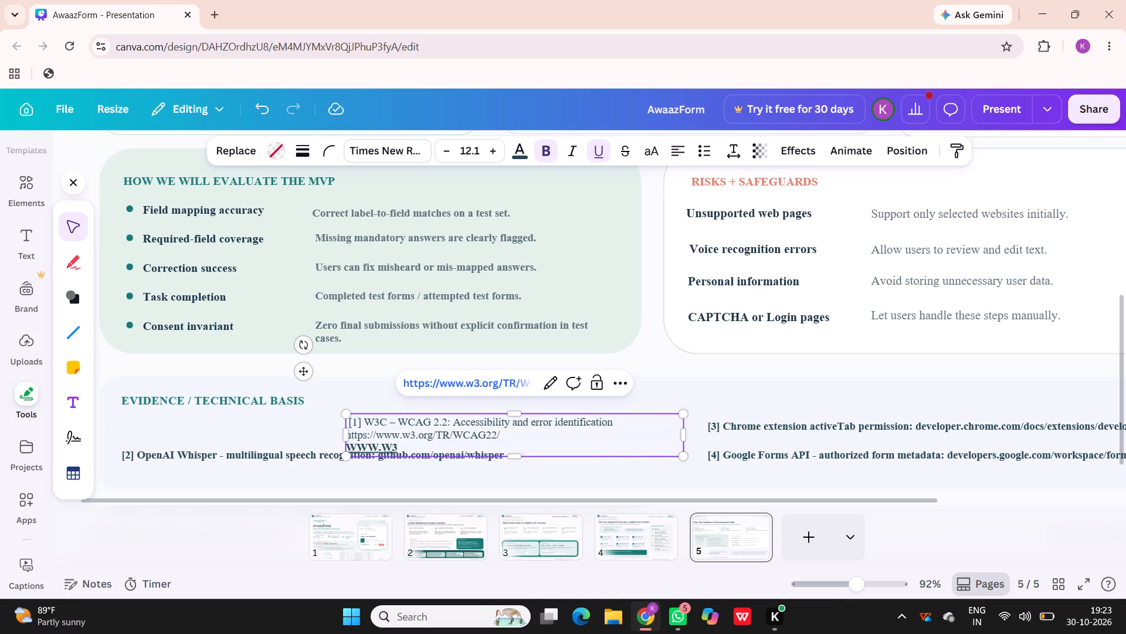
key("BackSpace")
key("BackSpace")
key("BackSpace")
key("BackSpace")
key("BackSpace")
key("BackSpace")
key("BackSpace")
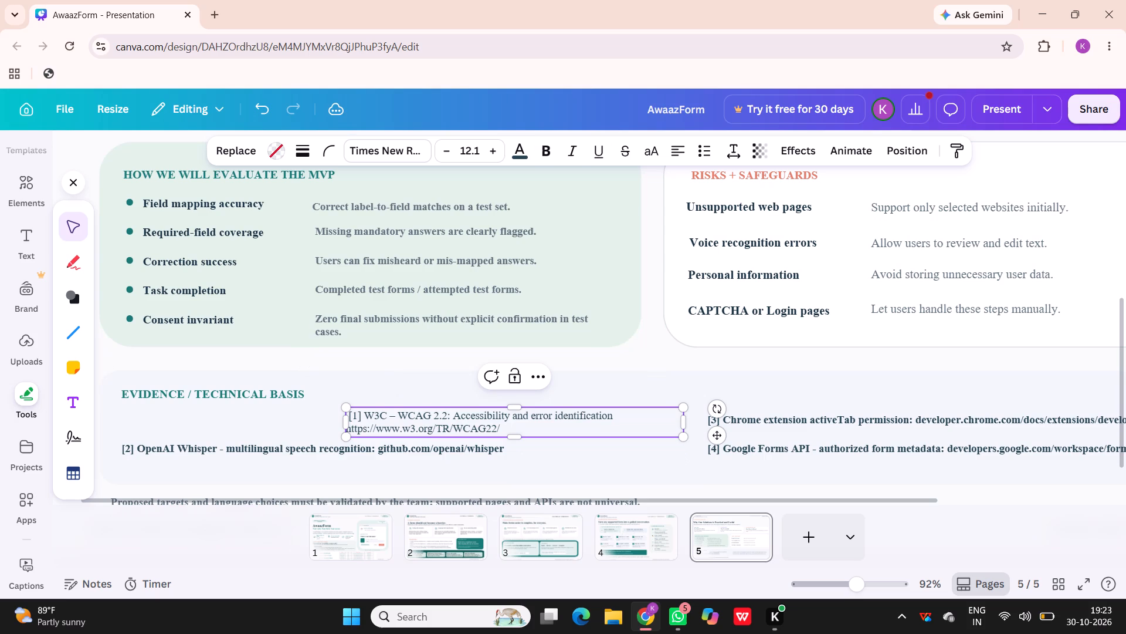
Widen the reference [1] text box to about 836 so that it starts flush with reference [2].
left_click_drag(347, 416, 254, 413)
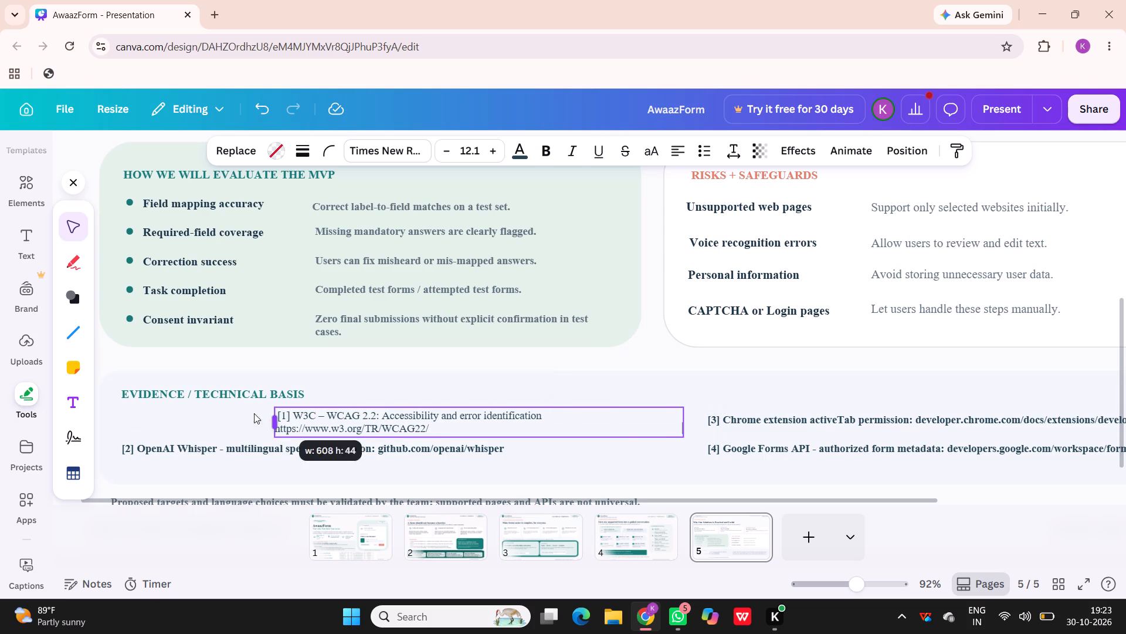
left_click_drag(254, 413, 124, 423)
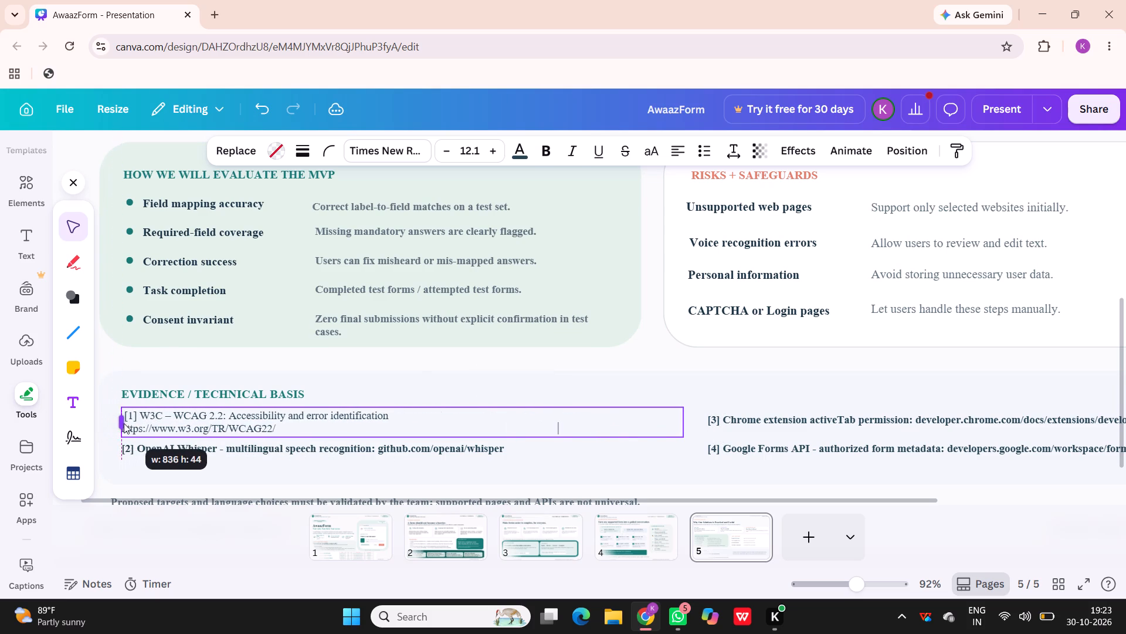
left_click_drag(124, 423, 123, 424)
Join the https address in reference [1] onto the line ending in "error identification", separated by two spaces.
left_click(141, 429)
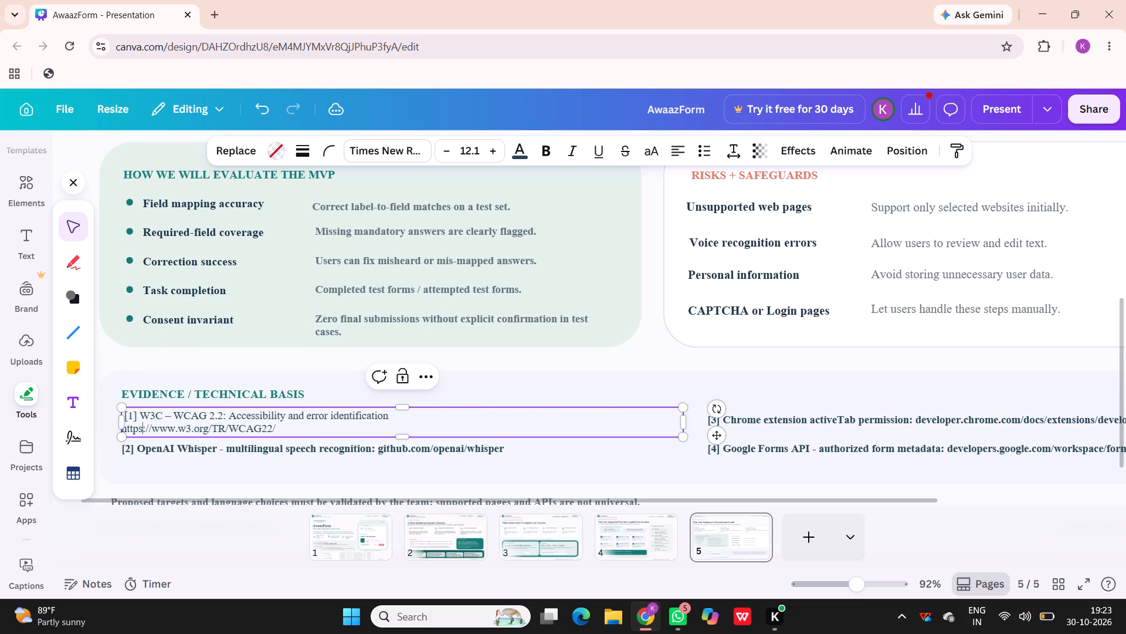
key("Left")
key("Left")
key("Left")
key("Left")
key("Left")
key("BackSpace")
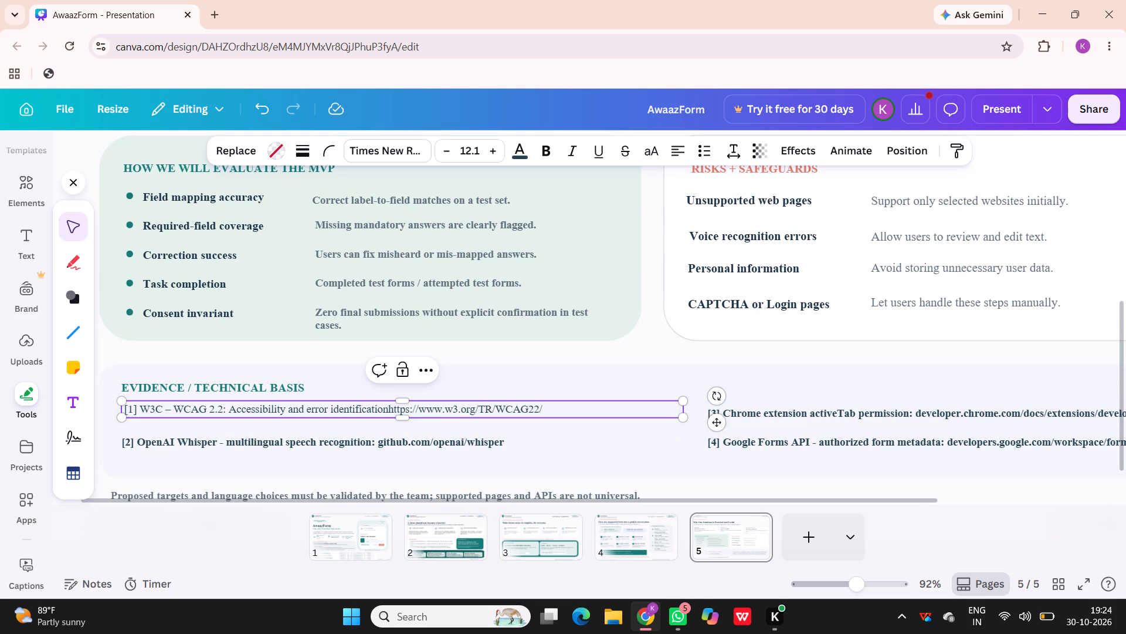
key("space")
key("space")
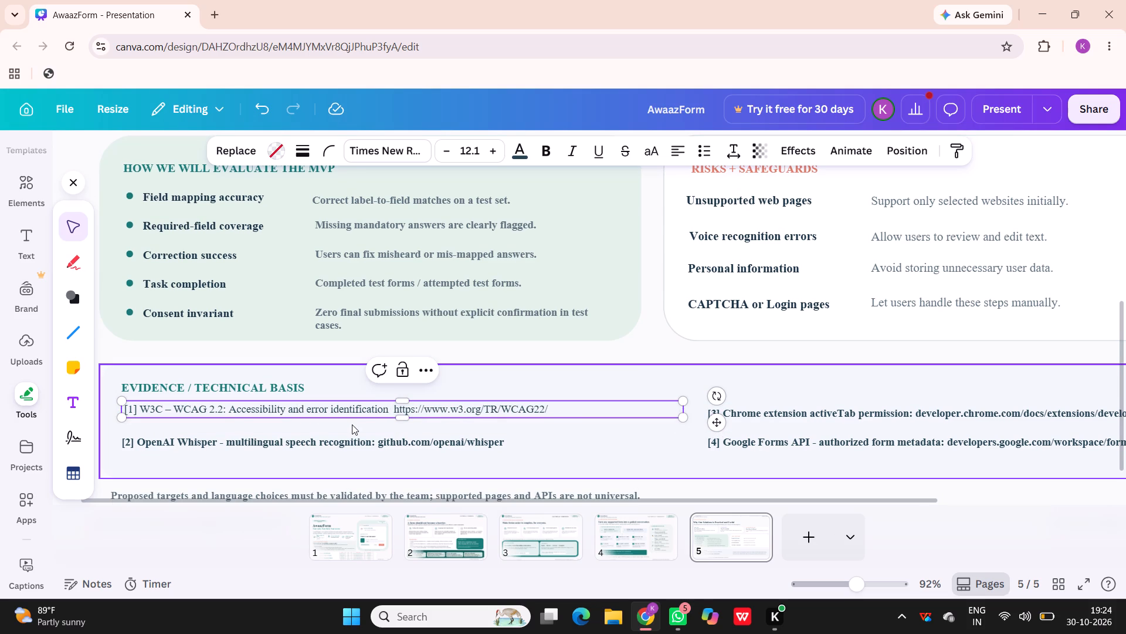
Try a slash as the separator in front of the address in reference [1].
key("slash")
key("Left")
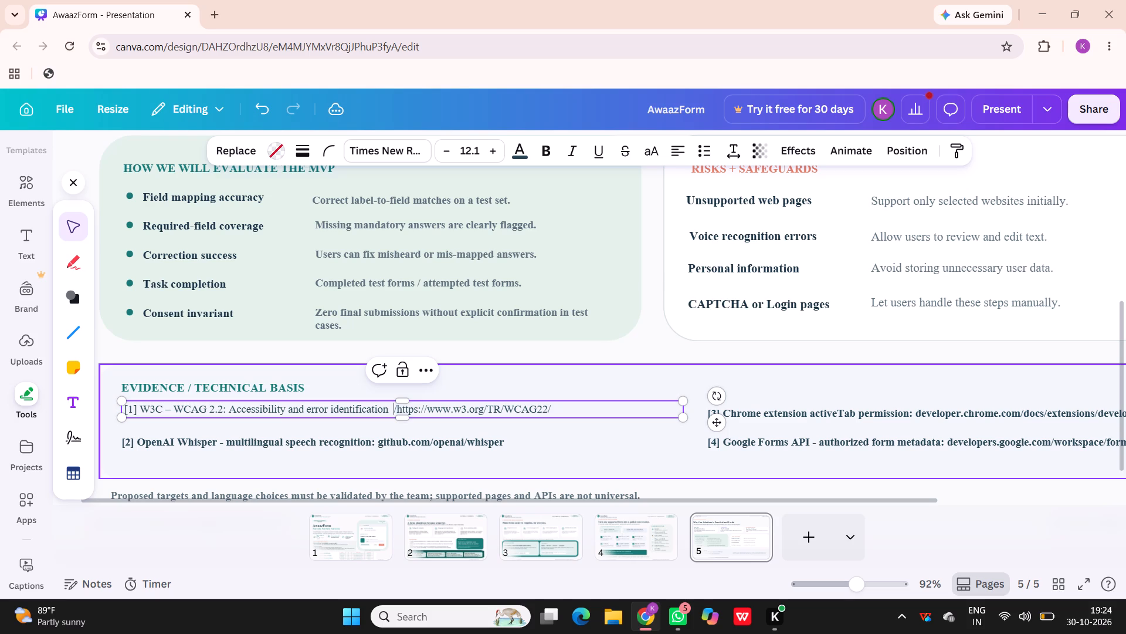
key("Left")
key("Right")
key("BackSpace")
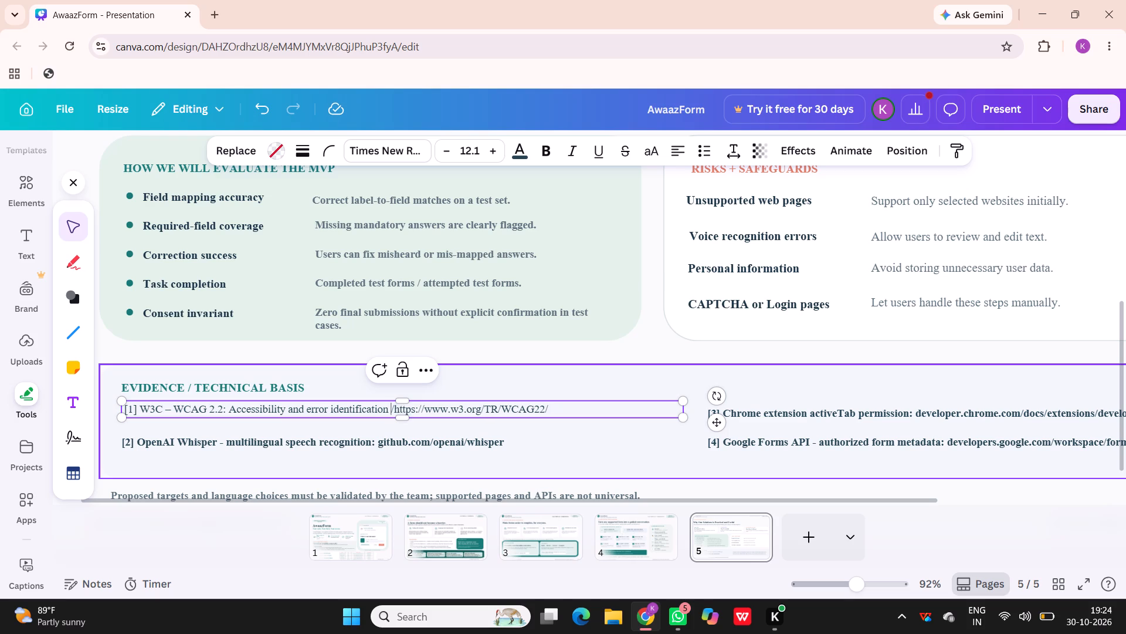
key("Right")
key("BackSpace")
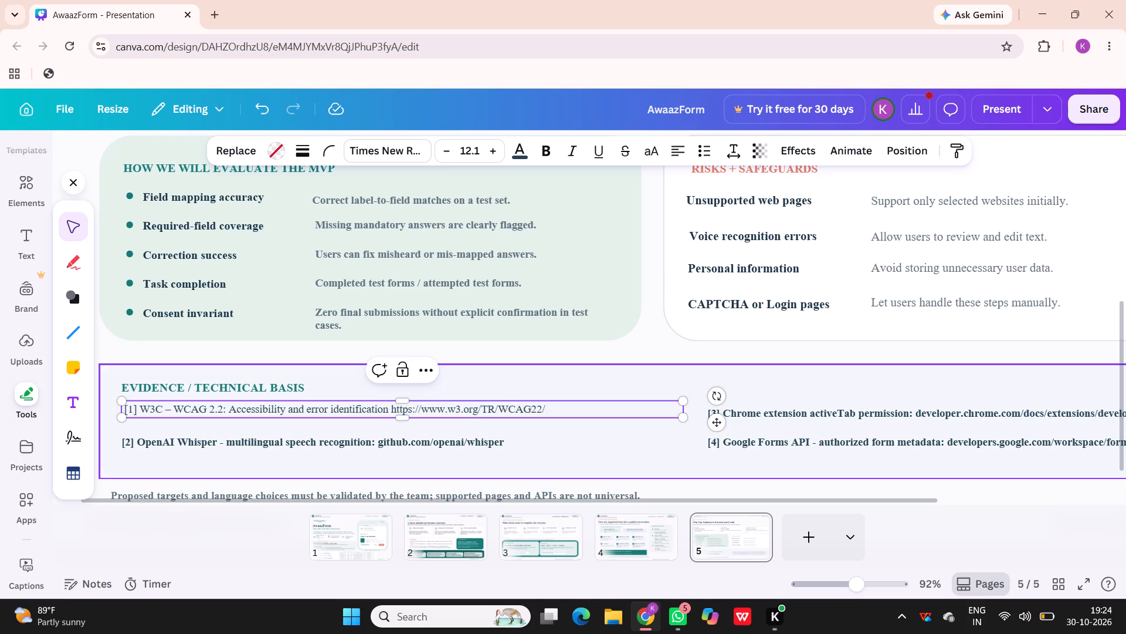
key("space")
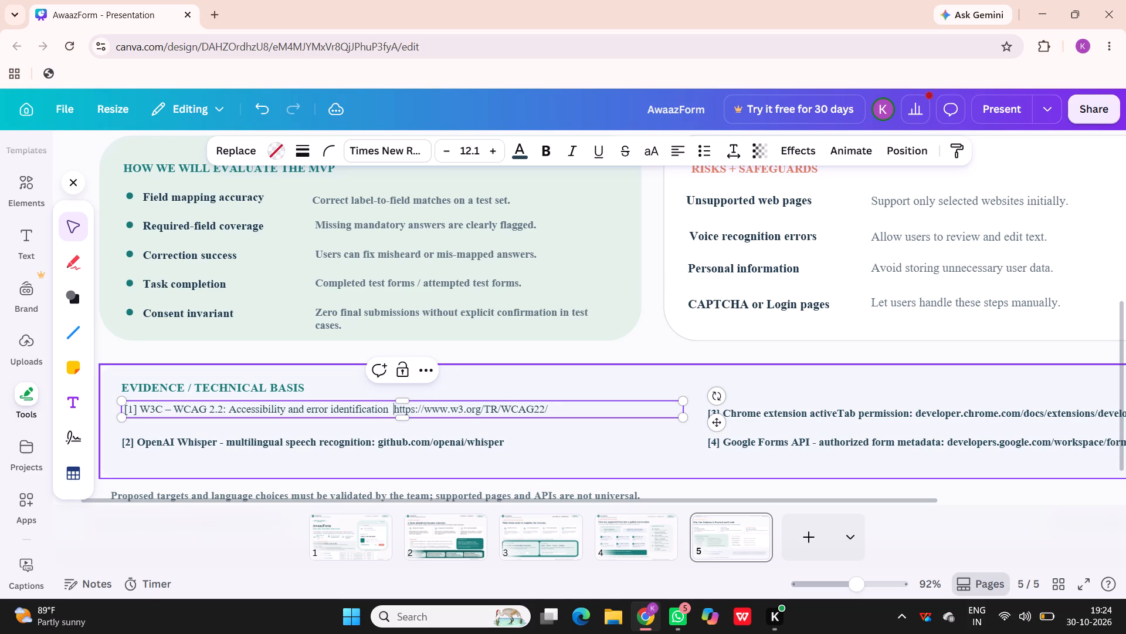
Insert a hyphen directly before the address in reference [1], keeping only one space in front of the hyphen.
key("minus")
key("Right")
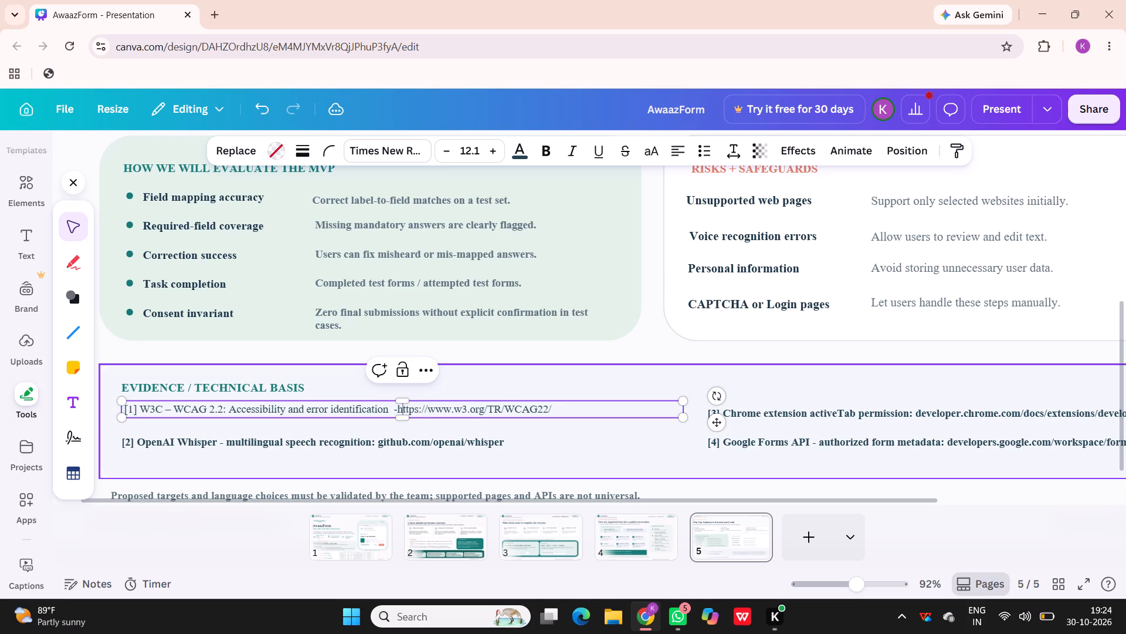
key("Left")
key("Left")
key("BackSpace")
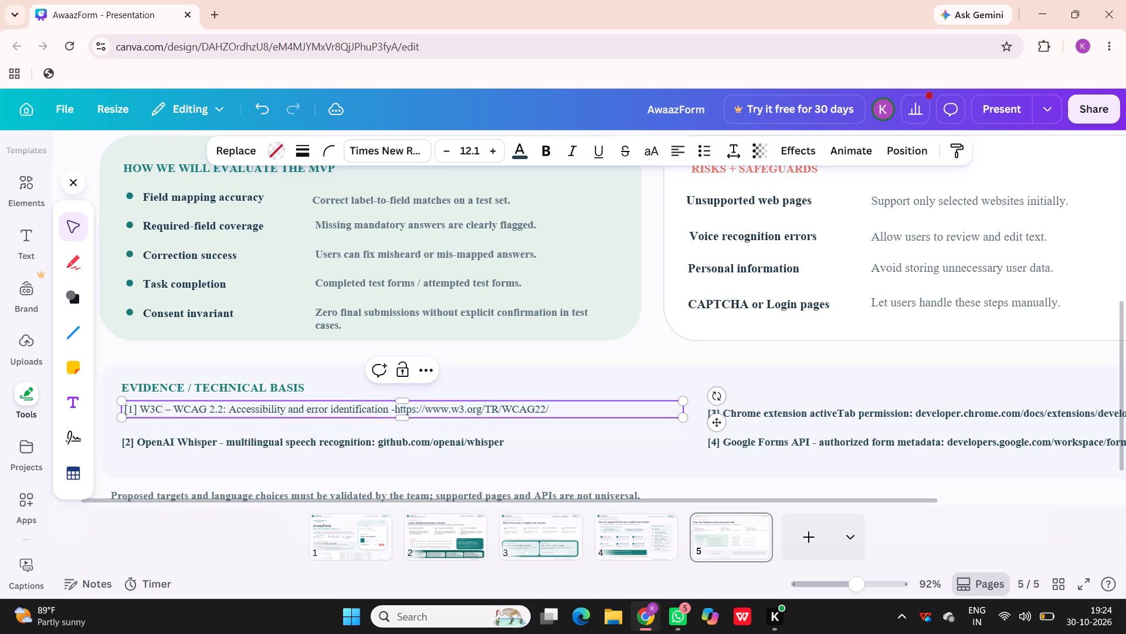
left_click_drag(550, 409, 431, 402)
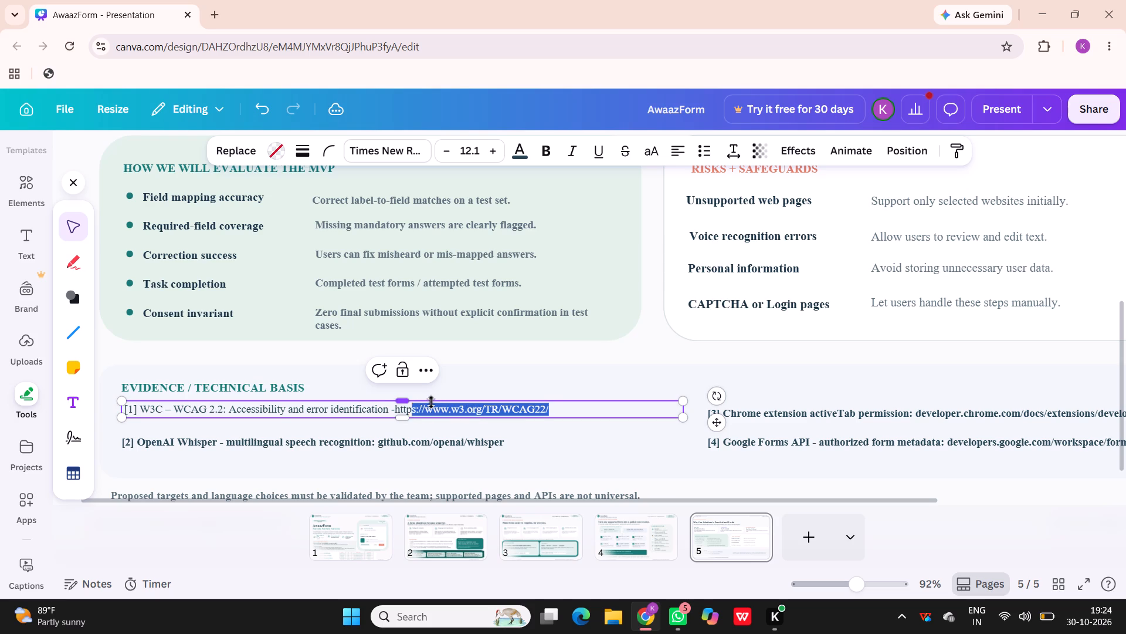
left_click_drag(431, 402, 421, 402)
left_click_drag(421, 402, 420, 402)
left_click(436, 365)
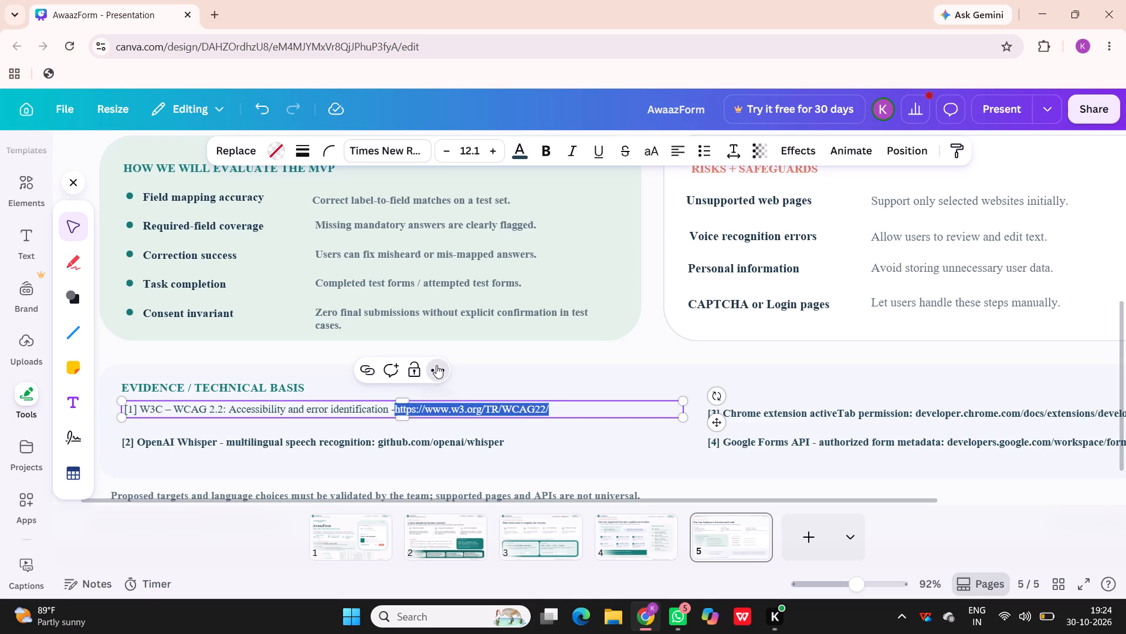
left_click(474, 349)
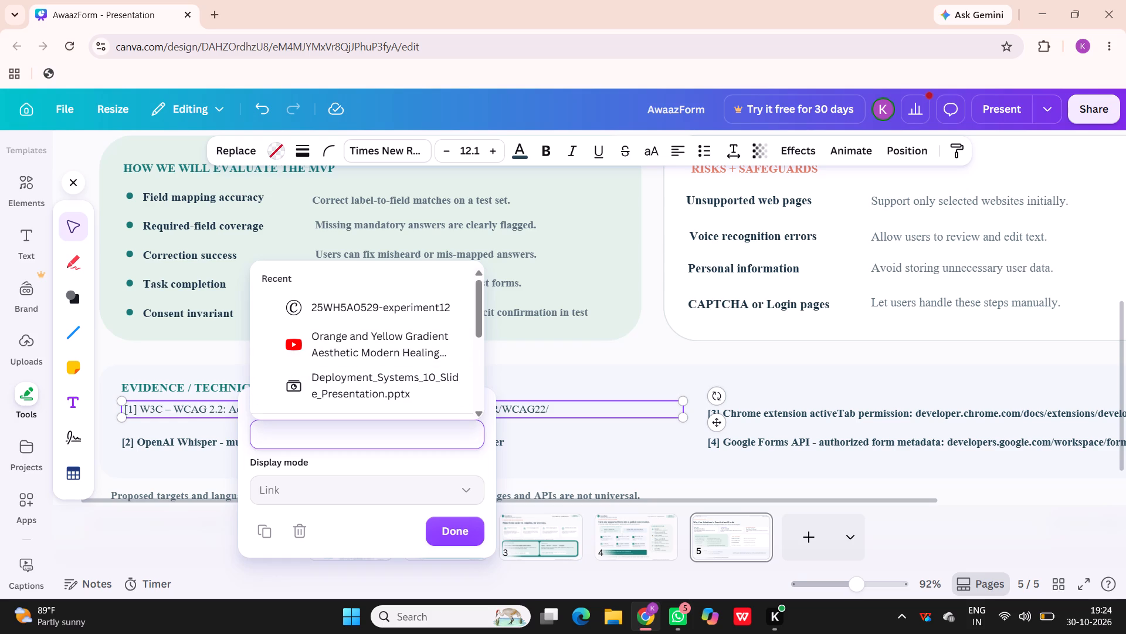
key("ctrl+c")
scroll(380, 376, "down", 3)
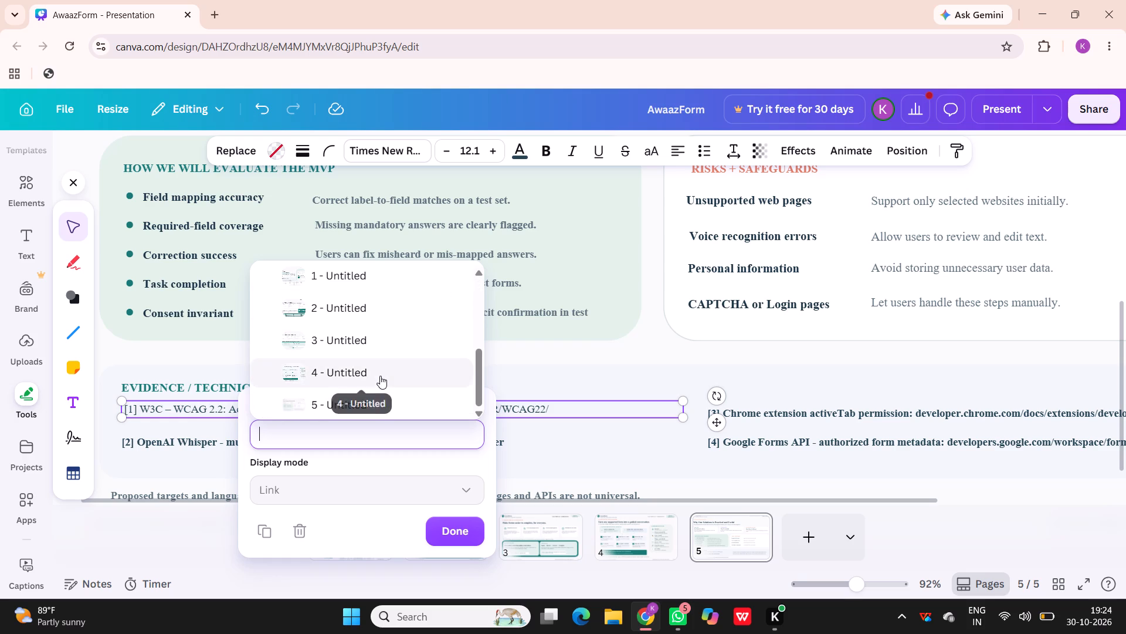
left_click(299, 444)
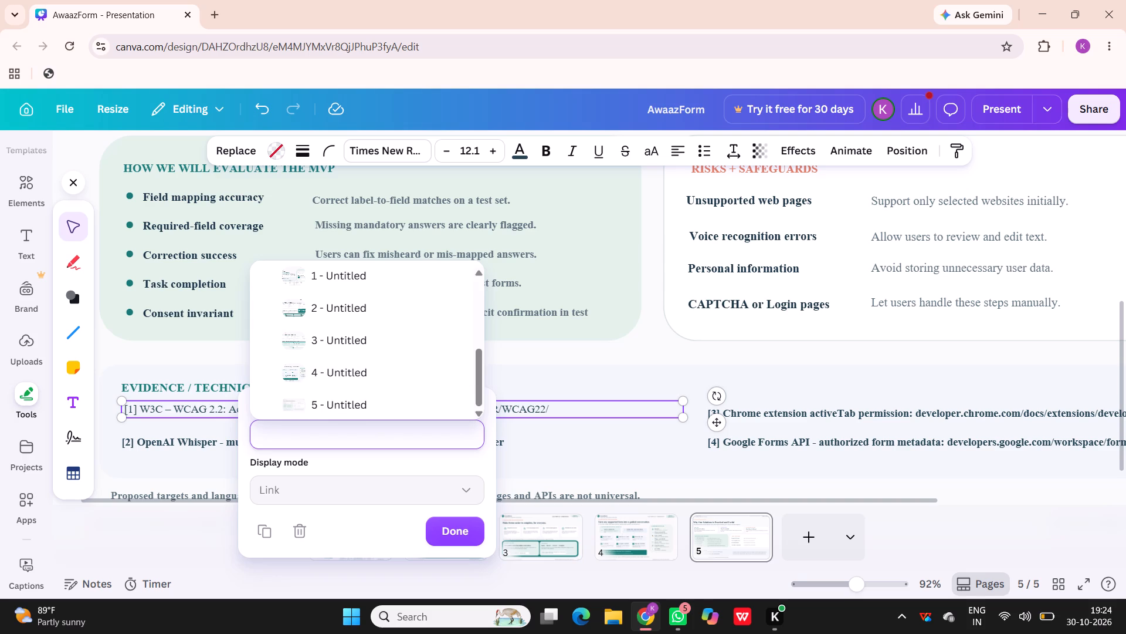
key("h")
key("BackSpace")
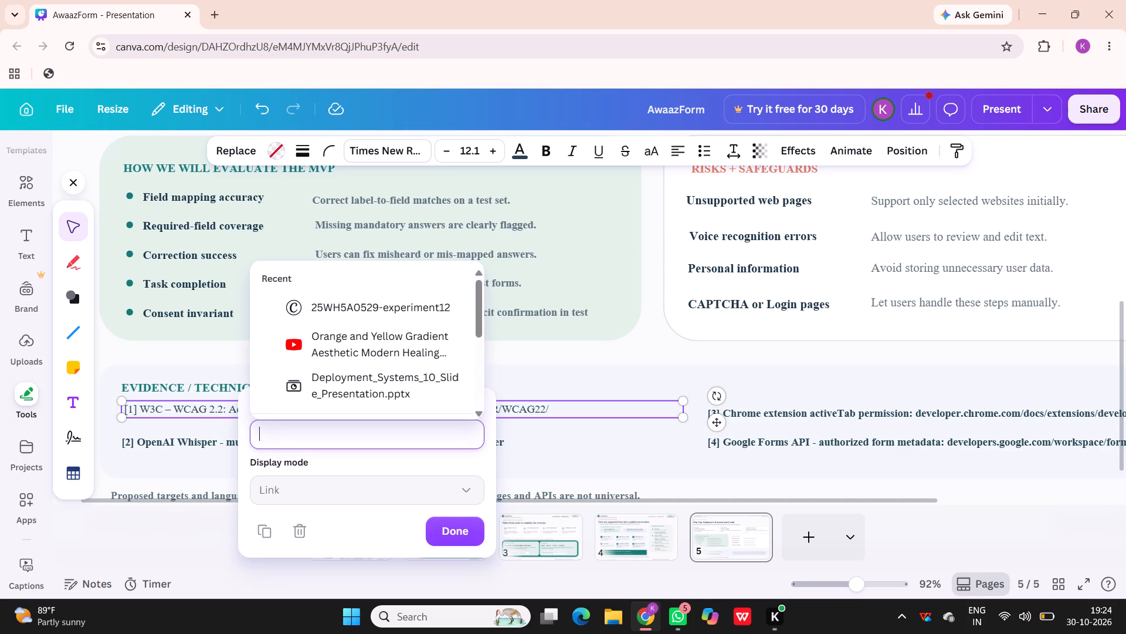
type("http")
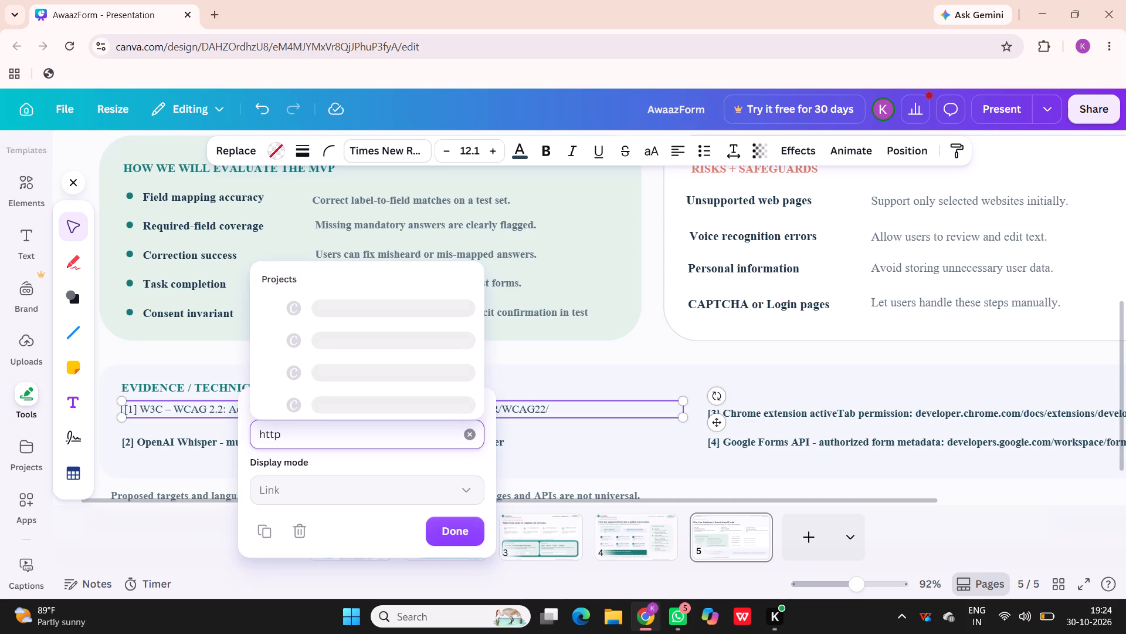
type("s:")
key("slash")
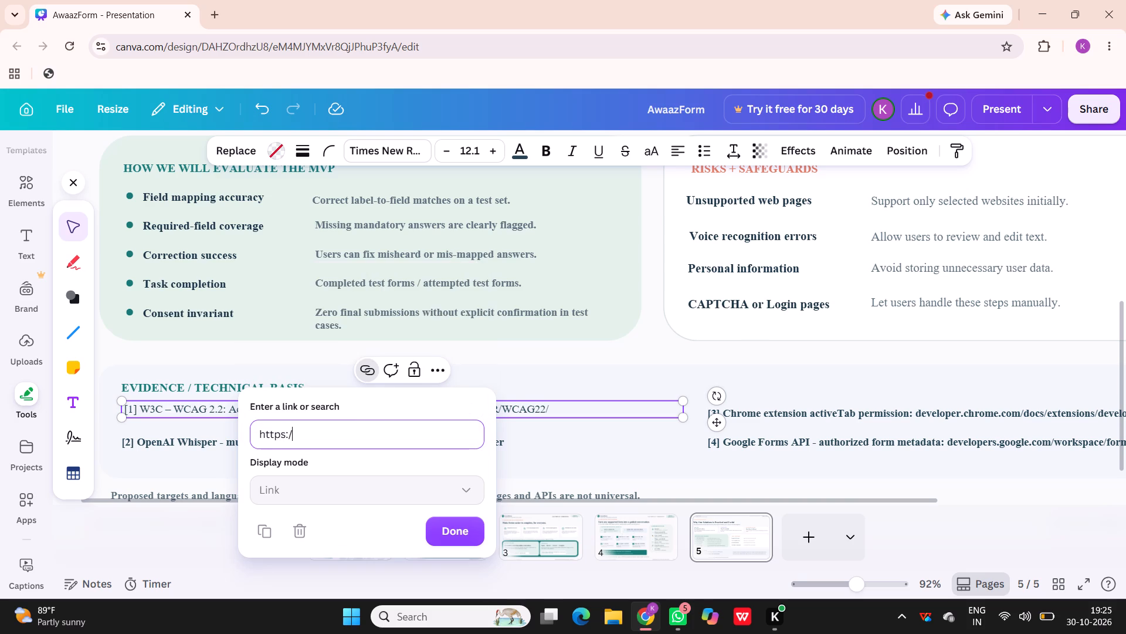
key("slash")
type("www")
key("period")
key("w")
key("3")
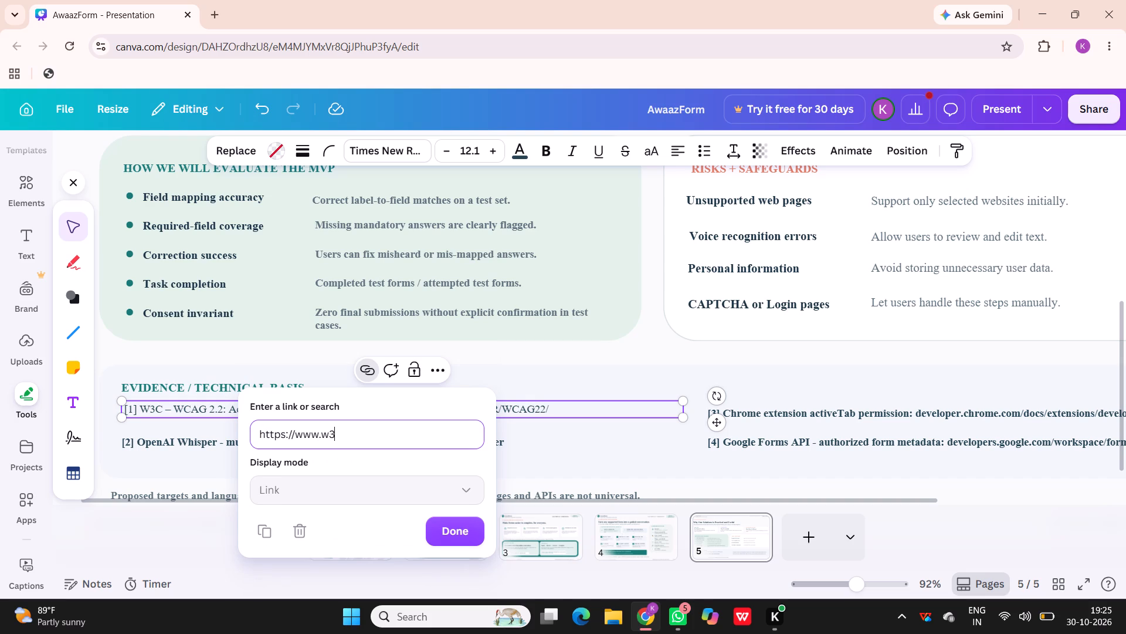
type(".or")
key("g")
key("slash")
type("TR")
key("slash")
key("w")
type("CA")
key("g")
type("22")
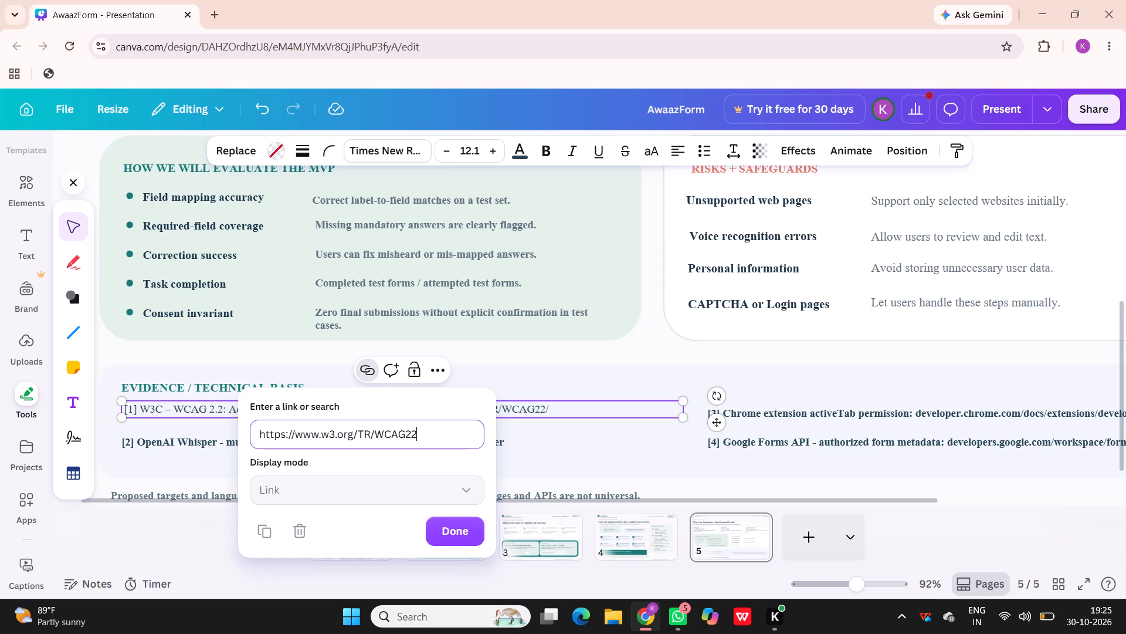
key("slash")
left_click(455, 531)
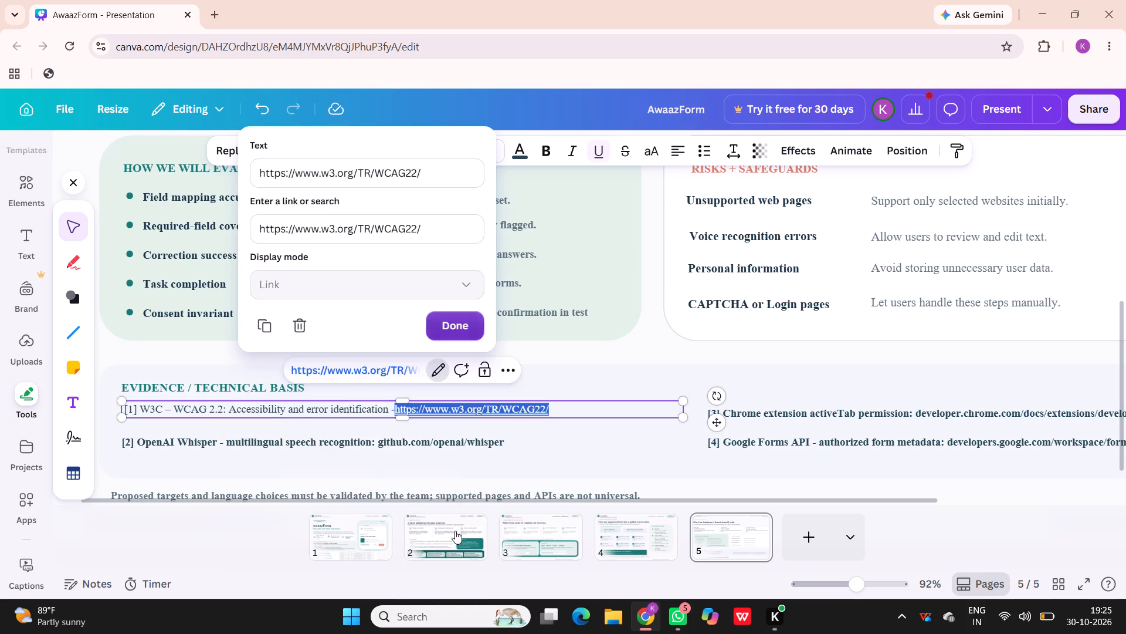
left_click(586, 352)
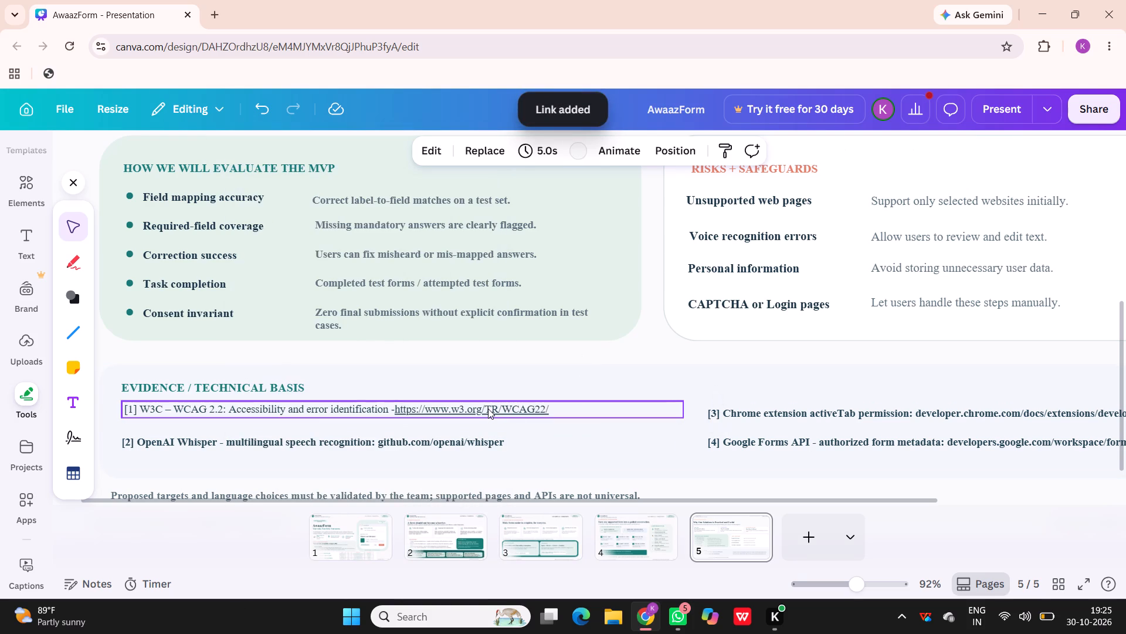
Recolour only the linked web address in reference [1] with the purple from the document's text colors.
left_click(517, 410)
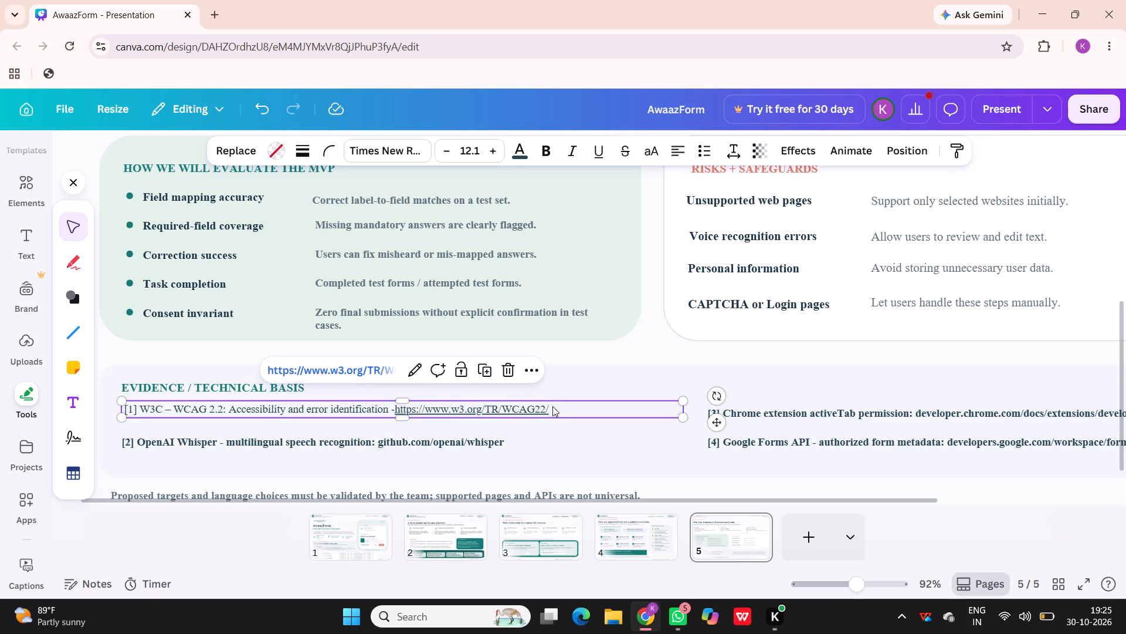
left_click_drag(550, 406, 532, 407)
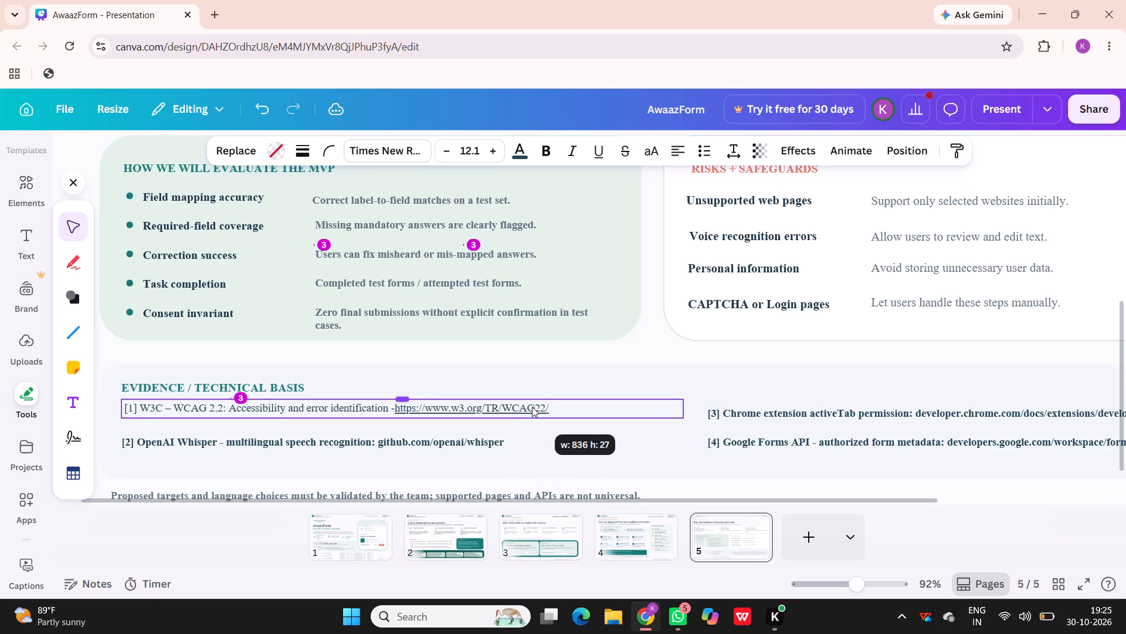
triple_click(543, 406)
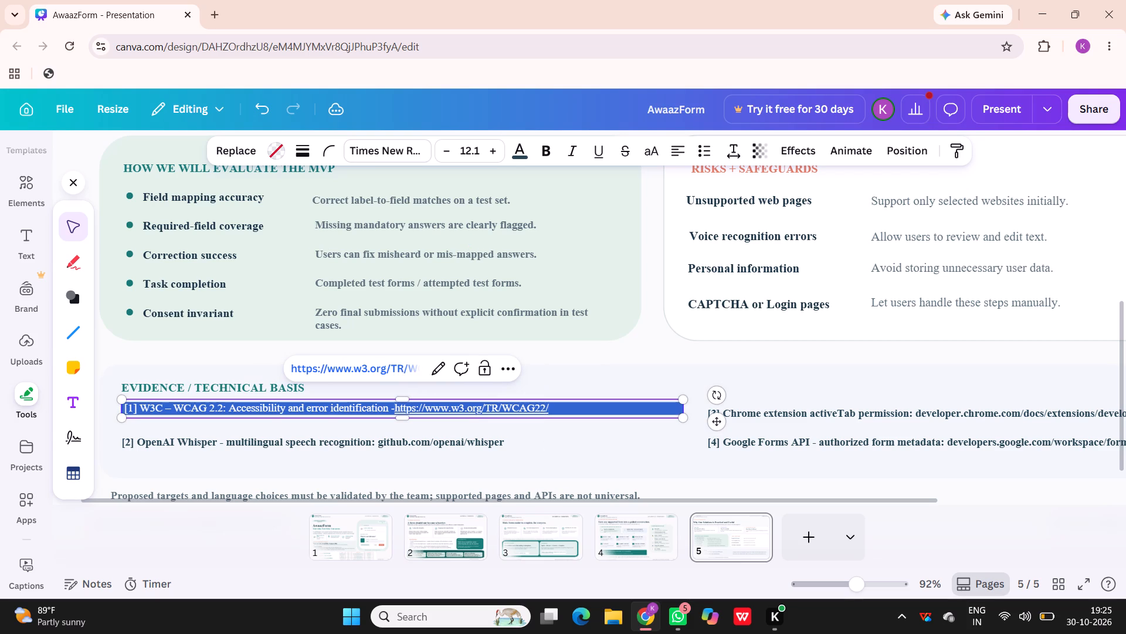
left_click(543, 406)
left_click_drag(396, 407, 552, 410)
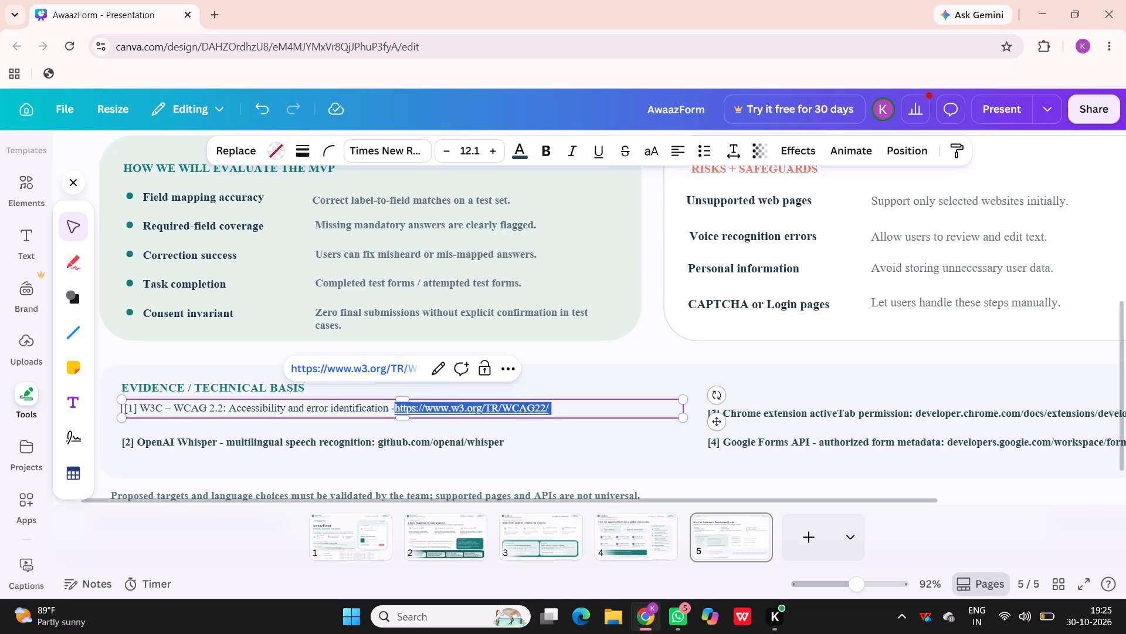
left_click(517, 151)
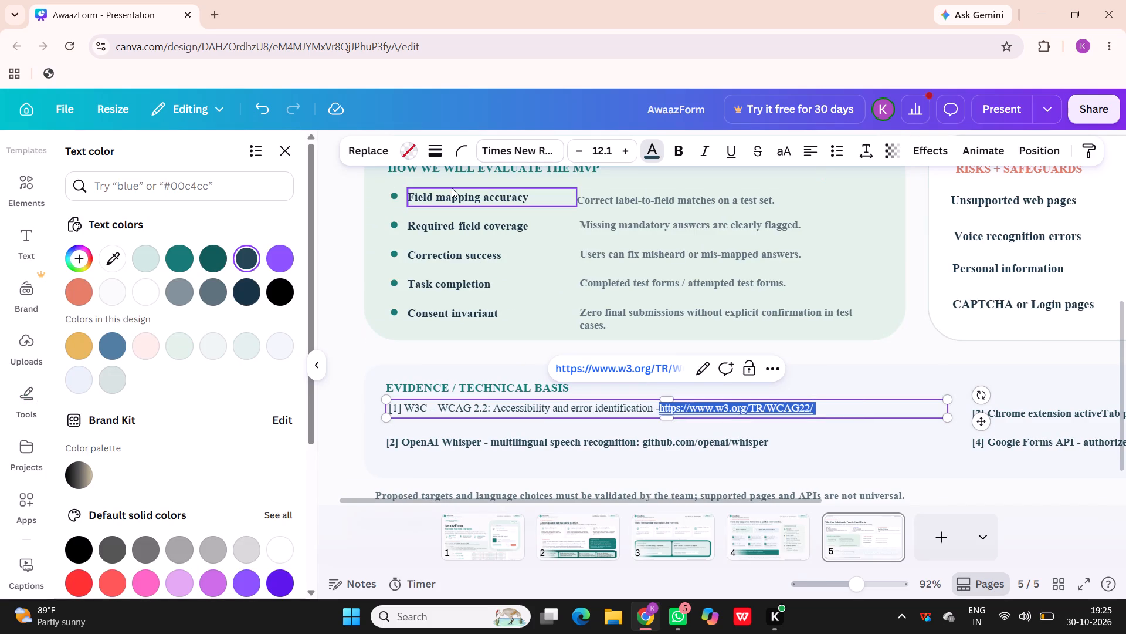
left_click(281, 252)
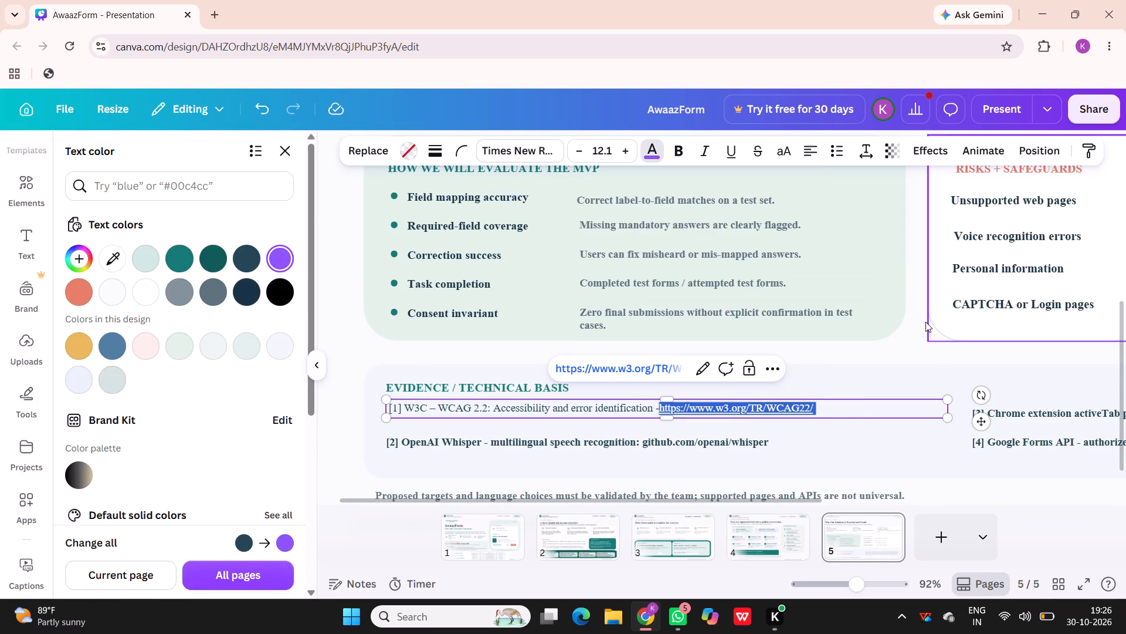
left_click(918, 335)
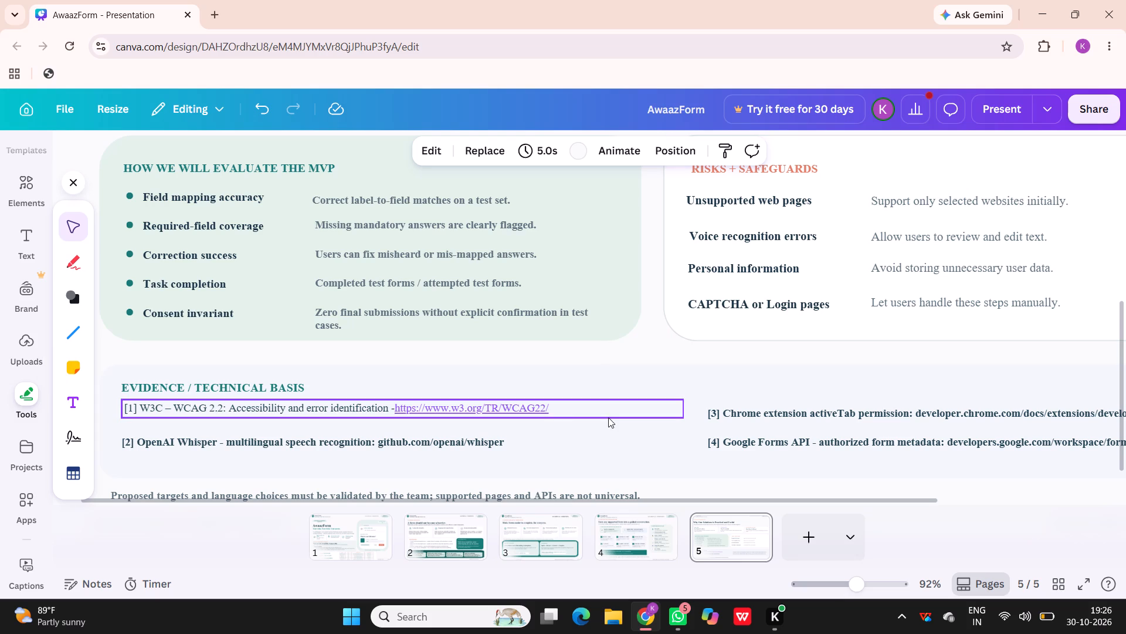
Insert a space between the hyphen and the linked address in reference [1].
left_click(466, 409)
left_click(395, 406)
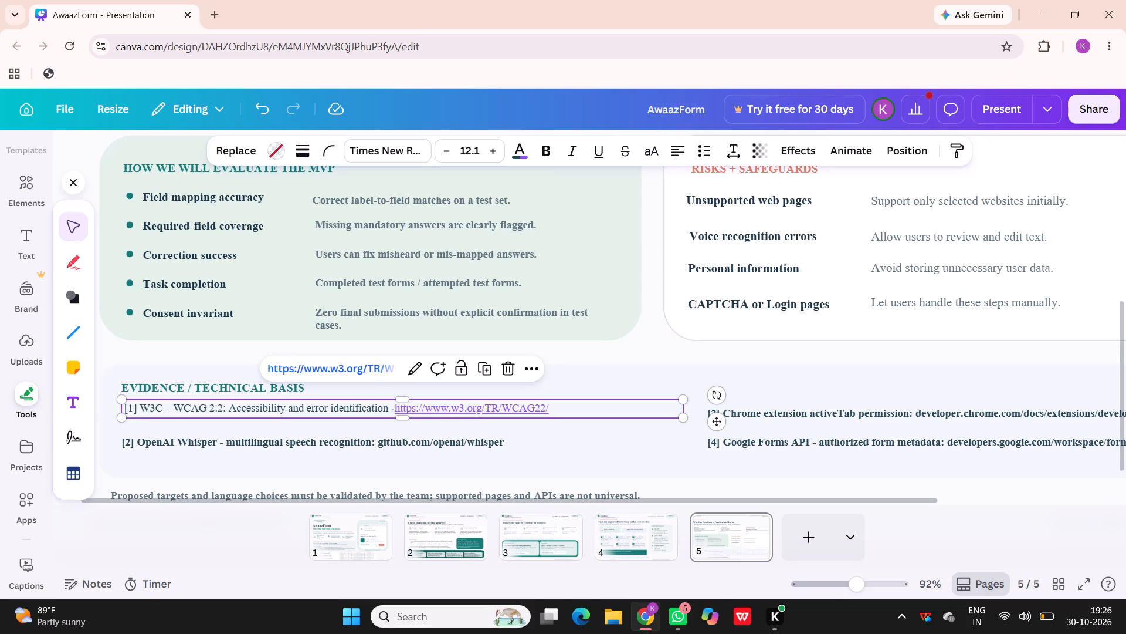
left_click(395, 406)
key("space")
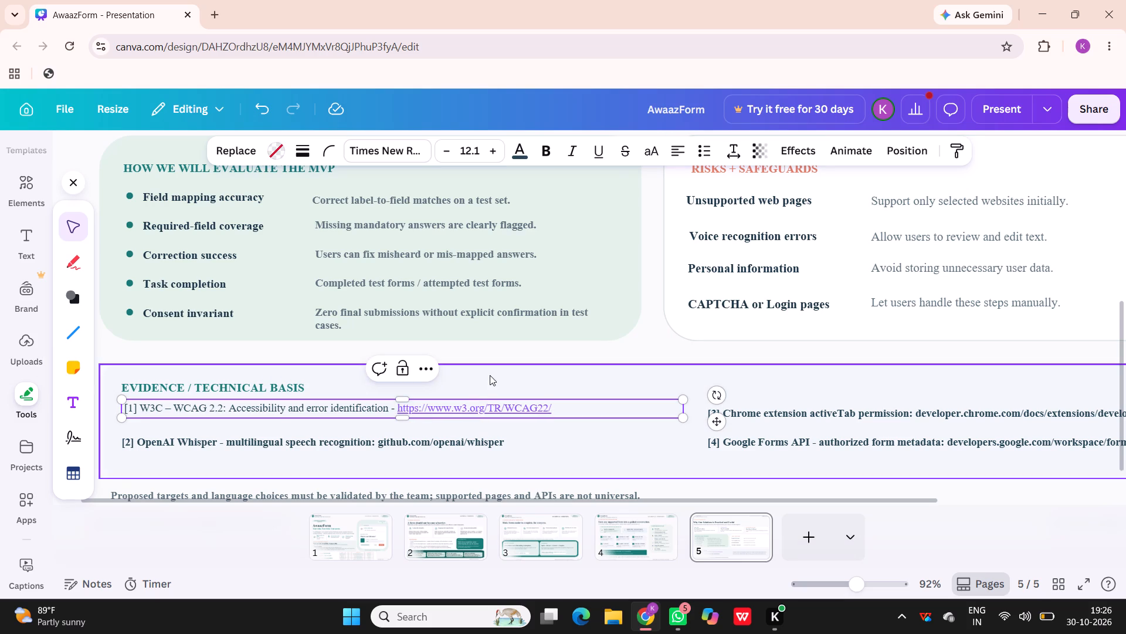
Move reference [1] slightly down so it sits 16 below the Evidence / Technical Basis heading.
left_click(487, 357)
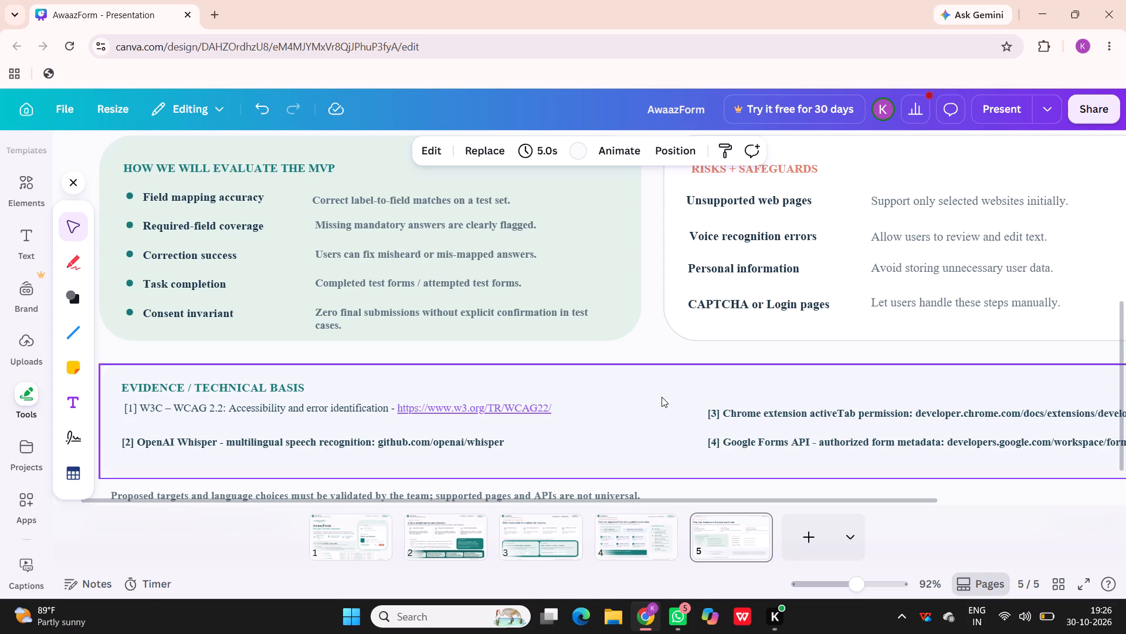
scroll(760, 407, "left", 1)
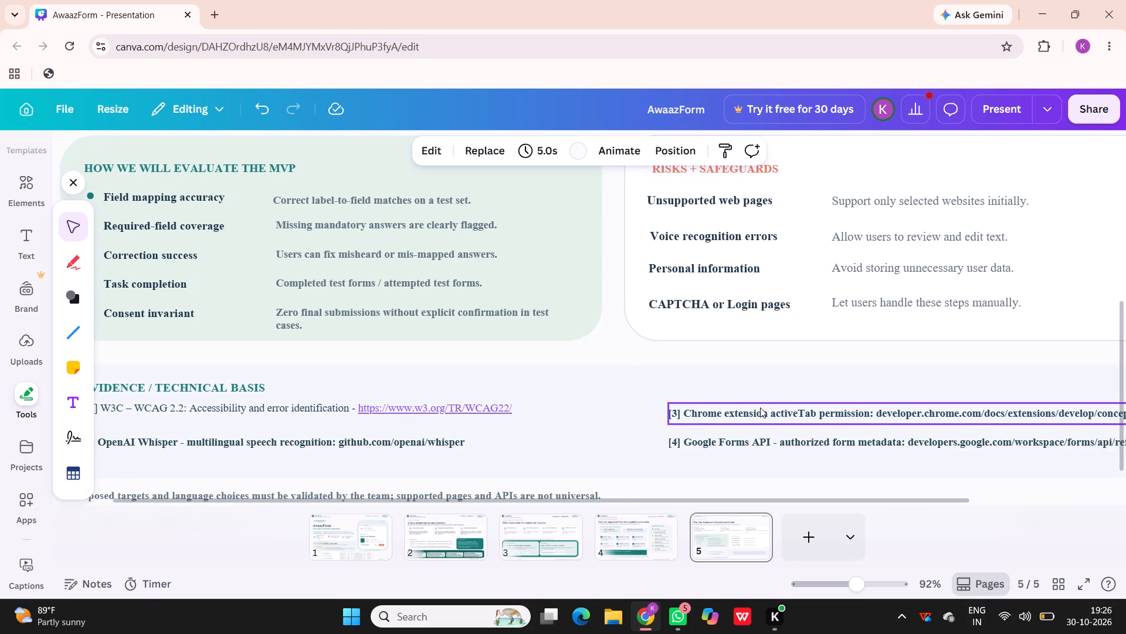
scroll(760, 407, "left", 1)
left_click_drag(455, 410, 455, 419)
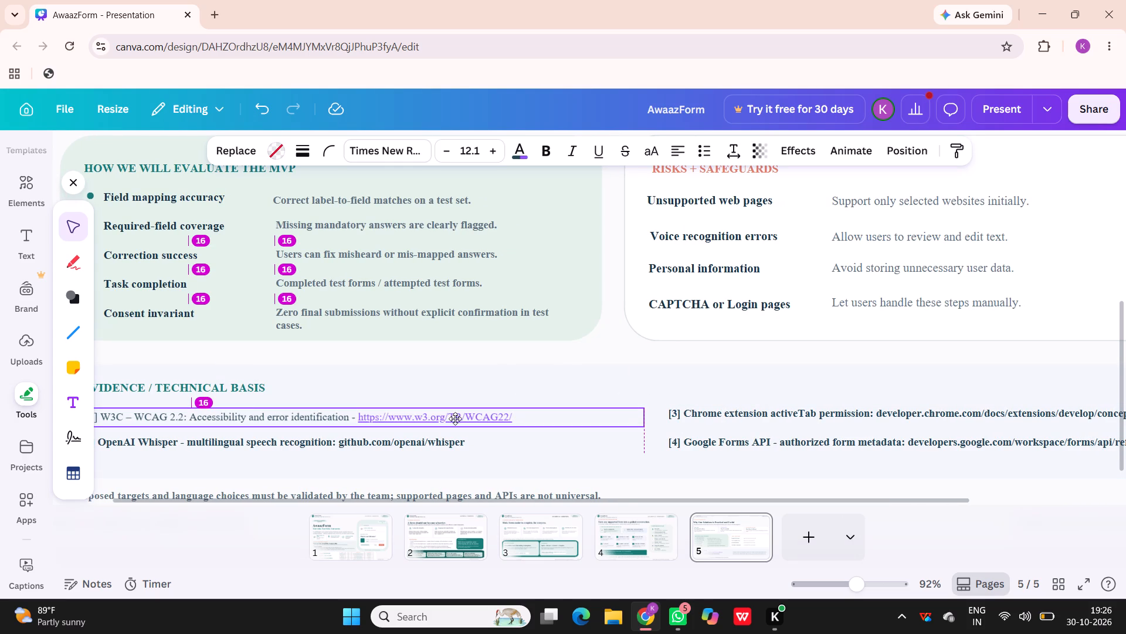
left_click_drag(455, 419, 456, 419)
left_click(510, 350)
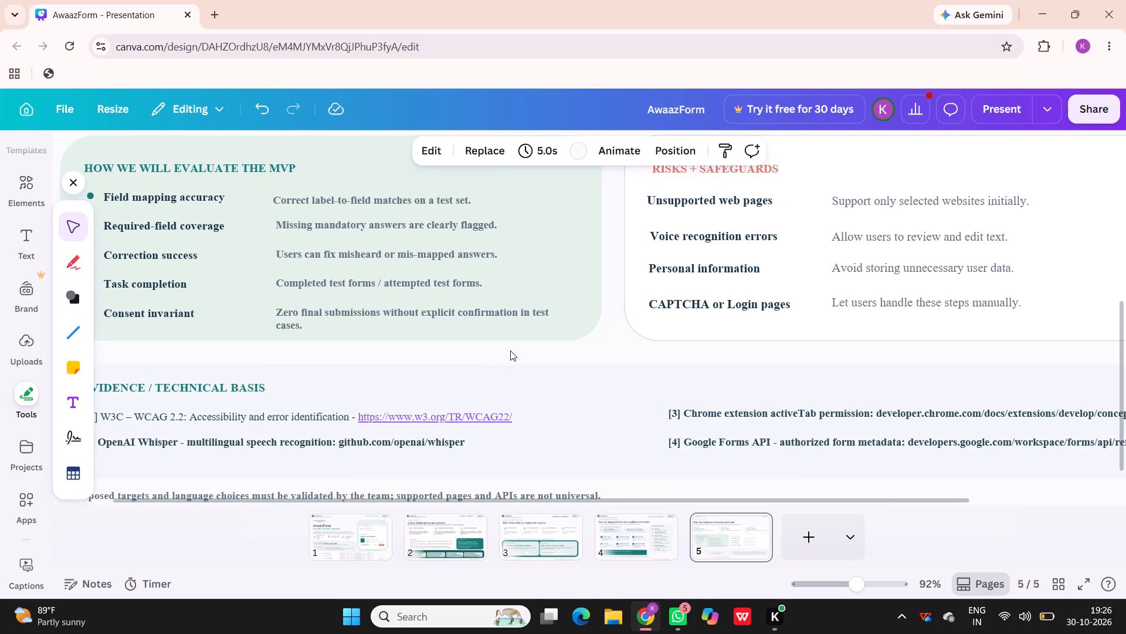
scroll(510, 350, "right", 1)
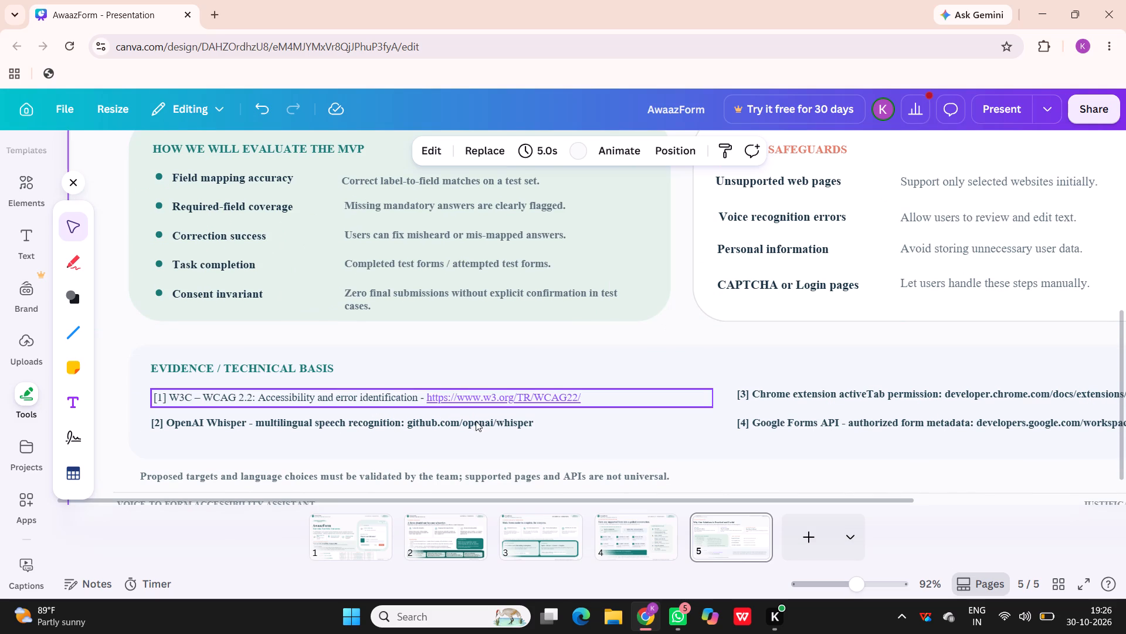
left_click(472, 421)
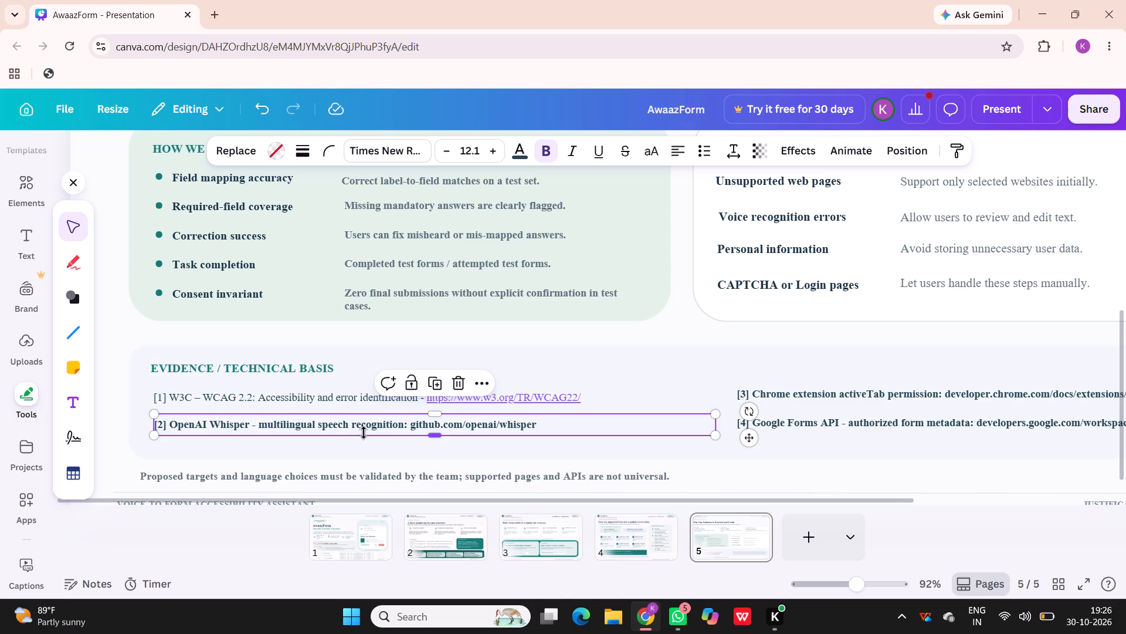
left_click(411, 423)
double_click(417, 423)
left_click(447, 423)
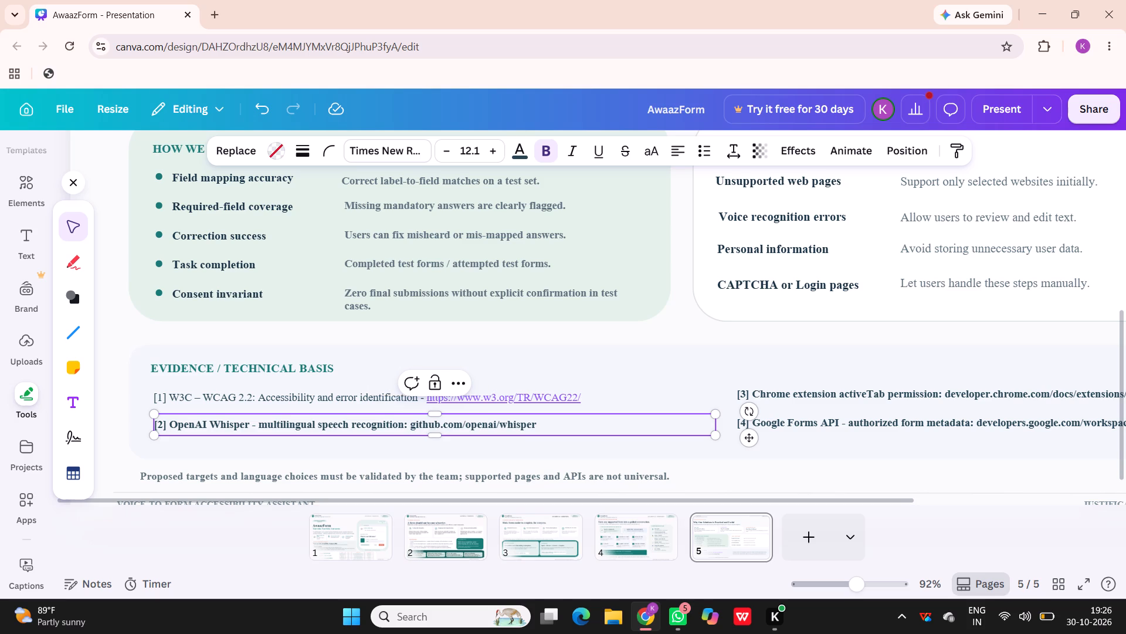
scroll(435, 424, "left", 1)
left_click(410, 424)
type("HTTPS")
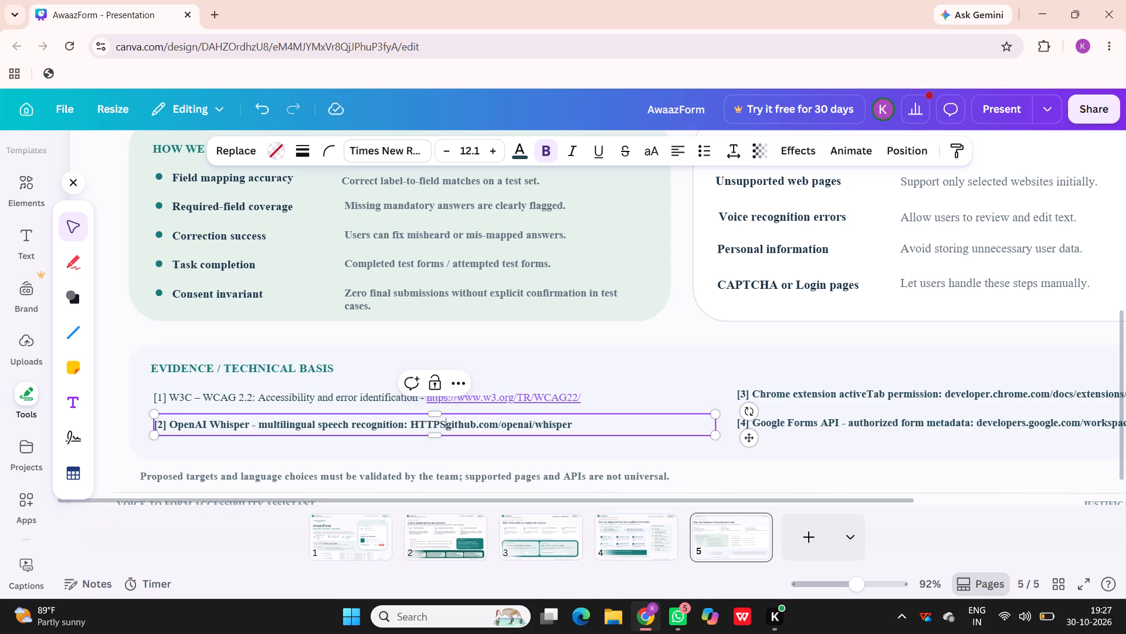
key("semicolon")
key("BackSpace")
key("BackSpace")
key("BackSpace")
key("BackSpace")
key("BackSpace")
key("BackSpace")
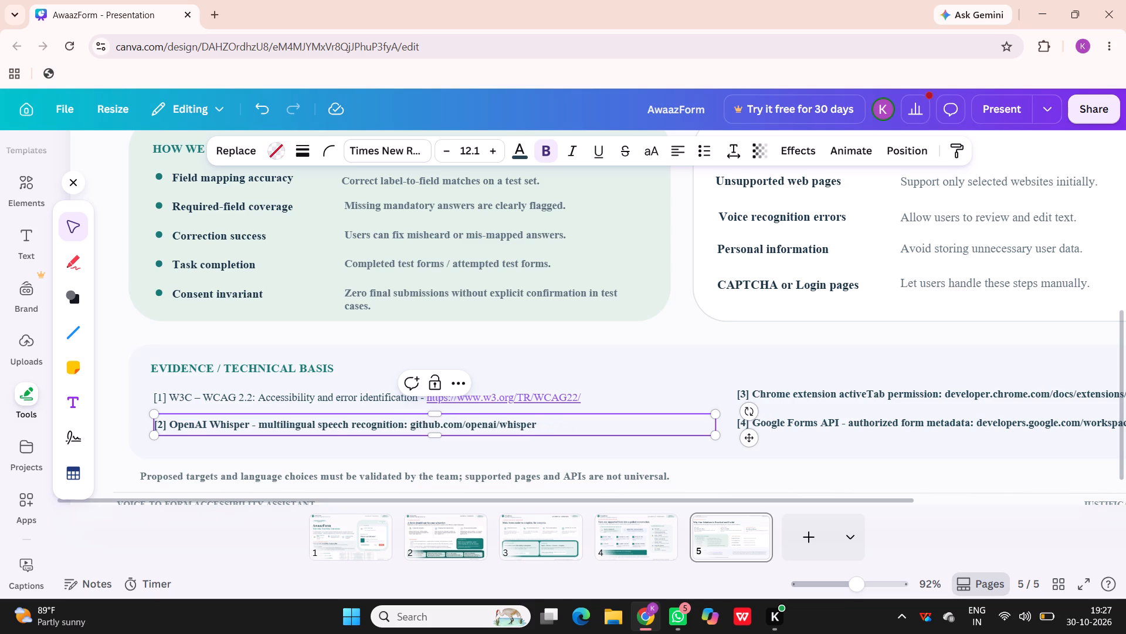
type("https")
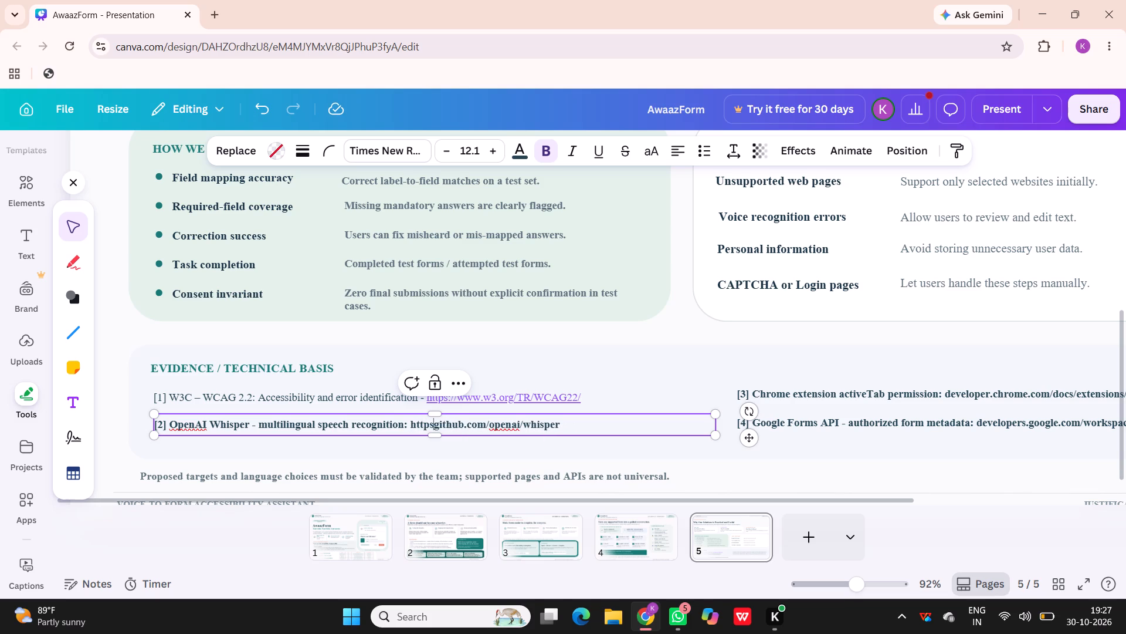
key("semicolon")
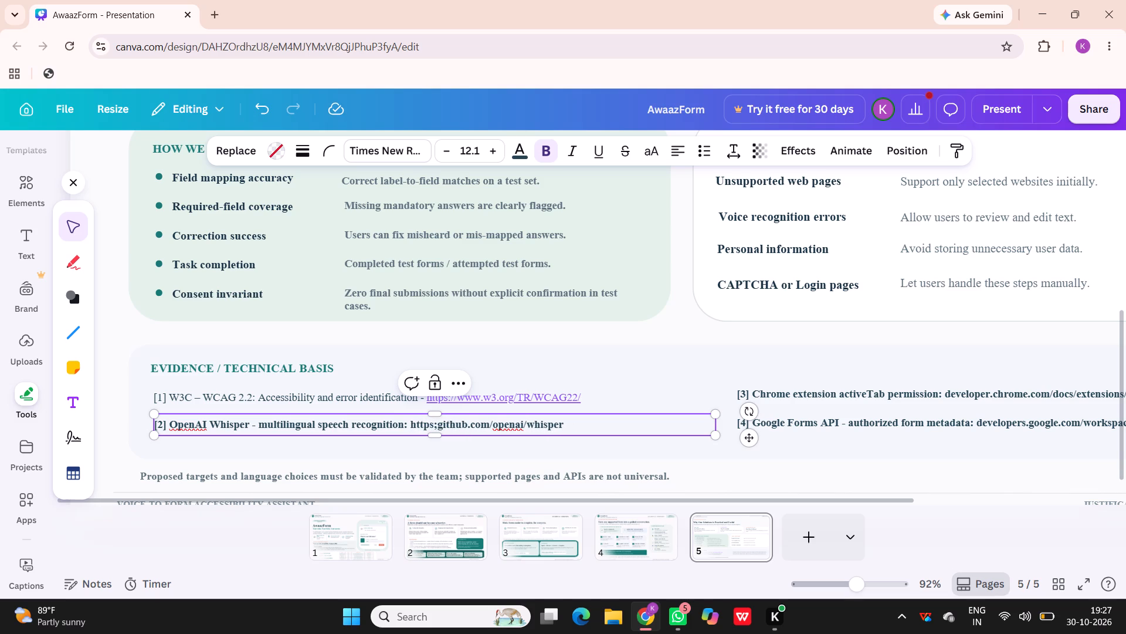
key("BackSpace")
key("shift+colon")
type("//")
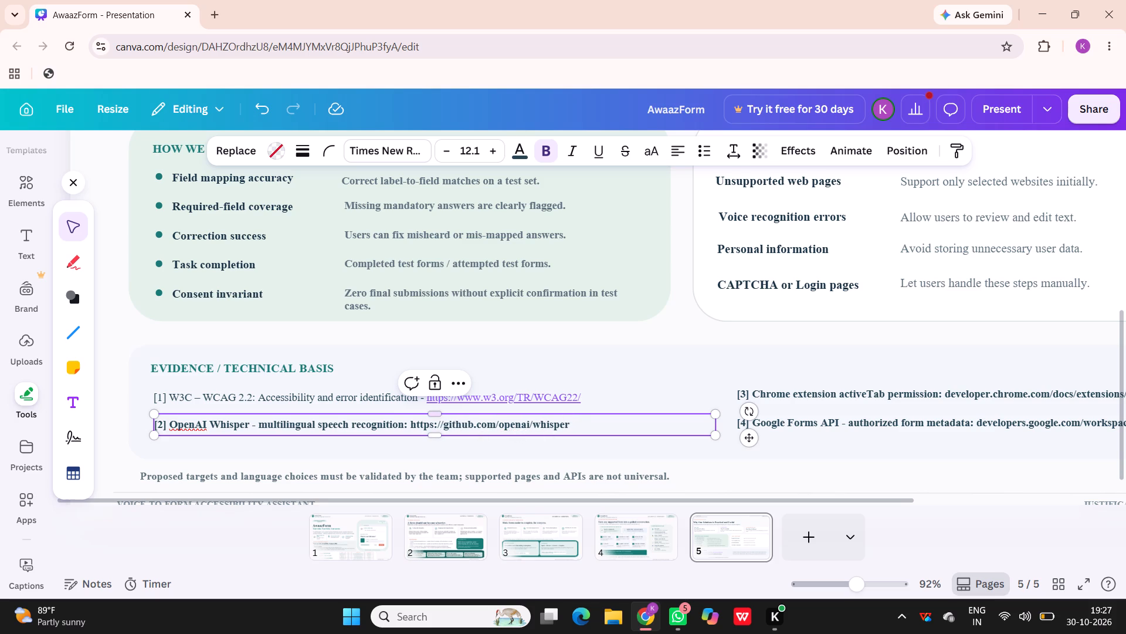
Replace the colon after "multilingual speech recognition" in reference [2] with a hyphen that has a space on each side.
left_click(407, 425)
key("minus")
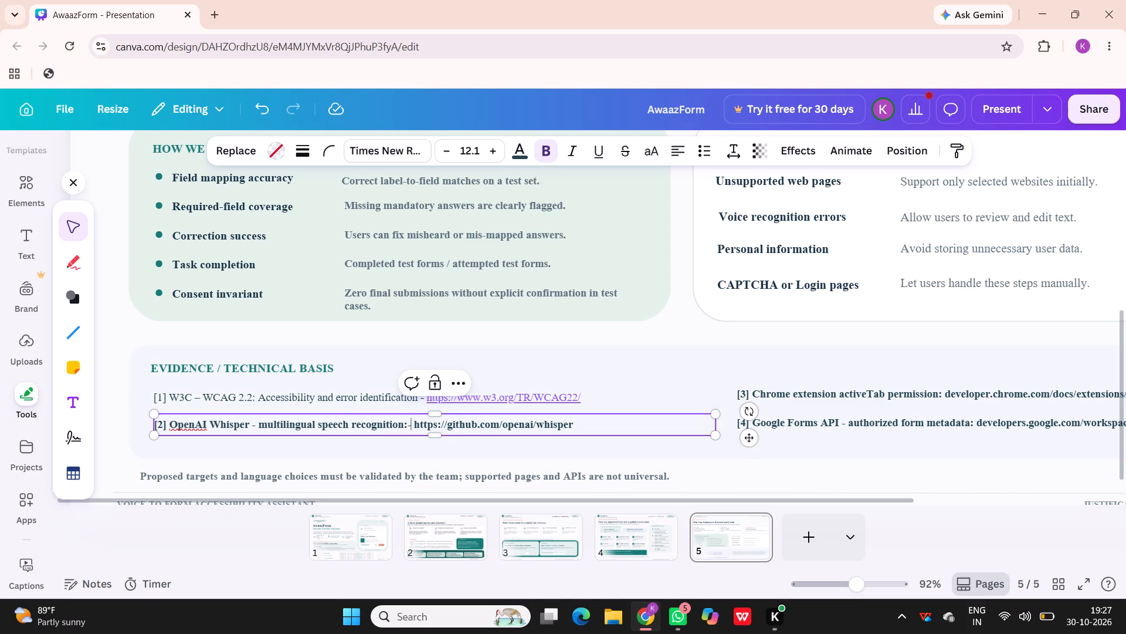
key("BackSpace")
key("BackSpace")
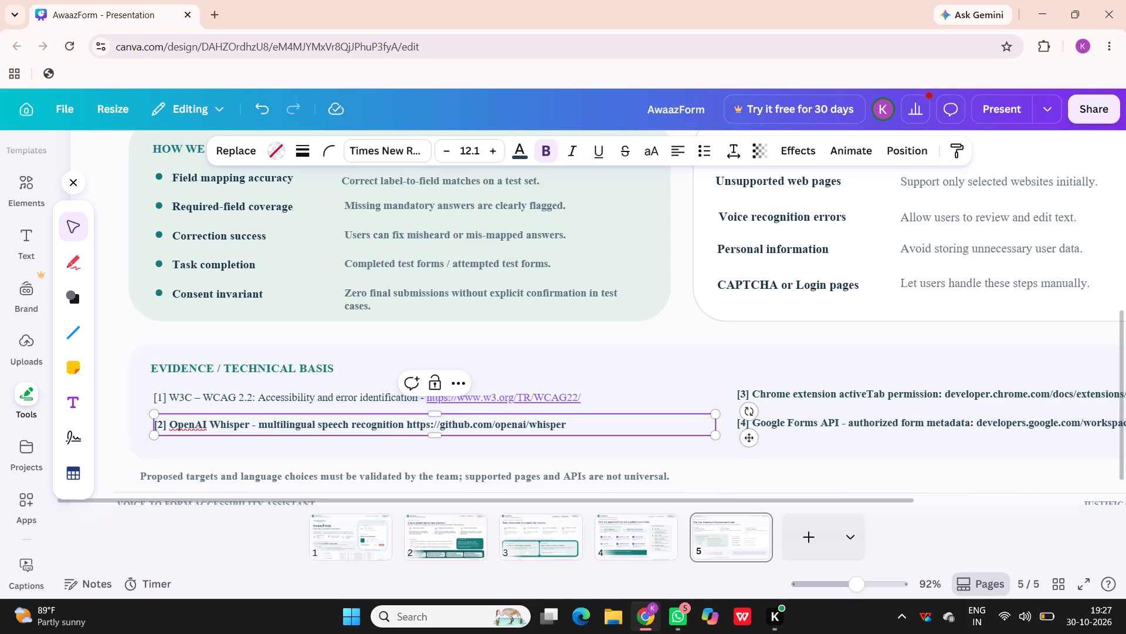
key("minus")
key("BackSpace")
key("space")
type("-")
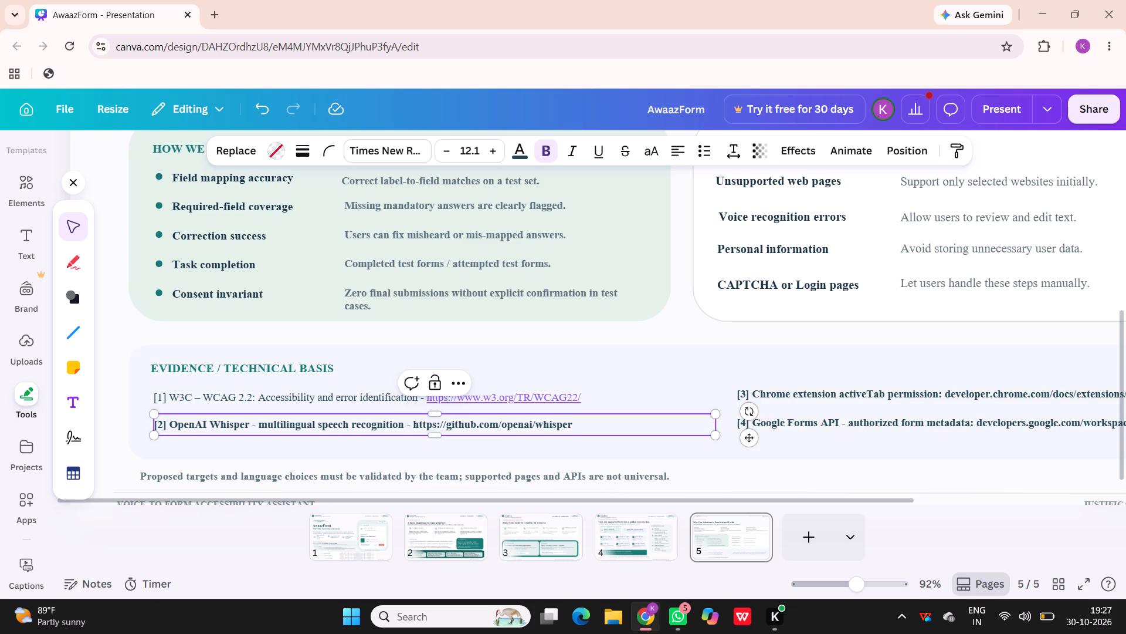
left_click_drag(574, 426, 477, 420)
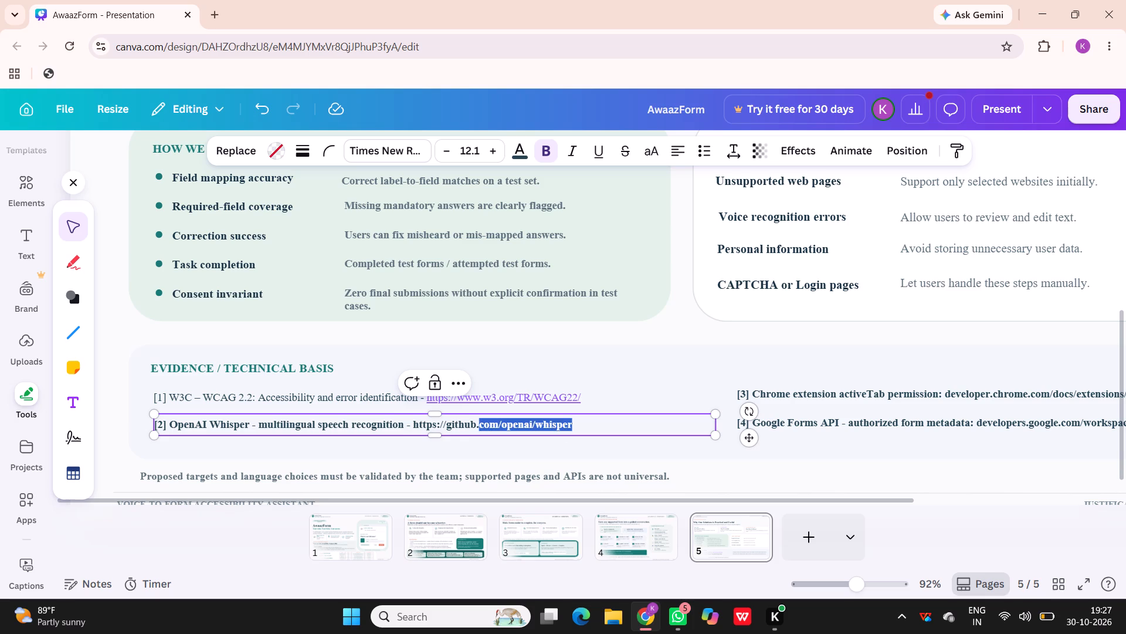
left_click_drag(477, 420, 413, 424)
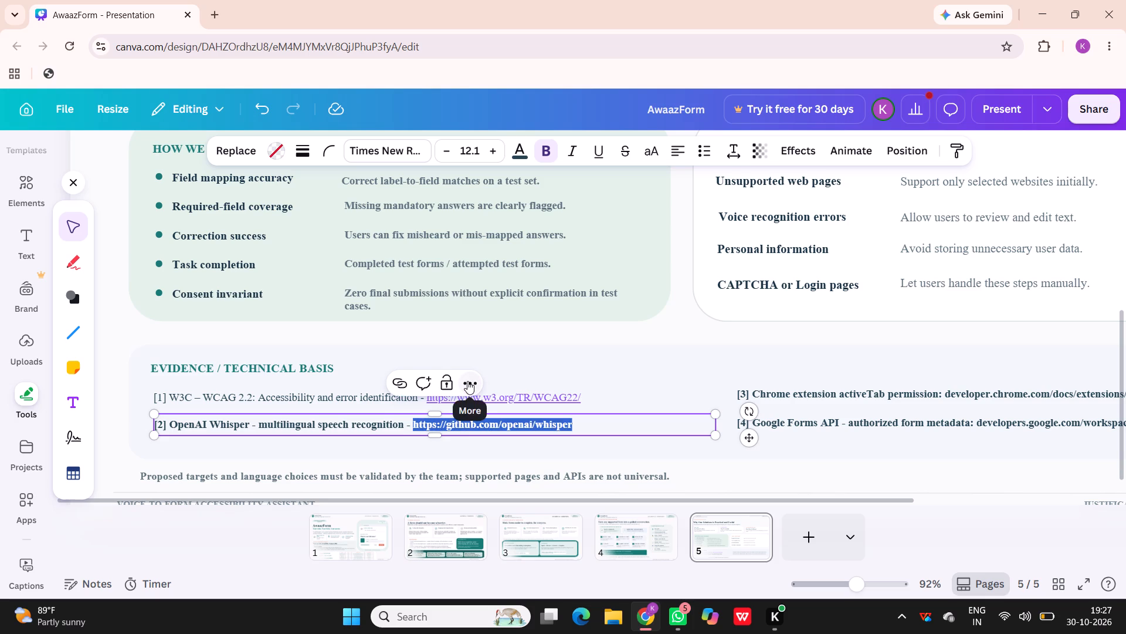
left_click(467, 381)
scroll(530, 319, "down", 1)
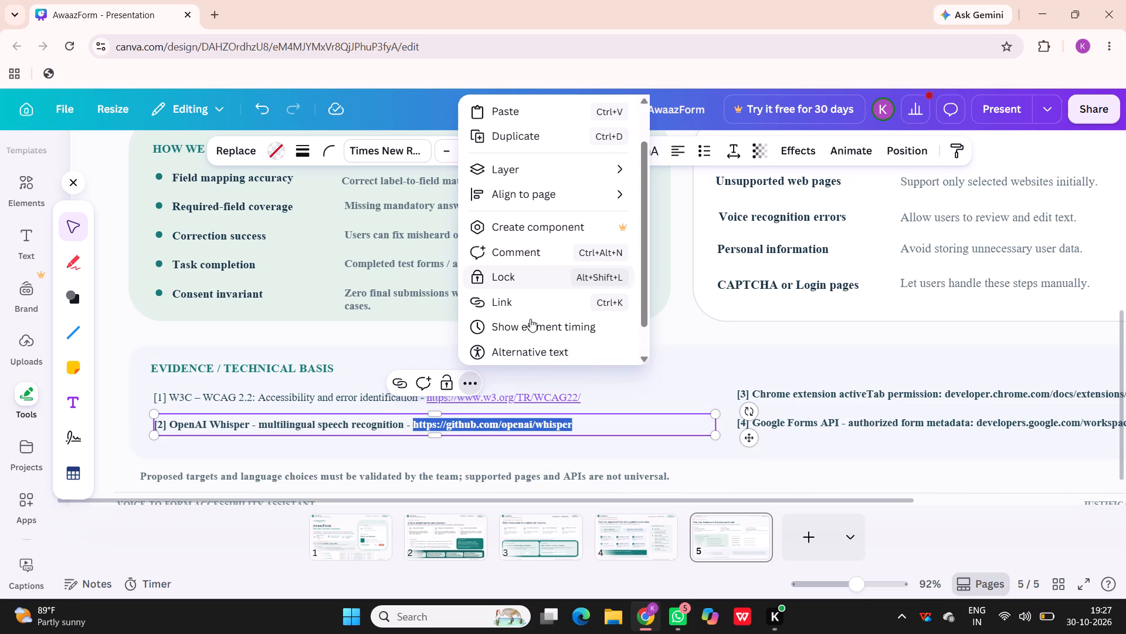
left_click(520, 303)
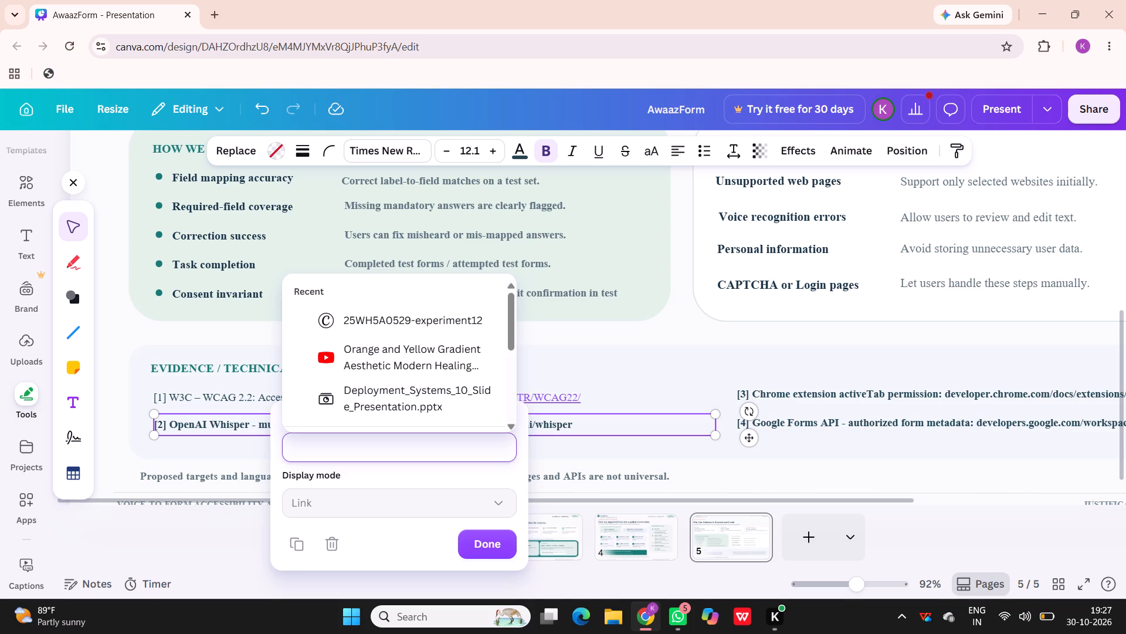
type("htt")
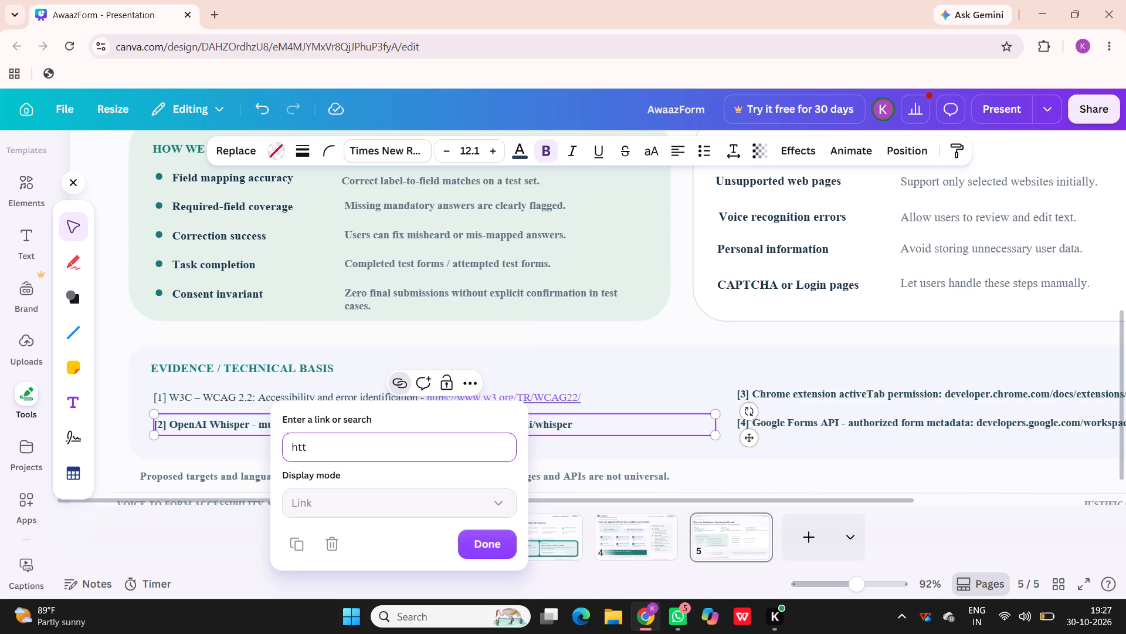
type("ps")
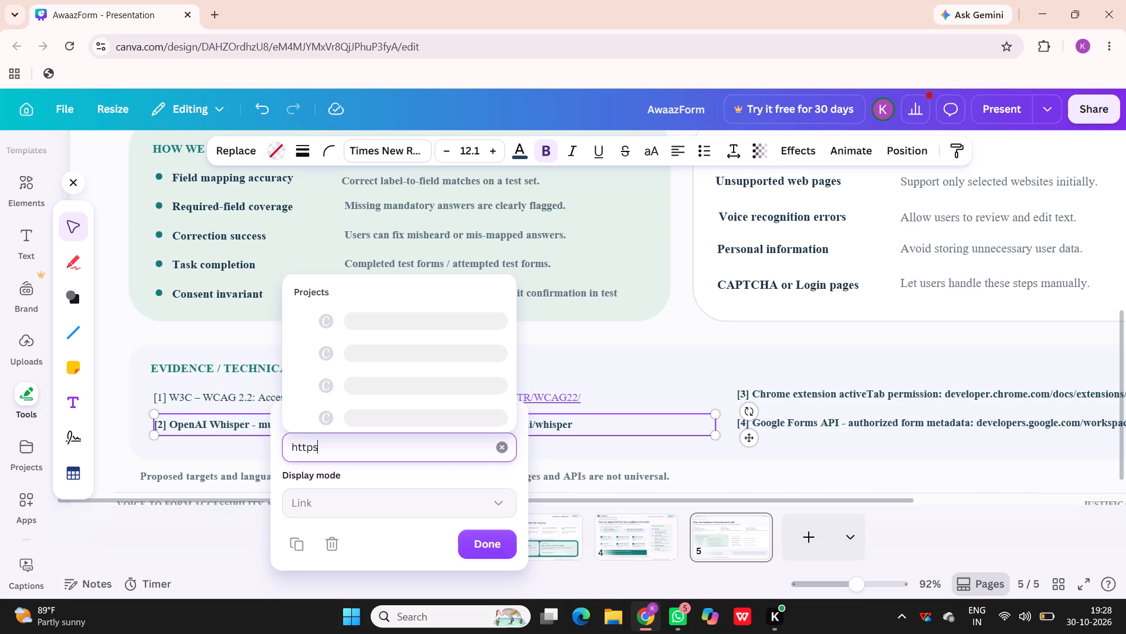
key("shift+colon")
type("//")
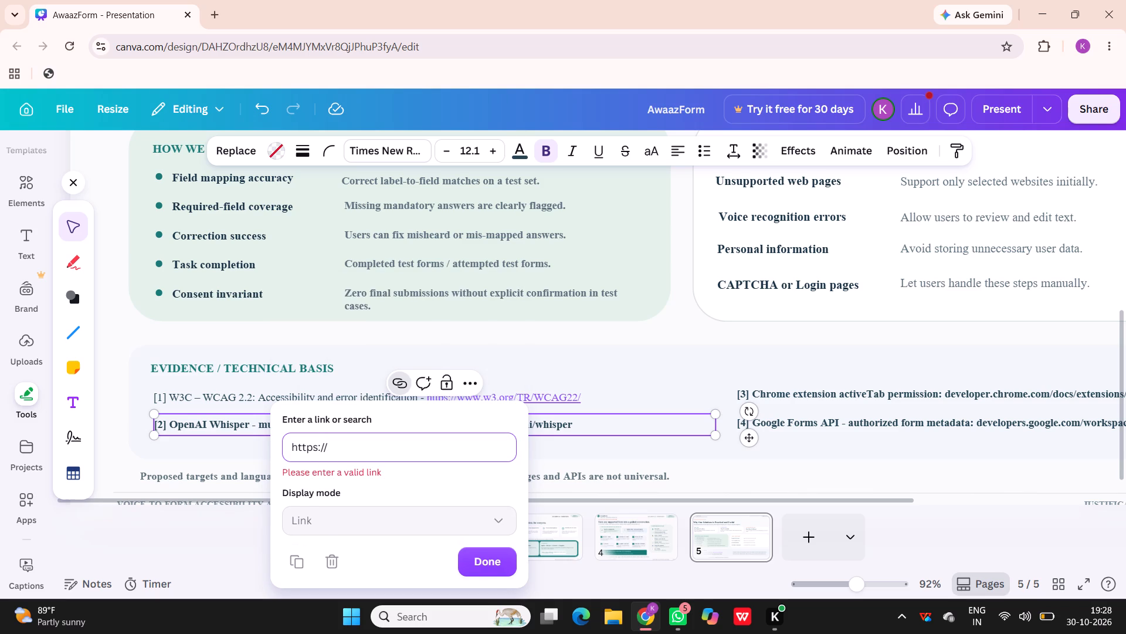
type("githu")
key("b")
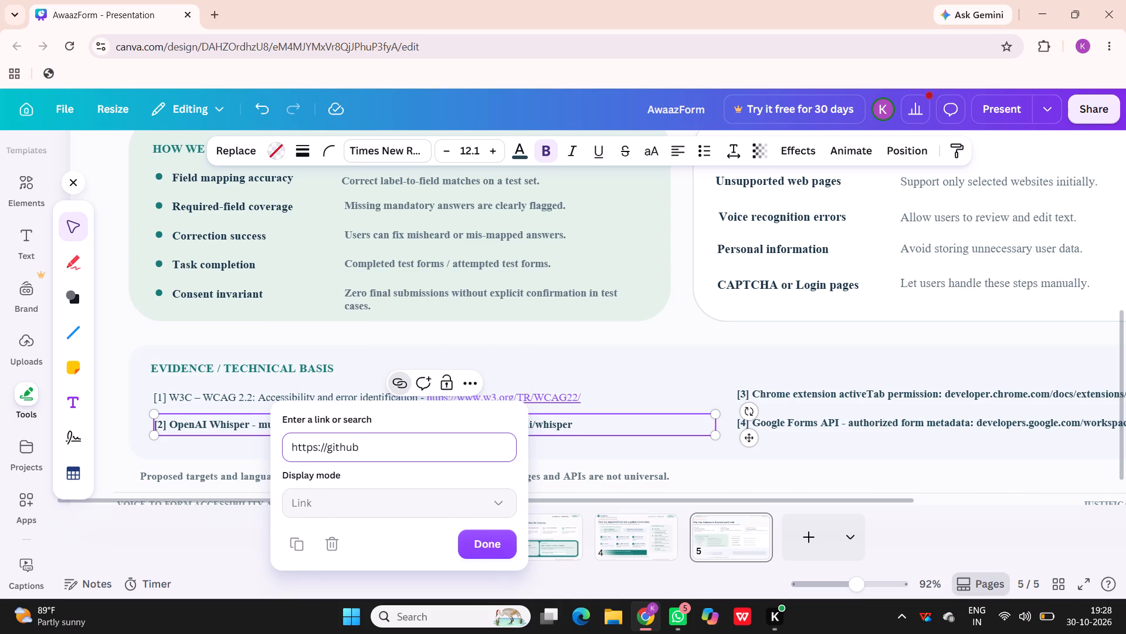
type(".com")
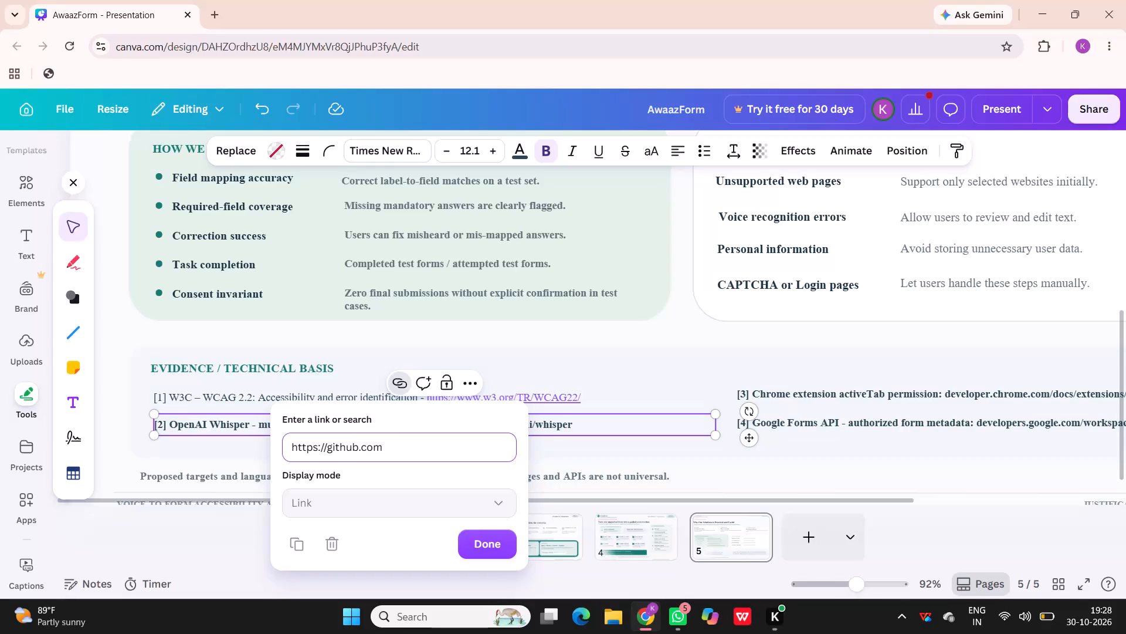
key("slash")
type("op")
type("en")
type("ai")
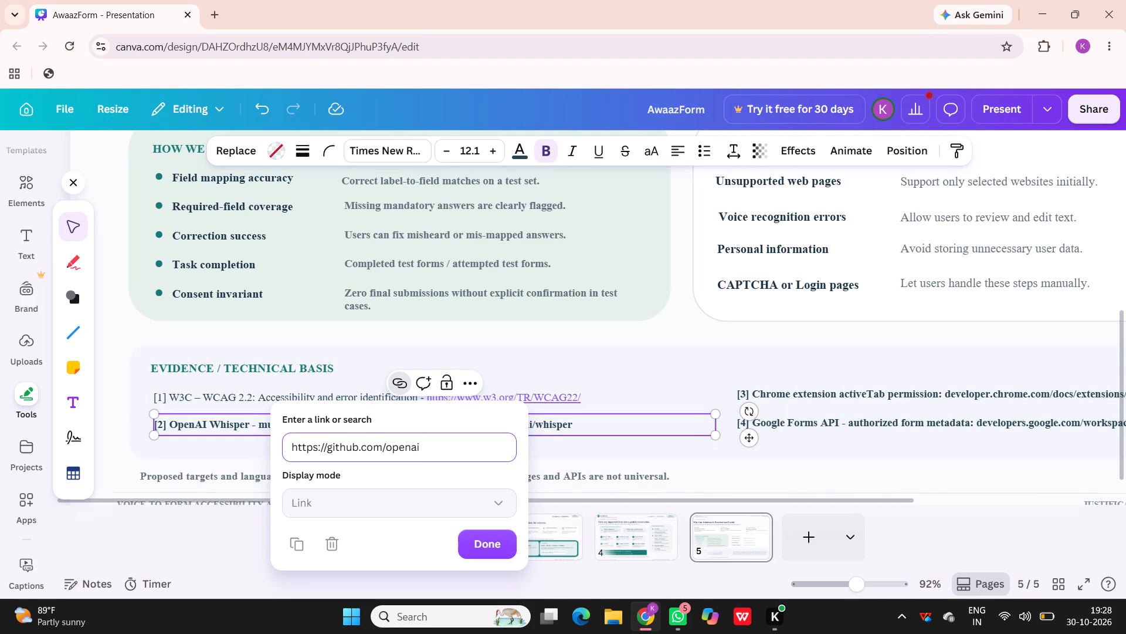
type("/w")
key("i")
key("BackSpace")
type("hi")
type("sp")
type("er")
left_click(480, 542)
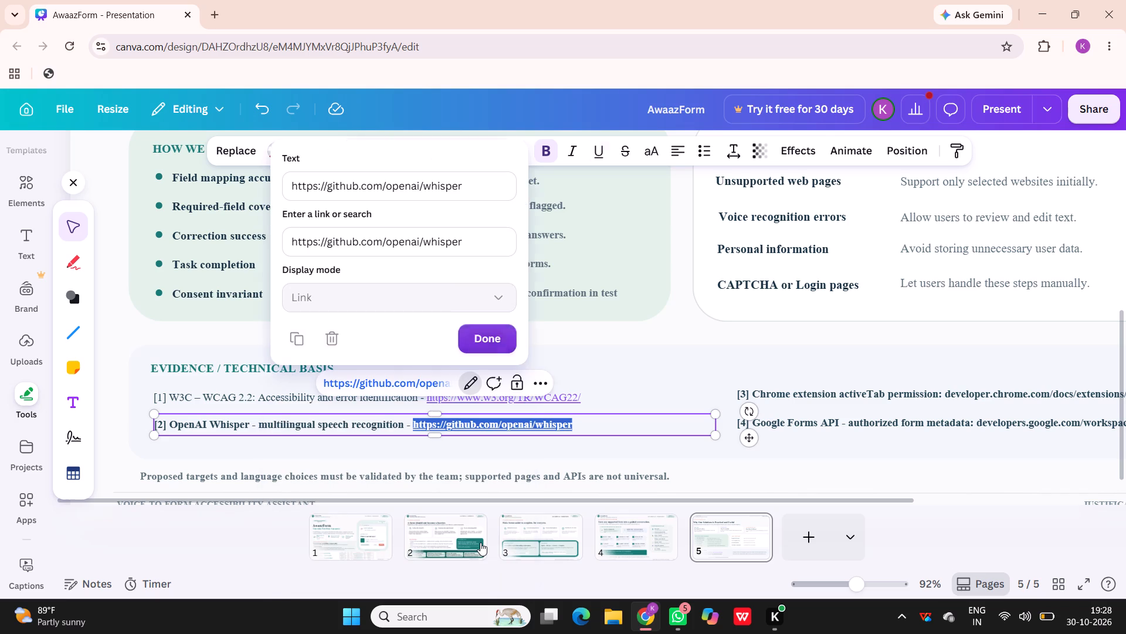
left_click(666, 332)
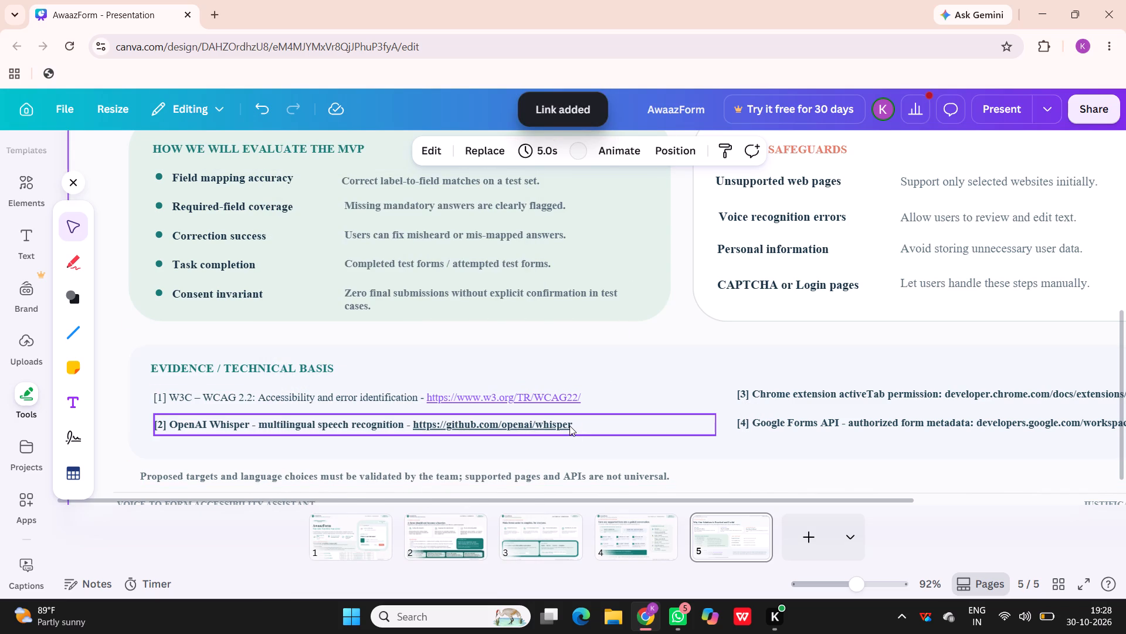
double_click(569, 425)
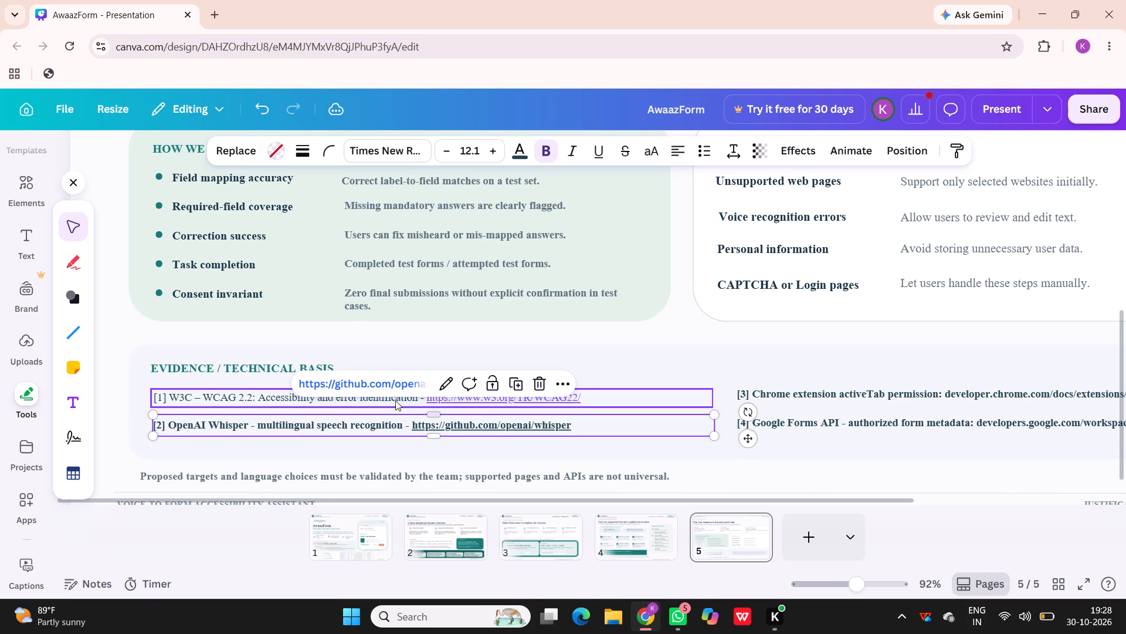
double_click(413, 425)
left_click_drag(413, 425, 440, 426)
left_click(440, 426)
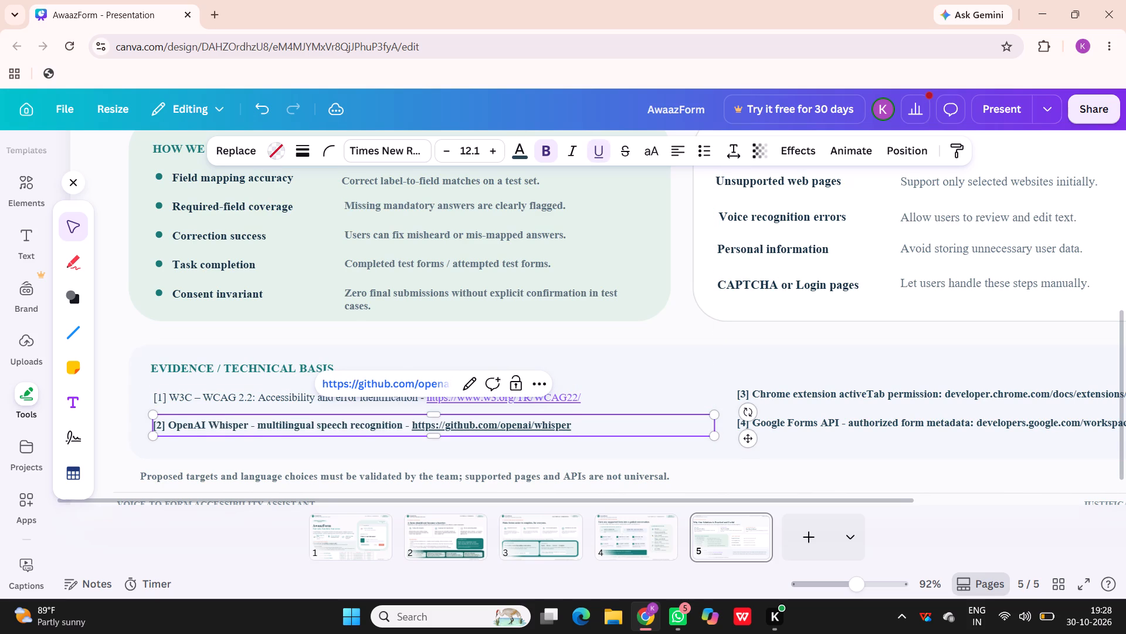
left_click_drag(415, 425, 581, 423)
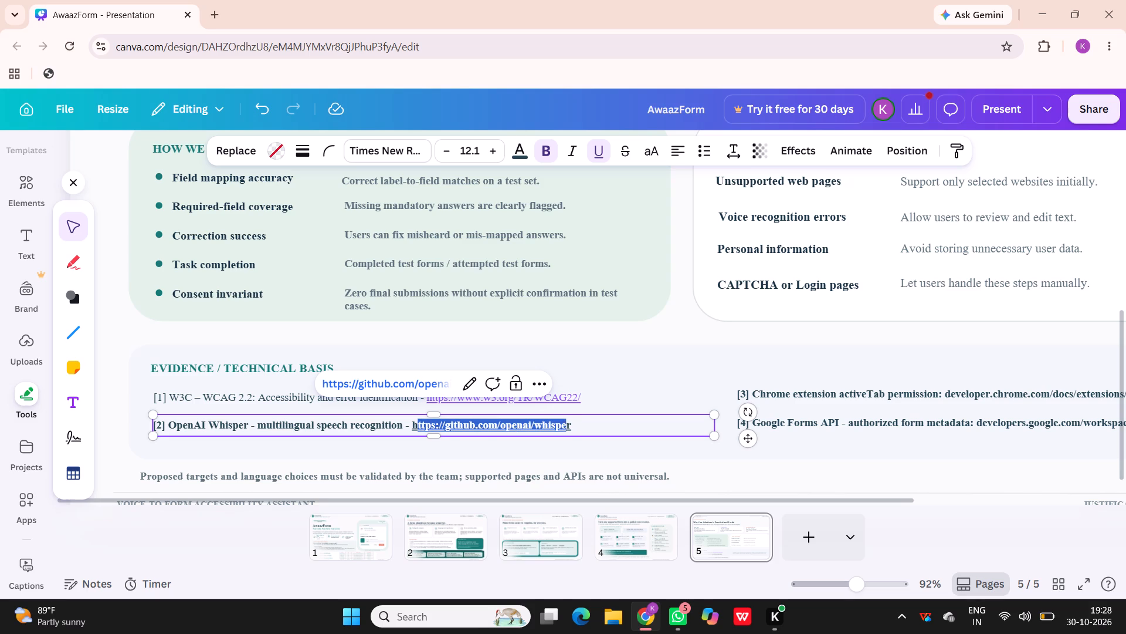
left_click(411, 424)
left_click_drag(411, 424, 580, 424)
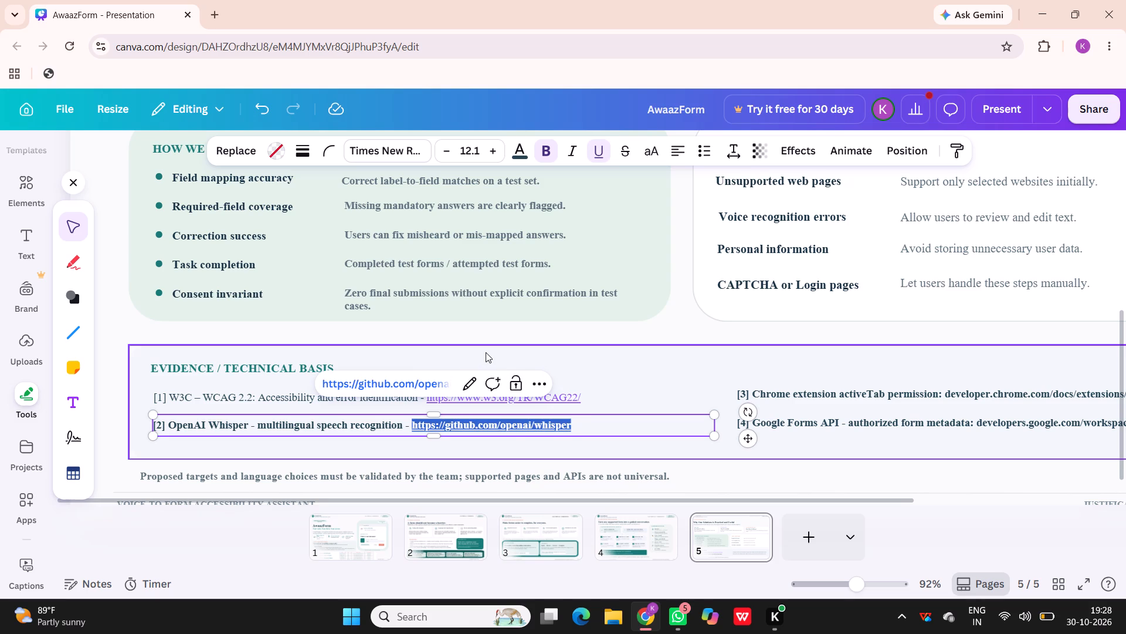
left_click(521, 149)
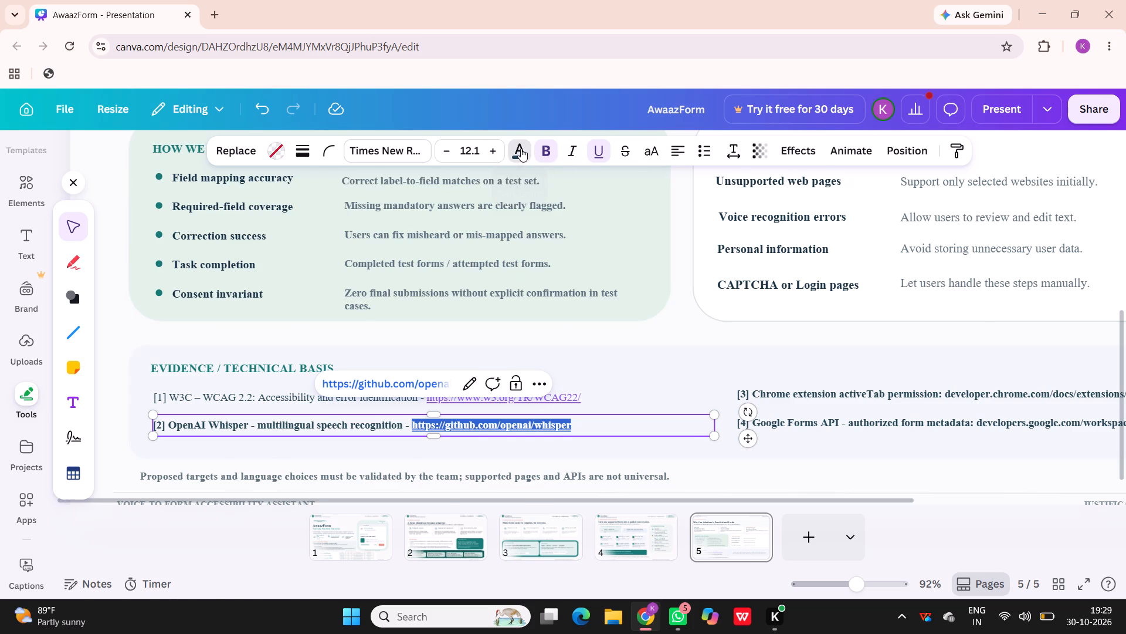
left_click(280, 254)
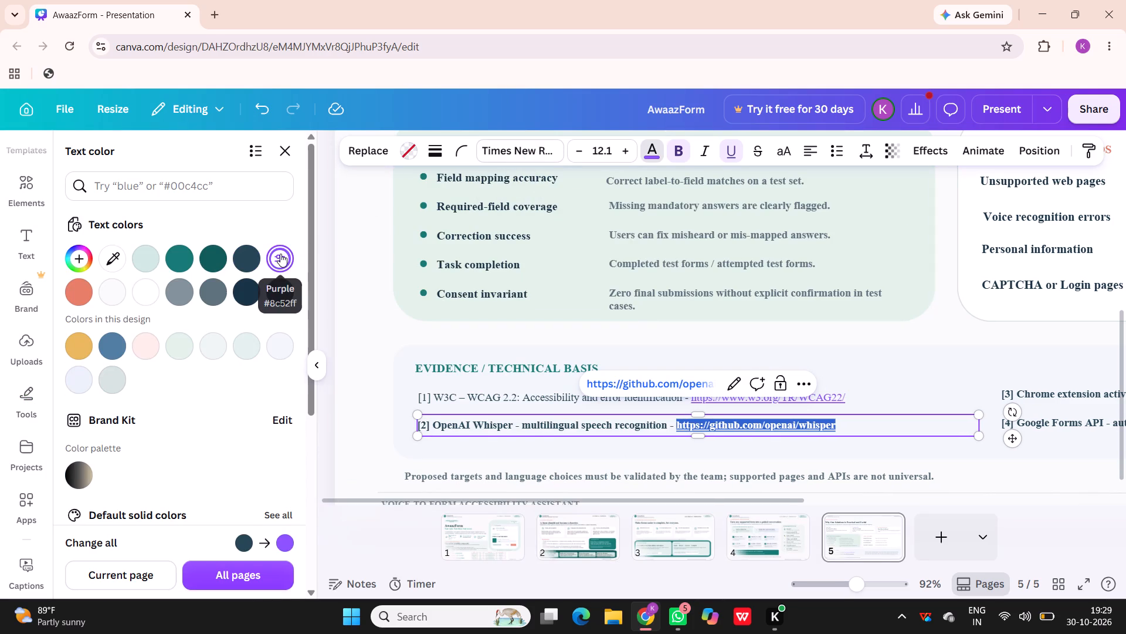
left_click(952, 323)
scroll(952, 323, "left", 1)
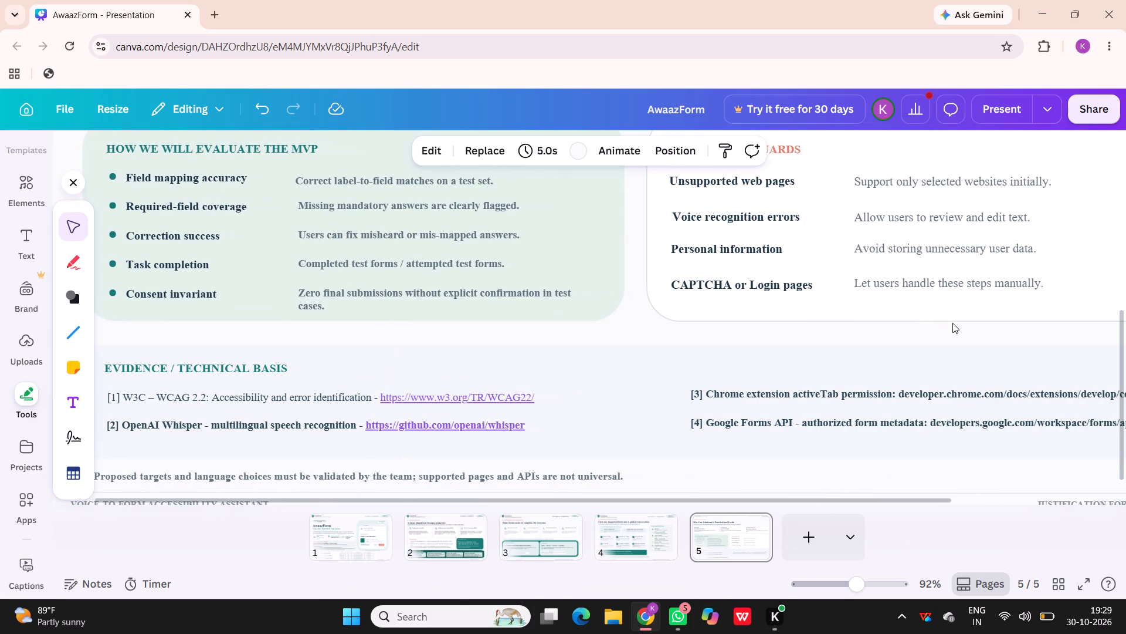
Make the whole line of reference [1], including its web address, bold.
double_click(493, 399)
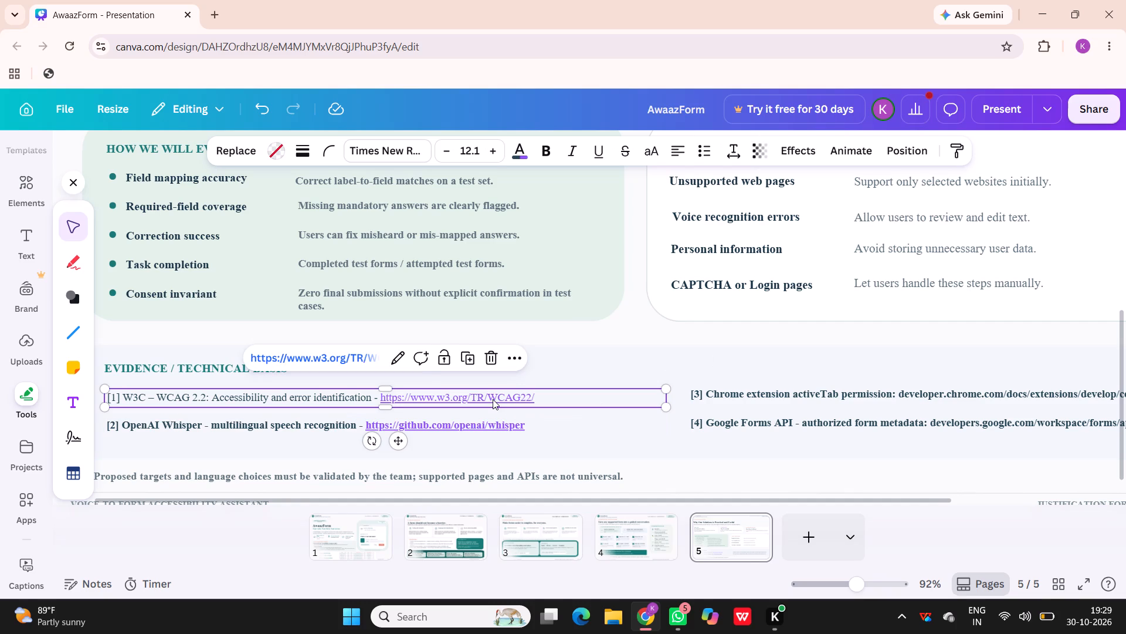
left_click(544, 151)
left_click(544, 151)
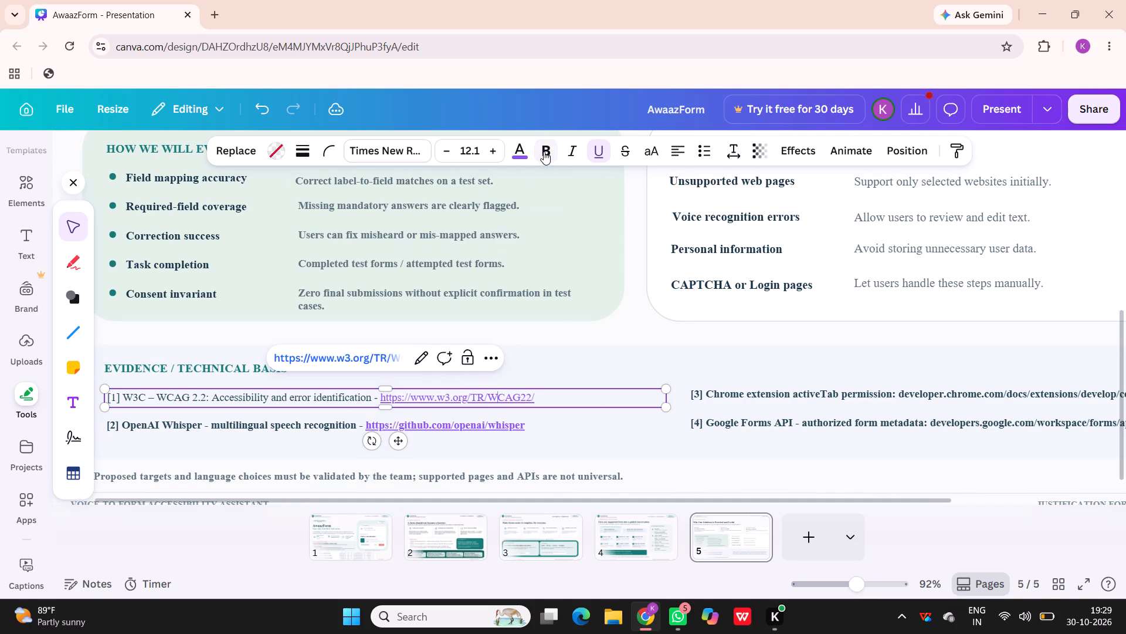
double_click(544, 151)
left_click(544, 151)
left_click_drag(535, 394, 514, 394)
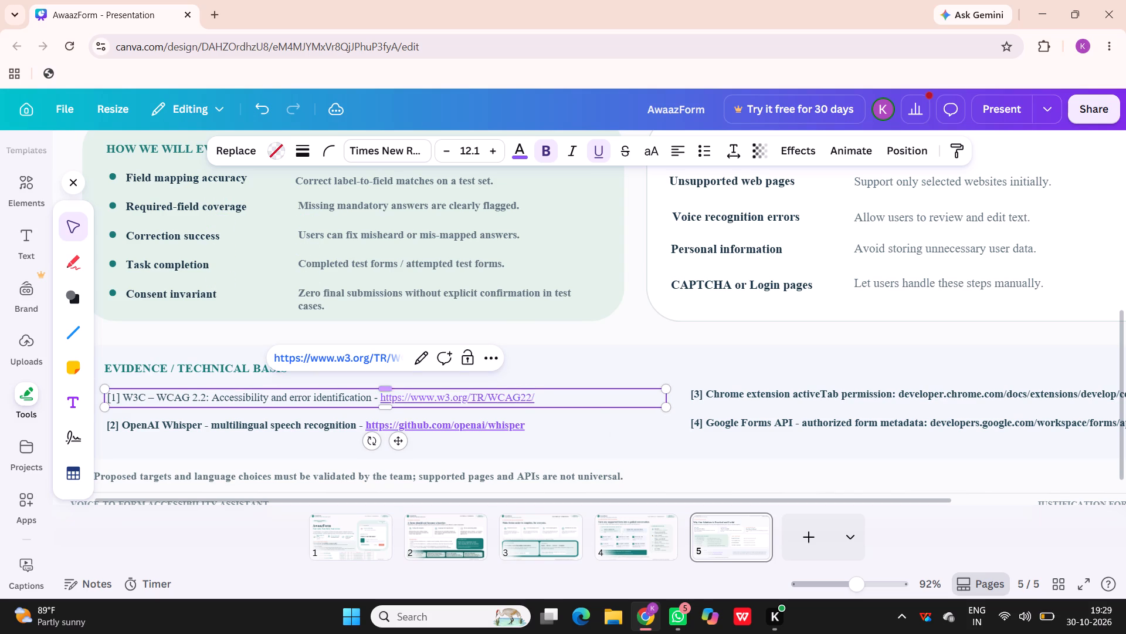
left_click(540, 397)
left_click_drag(540, 397, 209, 384)
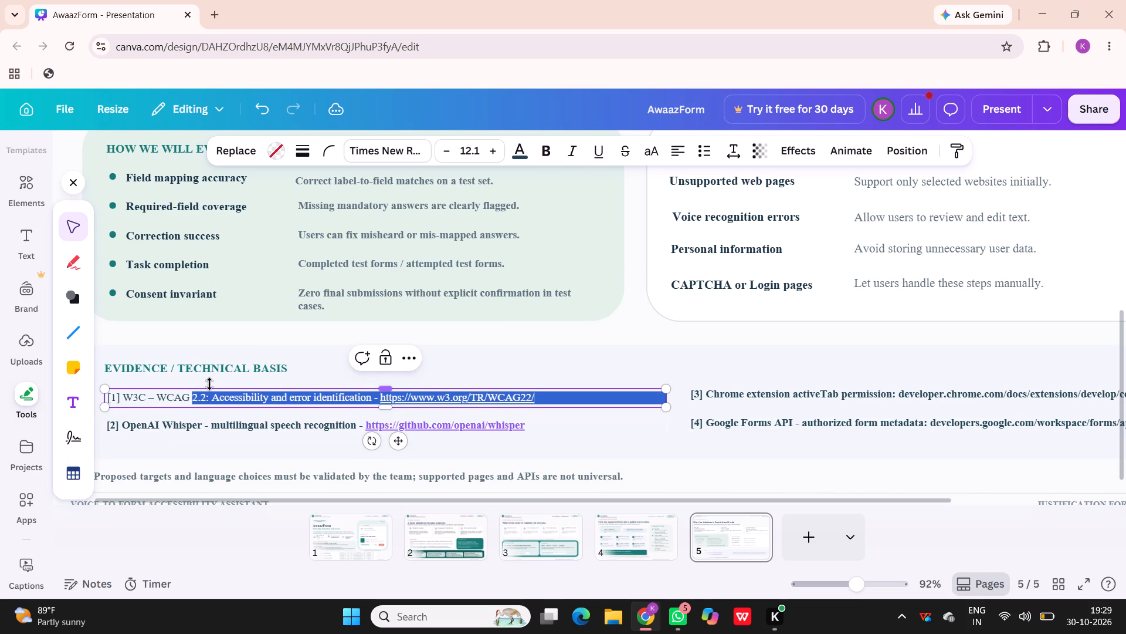
left_click_drag(209, 384, 126, 387)
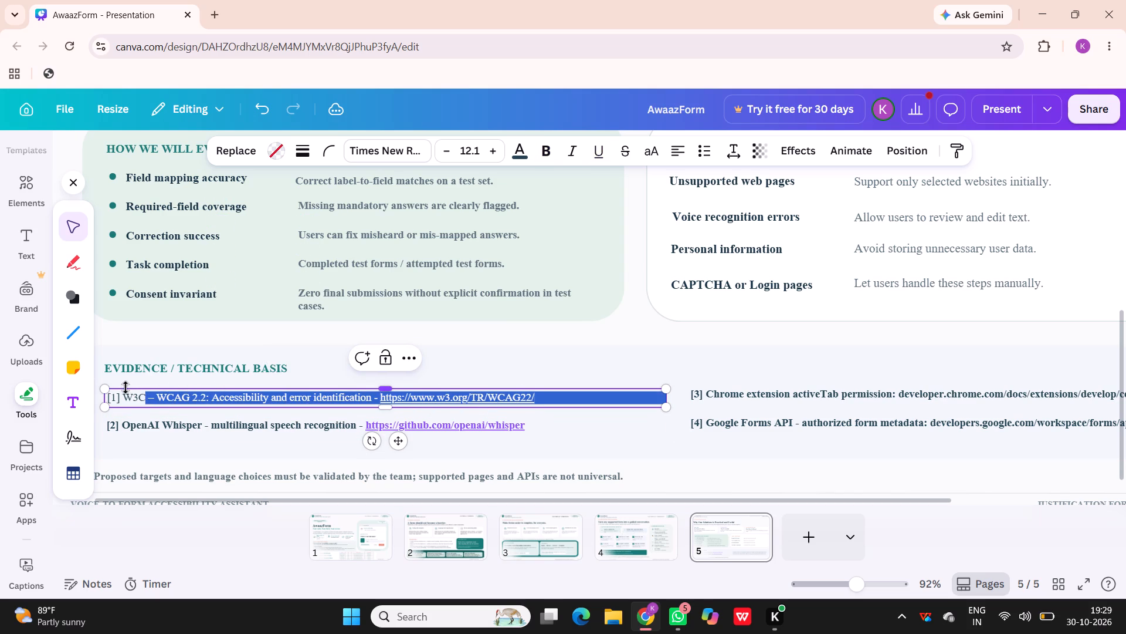
left_click_drag(126, 387, 123, 462)
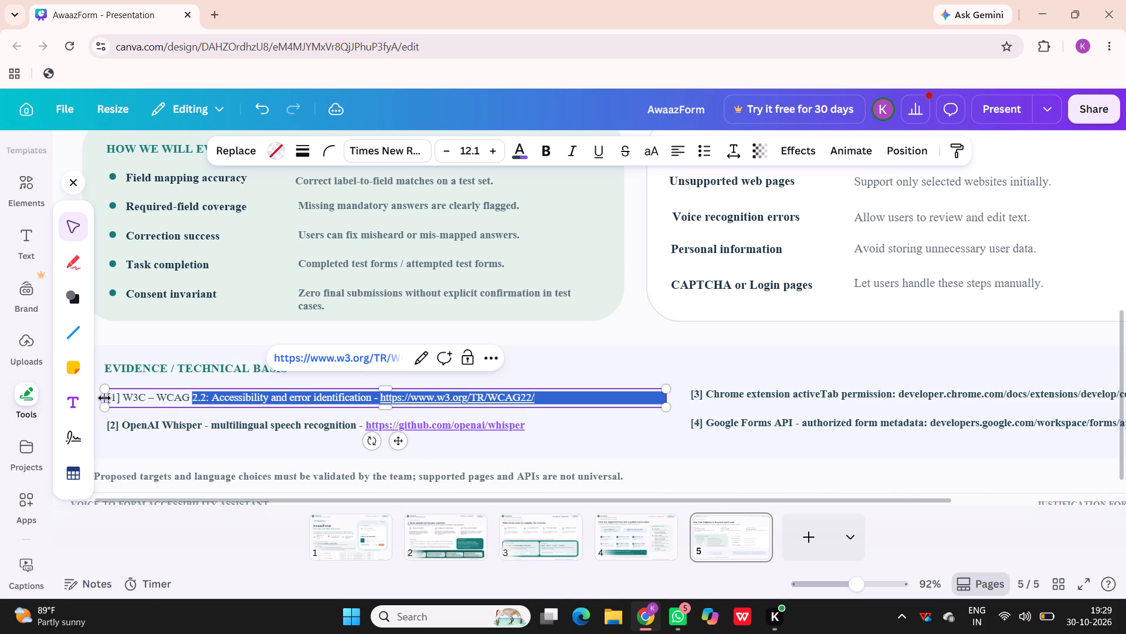
left_click(214, 332)
scroll(247, 321, "right", 2)
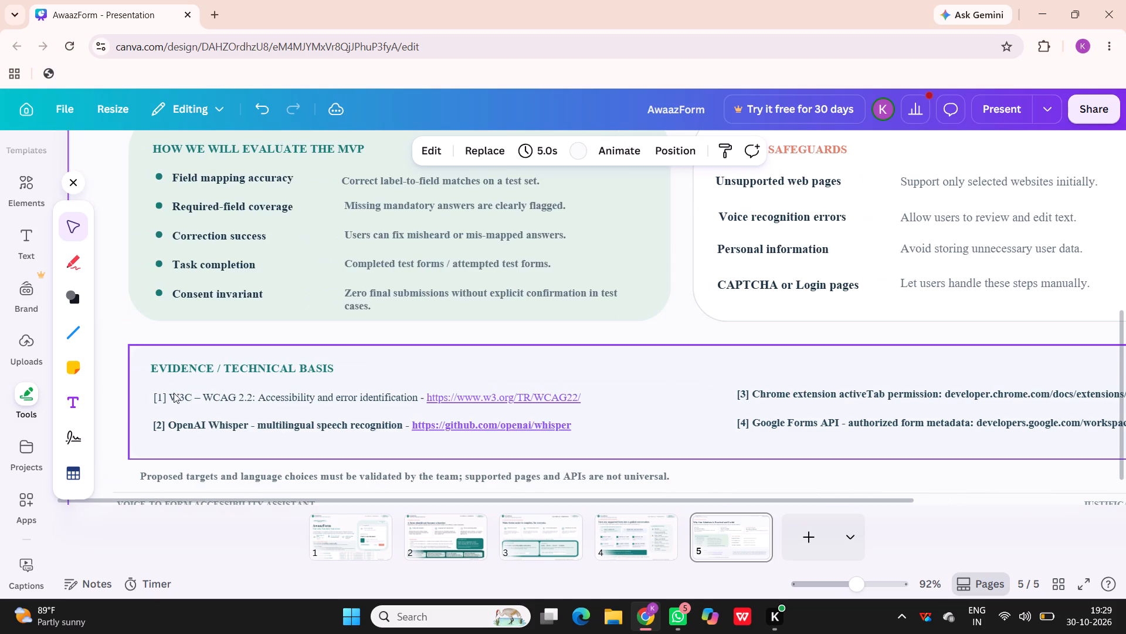
double_click(152, 393)
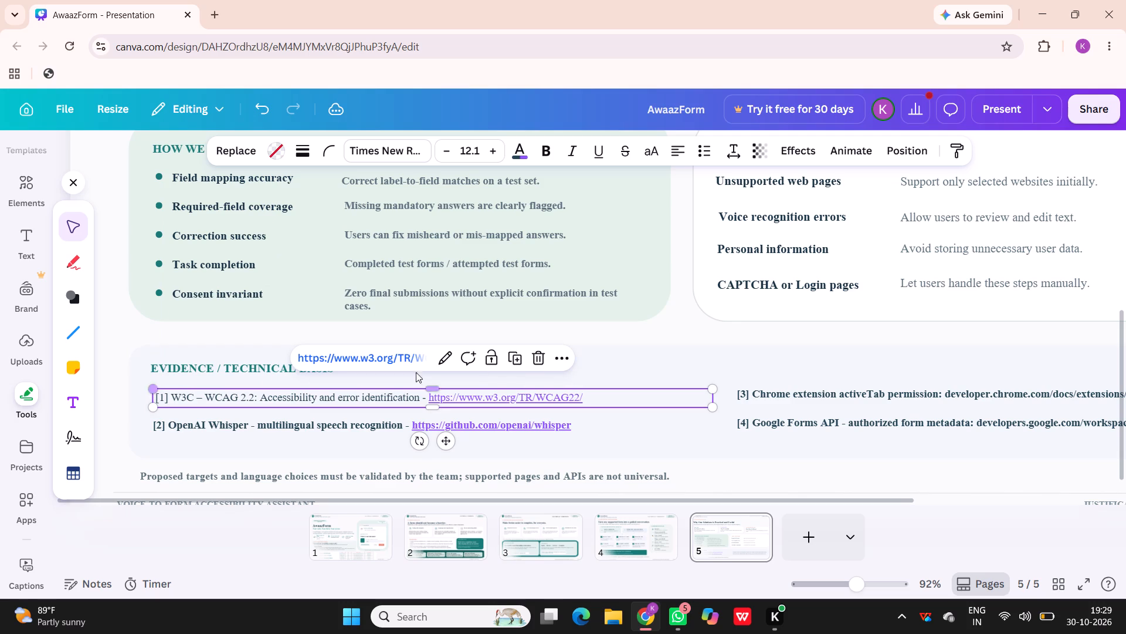
triple_click(586, 396)
left_click(586, 396)
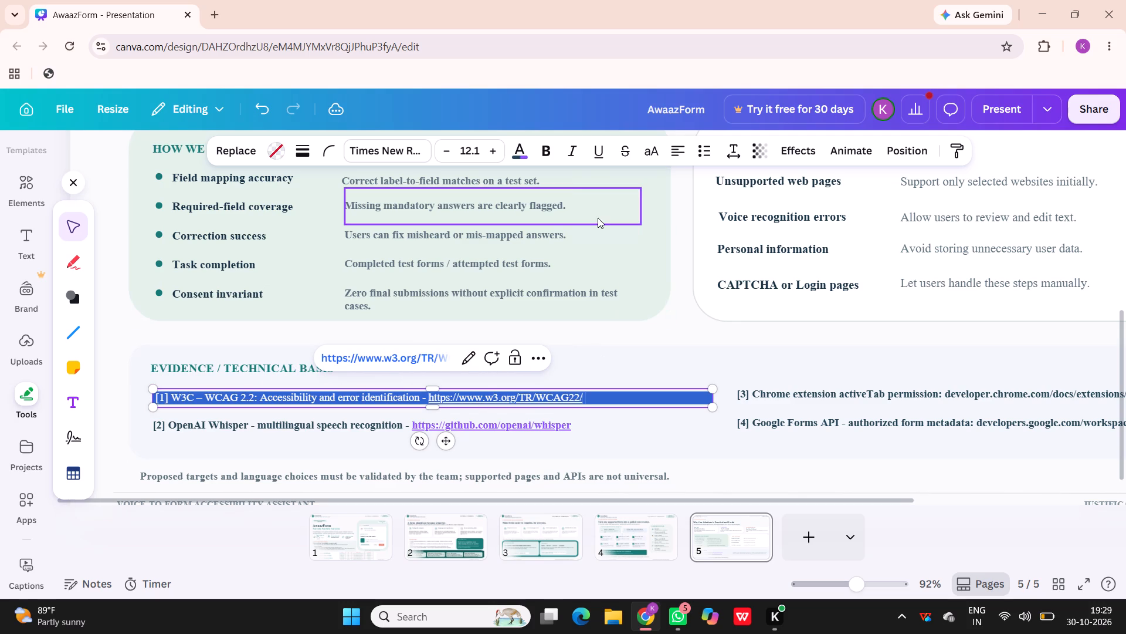
left_click(545, 147)
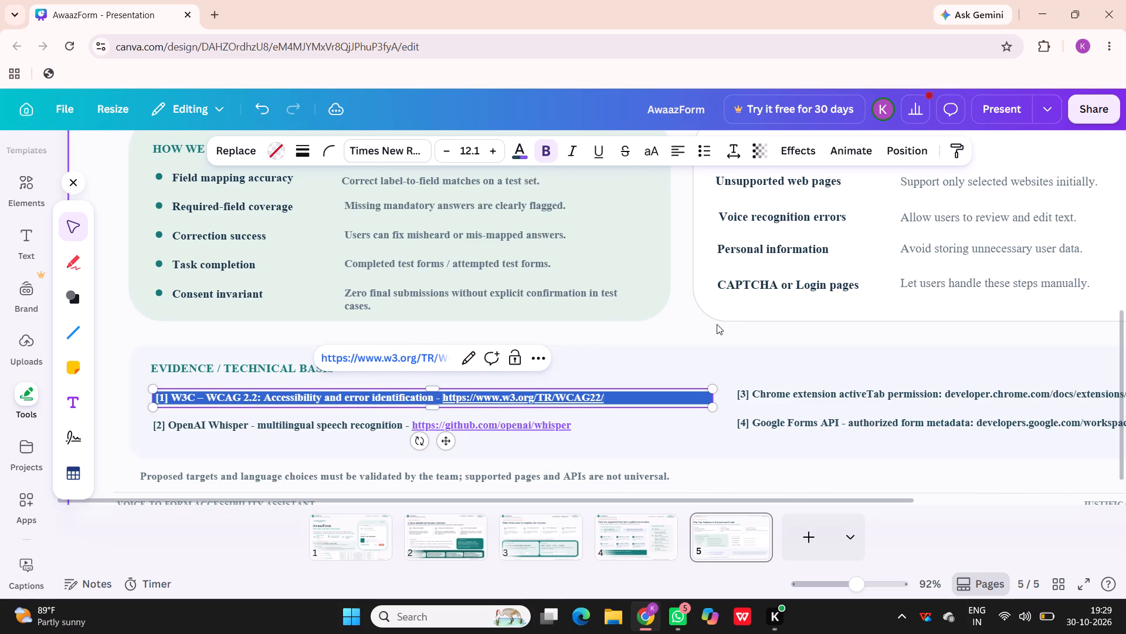
left_click(680, 318)
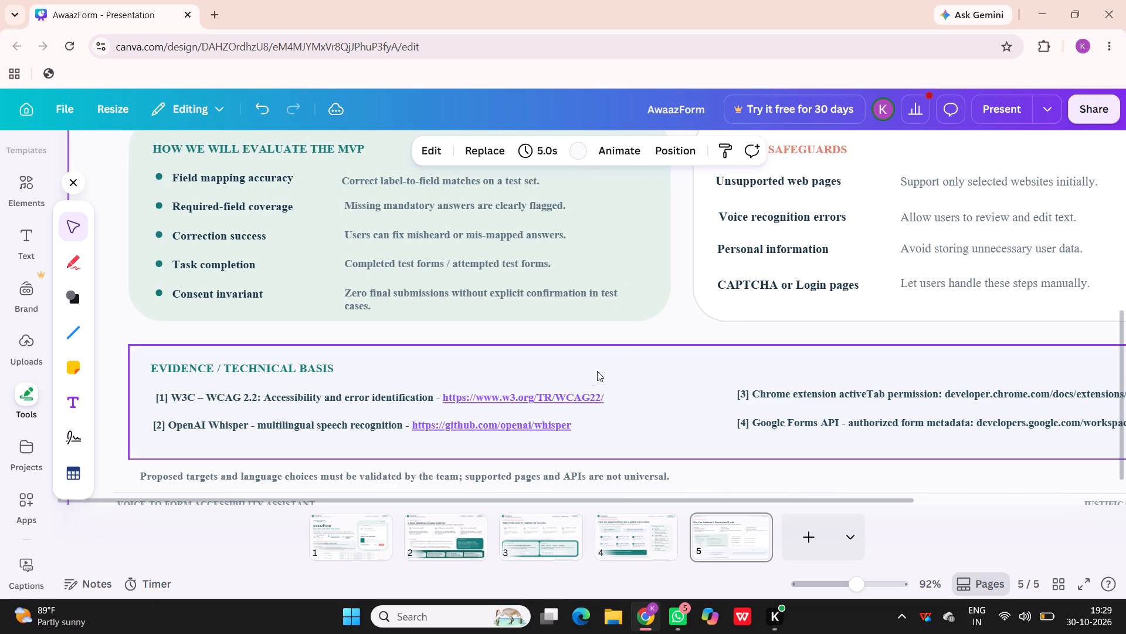
Shift reference [1] slightly left so its start lines up with reference [2].
left_click(572, 393)
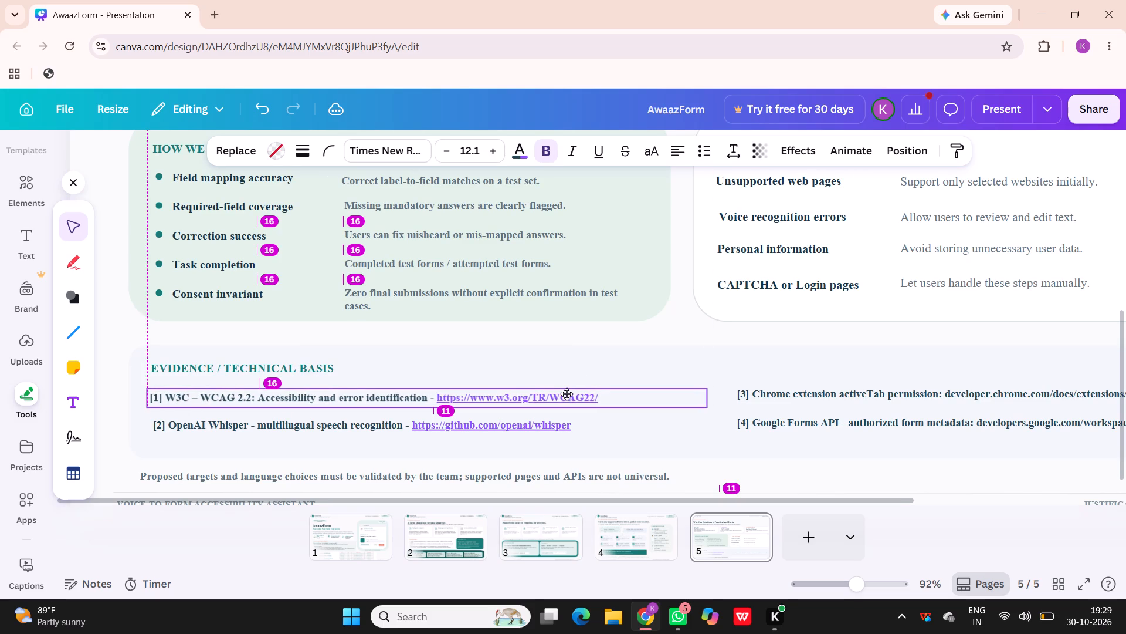
left_click(650, 329)
Move references [3] and [4] left so both start level with the left edge of the Risks + Safeguards card.
scroll(650, 329, "left", 3)
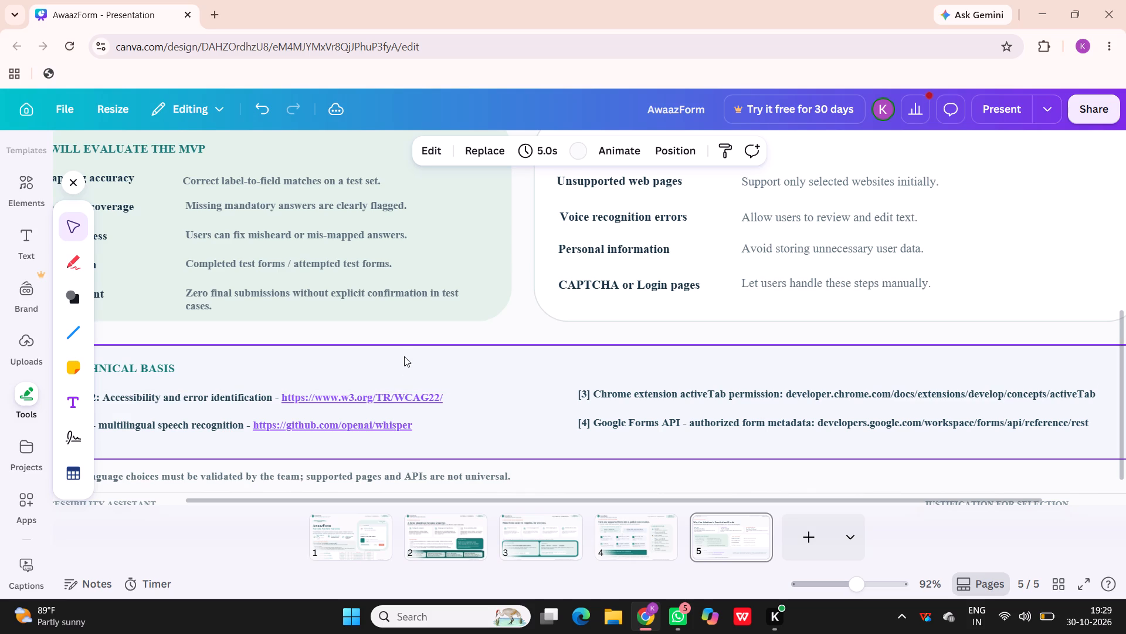
left_click(401, 335)
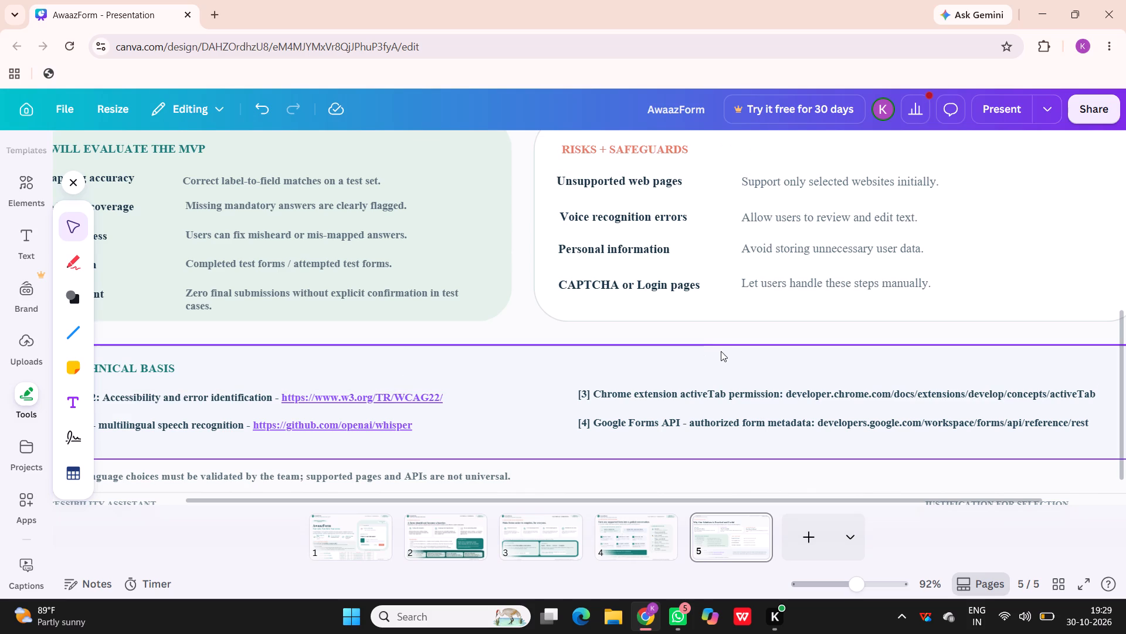
scroll(722, 352, "left", 2)
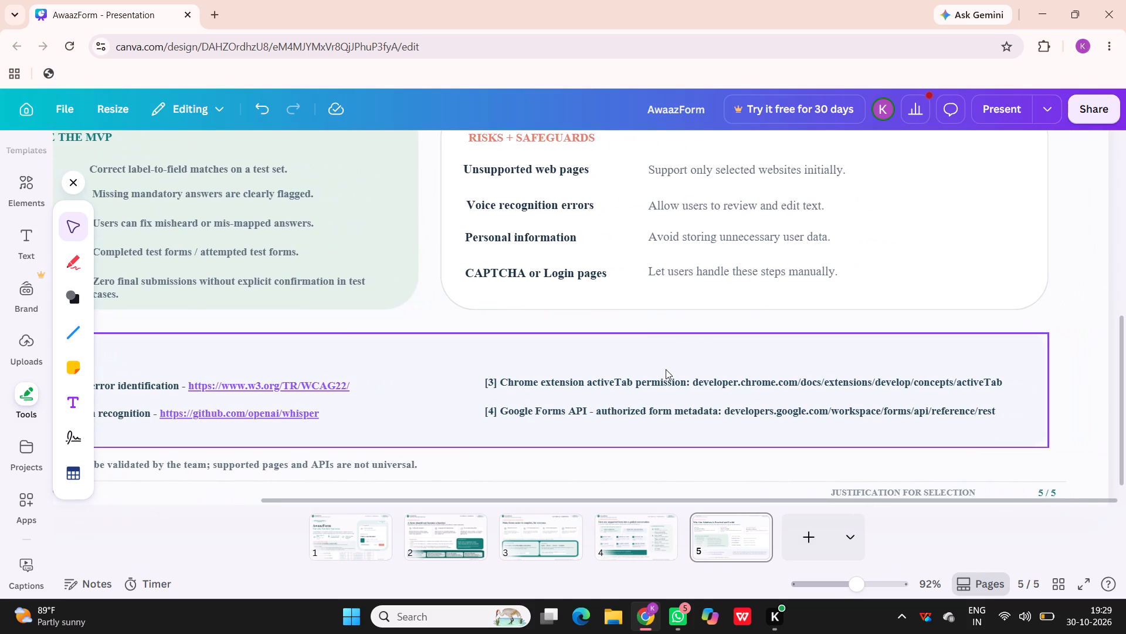
left_click_drag(657, 387, 633, 391)
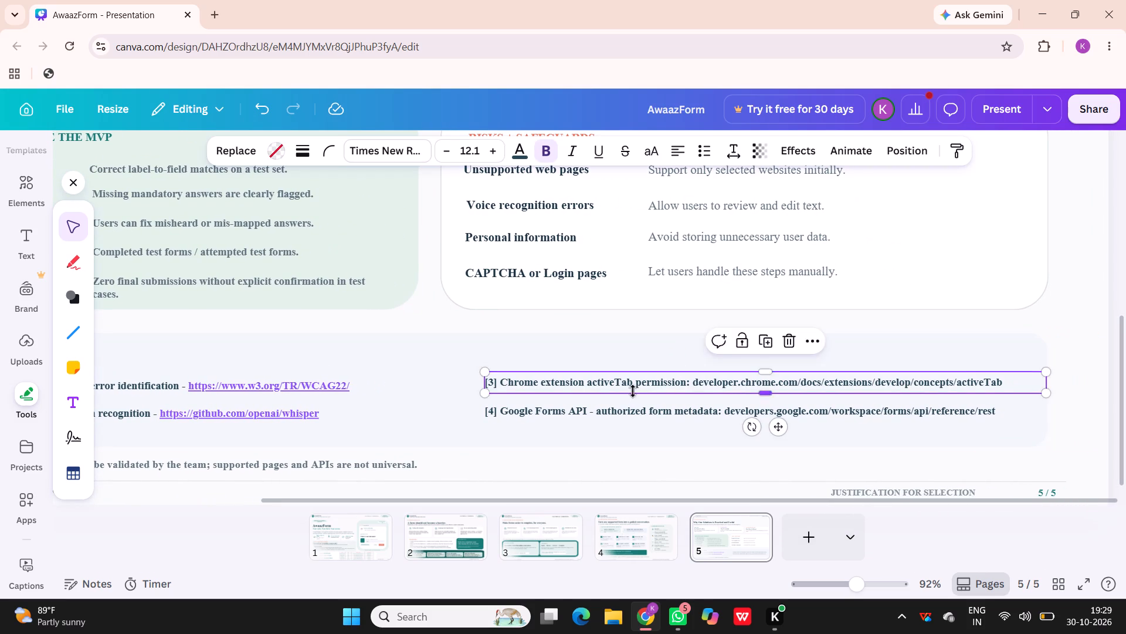
left_click_drag(633, 391, 620, 387)
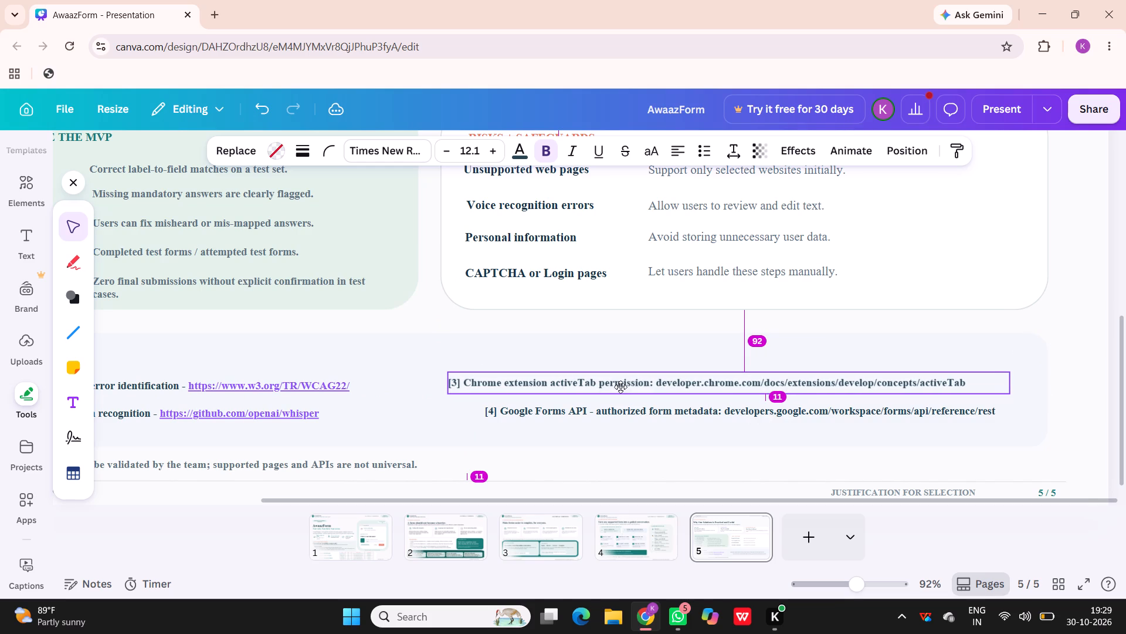
left_click_drag(620, 387, 615, 387)
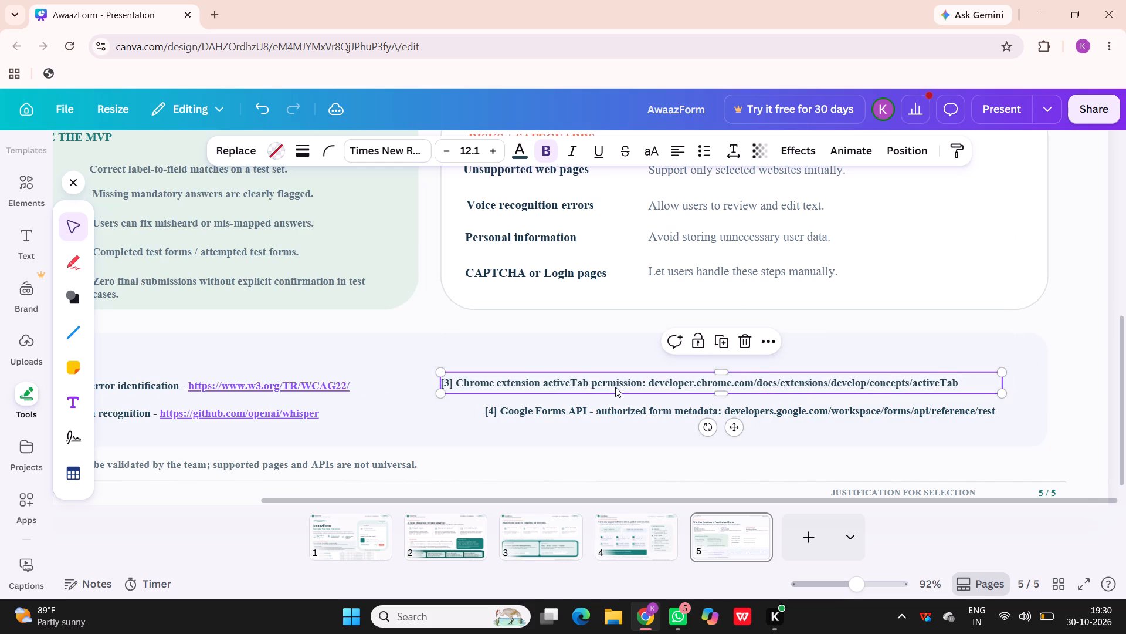
left_click_drag(617, 410, 573, 412)
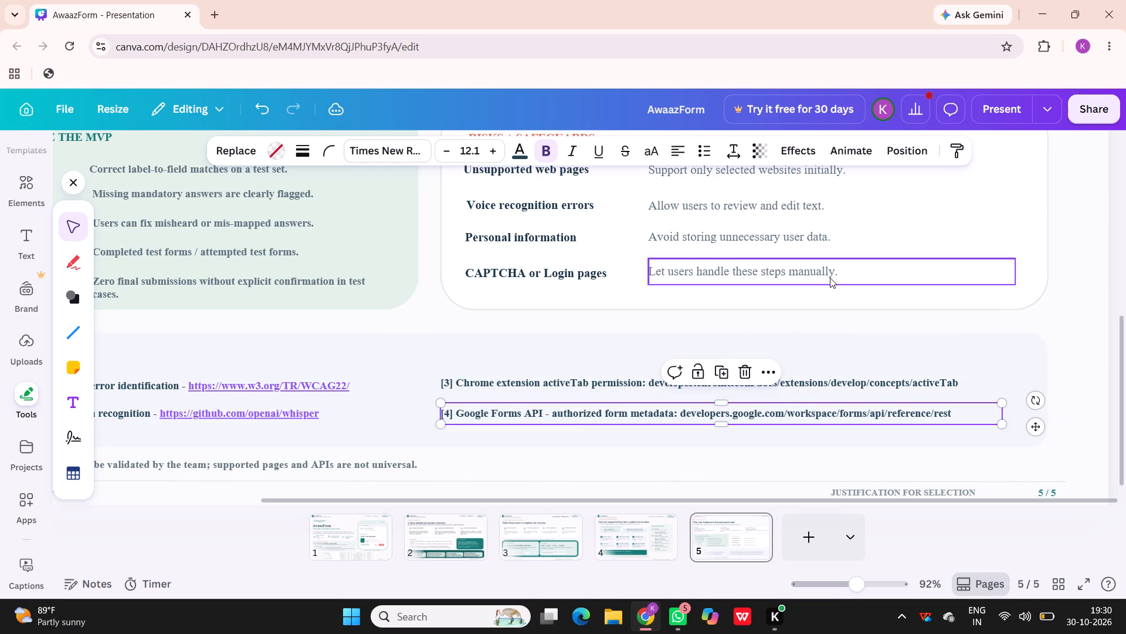
Shorten the description before the colon in reference [3] to "Chrome extensions", leaving a space before the colon.
scroll(808, 315, "down", 2)
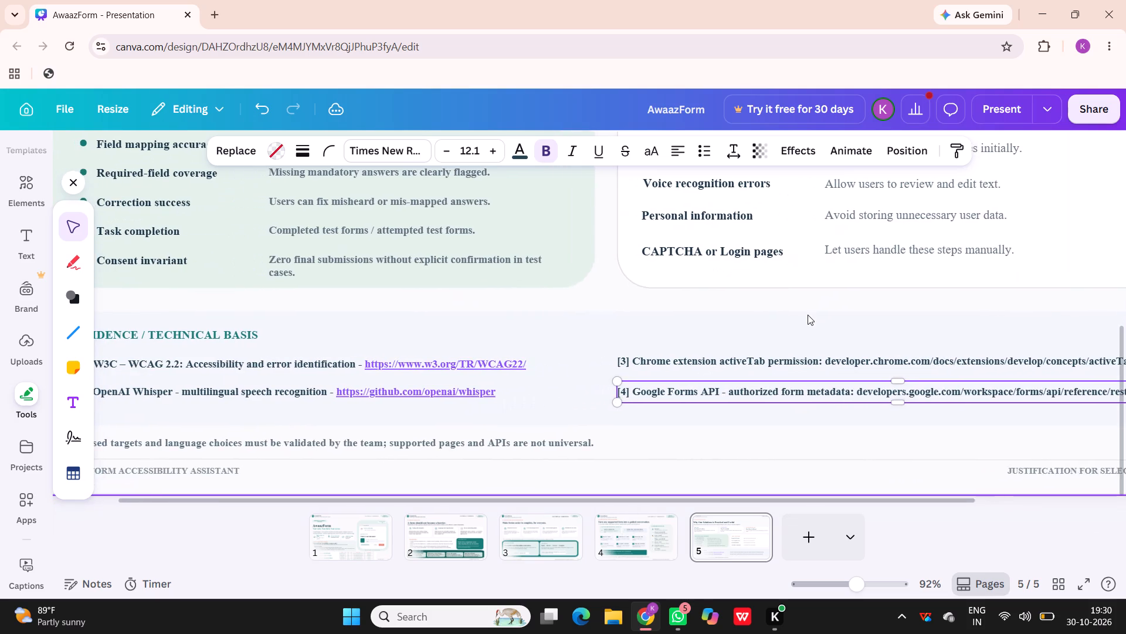
scroll(808, 315, "down", 2)
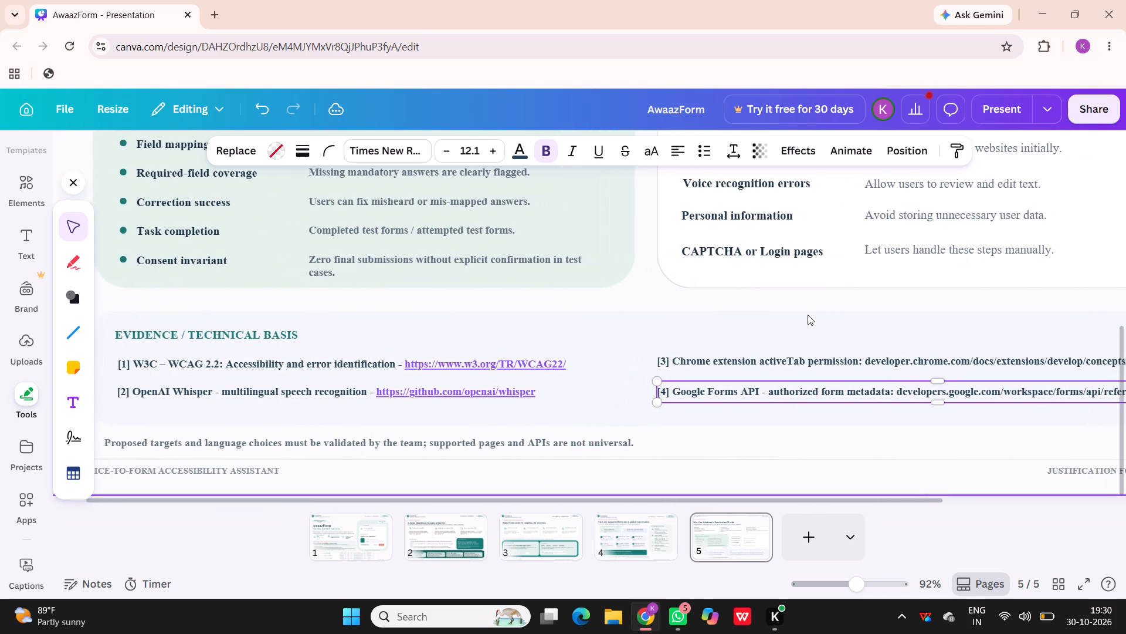
scroll(808, 315, "down", 1)
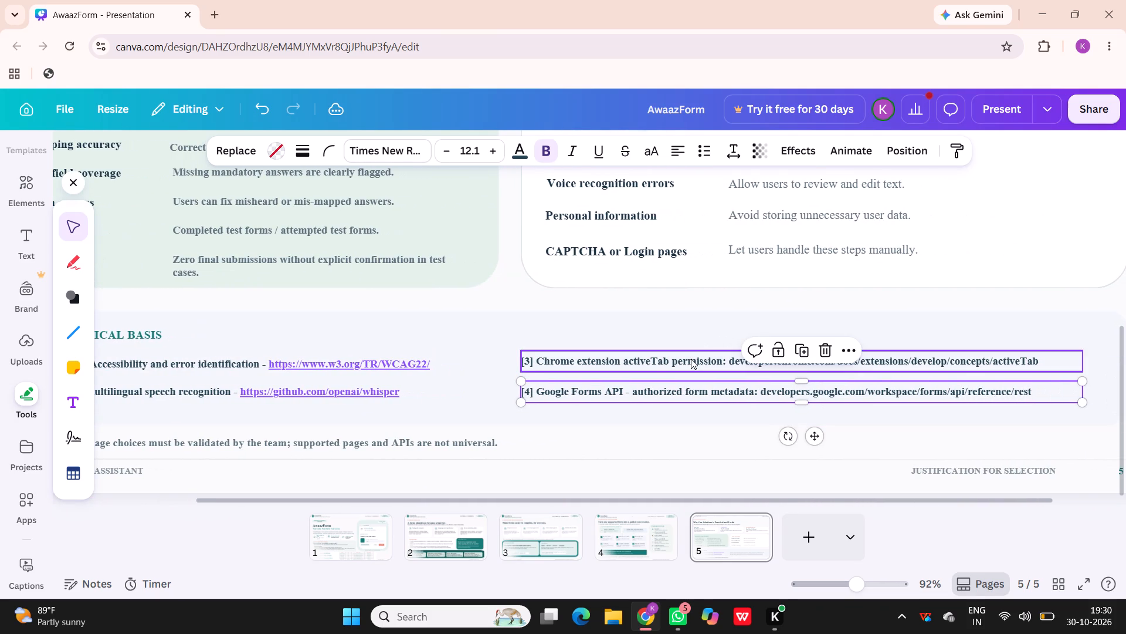
scroll(691, 359, "left", 3)
scroll(953, 295, "left", 1)
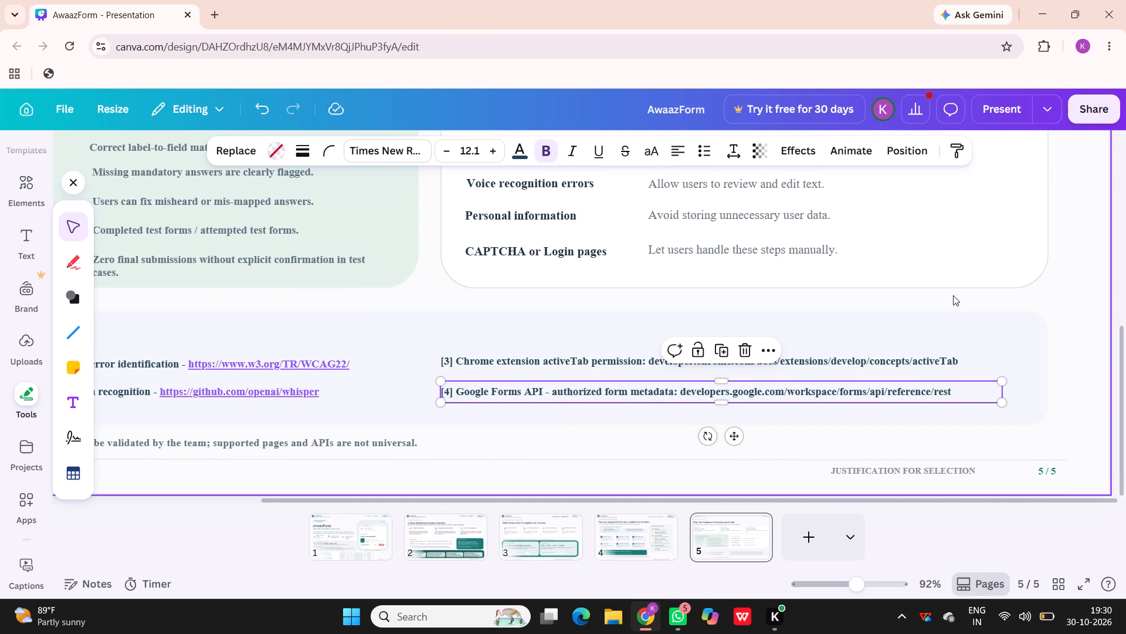
scroll(953, 295, "left", 1)
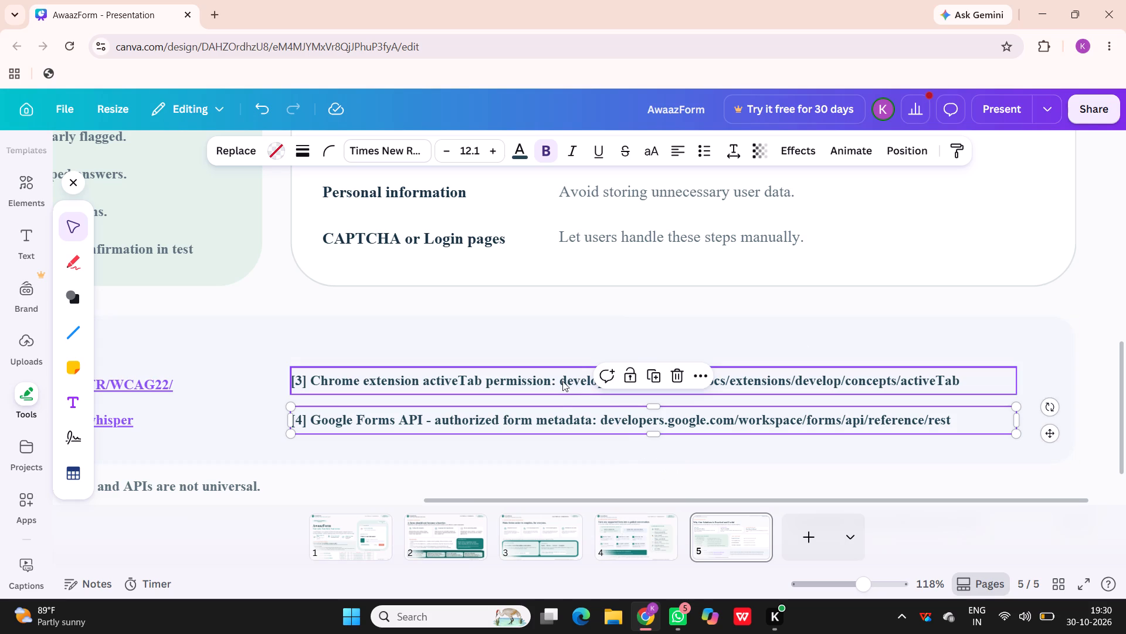
double_click(558, 377)
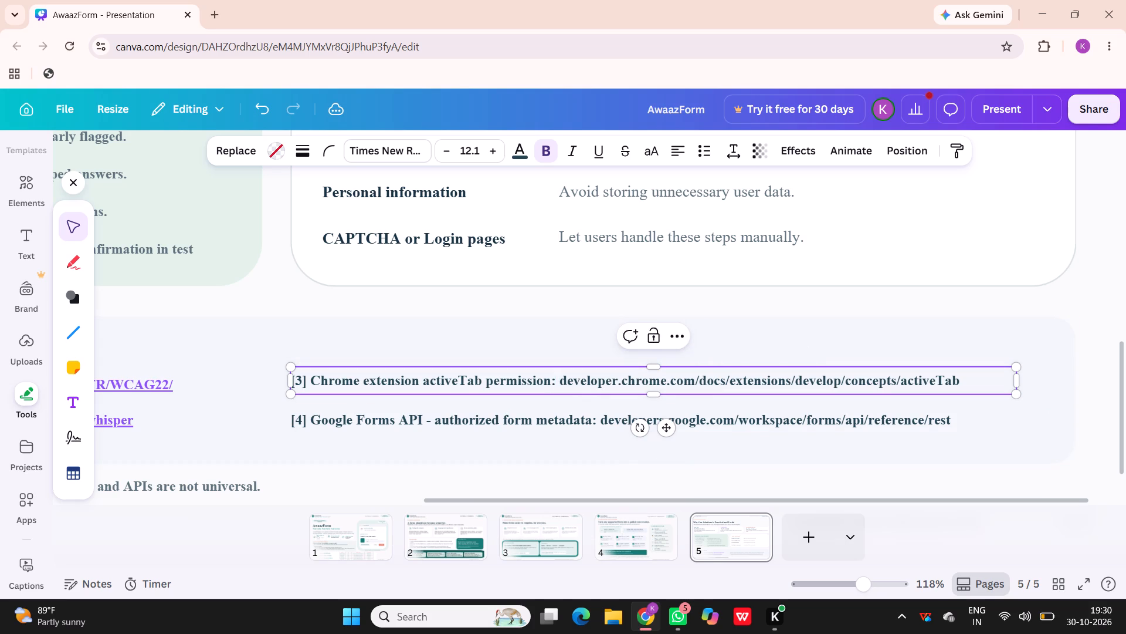
key("Left")
key("BackSpace")
key("BackSpace")
key("BackSpace")
key("BackSpace")
key("BackSpace")
key("BackSpace")
key("BackSpace")
key("BackSpace")
key("BackSpace")
key("BackSpace")
key("BackSpace")
key("BackSpace")
key("BackSpace")
key("BackSpace")
key("BackSpace")
key("BackSpace")
key("BackSpace")
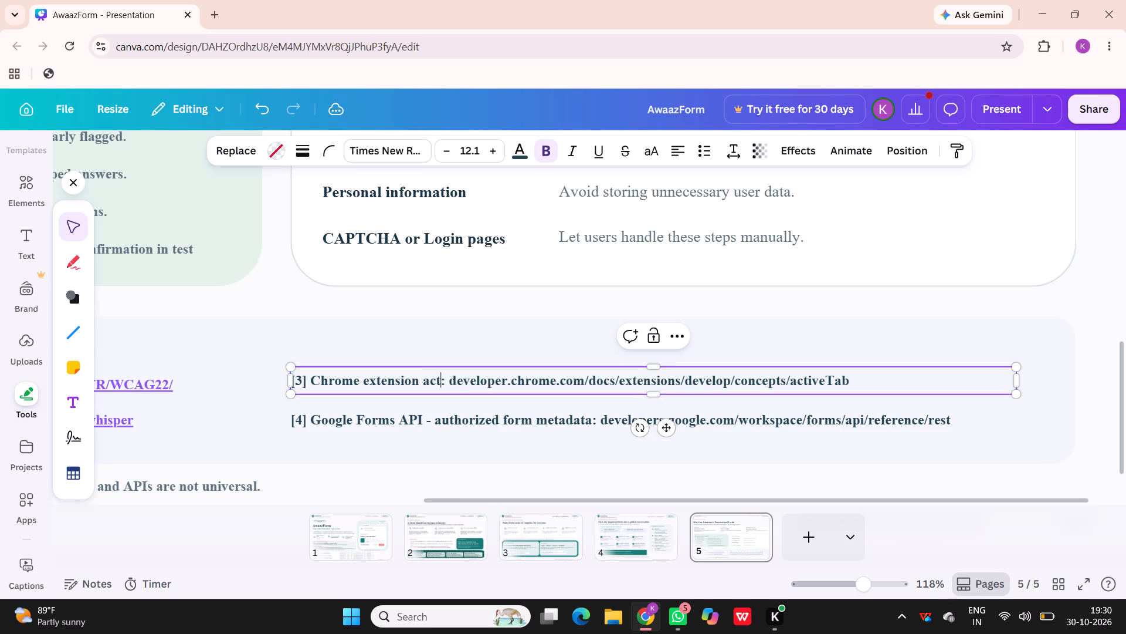
key("BackSpace")
key("BackSpace")
key("BackSpace")
key("BackSpace")
type("s")
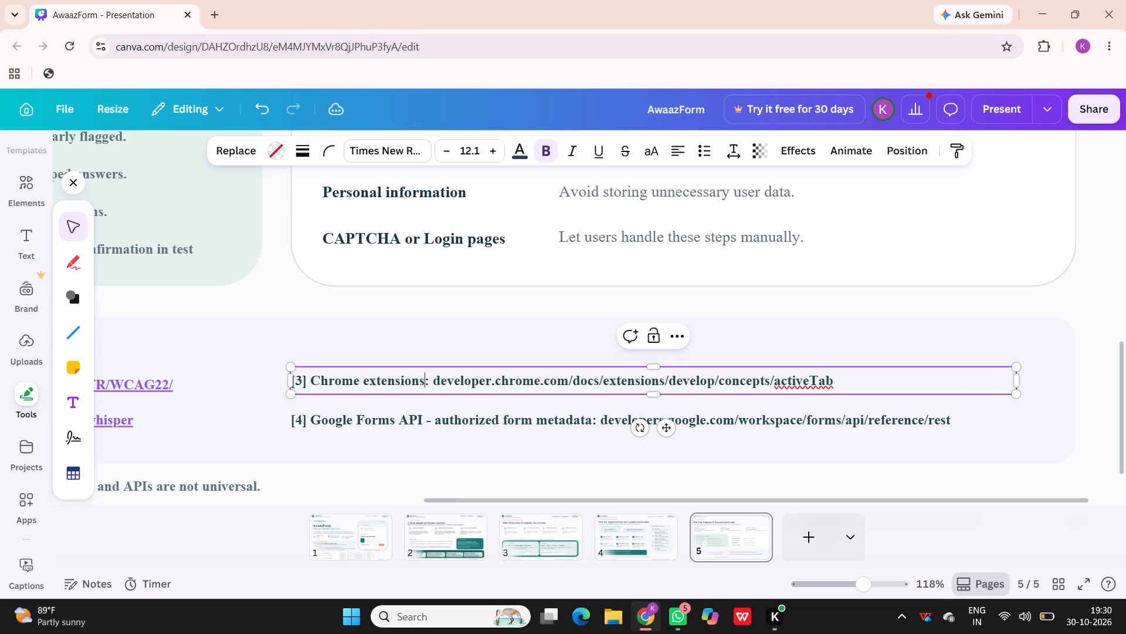
key("space")
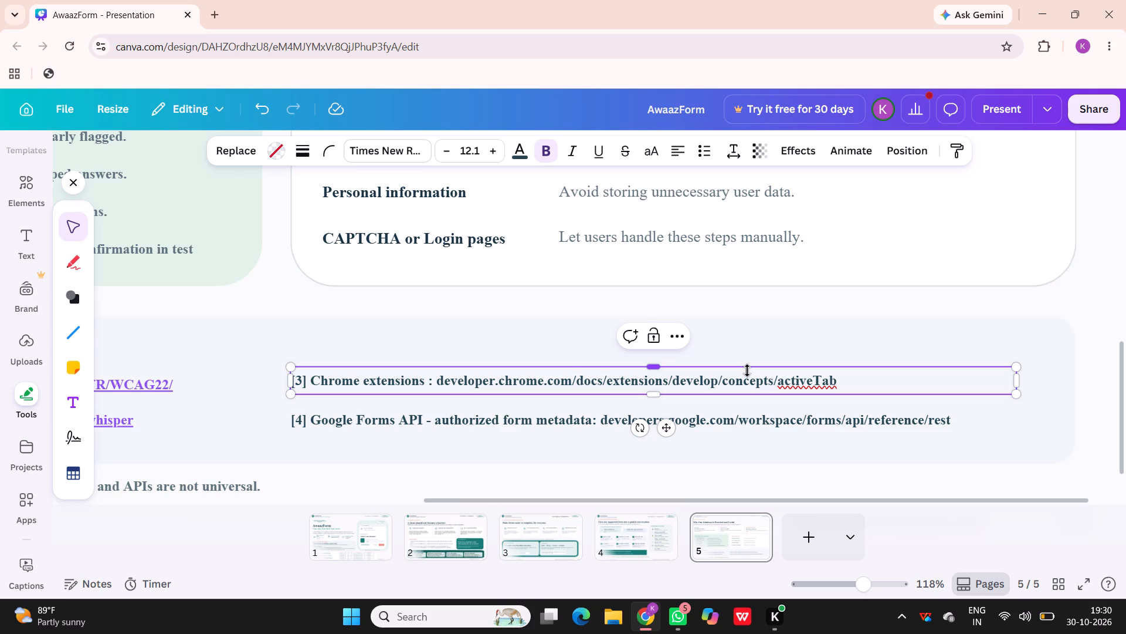
key("Right")
key("Right")
key("h")
type("ttps")
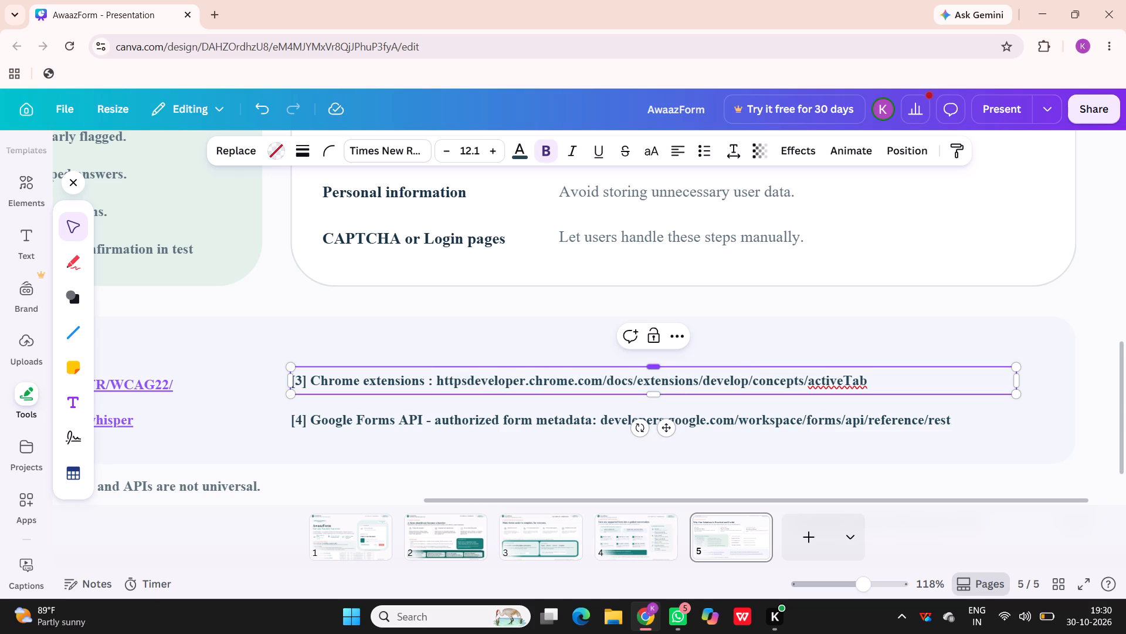
key("shift+colon")
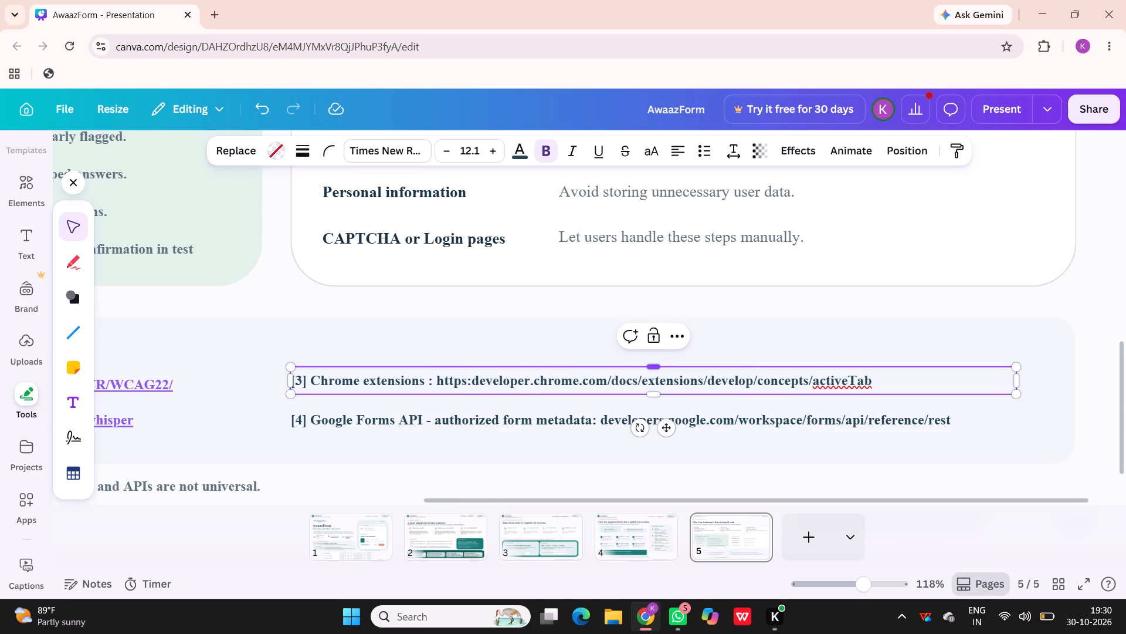
type("//")
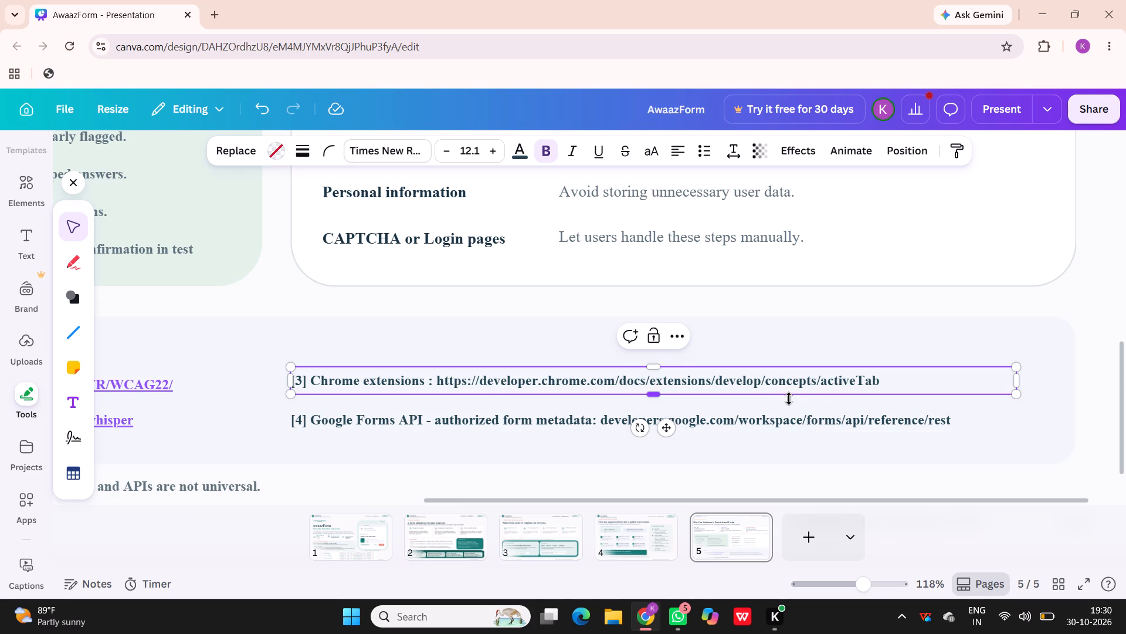
Replace the final activeTab part of reference [3]'s web address with content-scripts.
left_click(883, 380)
key("BackSpace")
key("BackSpace")
key("BackSpace")
key("BackSpace")
key("BackSpace")
key("BackSpace")
key("BackSpace")
key("BackSpace")
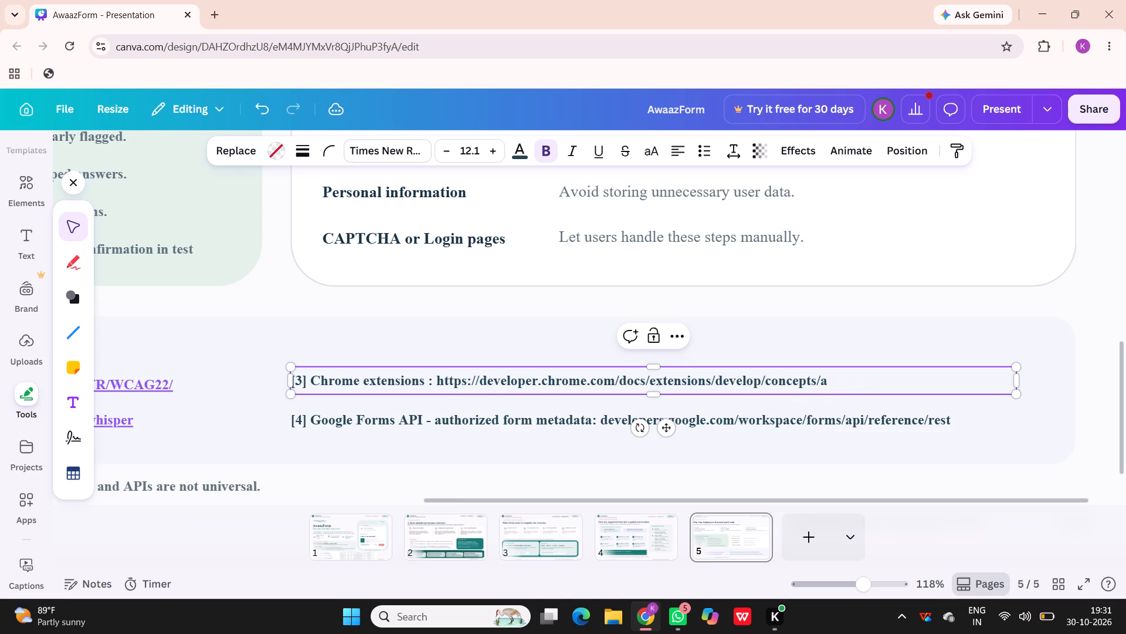
key("BackSpace")
type("content")
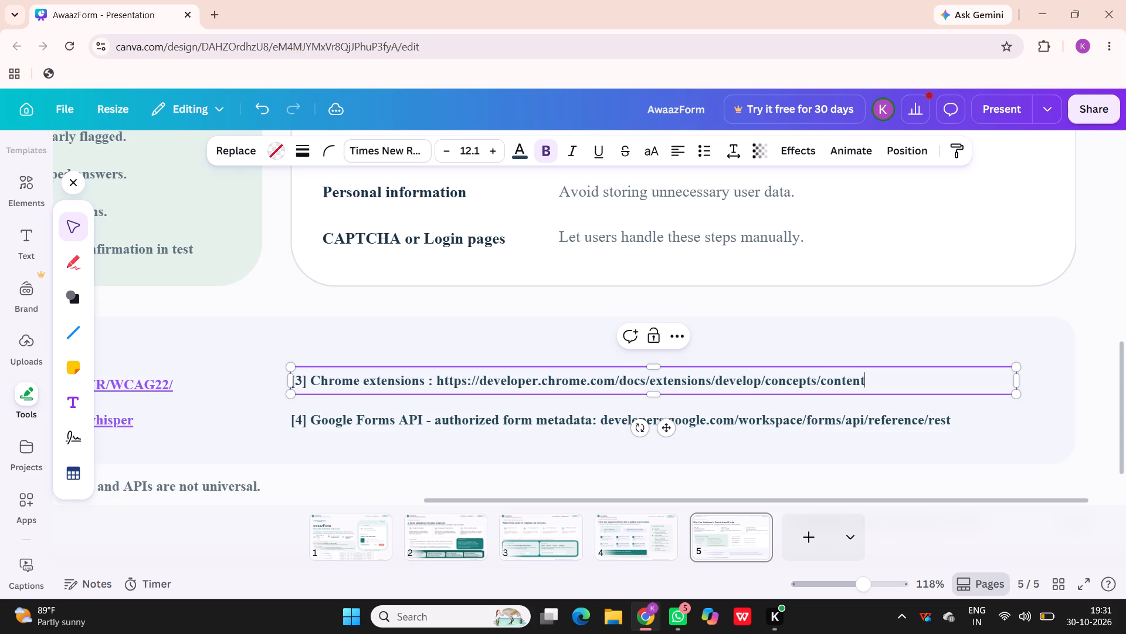
type("-scrip")
type("ts")
Insert "Content Scripts and activeTab permissions" between the colon and the web address in reference [3].
left_click(437, 380)
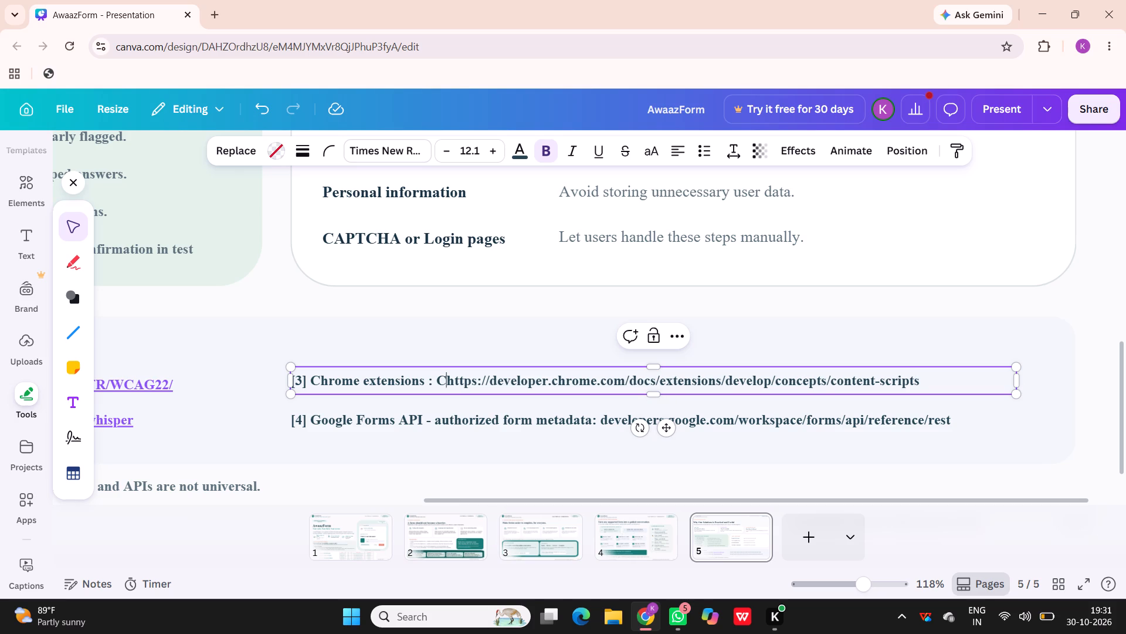
type("ontent")
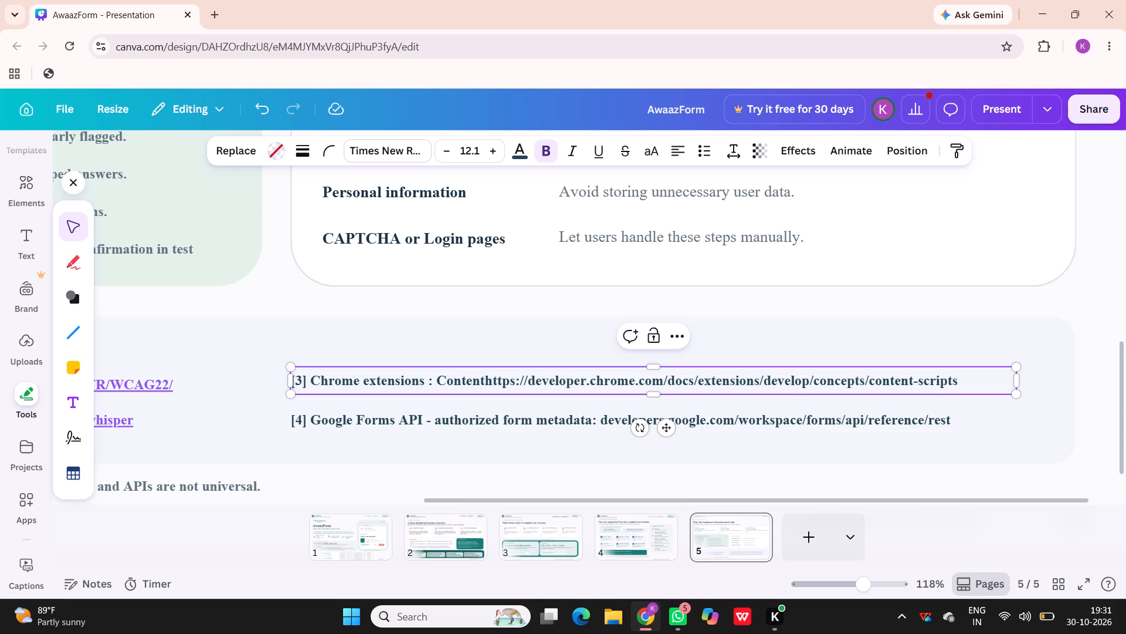
key("space")
key("s")
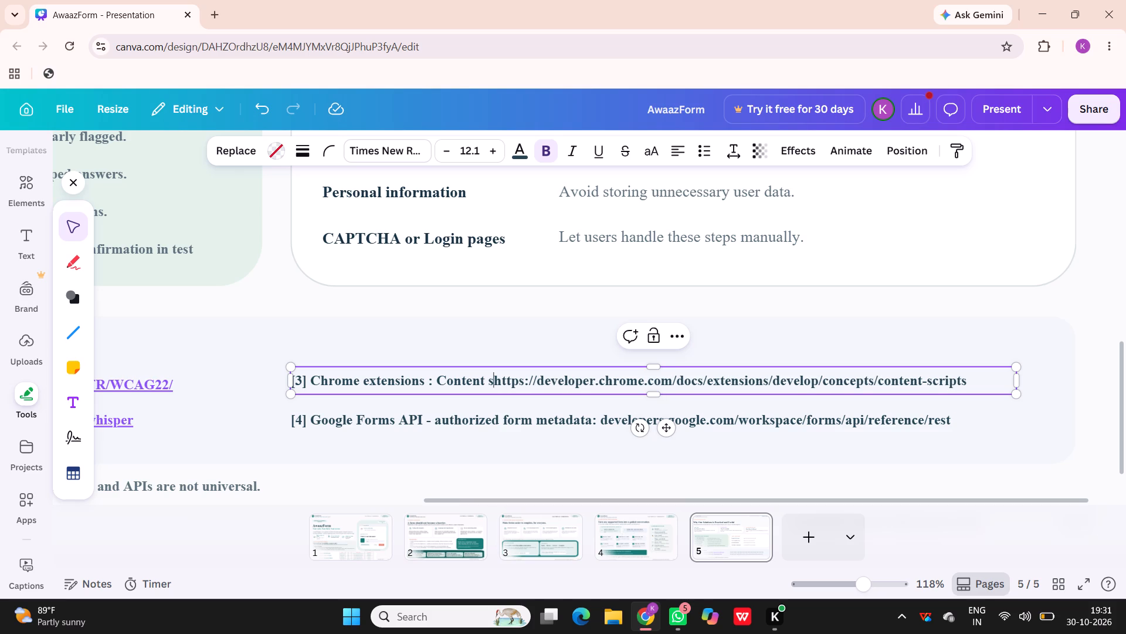
key("BackSpace")
type("cripts and")
key("space")
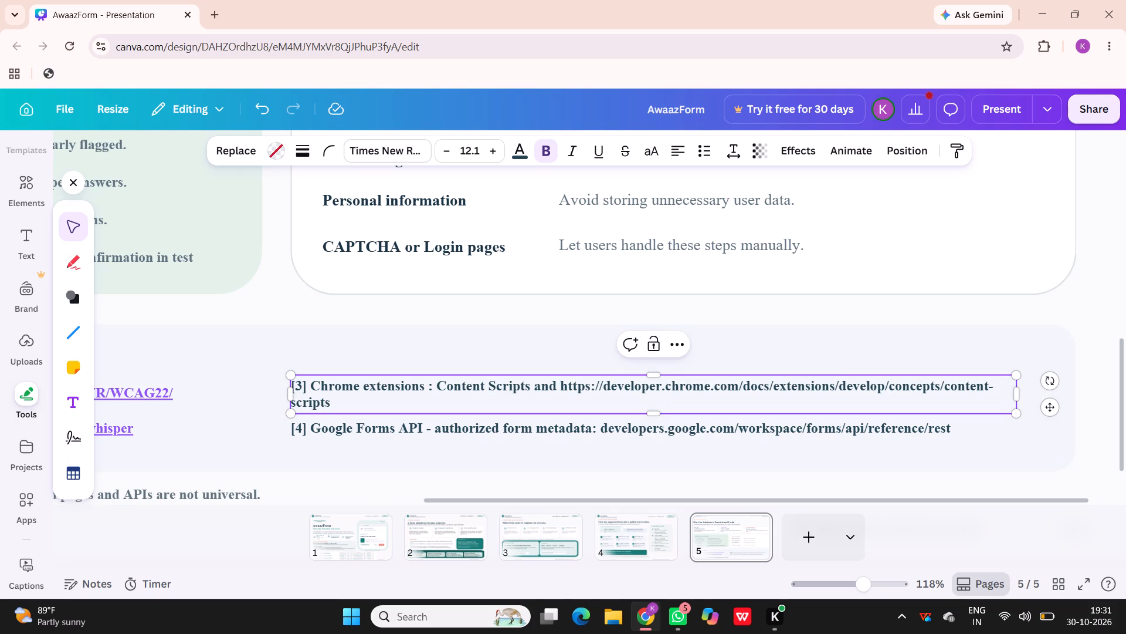
type("active")
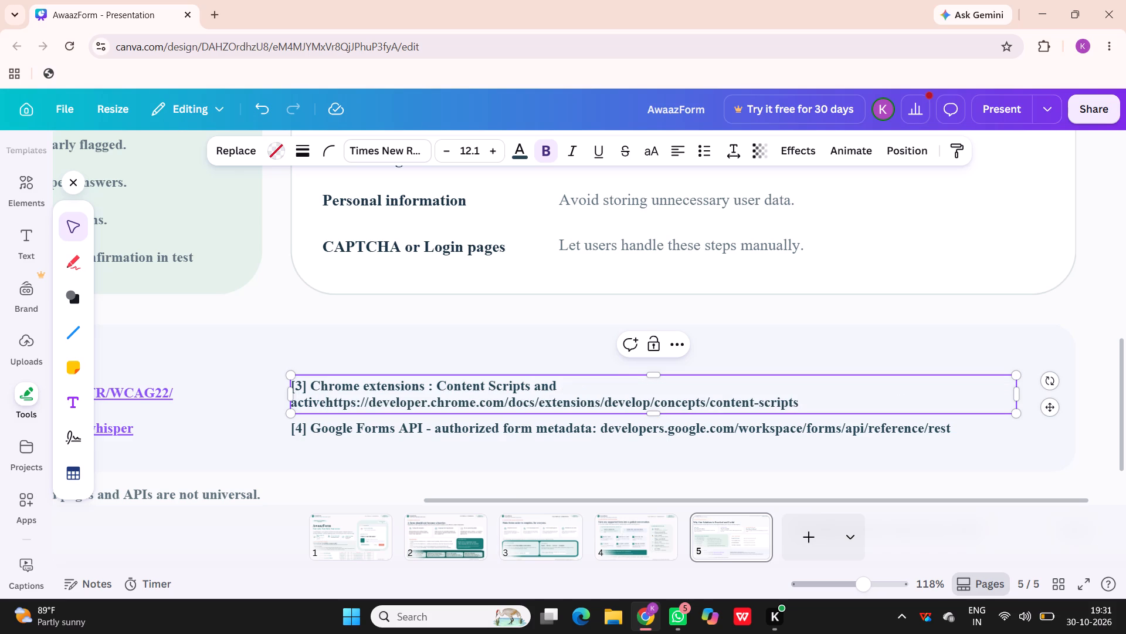
type("ab")
key("space")
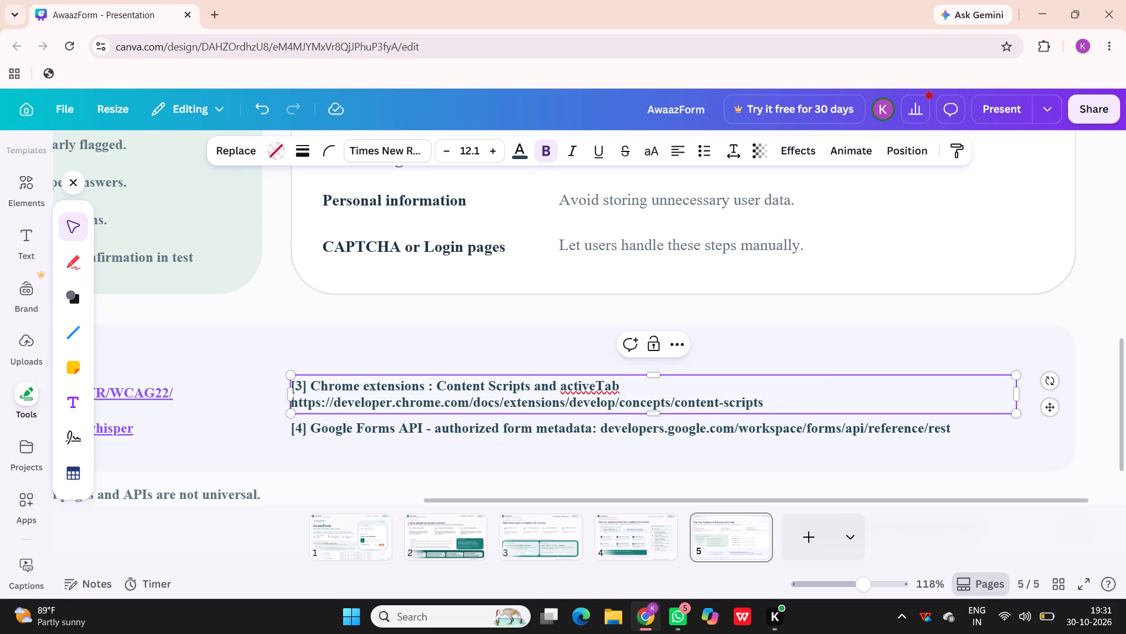
type("per")
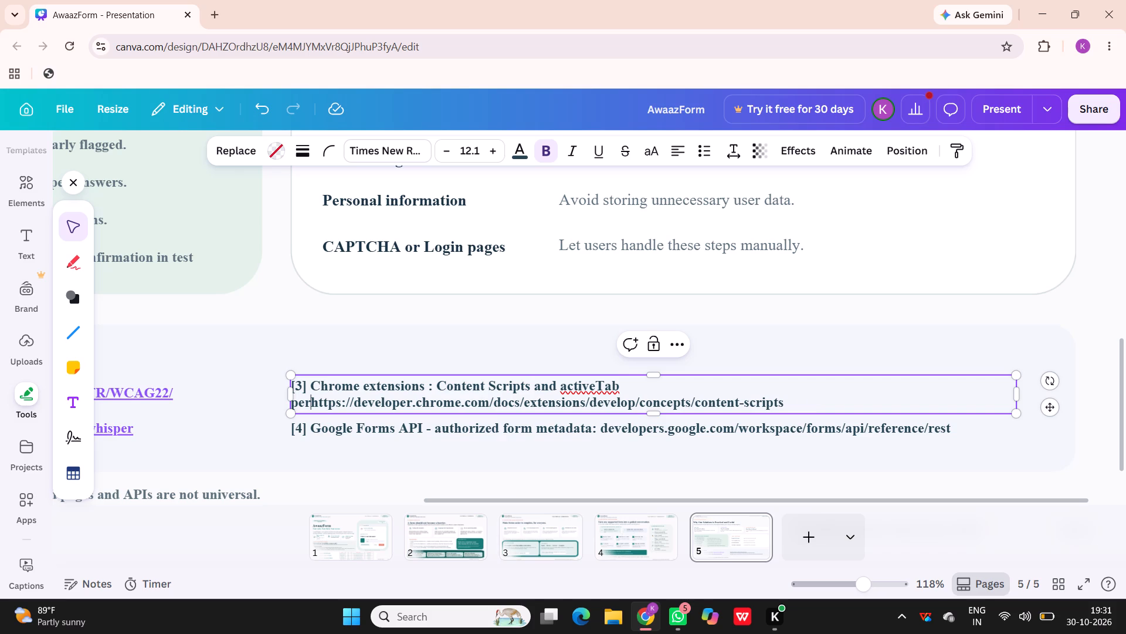
type("miss")
type("ions")
key("space")
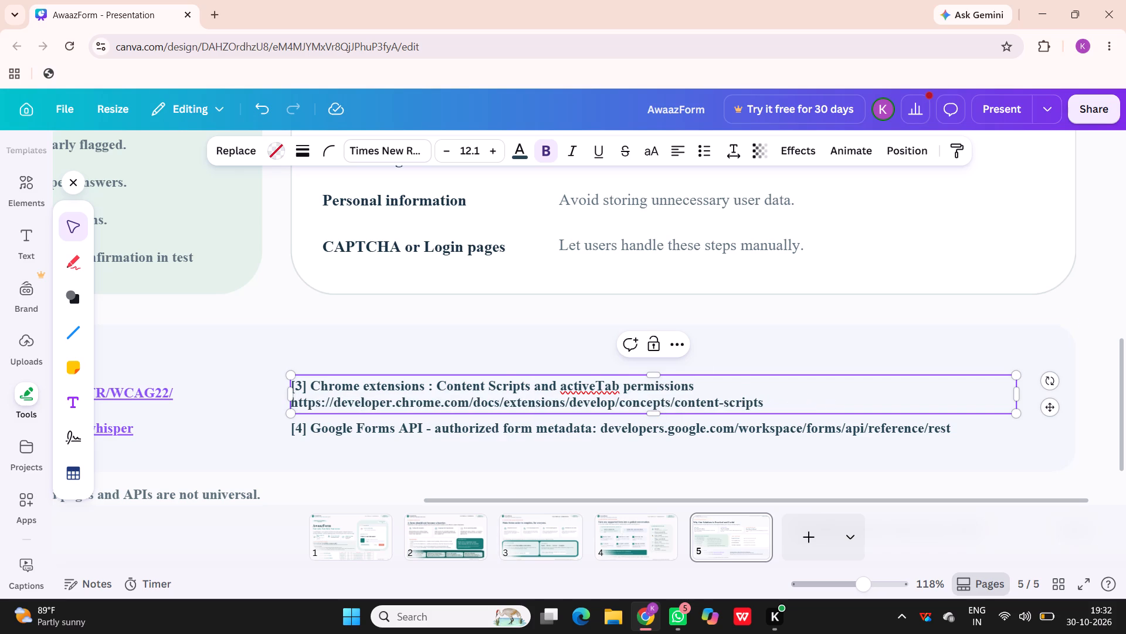
left_click(742, 303)
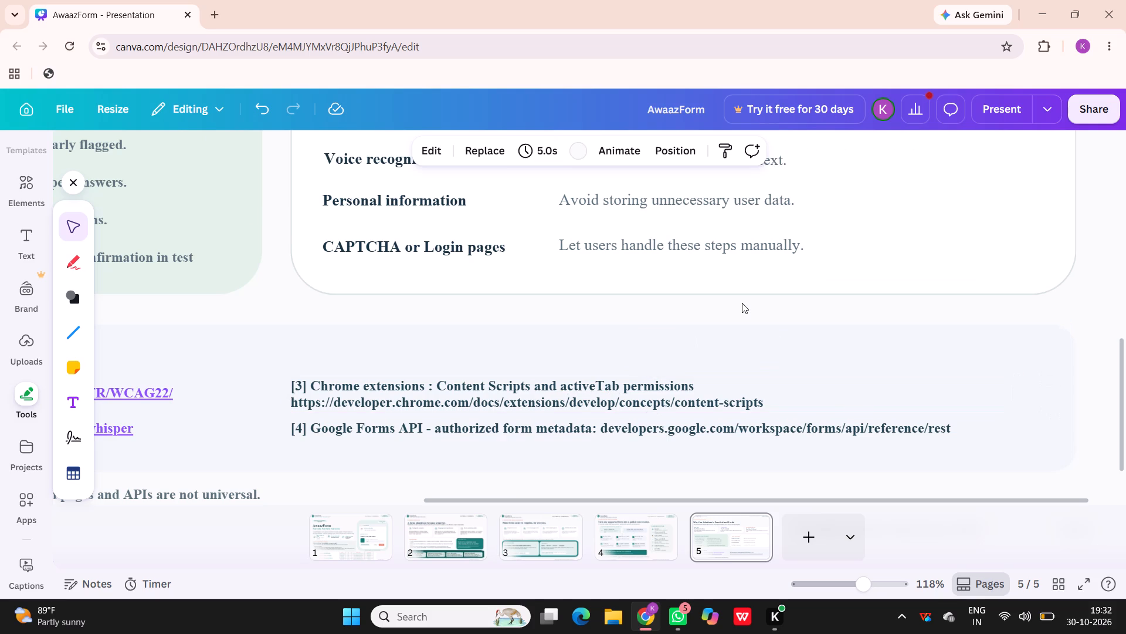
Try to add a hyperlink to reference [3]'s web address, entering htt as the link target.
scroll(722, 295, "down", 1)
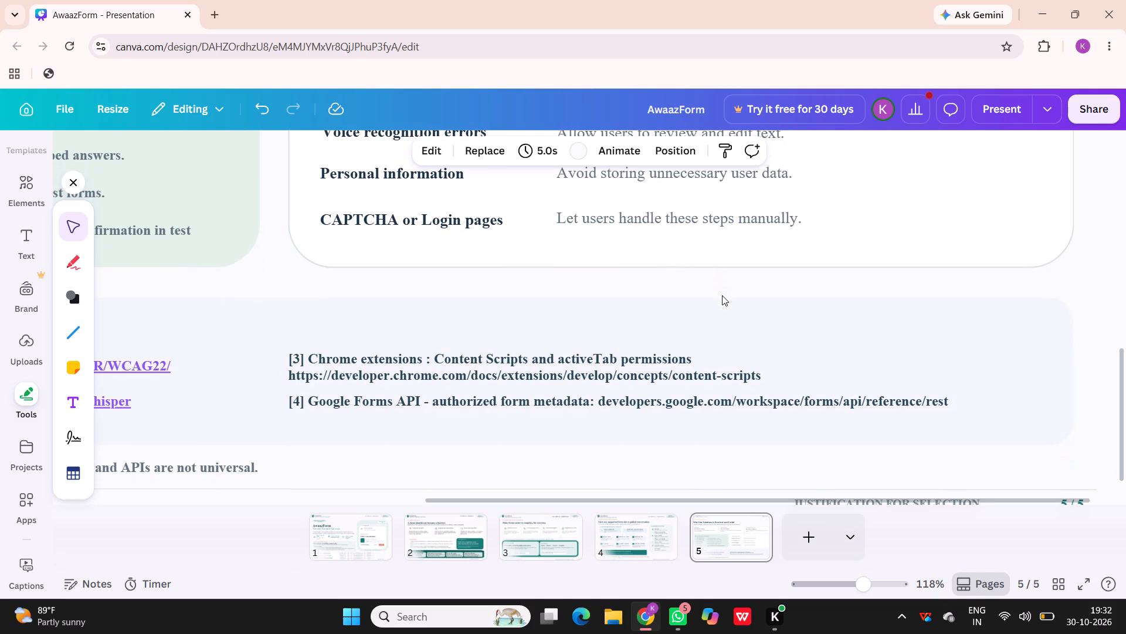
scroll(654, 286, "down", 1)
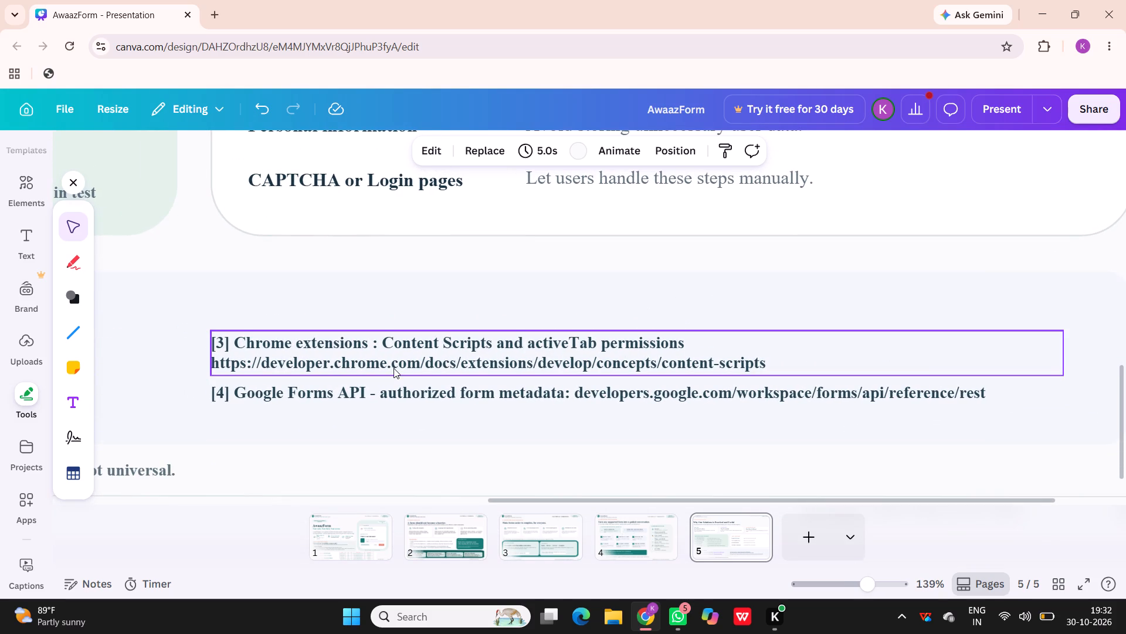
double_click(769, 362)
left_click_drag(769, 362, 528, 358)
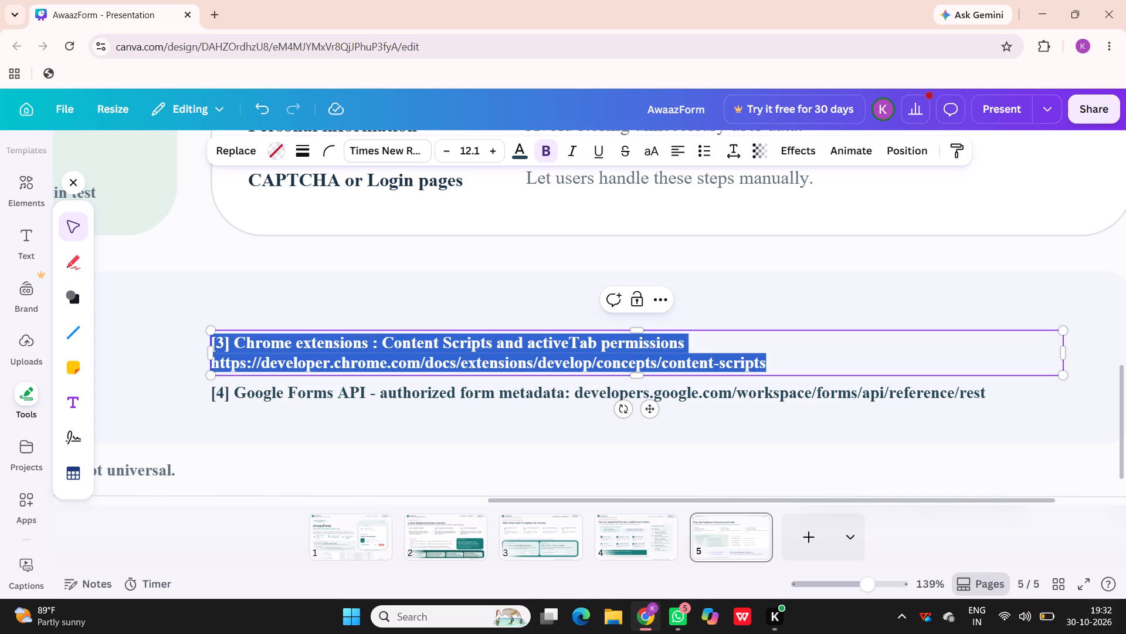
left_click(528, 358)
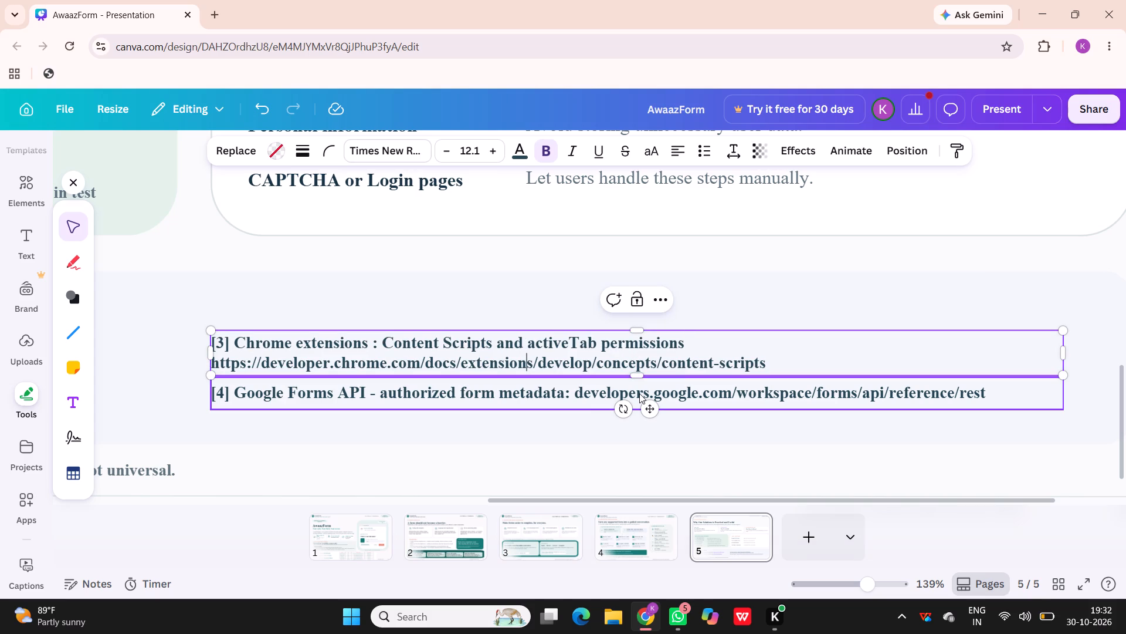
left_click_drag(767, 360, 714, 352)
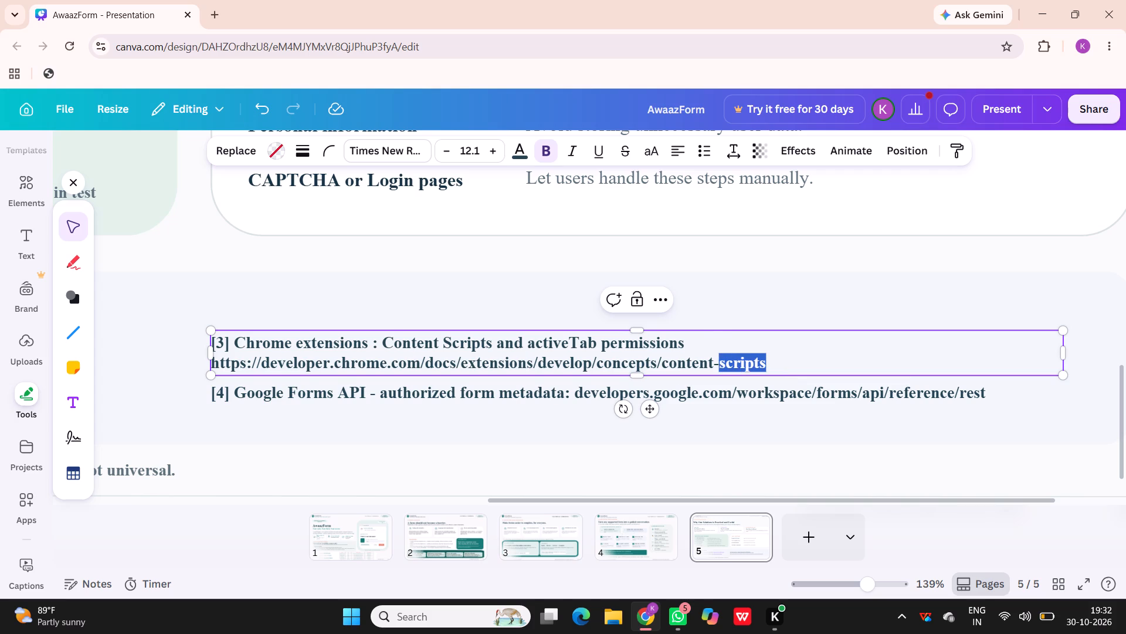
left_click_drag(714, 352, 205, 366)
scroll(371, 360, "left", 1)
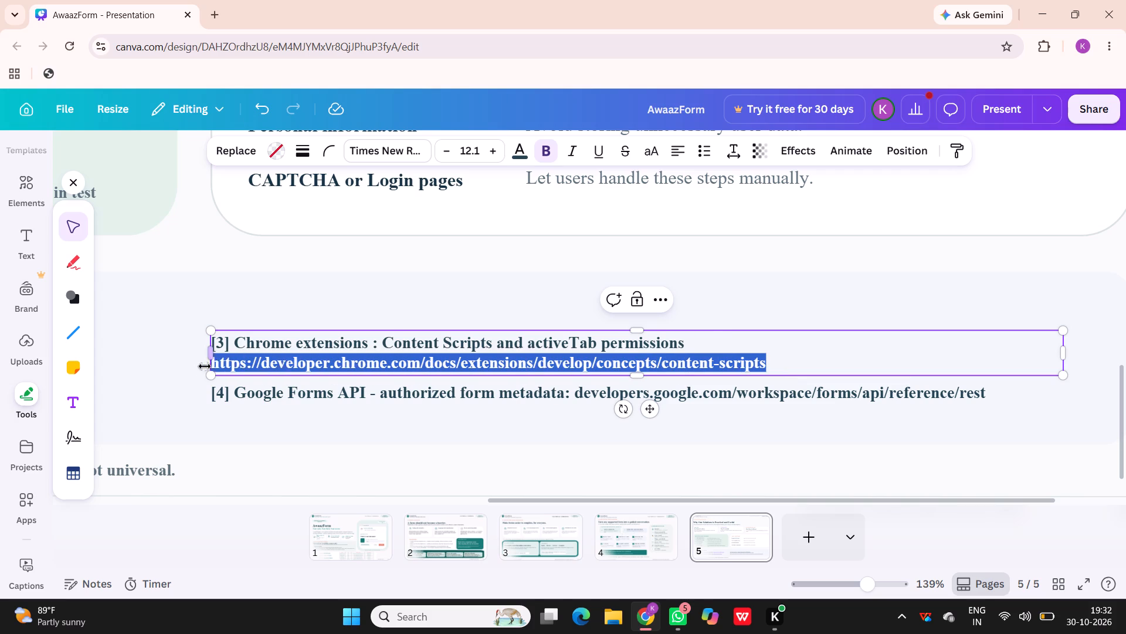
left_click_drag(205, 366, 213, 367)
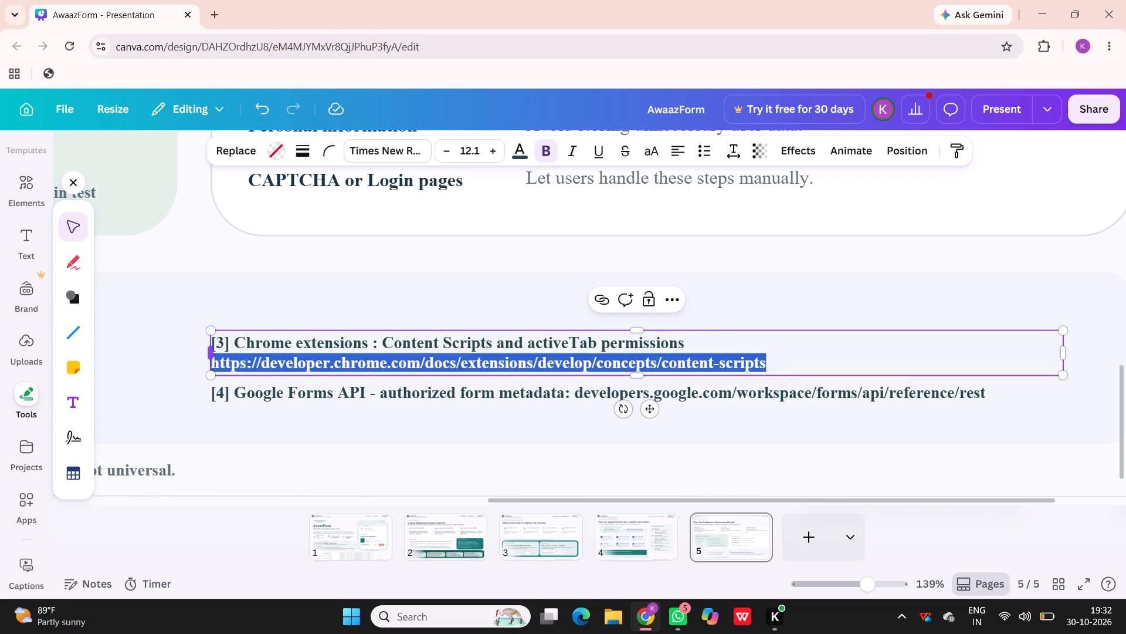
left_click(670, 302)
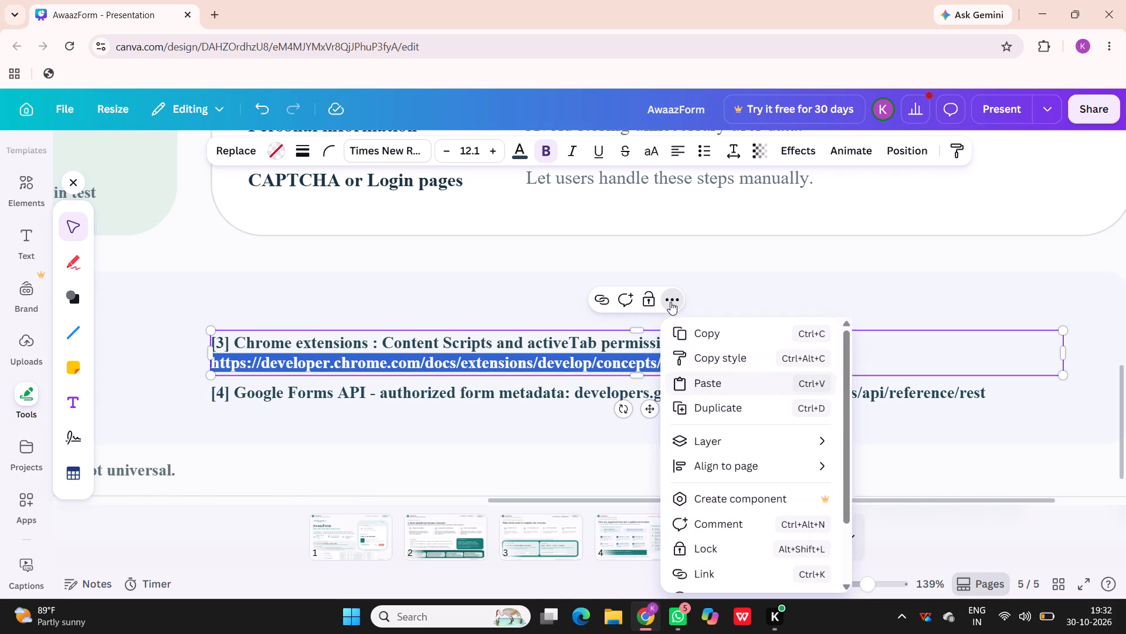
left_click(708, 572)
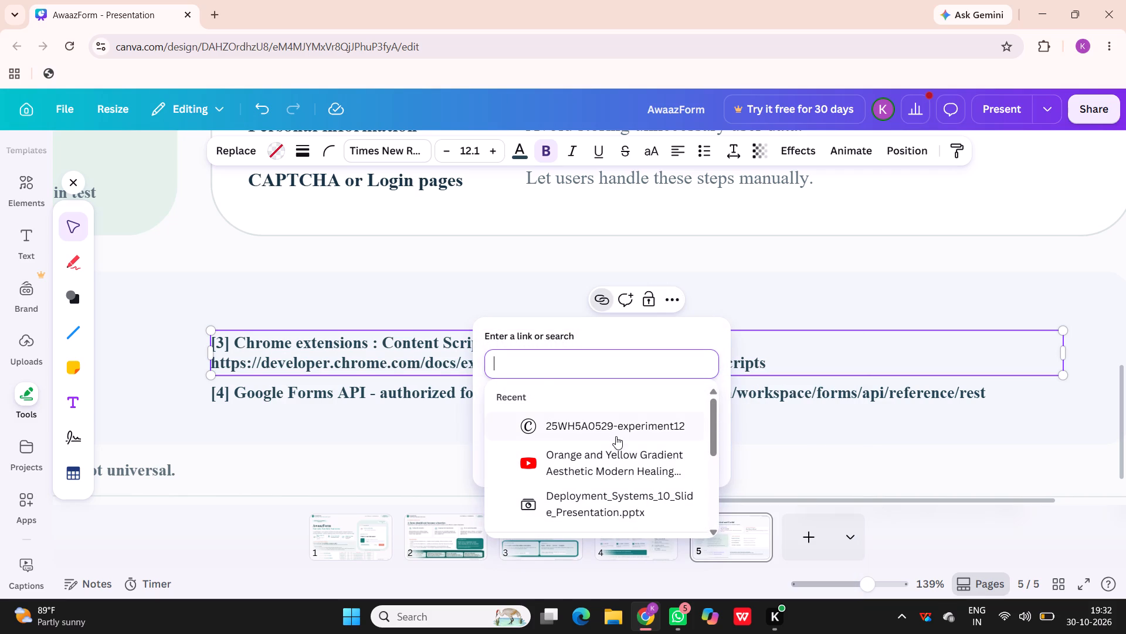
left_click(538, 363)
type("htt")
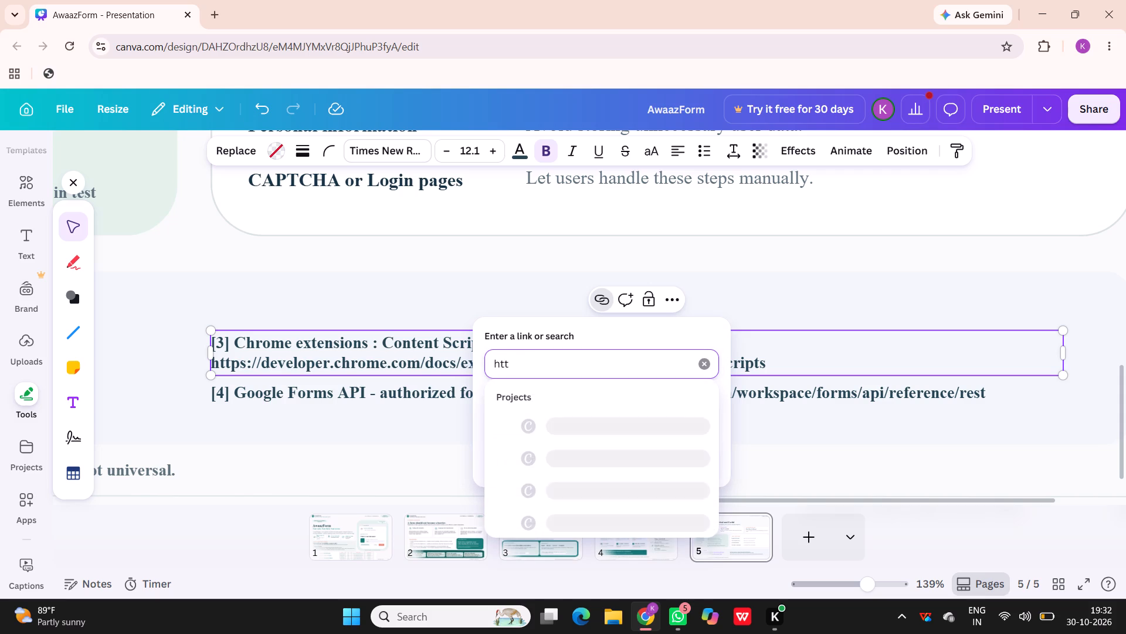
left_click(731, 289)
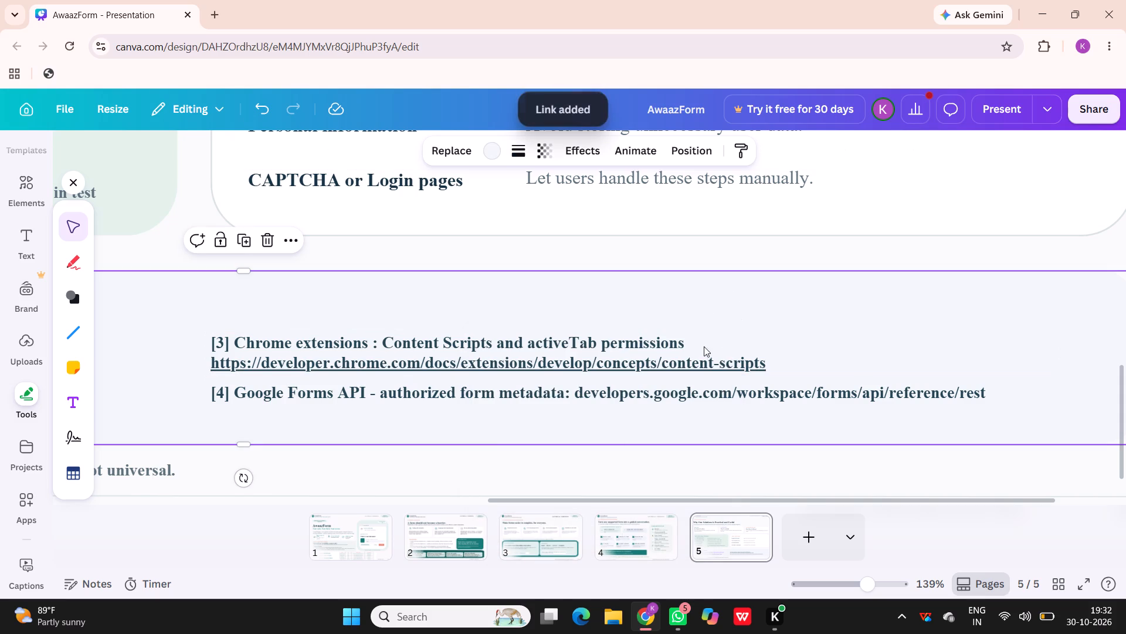
Copy the full text of reference [3], including its description and web address.
double_click(766, 362)
left_click_drag(766, 362, 748, 362)
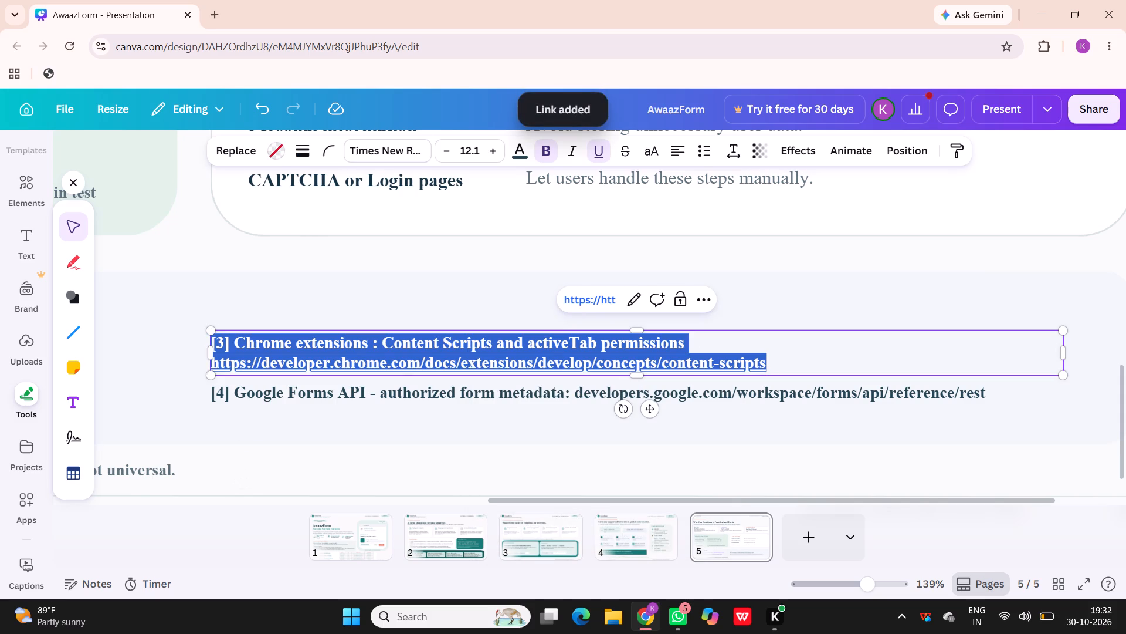
left_click_drag(748, 362, 595, 362)
key("ctrl+c")
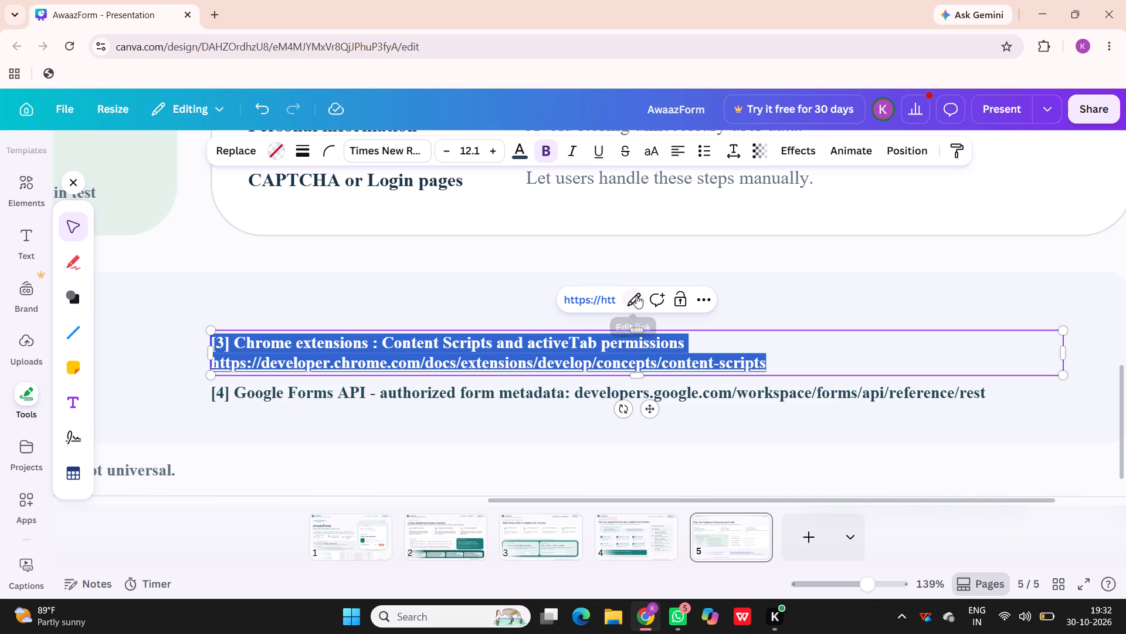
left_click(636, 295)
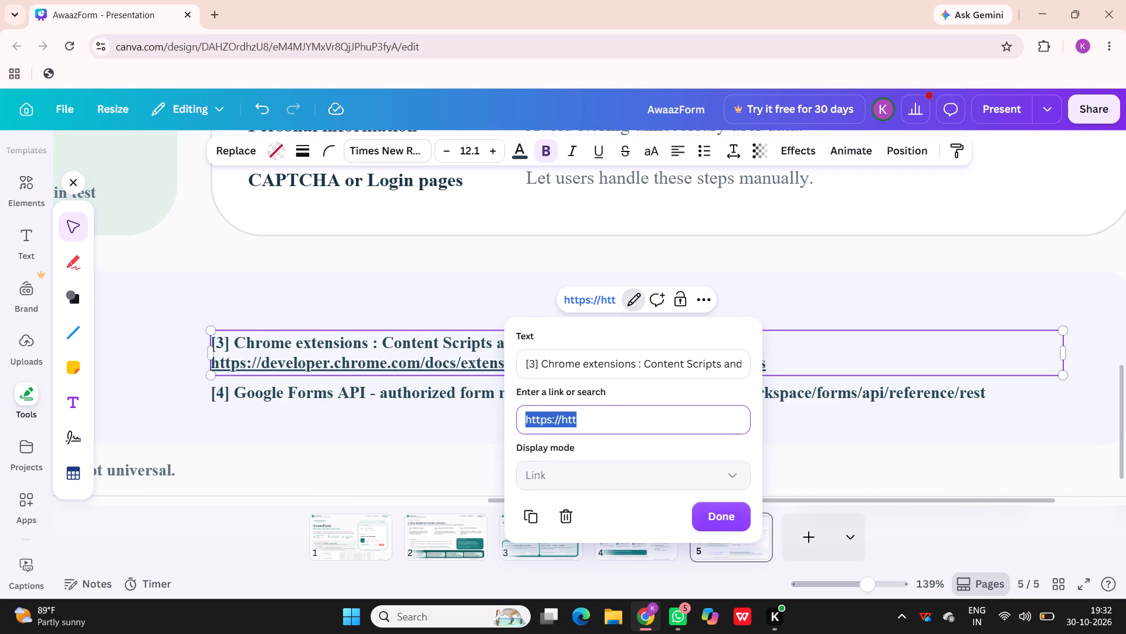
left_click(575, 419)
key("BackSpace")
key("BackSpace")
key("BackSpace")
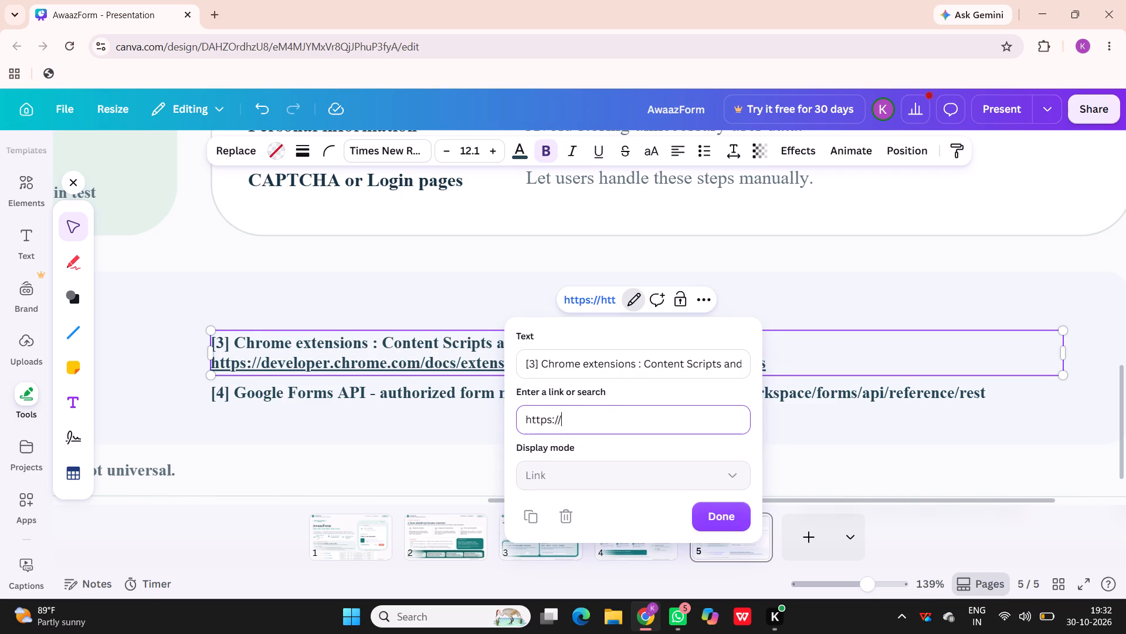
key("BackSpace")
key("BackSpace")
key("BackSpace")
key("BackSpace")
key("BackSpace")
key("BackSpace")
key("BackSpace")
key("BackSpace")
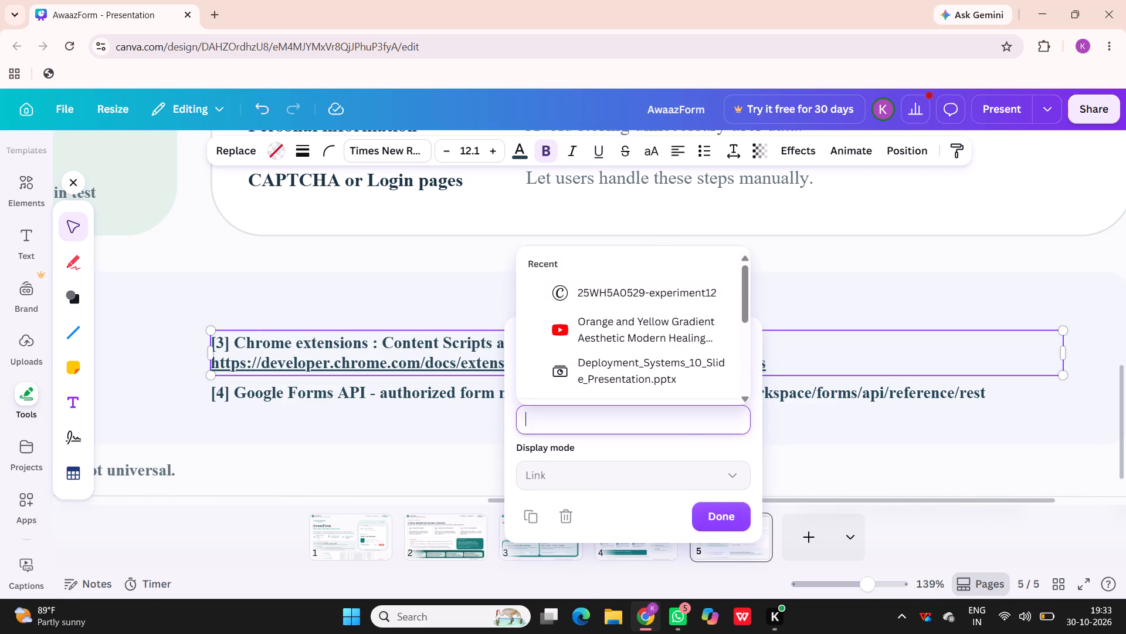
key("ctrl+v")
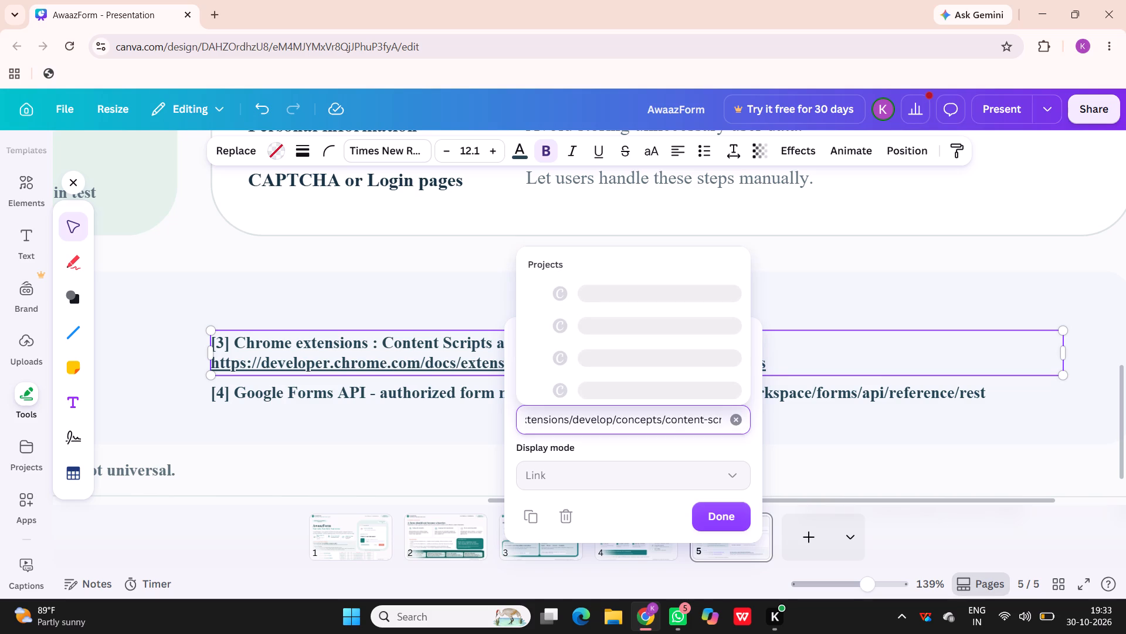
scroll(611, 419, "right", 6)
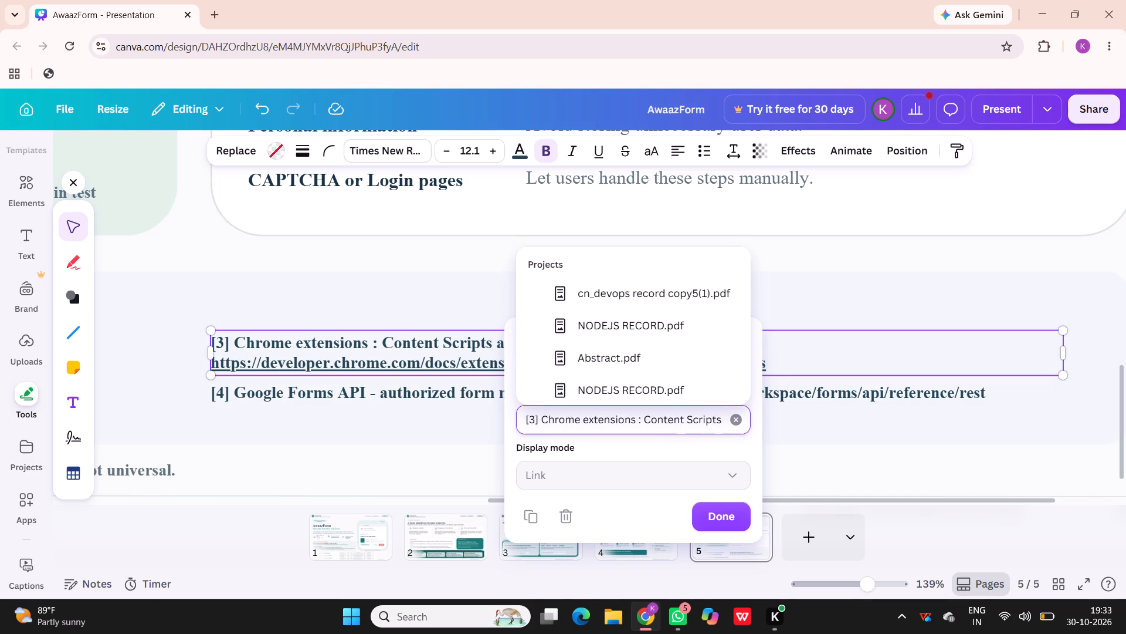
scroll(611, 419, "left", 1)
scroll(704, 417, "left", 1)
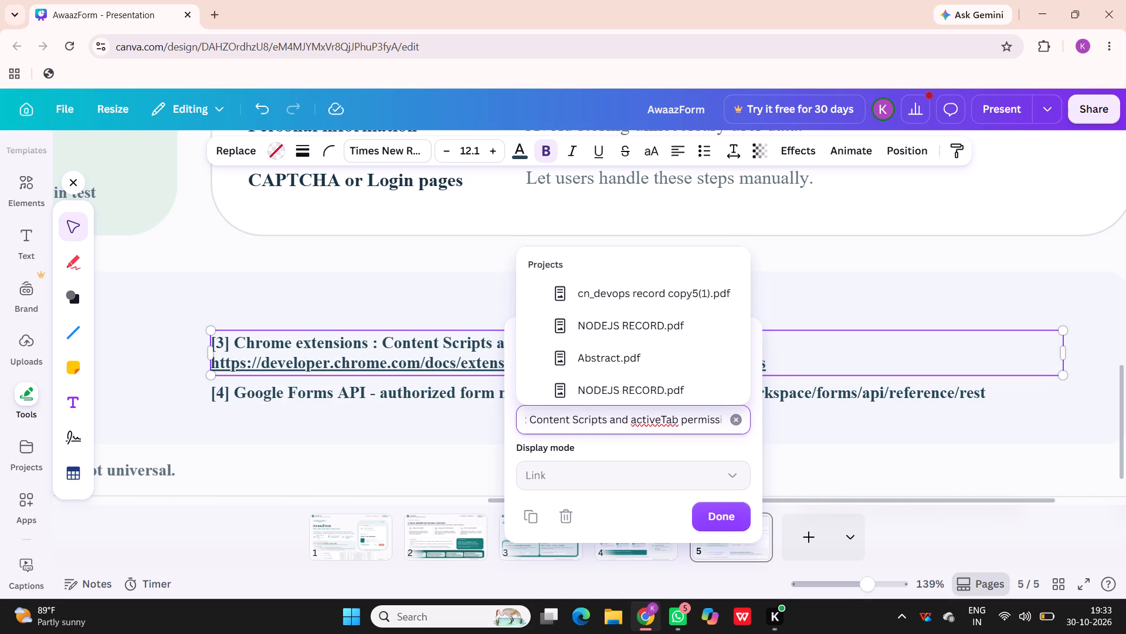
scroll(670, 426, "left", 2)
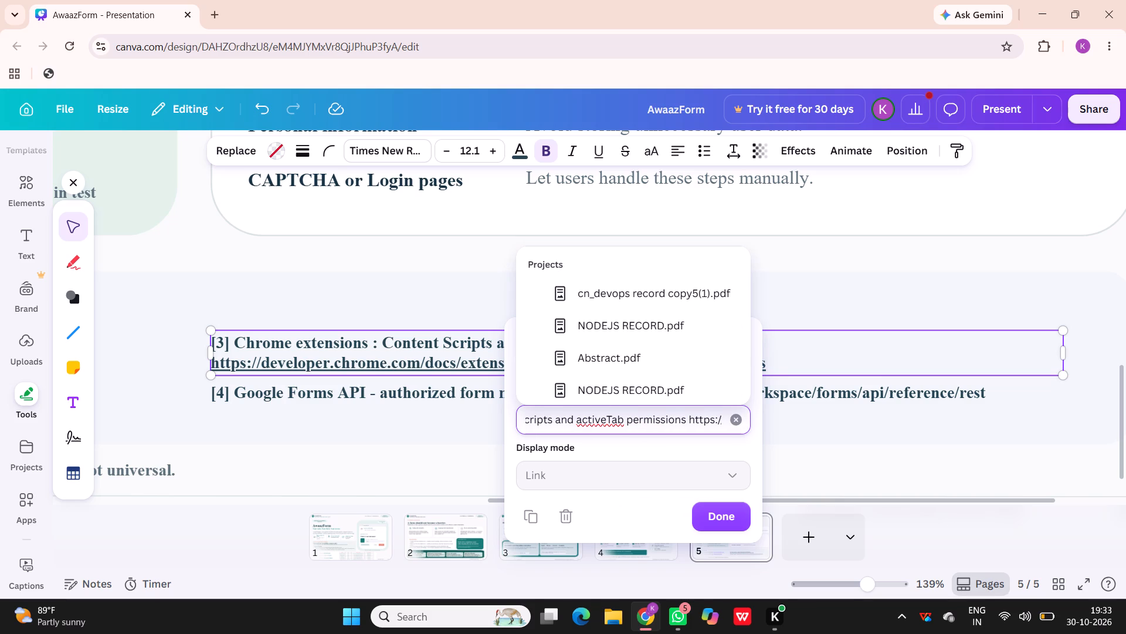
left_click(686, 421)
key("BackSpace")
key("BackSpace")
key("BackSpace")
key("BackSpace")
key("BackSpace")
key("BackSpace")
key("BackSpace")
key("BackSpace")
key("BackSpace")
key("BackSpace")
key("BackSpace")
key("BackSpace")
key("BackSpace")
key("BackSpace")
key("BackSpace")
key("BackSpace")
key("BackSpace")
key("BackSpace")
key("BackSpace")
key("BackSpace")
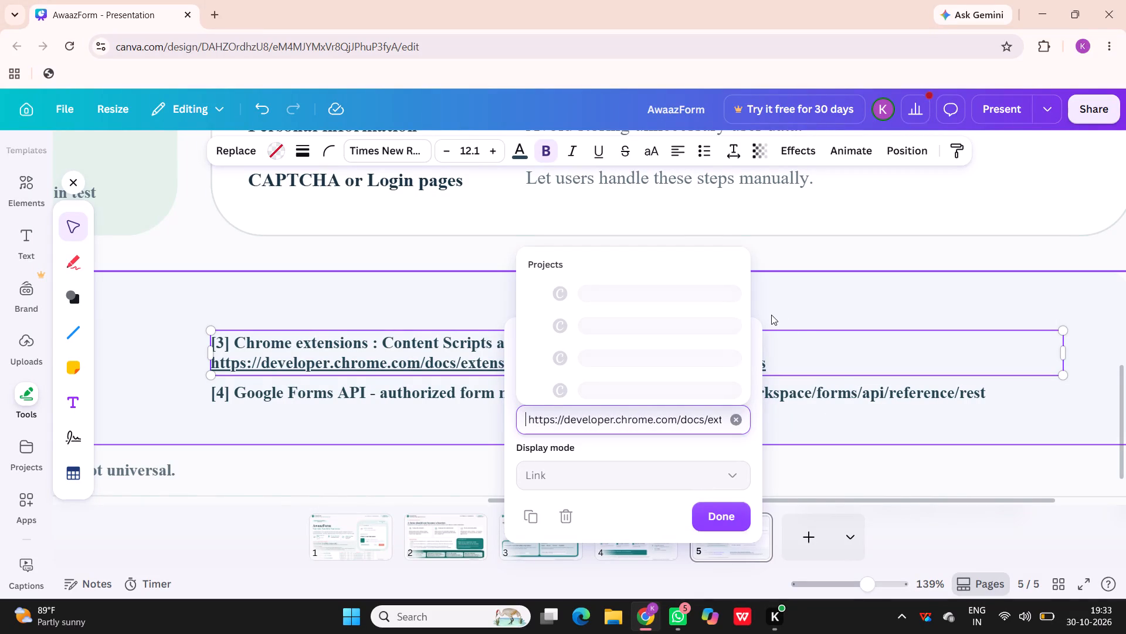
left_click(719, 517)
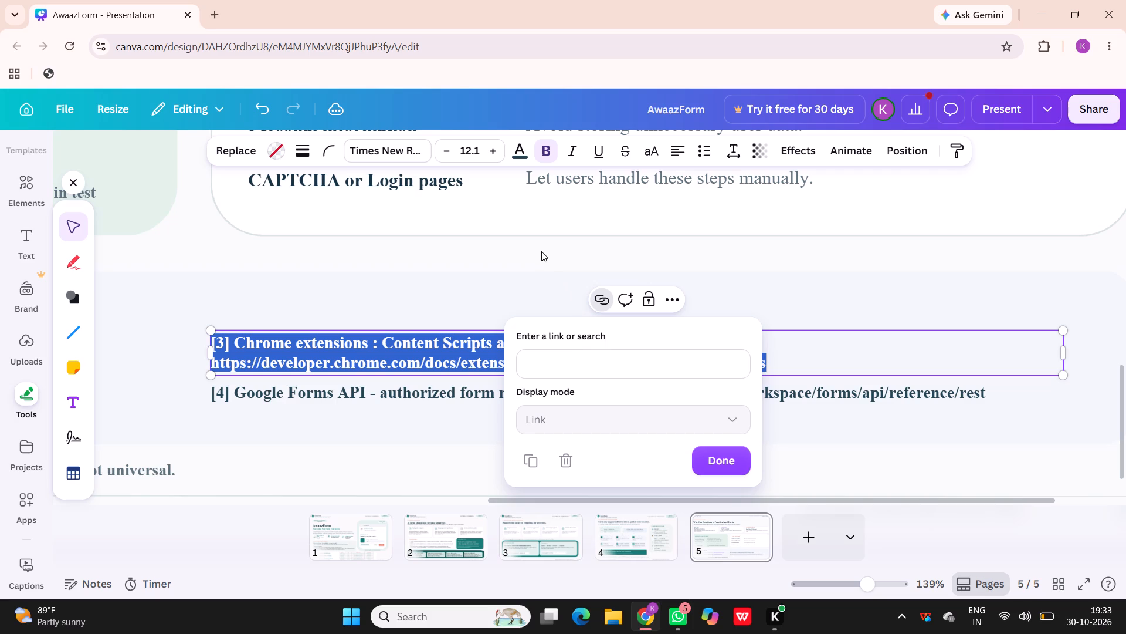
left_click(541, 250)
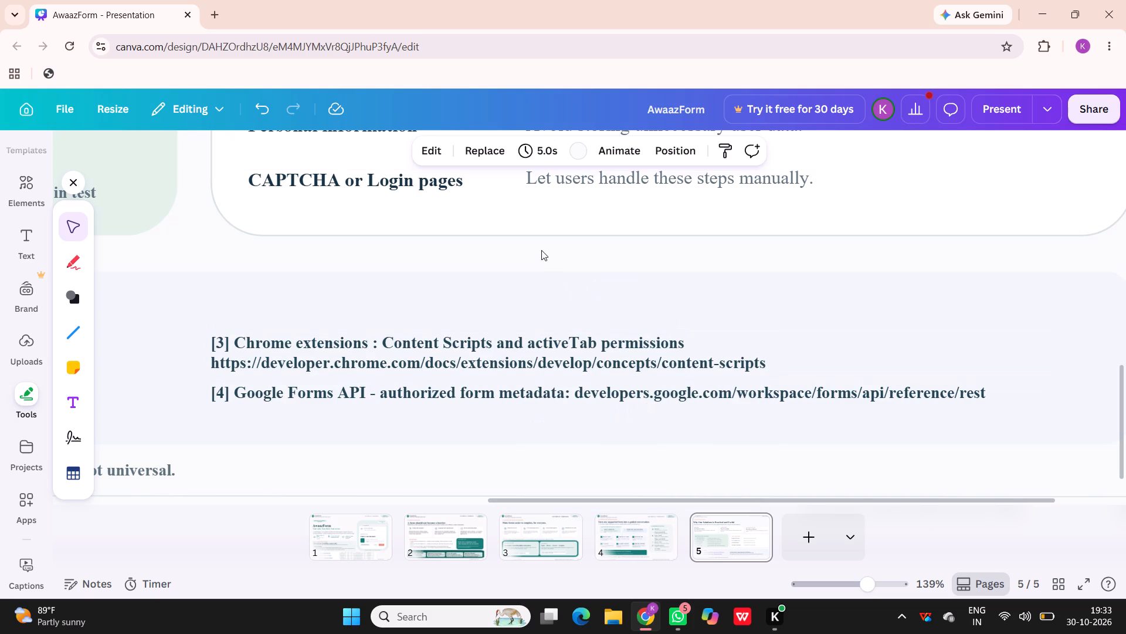
Start a hyperlink on only the web address line of reference [3], pasting the copied reference text as its target.
left_click(517, 363)
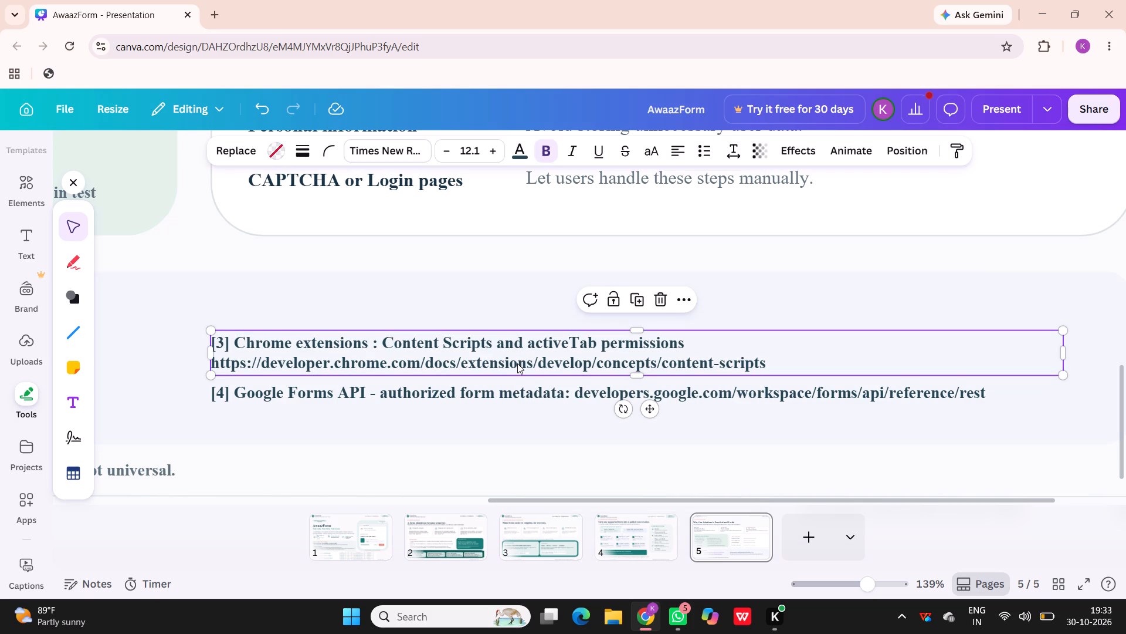
left_click(769, 361)
left_click_drag(769, 361, 325, 358)
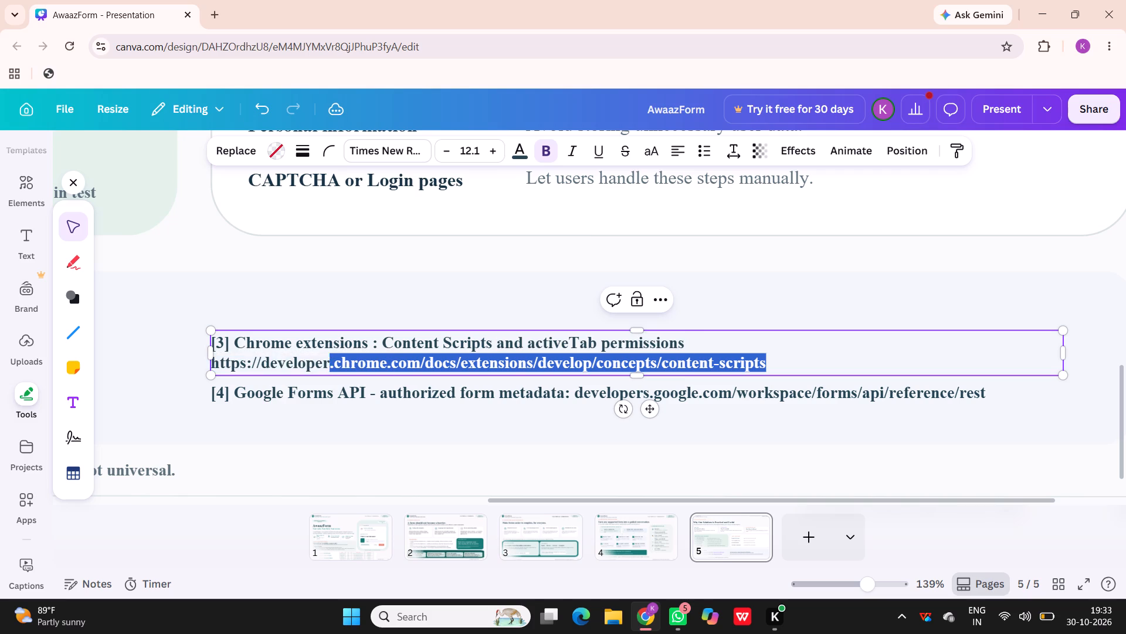
left_click_drag(325, 358, 199, 360)
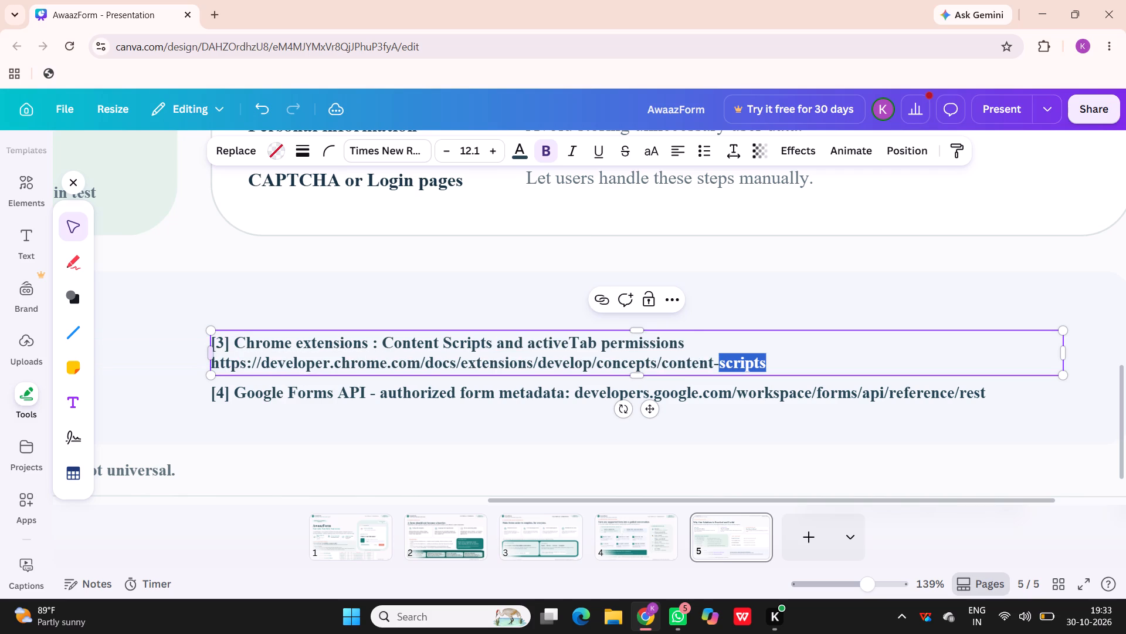
left_click(218, 366)
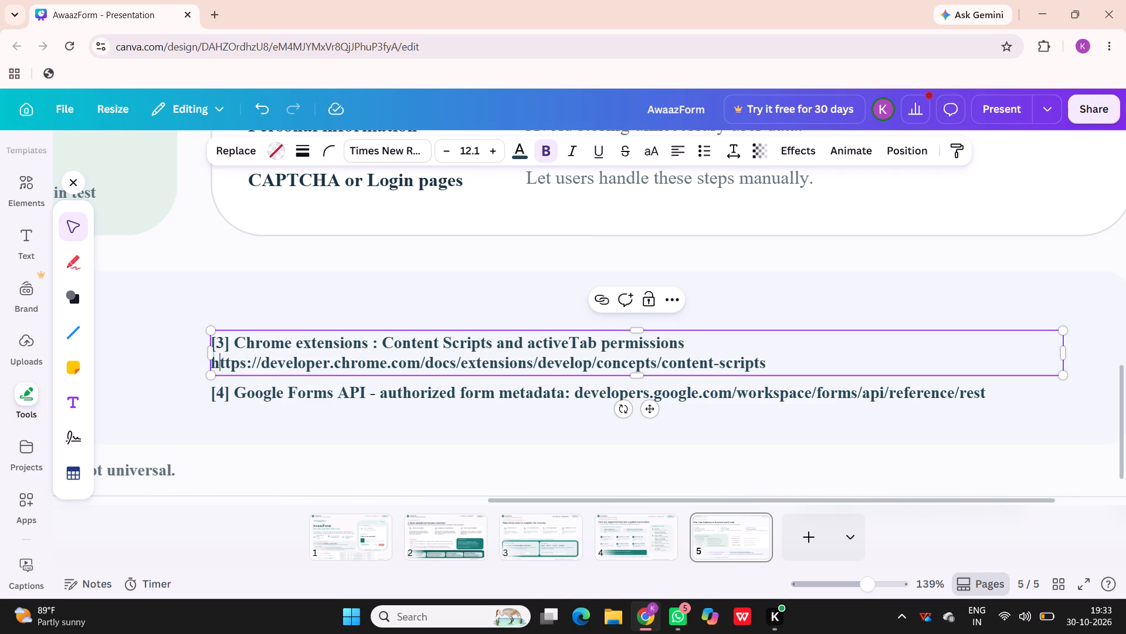
left_click_drag(218, 366, 742, 368)
left_click(669, 296)
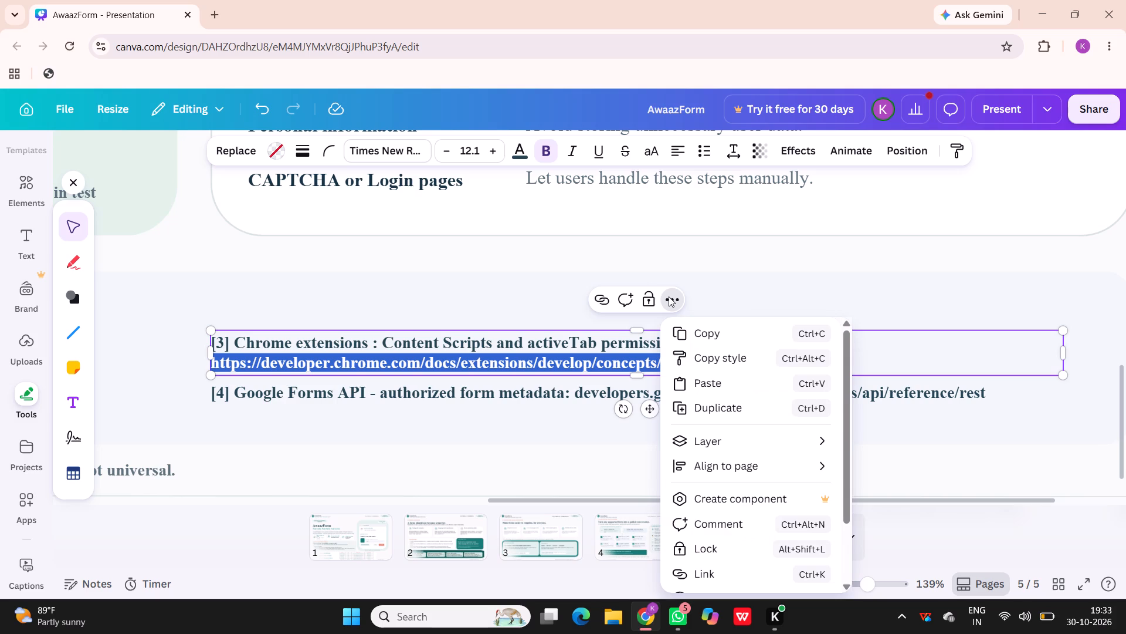
left_click(717, 571)
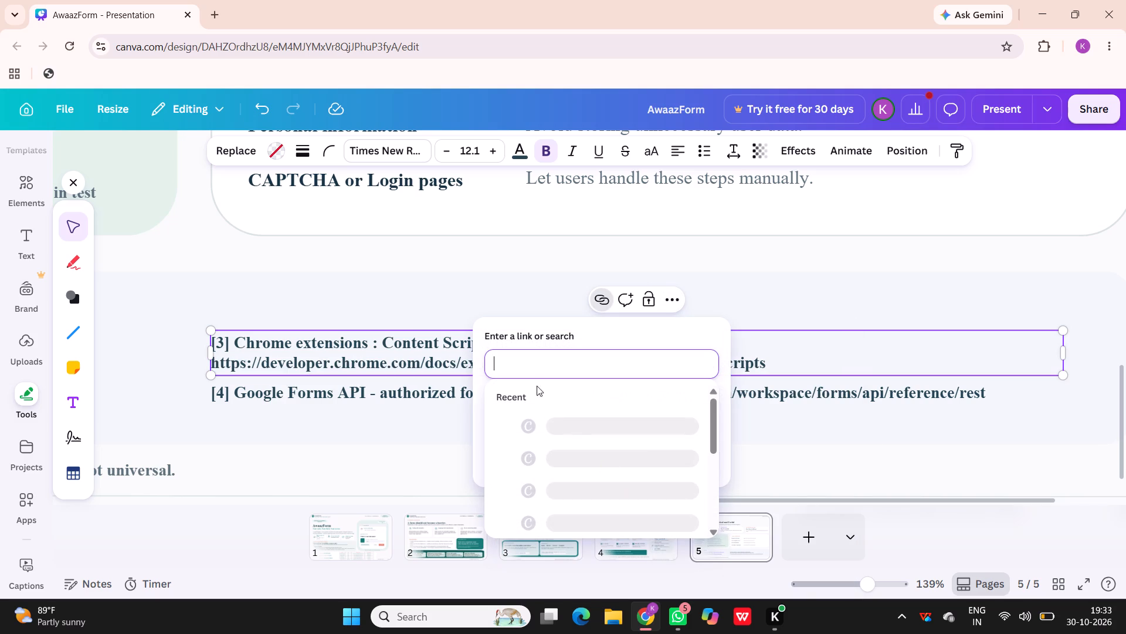
key("ctrl+v")
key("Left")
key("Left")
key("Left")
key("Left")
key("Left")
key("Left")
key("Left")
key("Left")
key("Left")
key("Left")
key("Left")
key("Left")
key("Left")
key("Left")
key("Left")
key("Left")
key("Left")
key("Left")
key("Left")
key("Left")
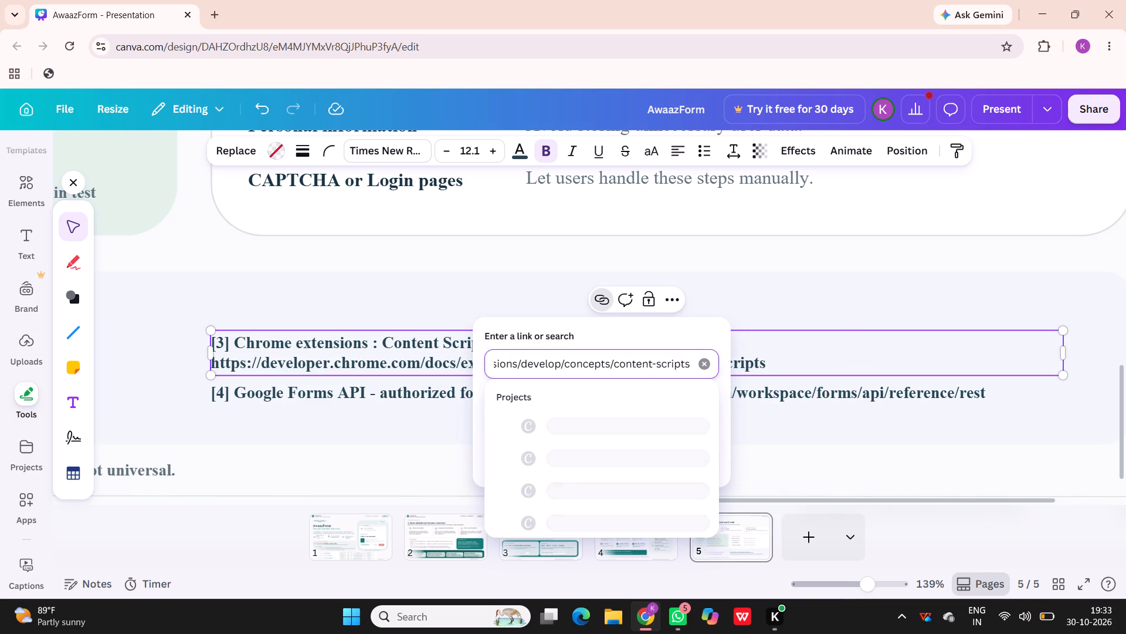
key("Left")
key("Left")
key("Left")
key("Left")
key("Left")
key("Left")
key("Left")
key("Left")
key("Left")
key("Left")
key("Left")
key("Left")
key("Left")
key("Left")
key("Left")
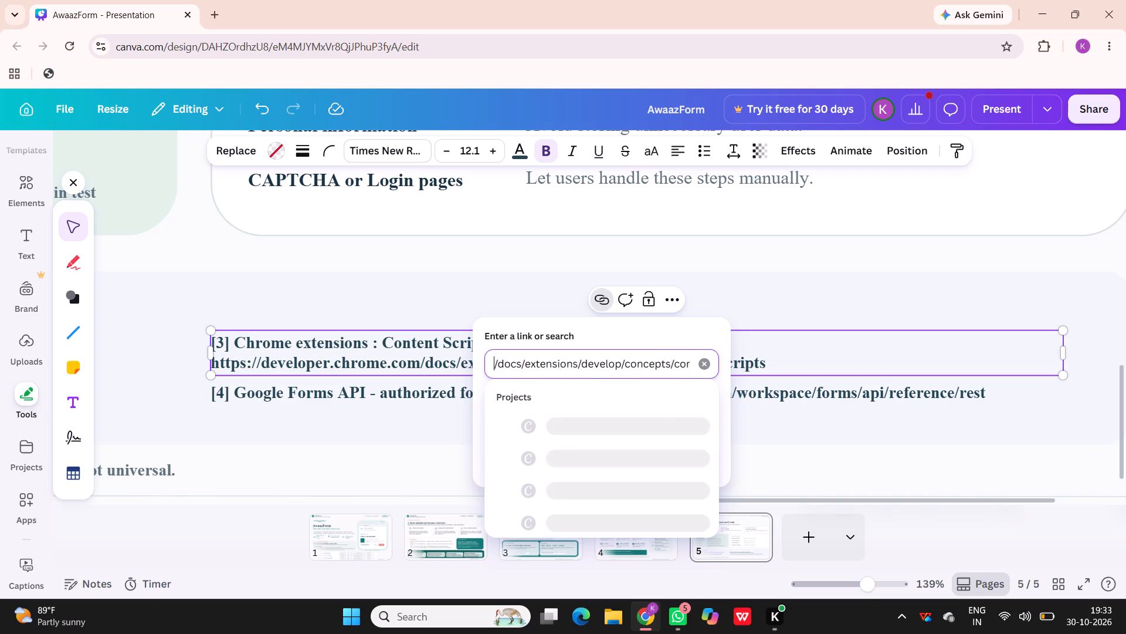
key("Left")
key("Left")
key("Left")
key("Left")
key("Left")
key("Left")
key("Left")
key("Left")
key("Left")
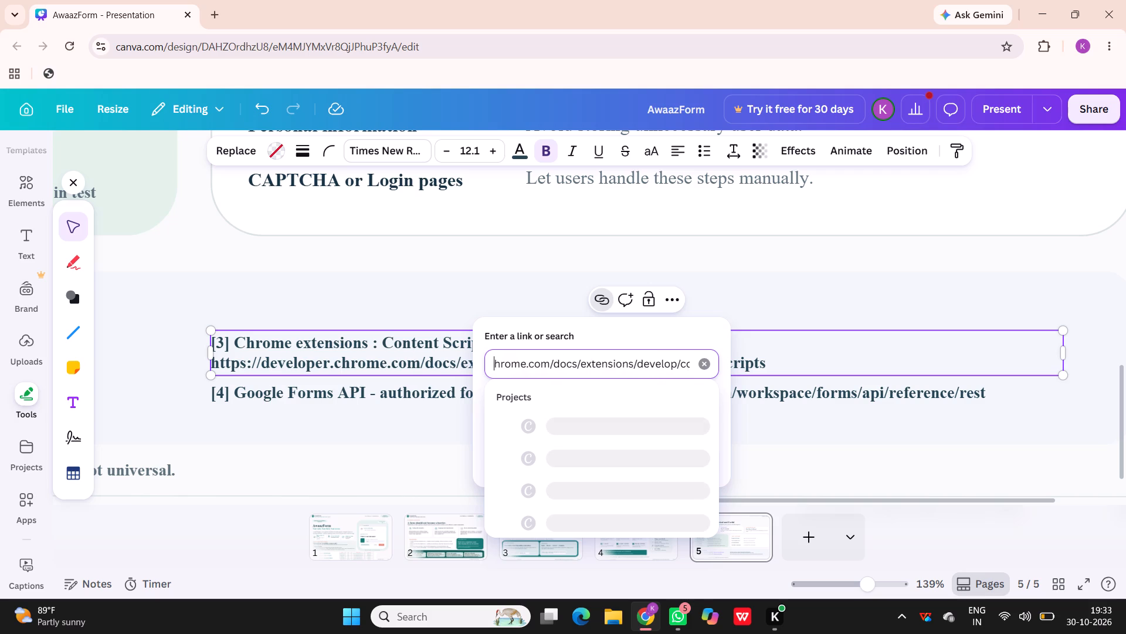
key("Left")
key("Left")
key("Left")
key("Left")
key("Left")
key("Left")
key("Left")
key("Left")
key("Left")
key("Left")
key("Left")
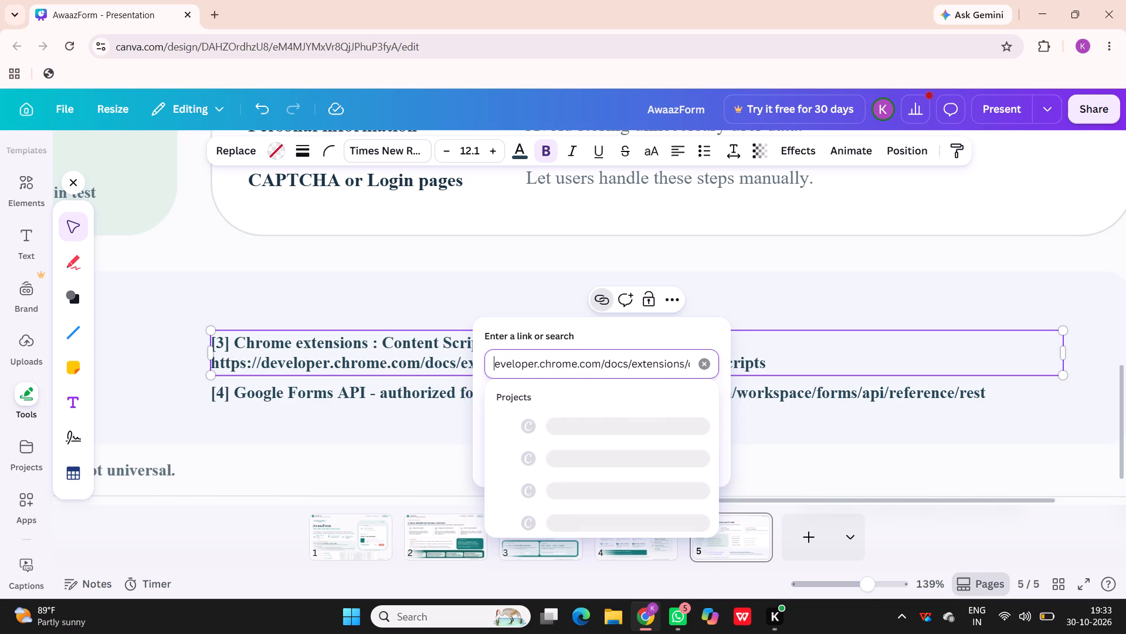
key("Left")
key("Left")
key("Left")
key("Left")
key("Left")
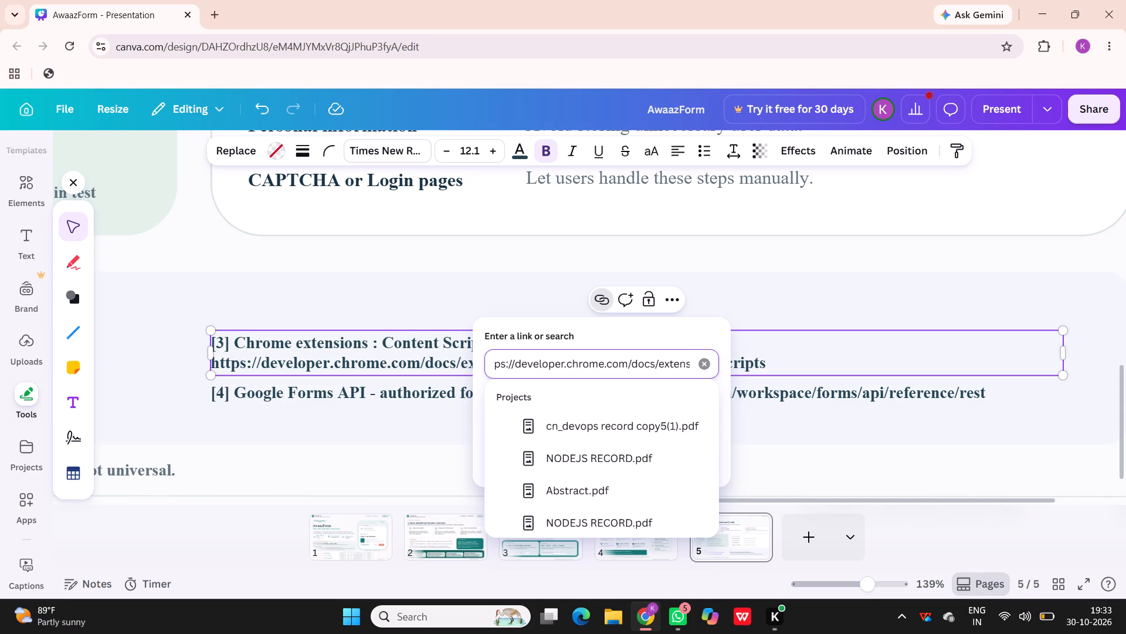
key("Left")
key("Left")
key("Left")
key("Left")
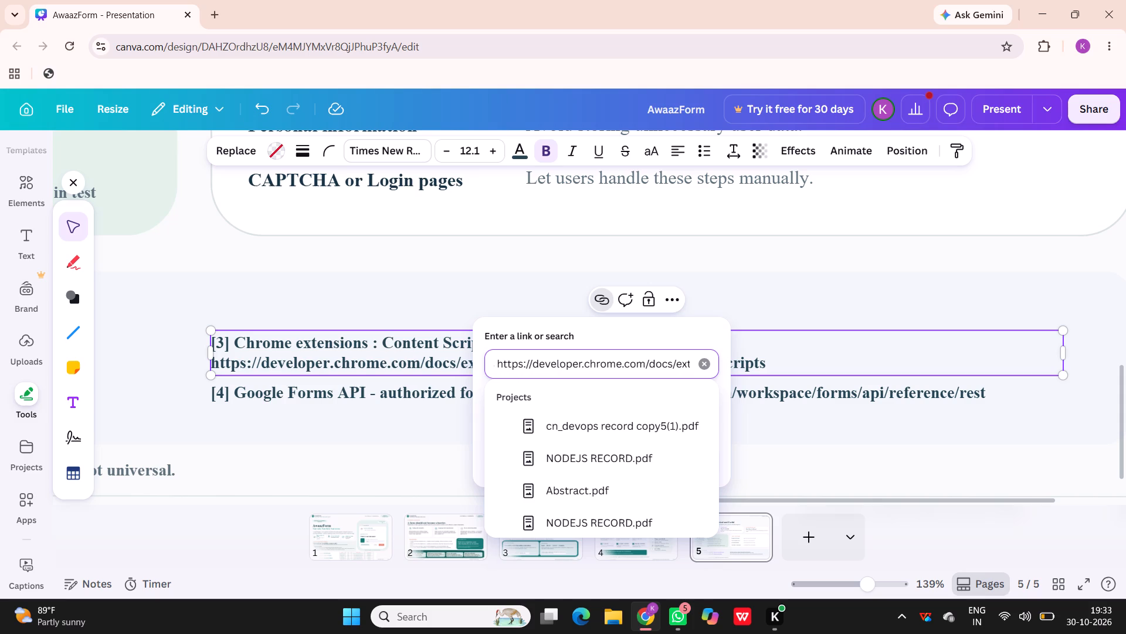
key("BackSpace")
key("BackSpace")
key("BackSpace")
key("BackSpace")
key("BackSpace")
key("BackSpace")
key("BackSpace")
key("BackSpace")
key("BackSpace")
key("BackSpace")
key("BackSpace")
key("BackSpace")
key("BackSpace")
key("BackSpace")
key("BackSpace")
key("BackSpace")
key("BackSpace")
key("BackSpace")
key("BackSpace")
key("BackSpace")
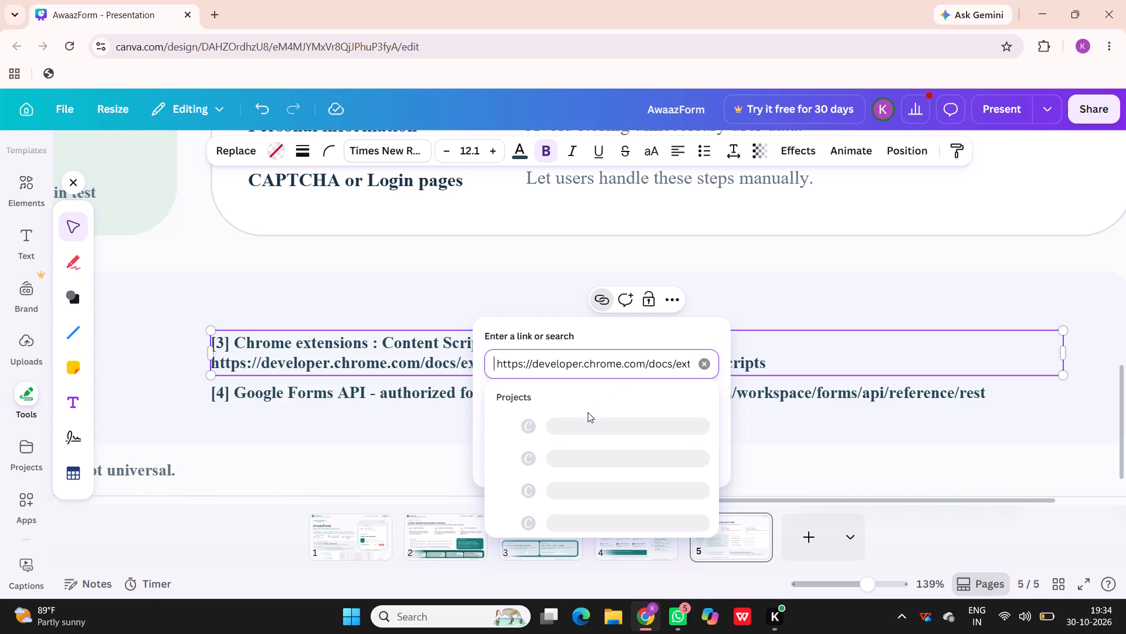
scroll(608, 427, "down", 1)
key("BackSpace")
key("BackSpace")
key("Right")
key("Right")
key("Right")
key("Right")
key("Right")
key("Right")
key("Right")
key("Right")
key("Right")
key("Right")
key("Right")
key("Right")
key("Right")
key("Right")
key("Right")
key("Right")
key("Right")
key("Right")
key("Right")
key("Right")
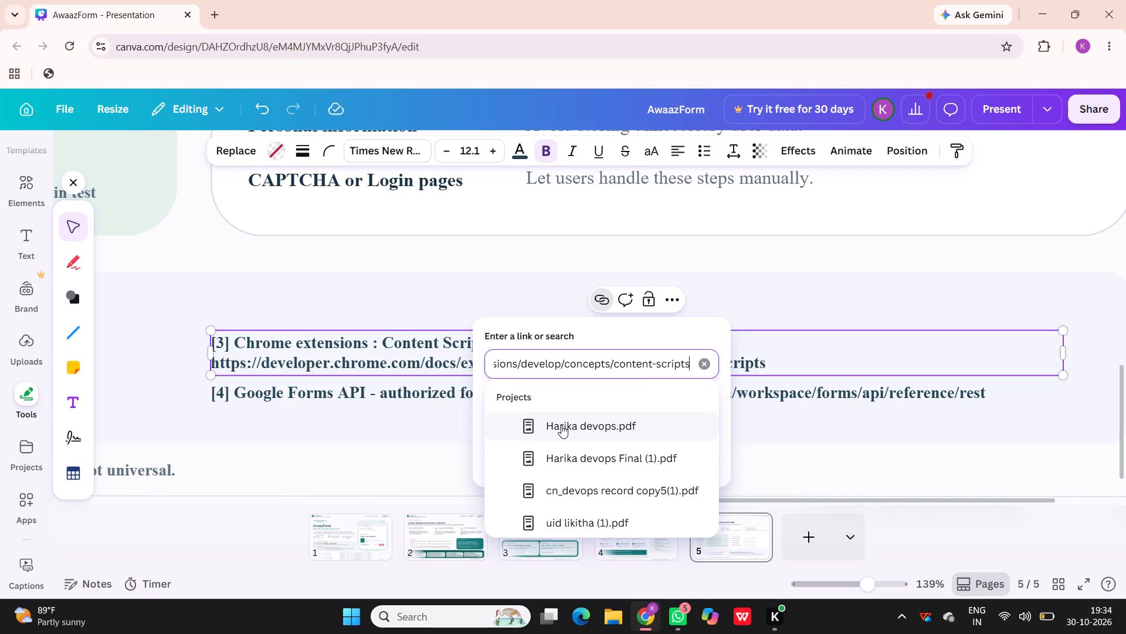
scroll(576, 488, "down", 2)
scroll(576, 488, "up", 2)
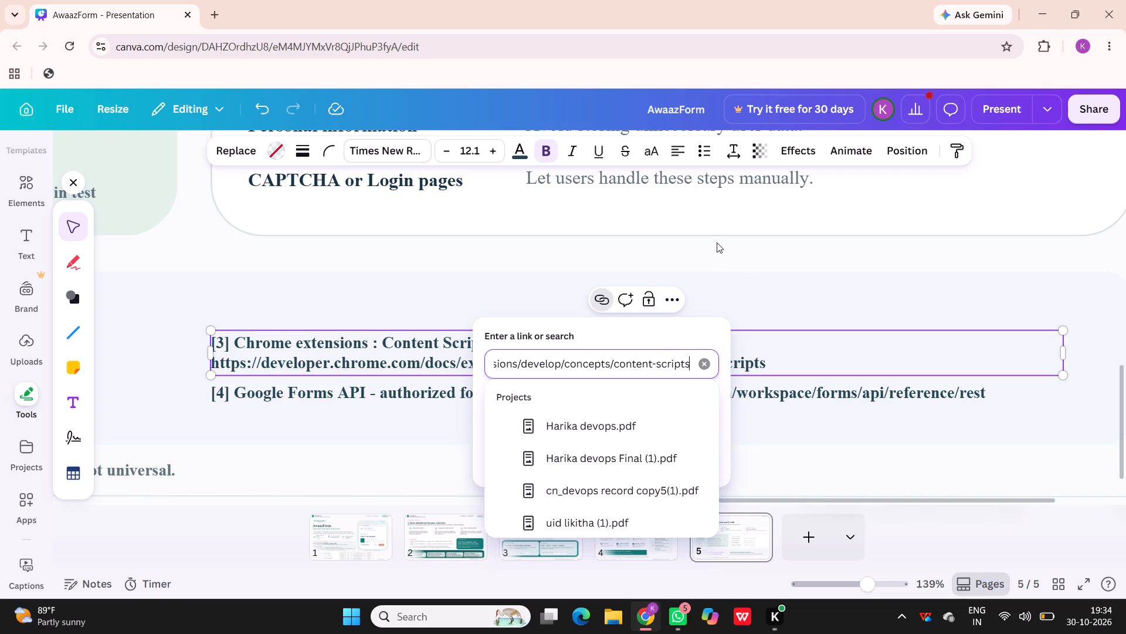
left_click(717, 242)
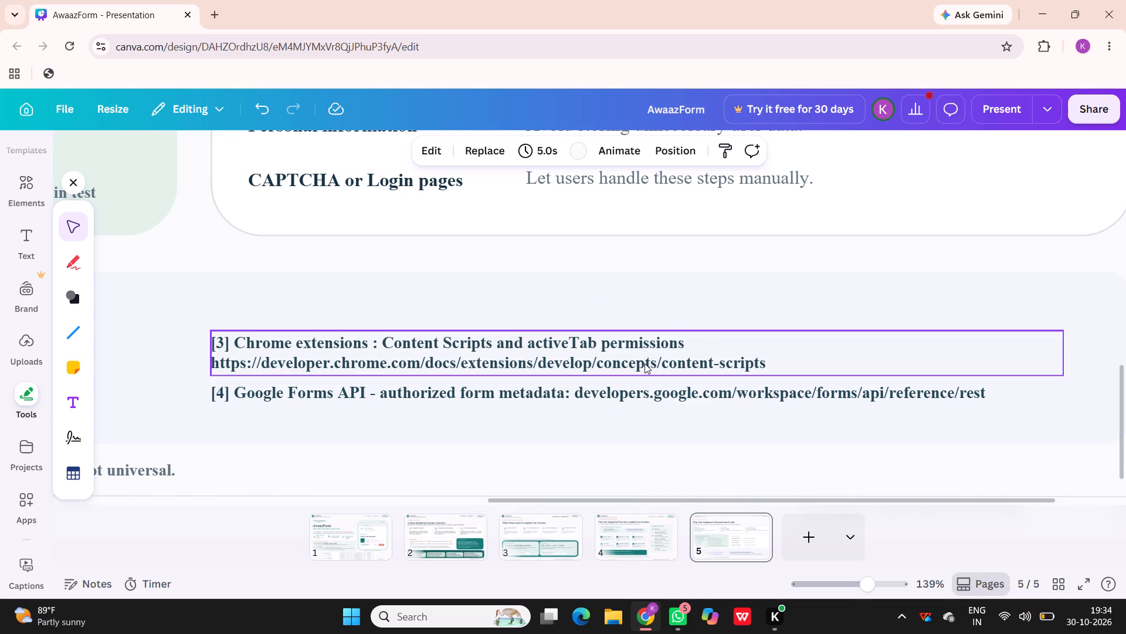
left_click(645, 364)
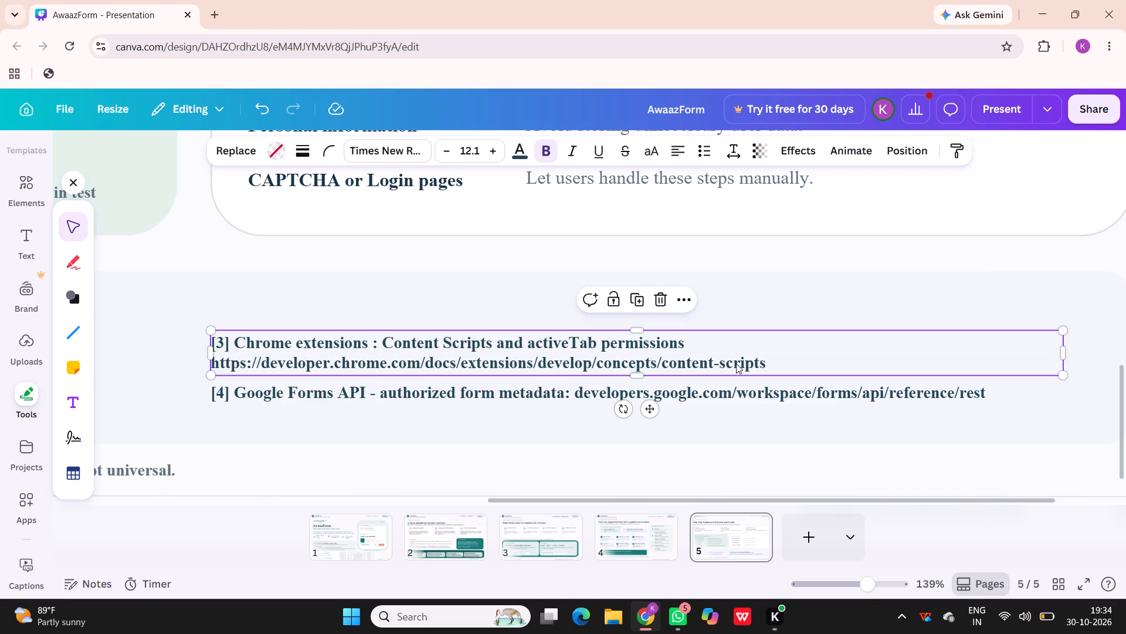
double_click(766, 363)
left_click_drag(766, 363, 700, 365)
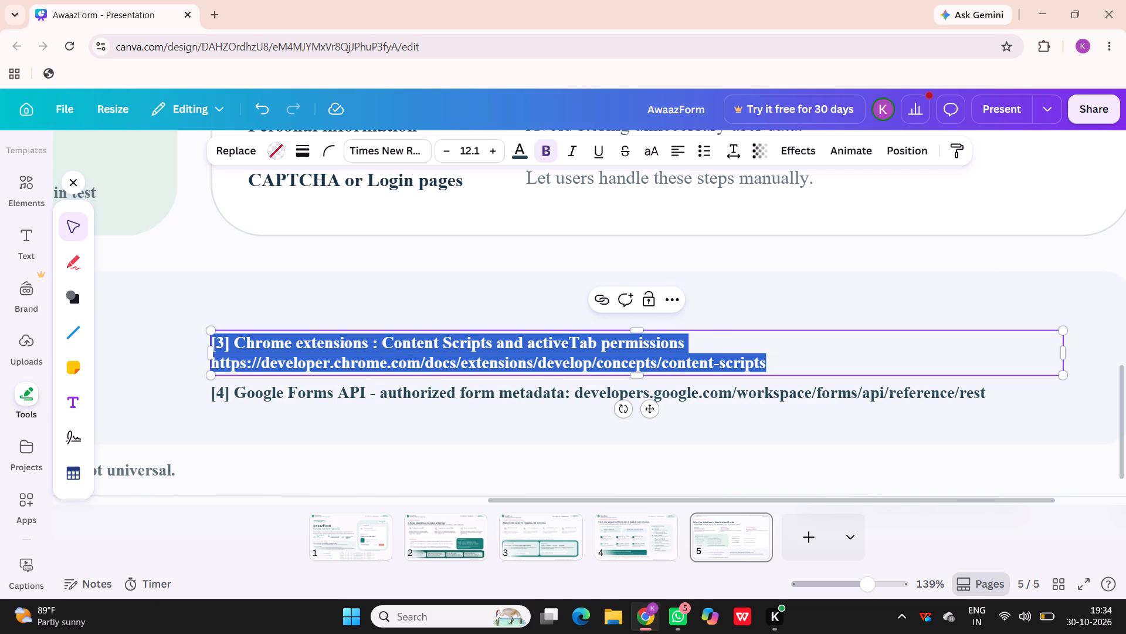
left_click_drag(700, 365, 548, 357)
double_click(548, 357)
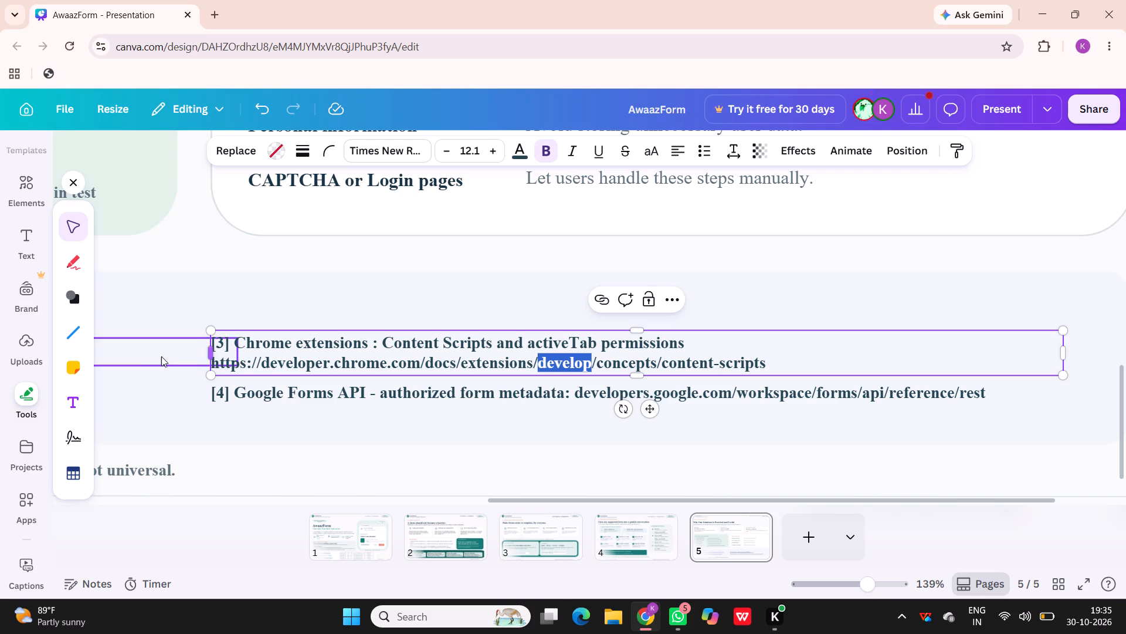
left_click(218, 364)
left_click_drag(218, 364, 758, 362)
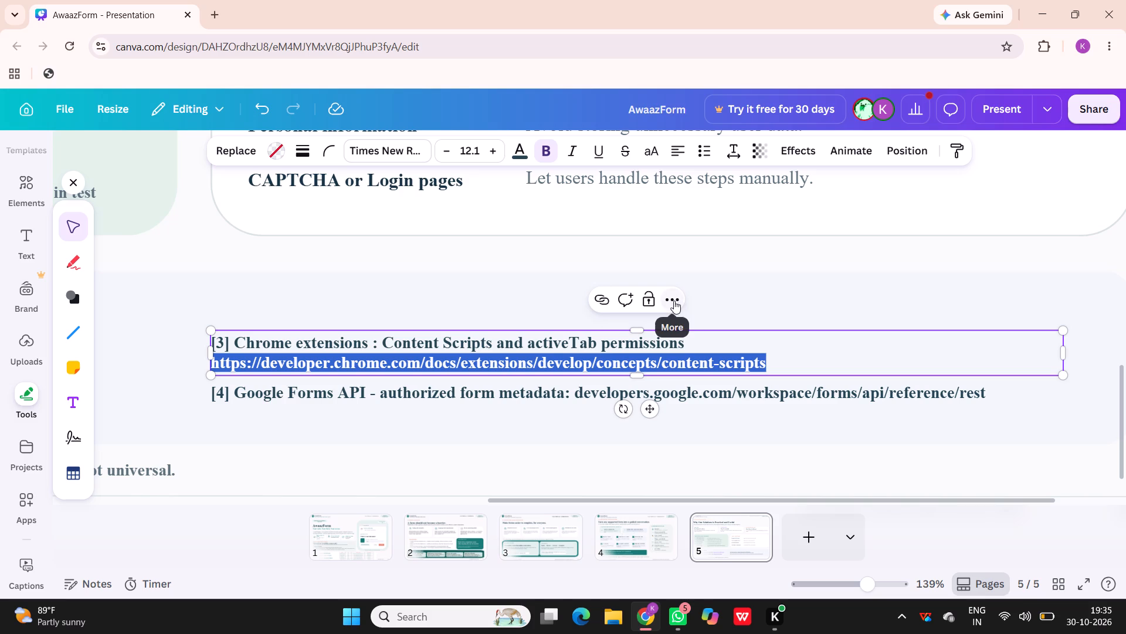
left_click(673, 299)
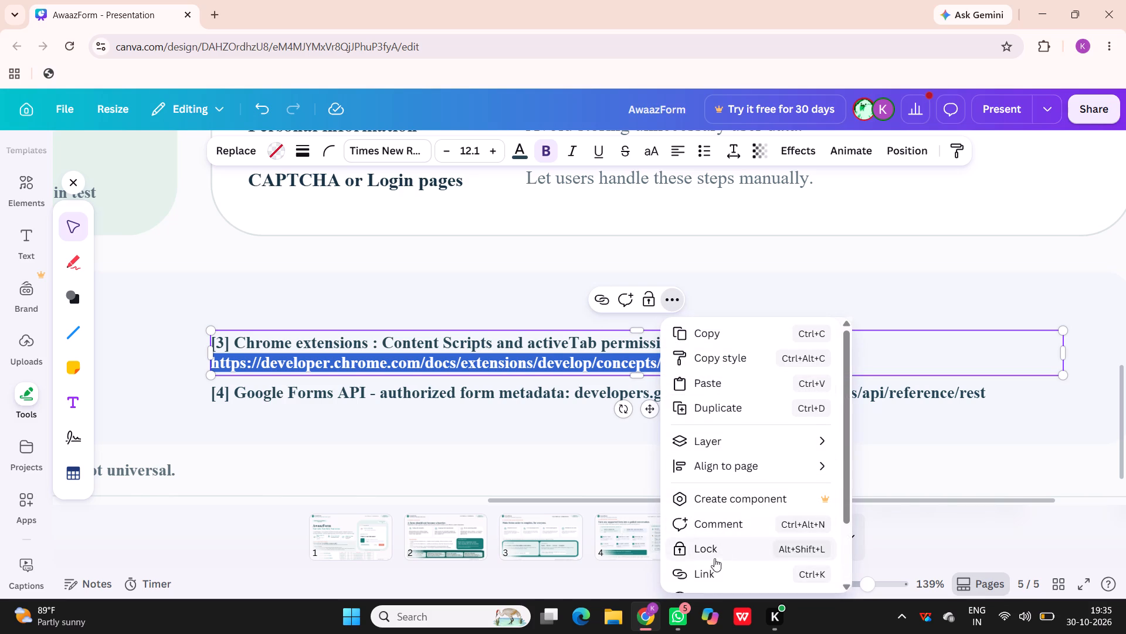
left_click(712, 569)
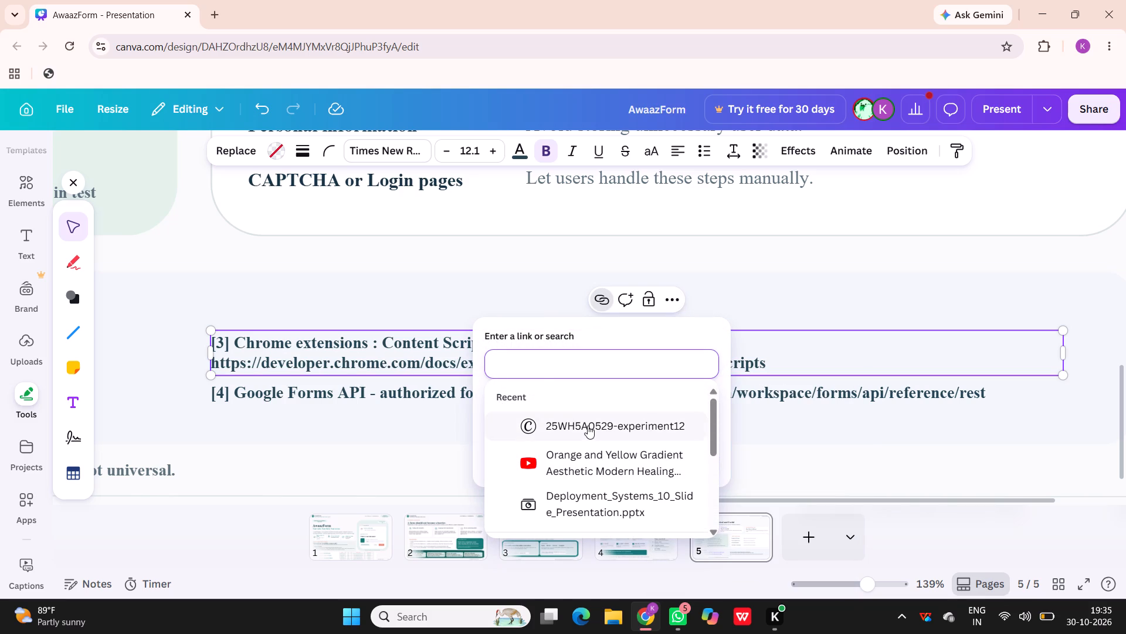
left_click(525, 360)
type("htt")
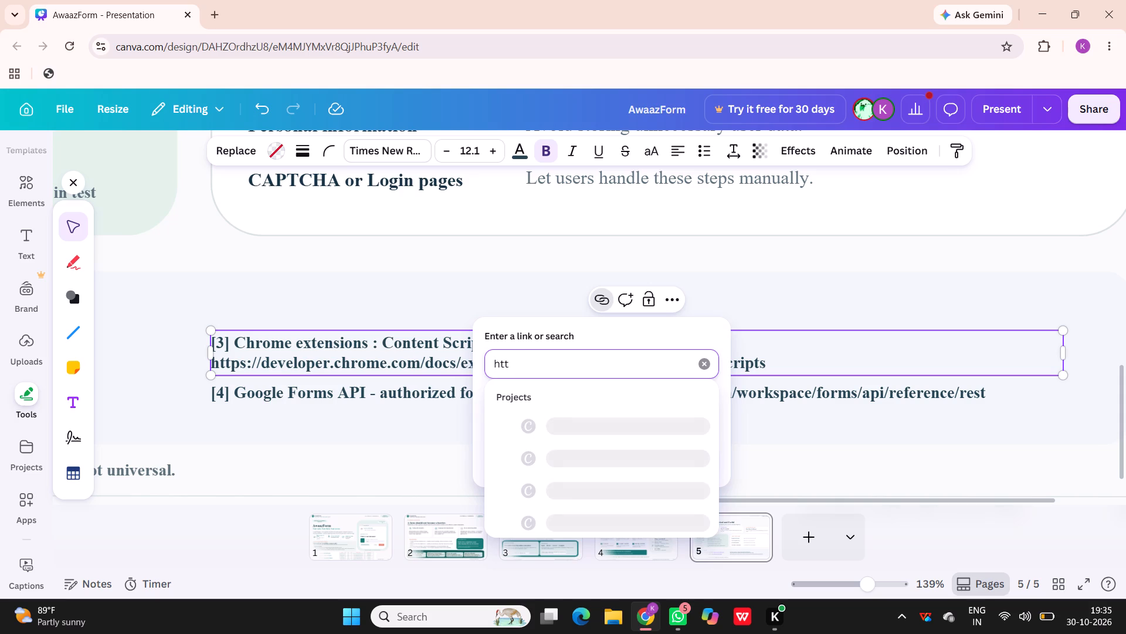
key("p")
key("s")
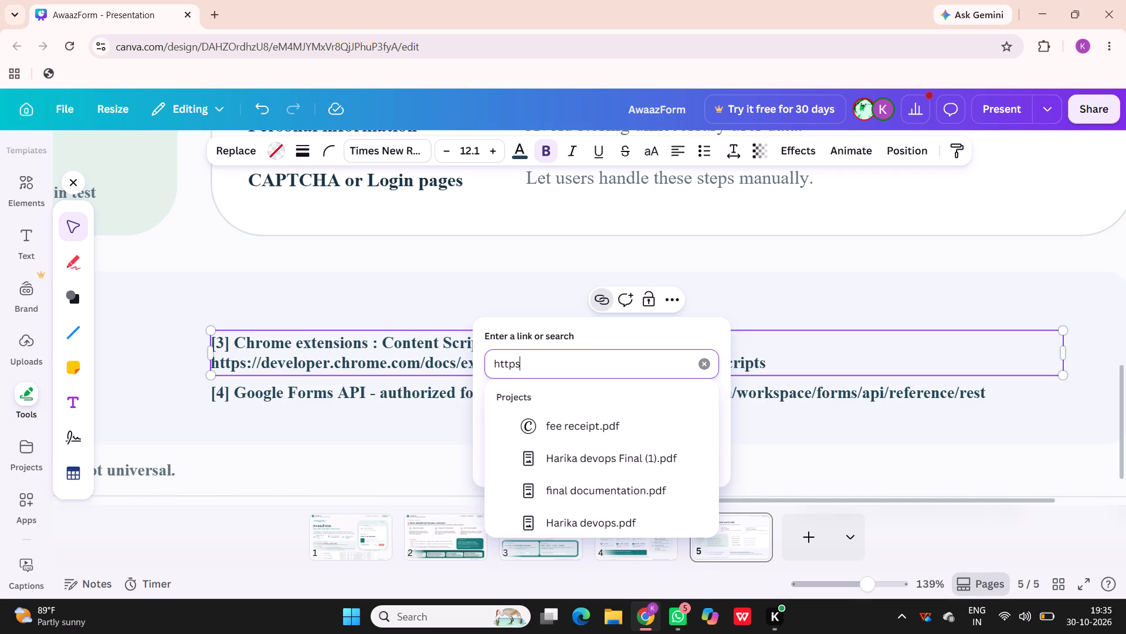
key("shift+colon")
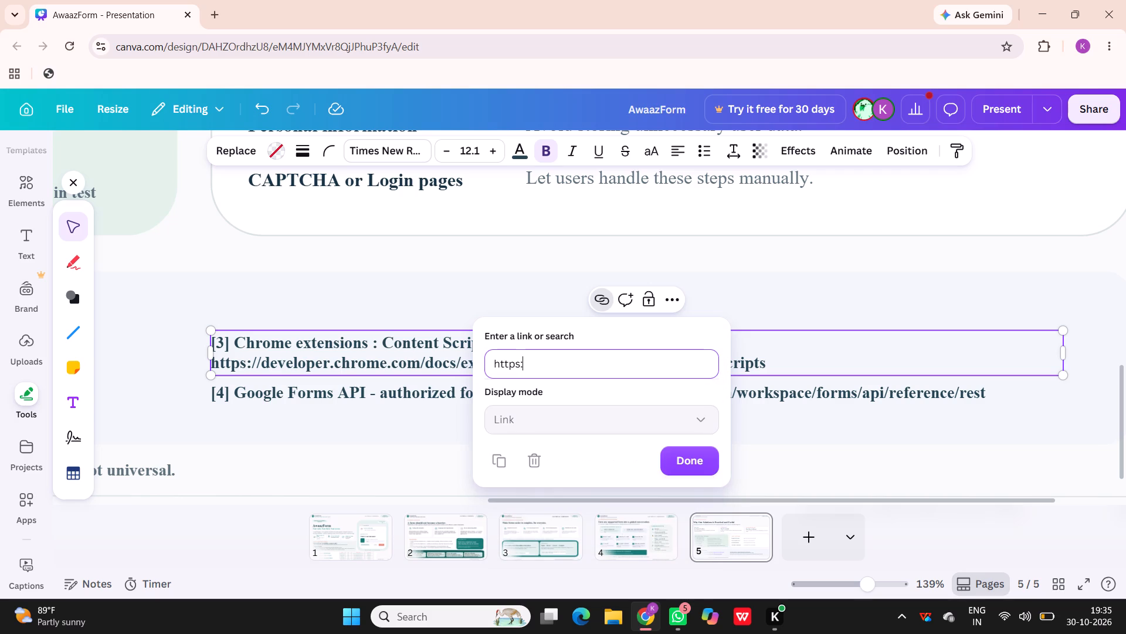
type("//")
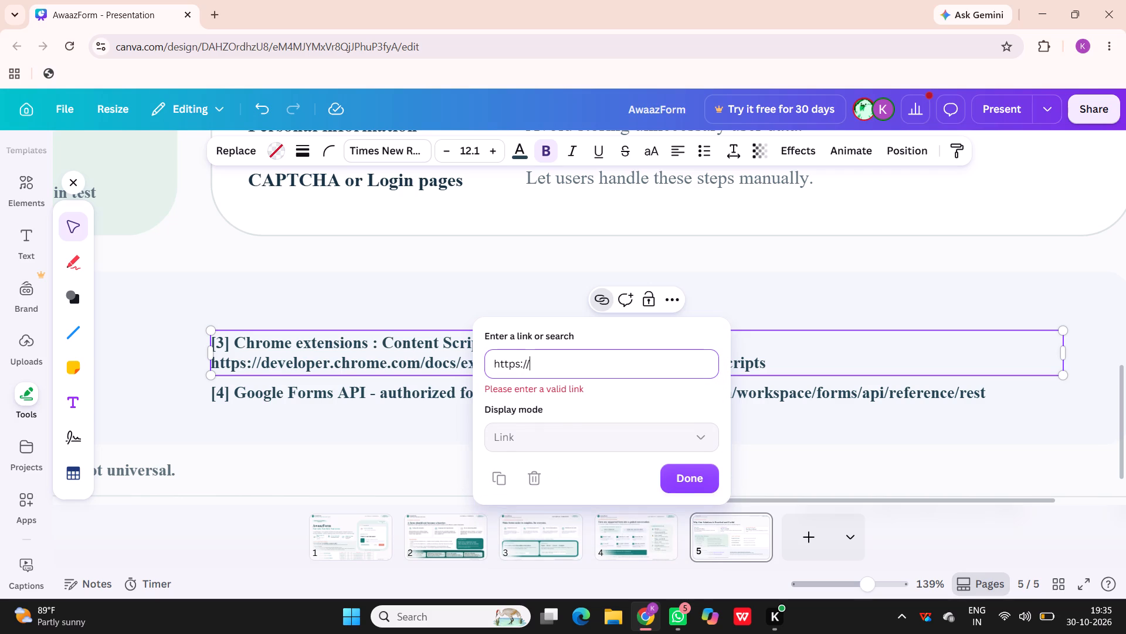
type("developer")
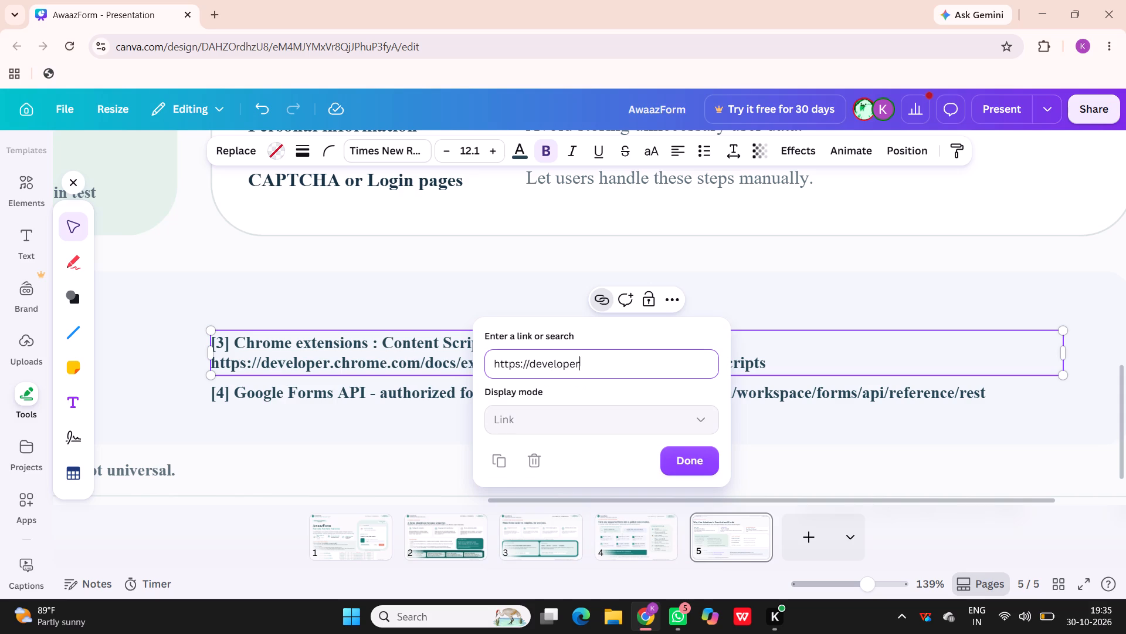
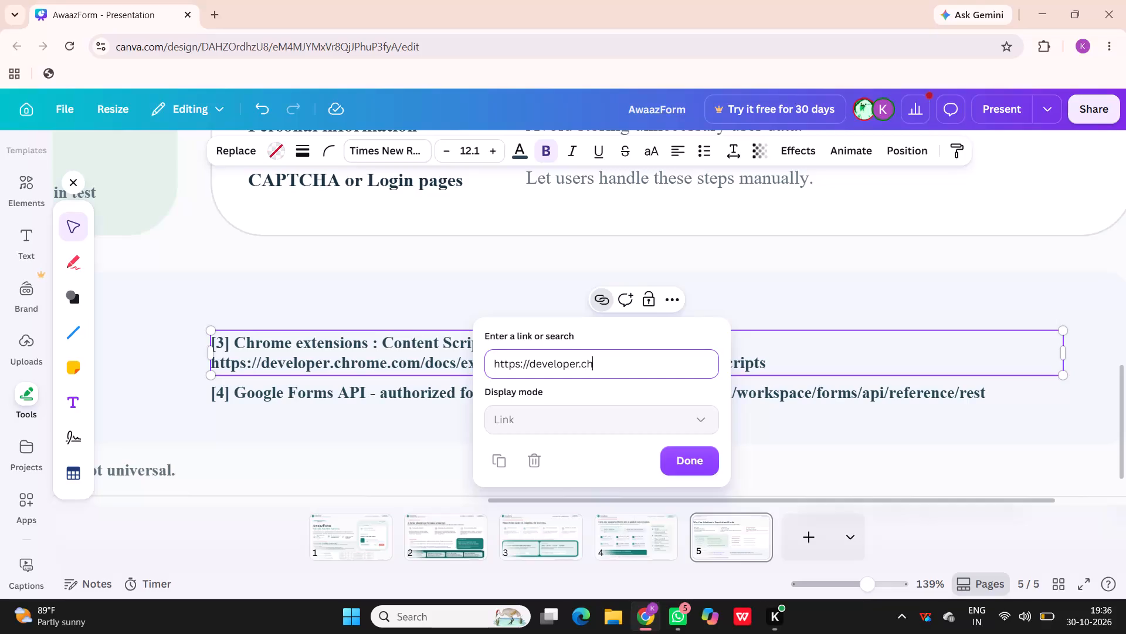
type("rome")
type(".com")
type("/docs")
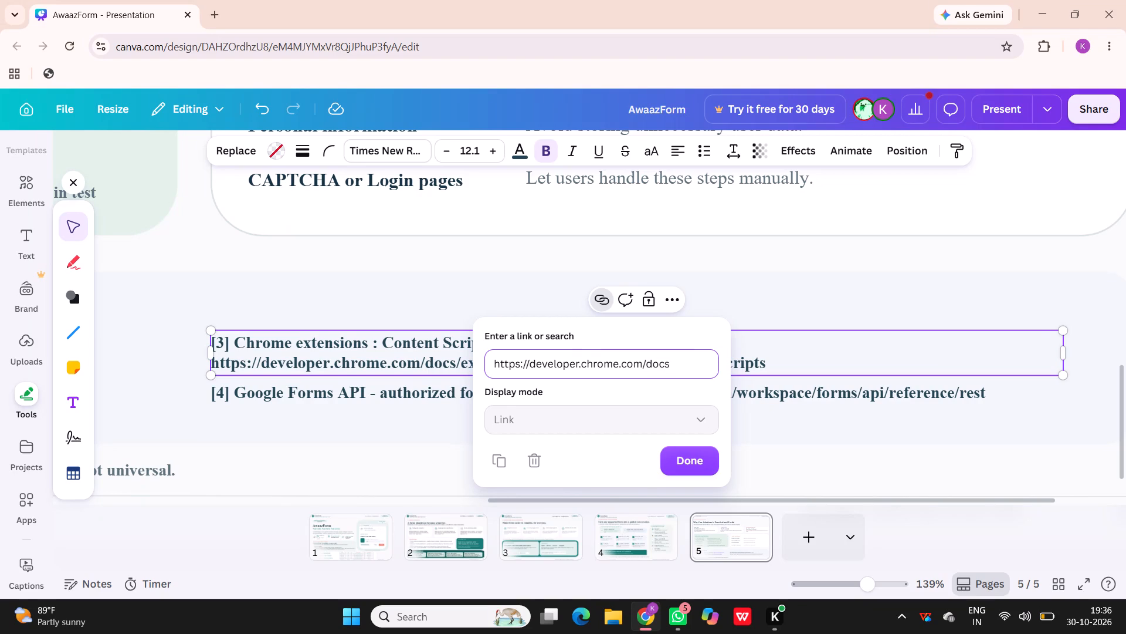
type("/extention")
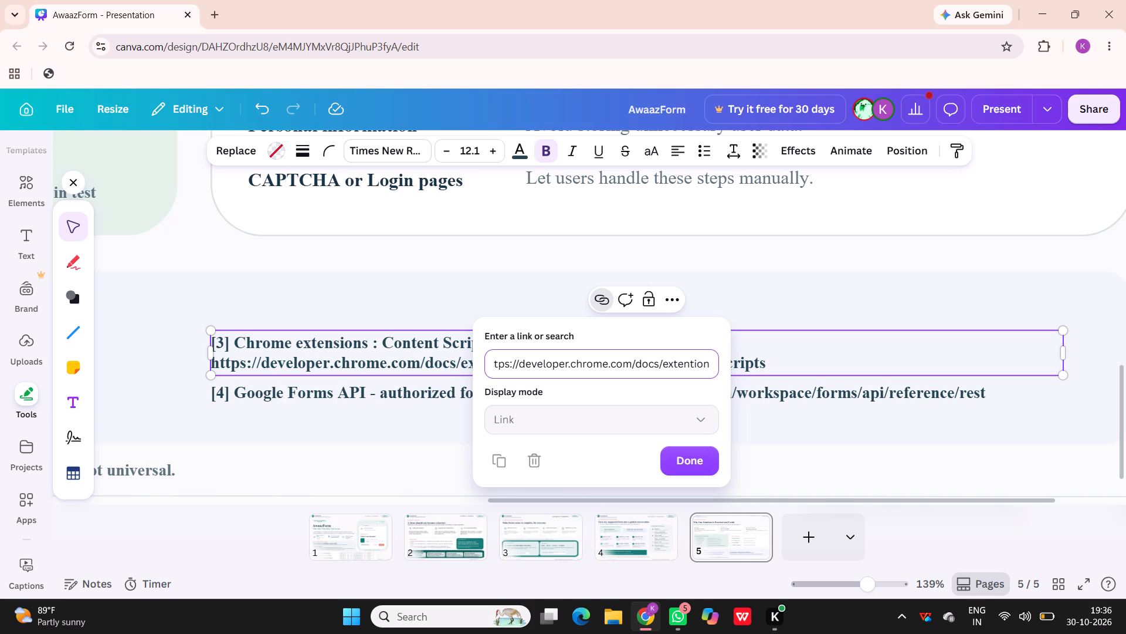
key("BackSpace")
key("BackSpace")
key("BackSpace")
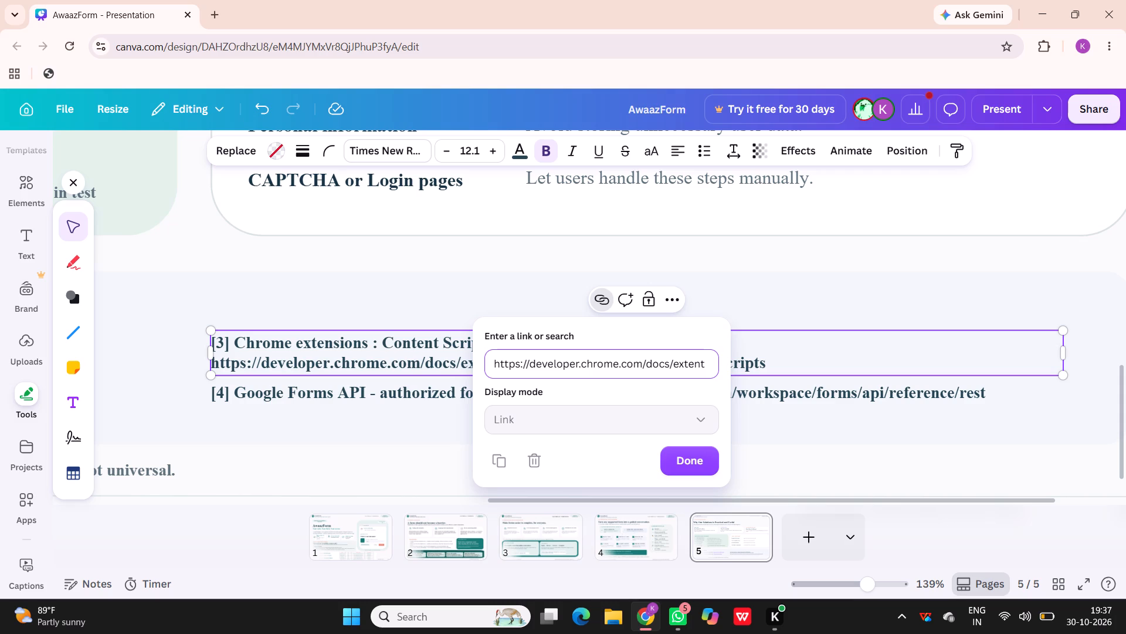
key("BackSpace")
type("sions")
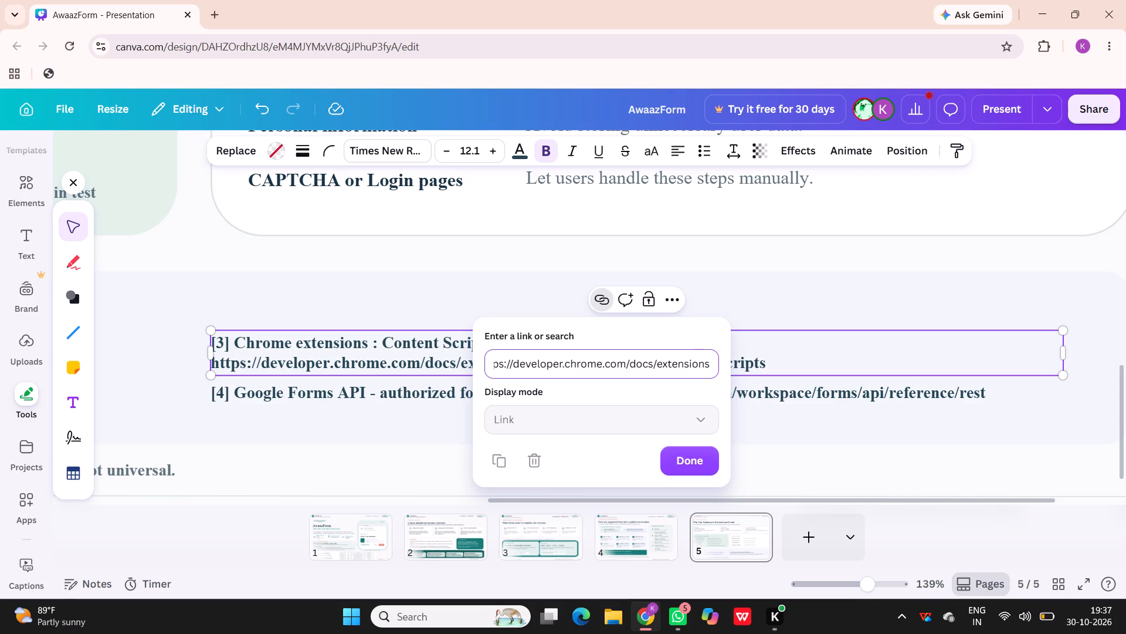
type("/dev")
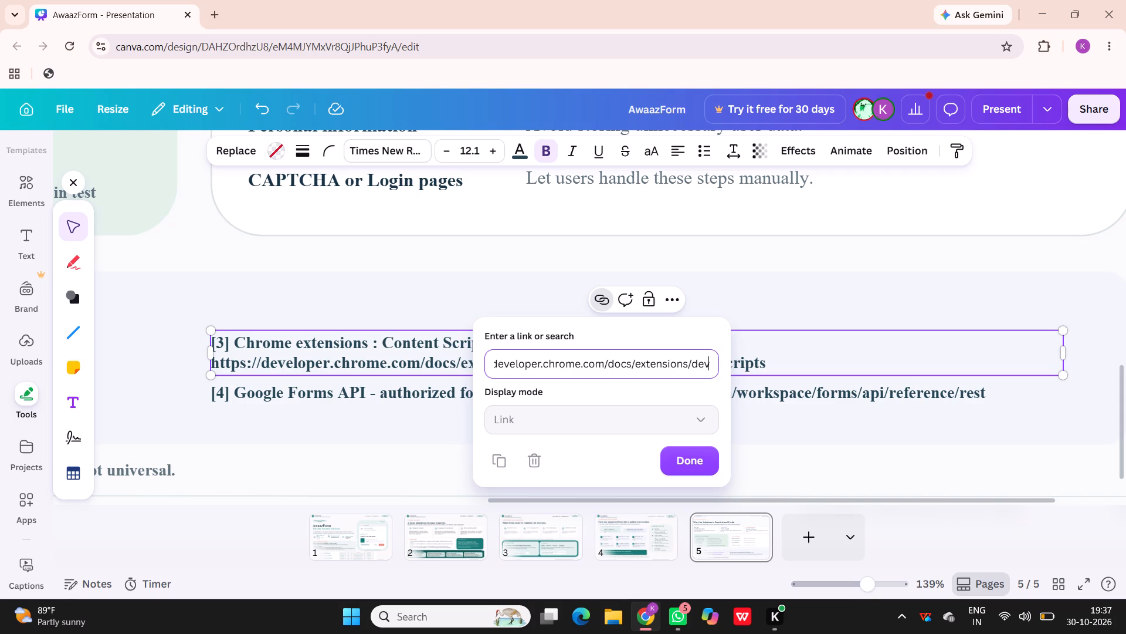
type("elop")
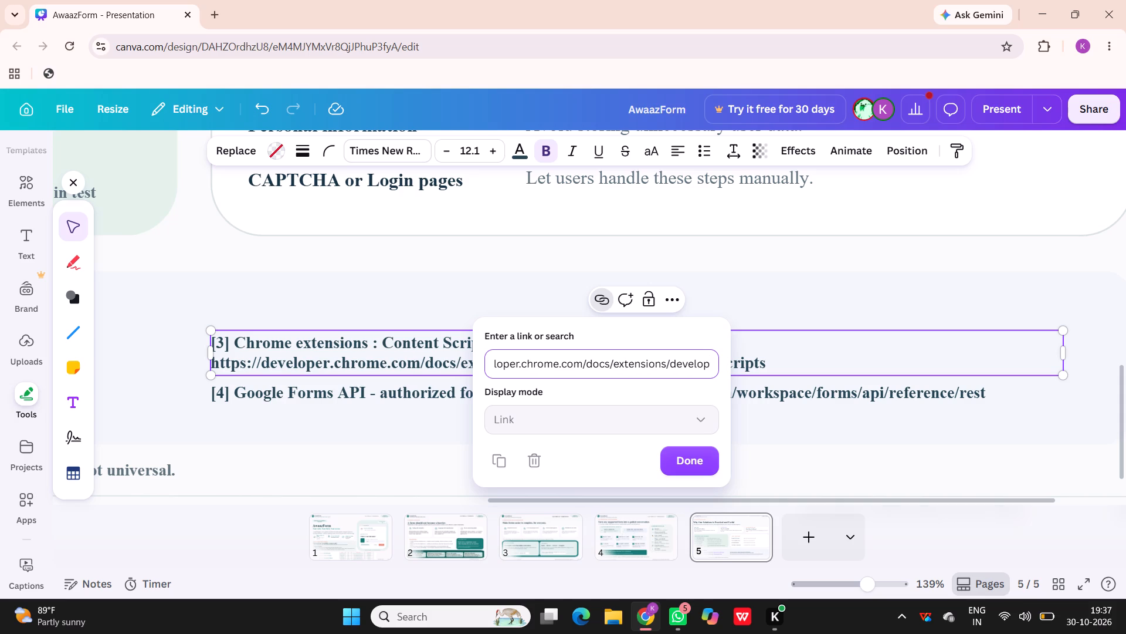
type("/co")
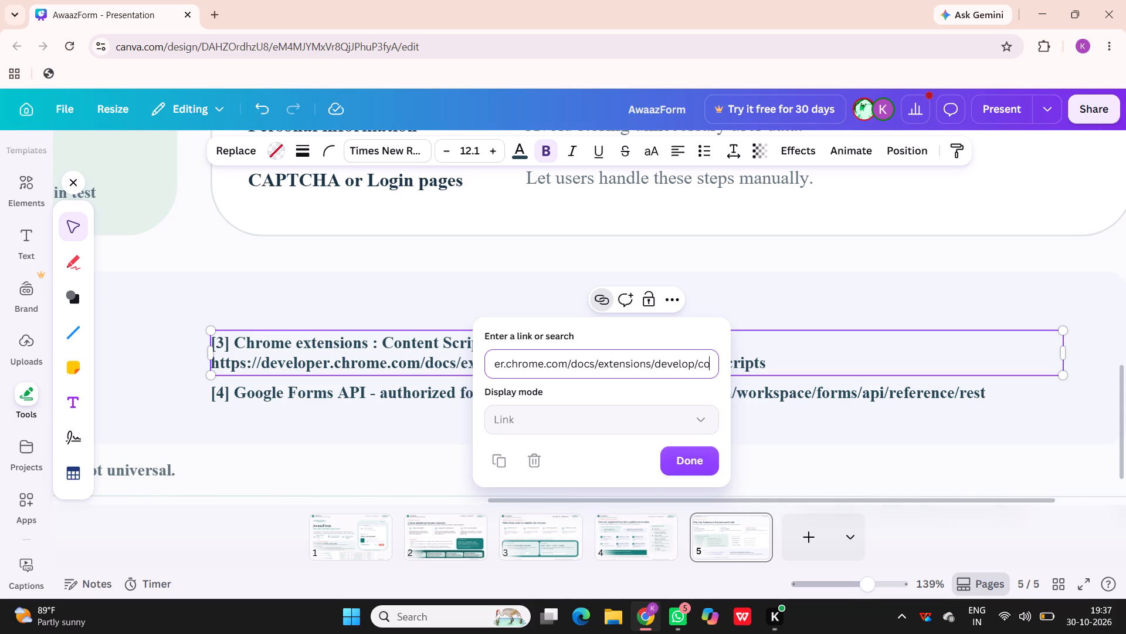
key("n")
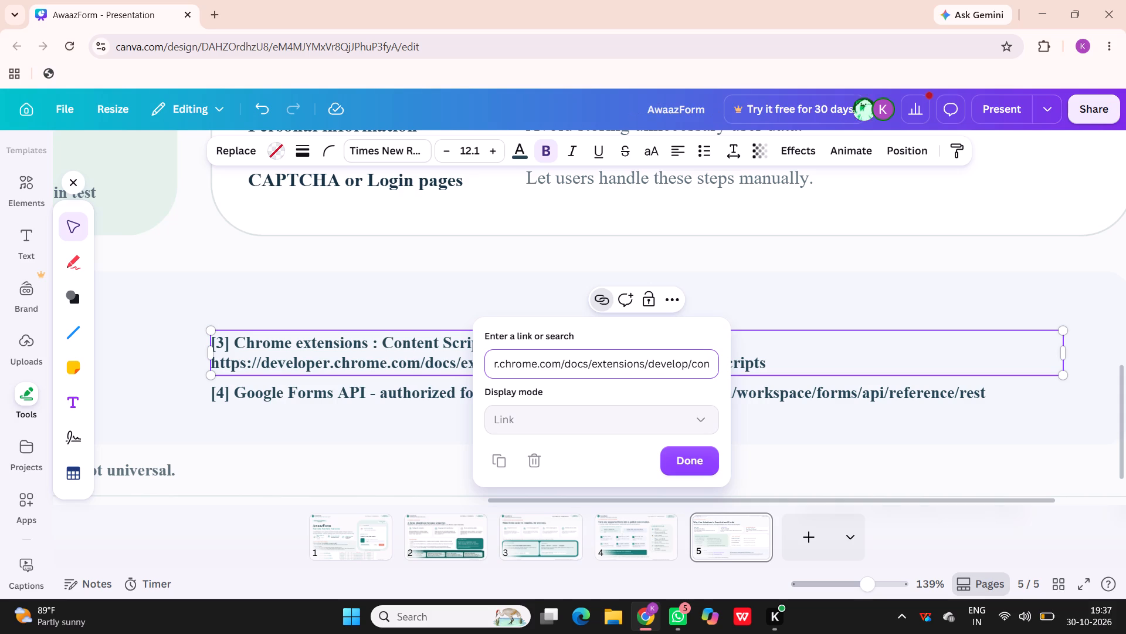
type("cep")
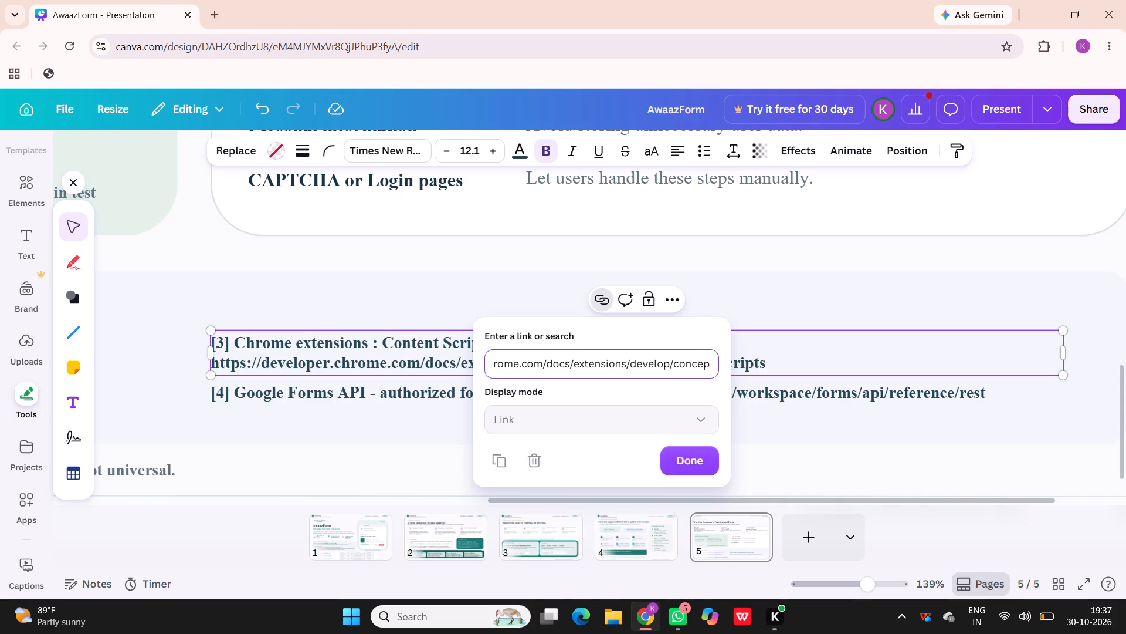
key("t")
key("s")
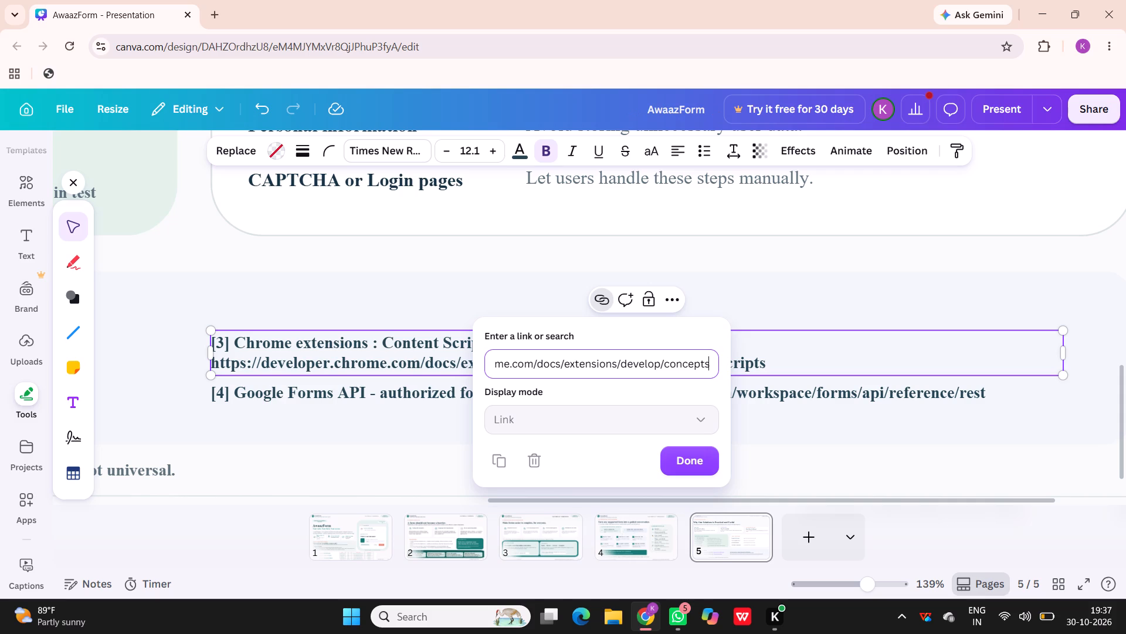
type("/c")
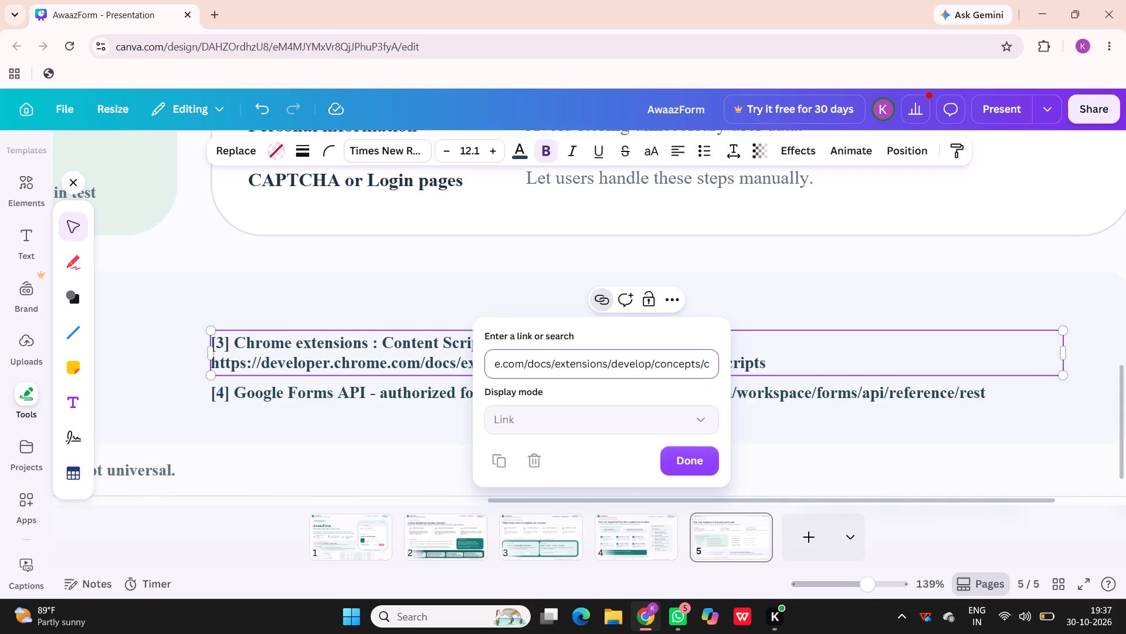
type("om")
key("BackSpace")
key("n")
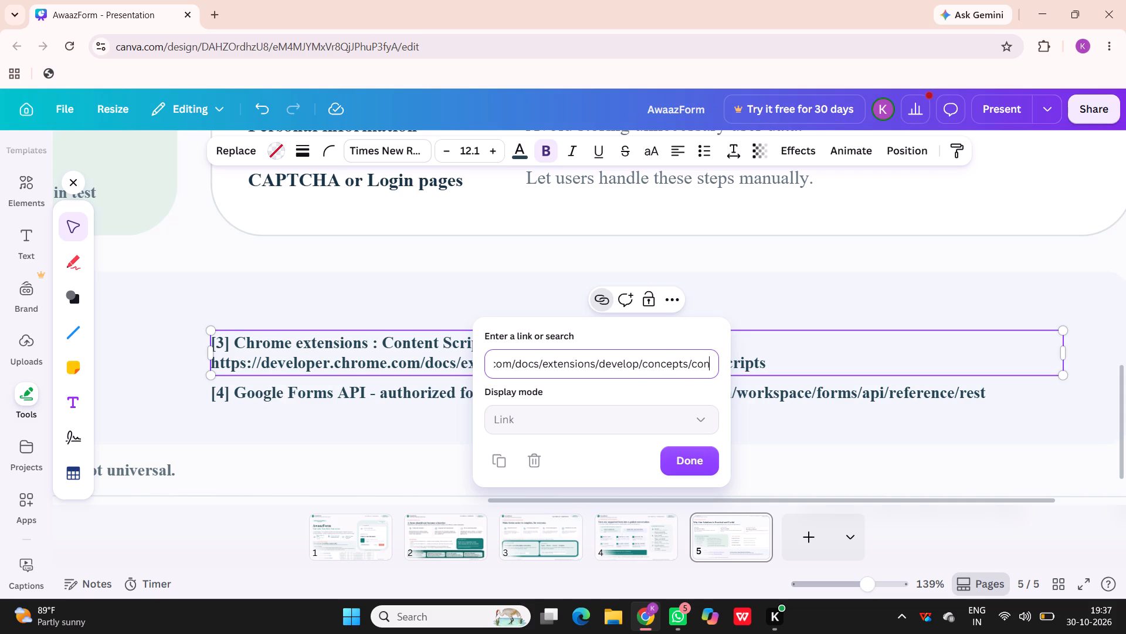
type("tent")
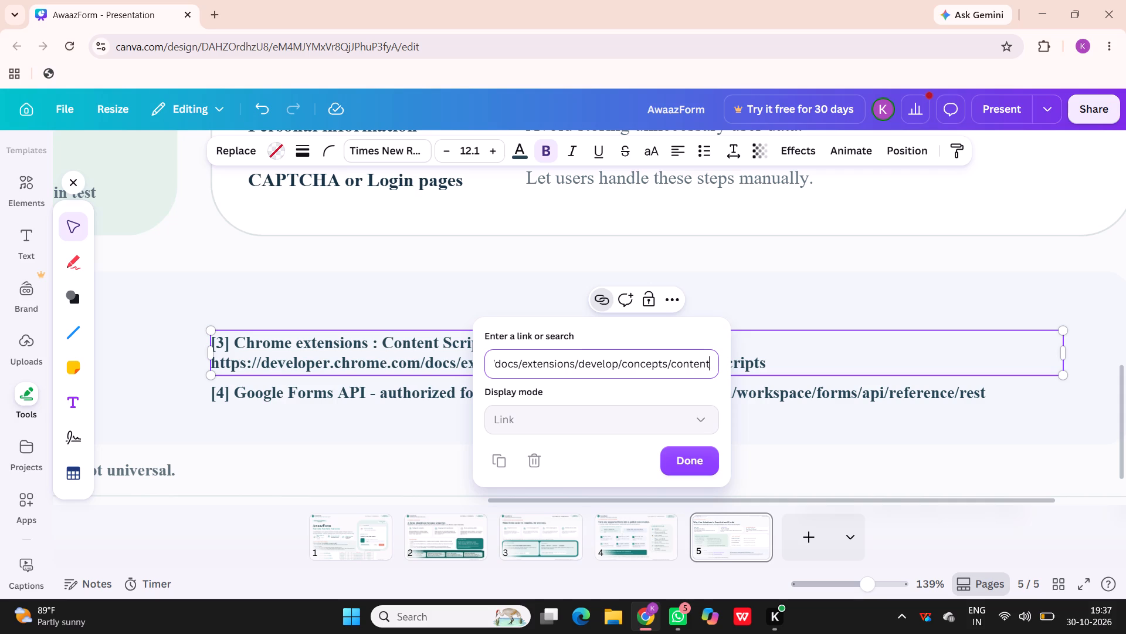
type("-scrio")
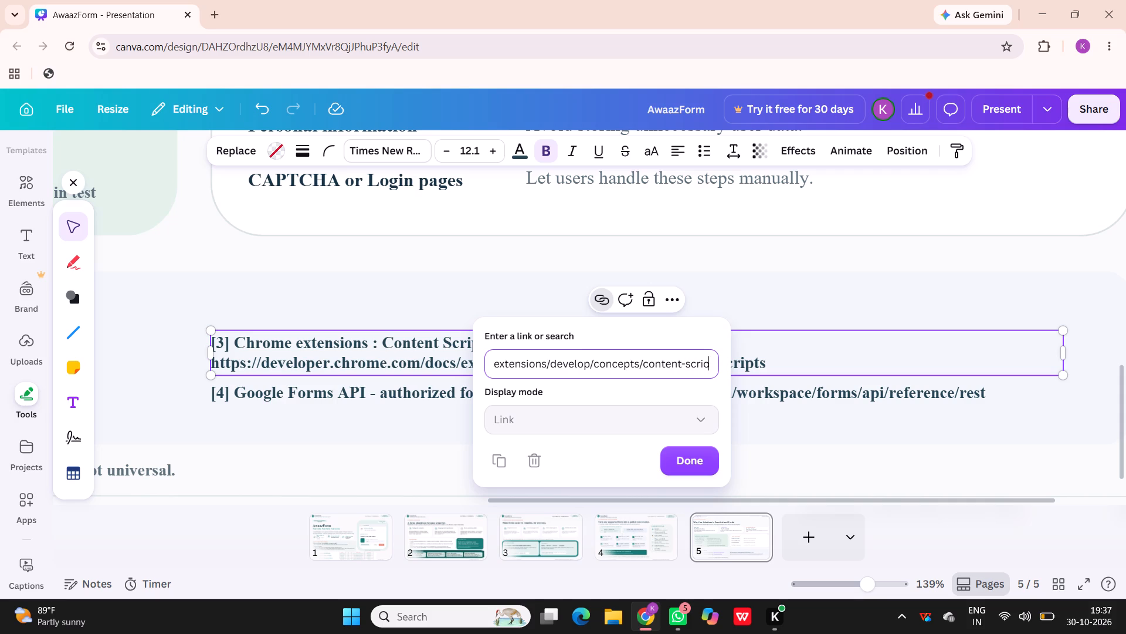
key("BackSpace")
type("pts")
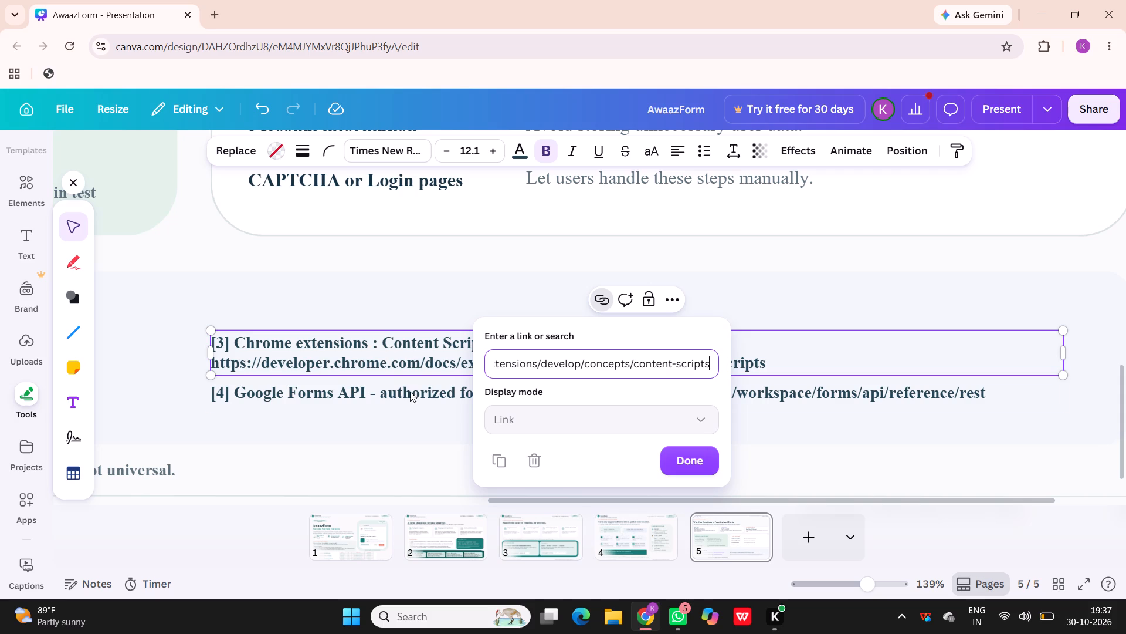
left_click(689, 463)
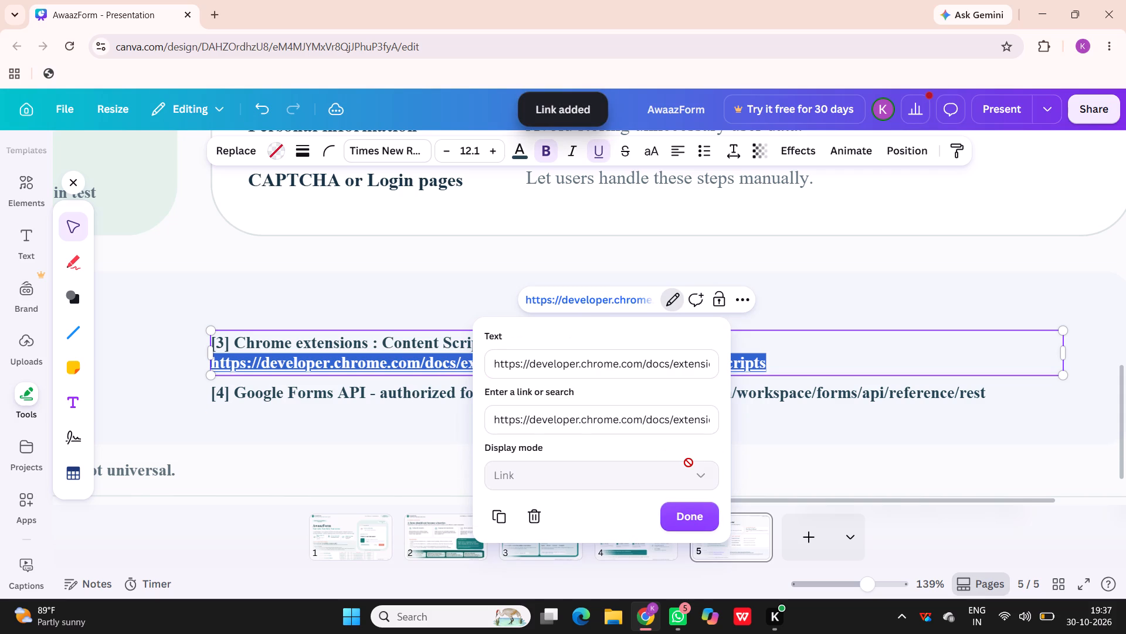
Replace the display text of reference [3]'s link with (Browser Integration), keeping its target, and apply the change.
left_click(632, 367)
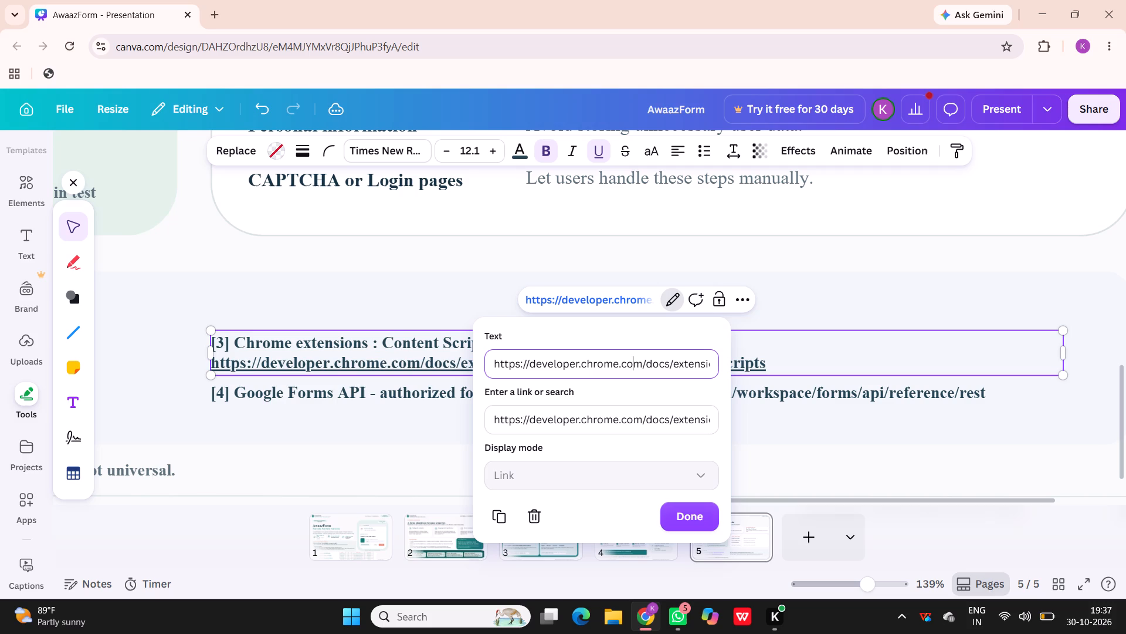
left_click(707, 361)
key("Right")
key("Right")
key("Right")
key("Right")
key("Right")
key("Right")
key("Right")
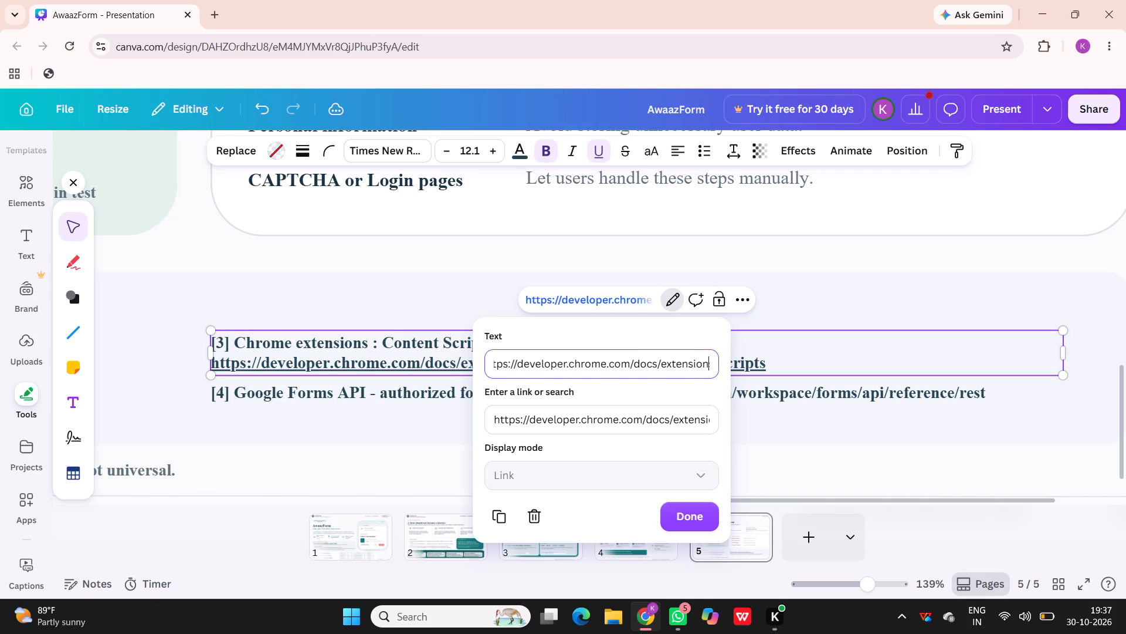
key("BackSpace")
key("BackSpace")
key("BackSpace")
key("BackSpace")
key("BackSpace")
key("BackSpace")
key("BackSpace")
key("BackSpace")
key("BackSpace")
key("BackSpace")
key("BackSpace")
key("BackSpace")
key("BackSpace")
key("BackSpace")
key("BackSpace")
key("BackSpace")
key("BackSpace")
key("BackSpace")
key("BackSpace")
key("BackSpace")
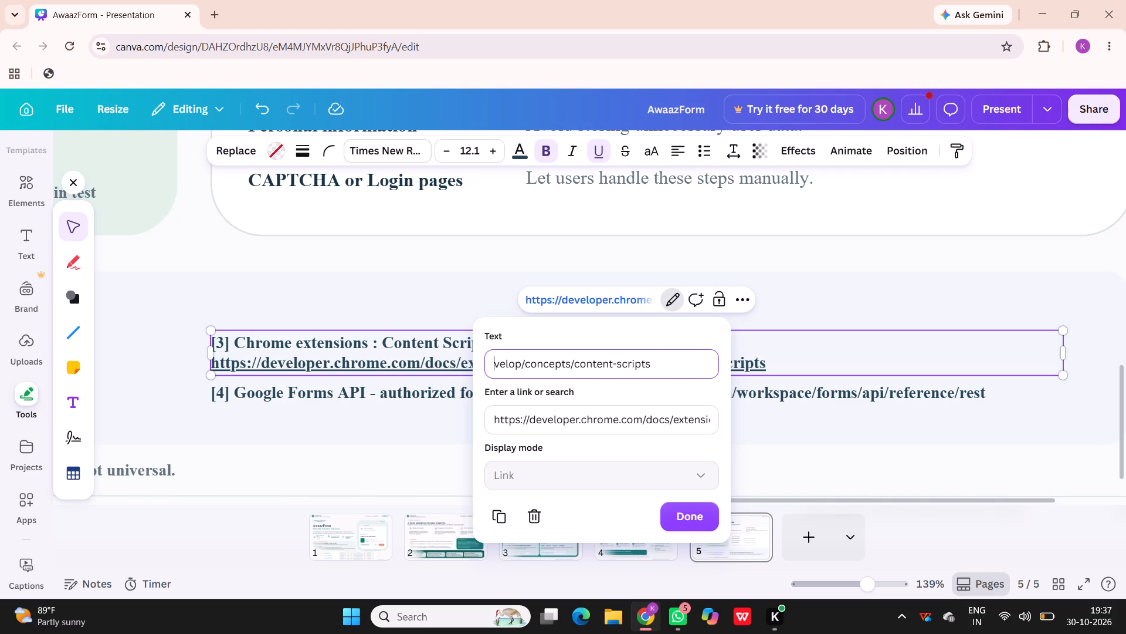
key("Right")
key("Right")
key("Right")
key("Right")
key("Right")
key("Right")
key("Right")
key("Right")
key("Right")
key("Right")
key("Right")
key("Right")
key("Right")
key("Right")
key("Right")
key("Right")
key("Right")
key("Right")
key("Right")
key("Right")
key("BackSpace")
key("BackSpace")
key("BackSpace")
key("BackSpace")
key("BackSpace")
key("BackSpace")
key("BackSpace")
key("BackSpace")
key("BackSpace")
key("BackSpace")
key("BackSpace")
key("BackSpace")
key("BackSpace")
key("BackSpace")
key("BackSpace")
key("BackSpace")
key("BackSpace")
key("BackSpace")
key("BackSpace")
key("BackSpace")
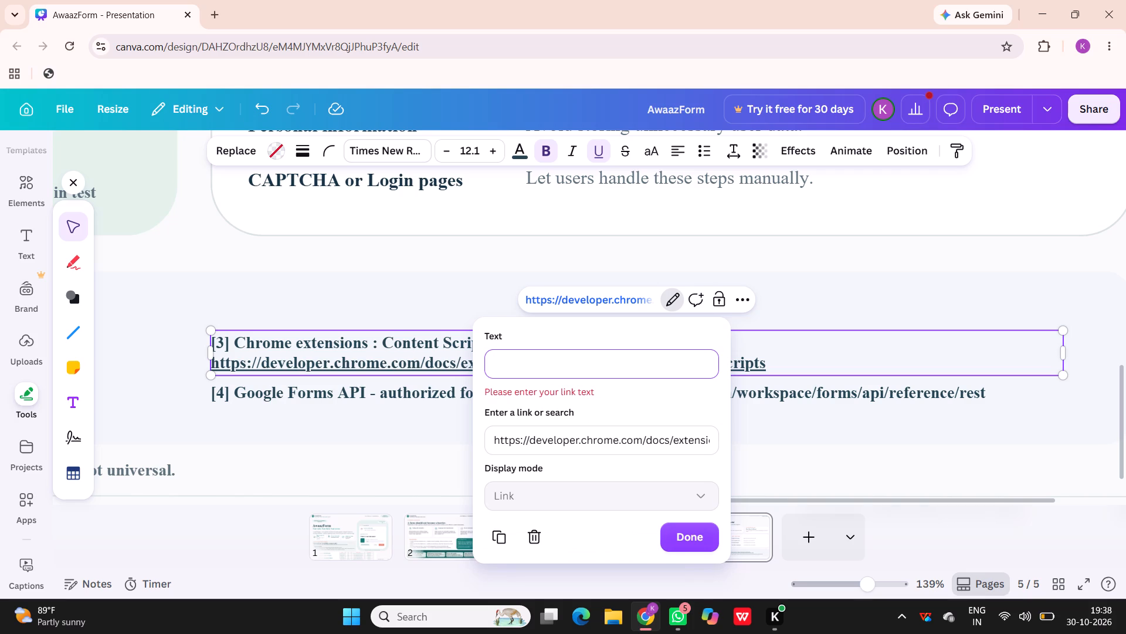
key("shift+parenleft")
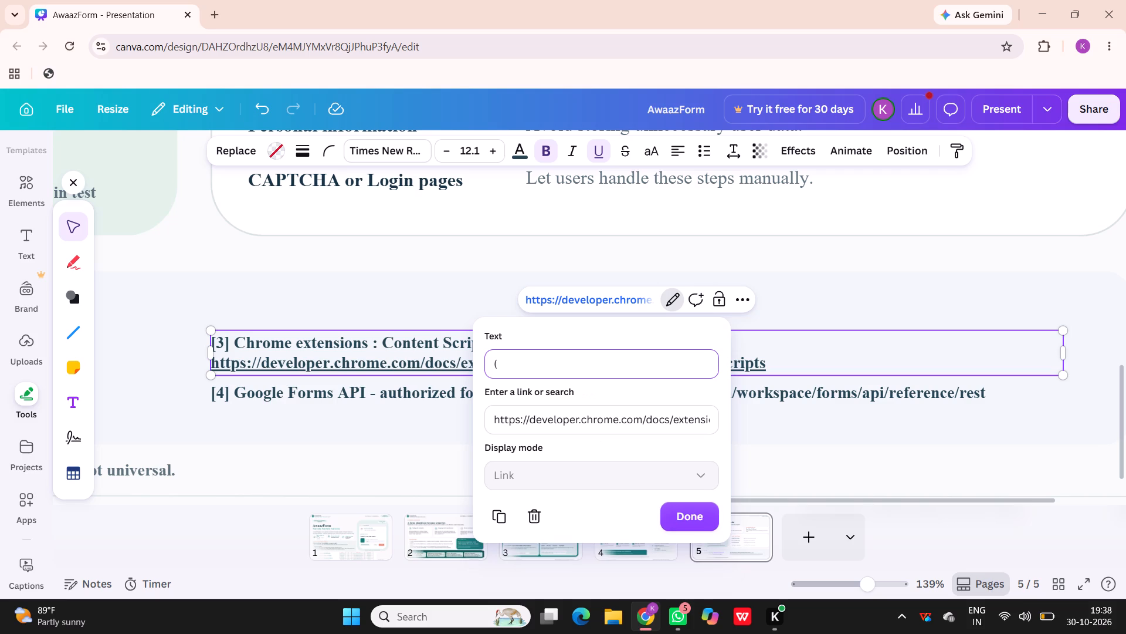
key("b")
type("ro")
key("w")
type("sw")
key("BackSpace")
type("er")
type("gra")
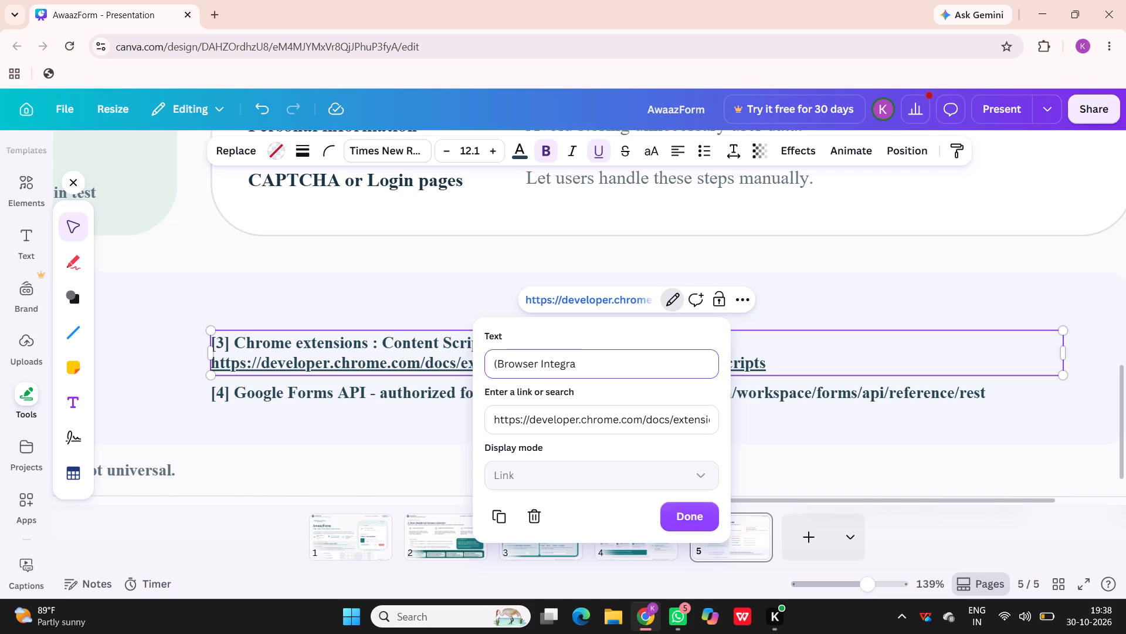
key("BackSpace")
key("BackSpace")
key("r")
key("a")
type("tion")
key("shift+parenright")
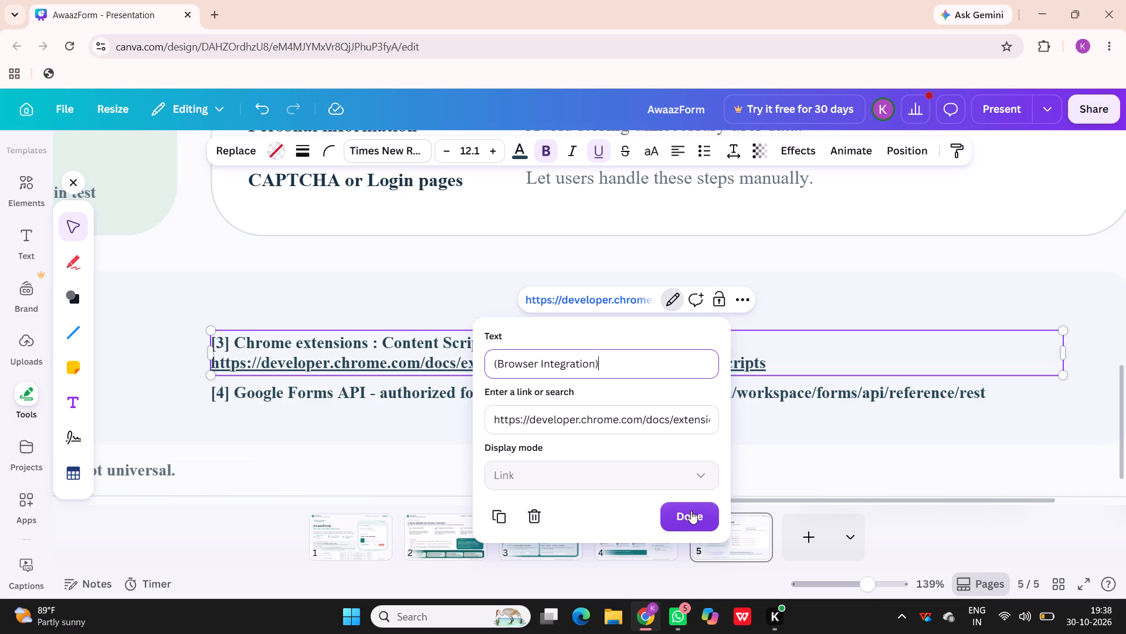
left_click(690, 511)
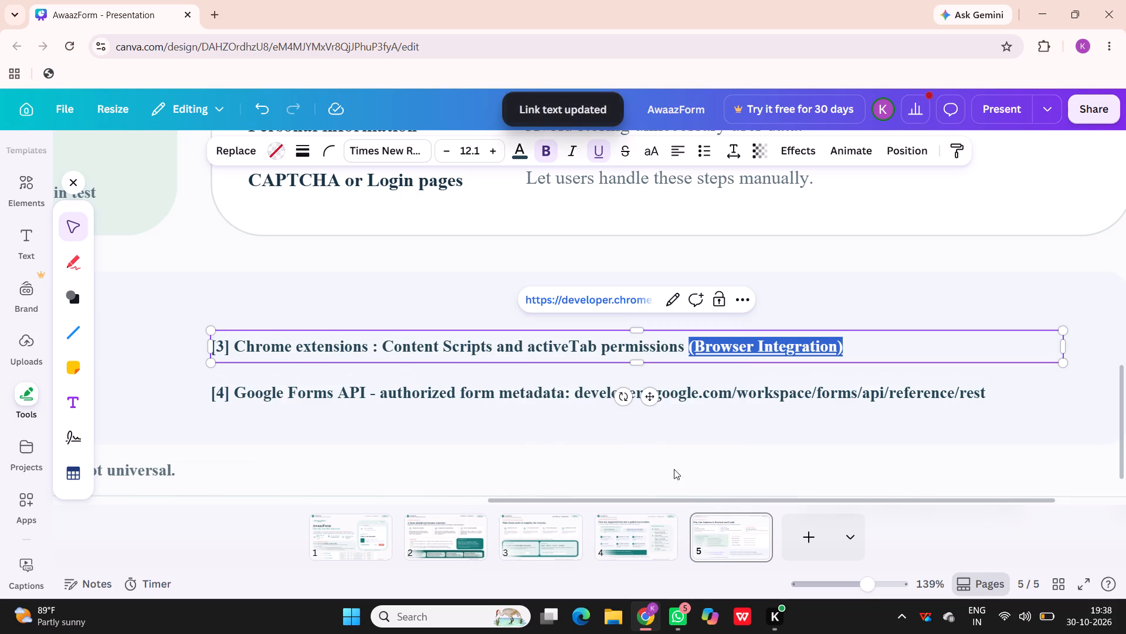
left_click(800, 255)
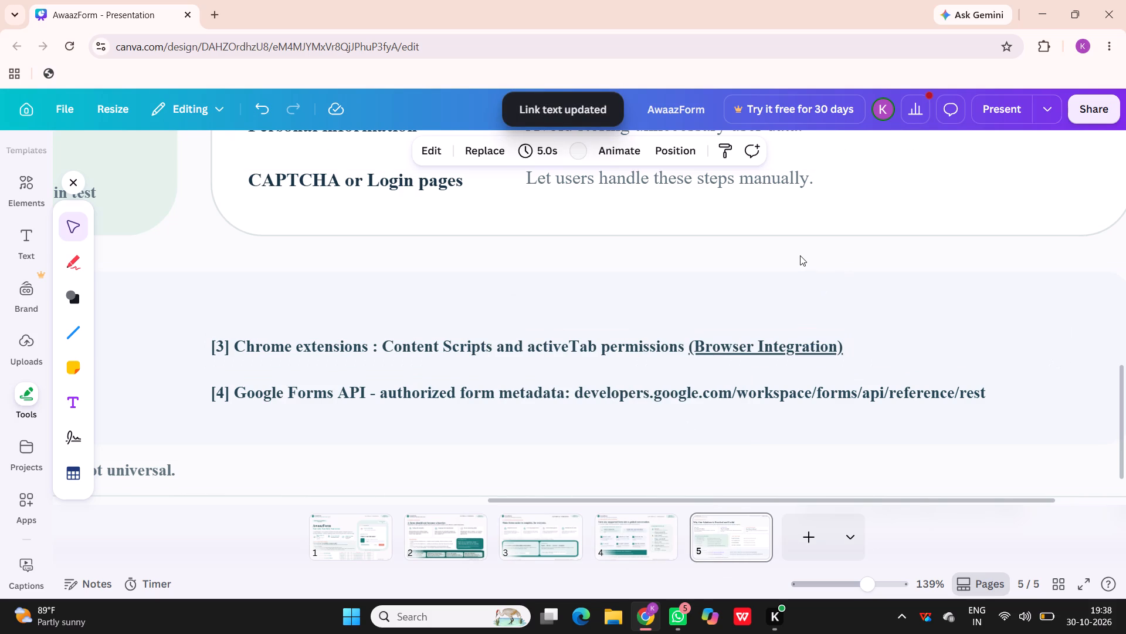
Change the text colour of the (Browser Integration) link in reference [3] to purple.
double_click(840, 347)
left_click_drag(840, 347, 813, 348)
left_click(813, 348)
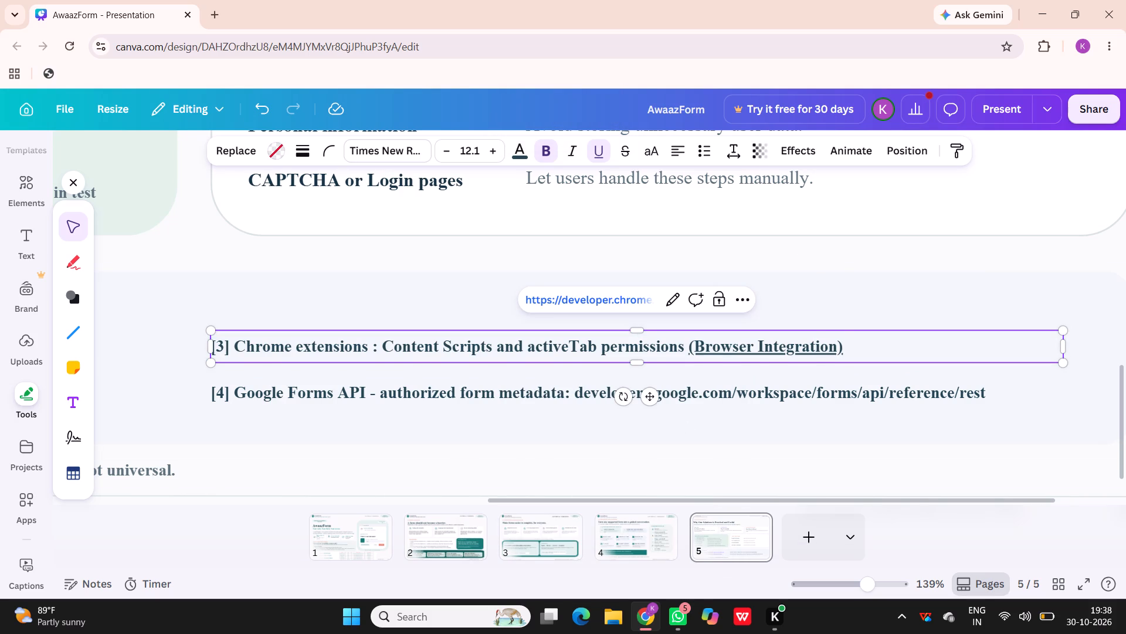
left_click(689, 348)
left_click_drag(689, 348, 836, 342)
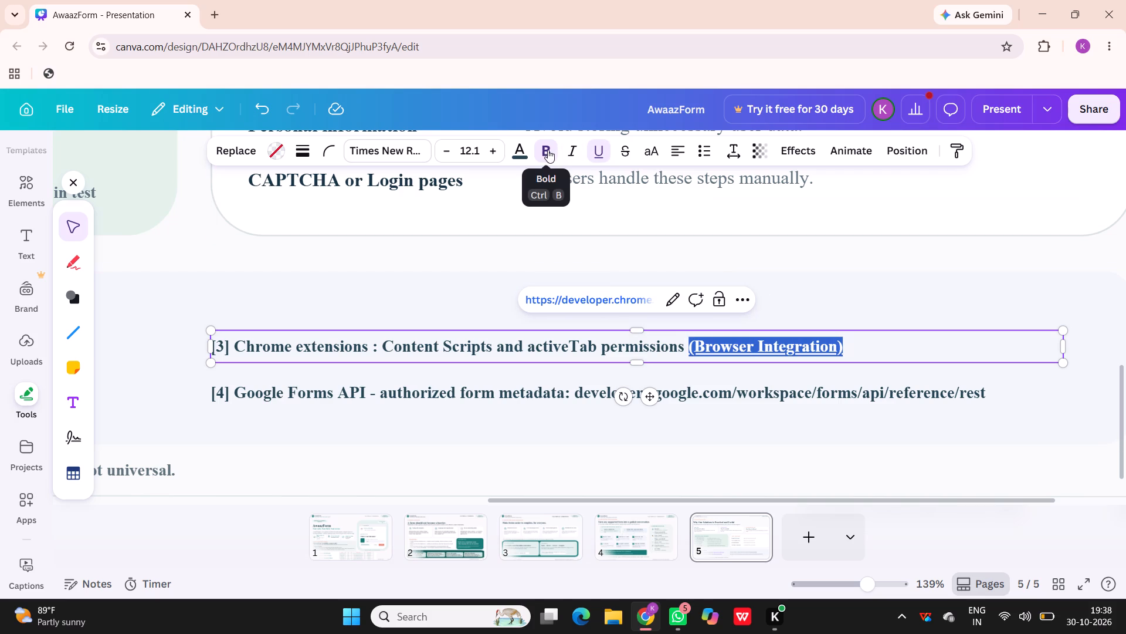
left_click(518, 148)
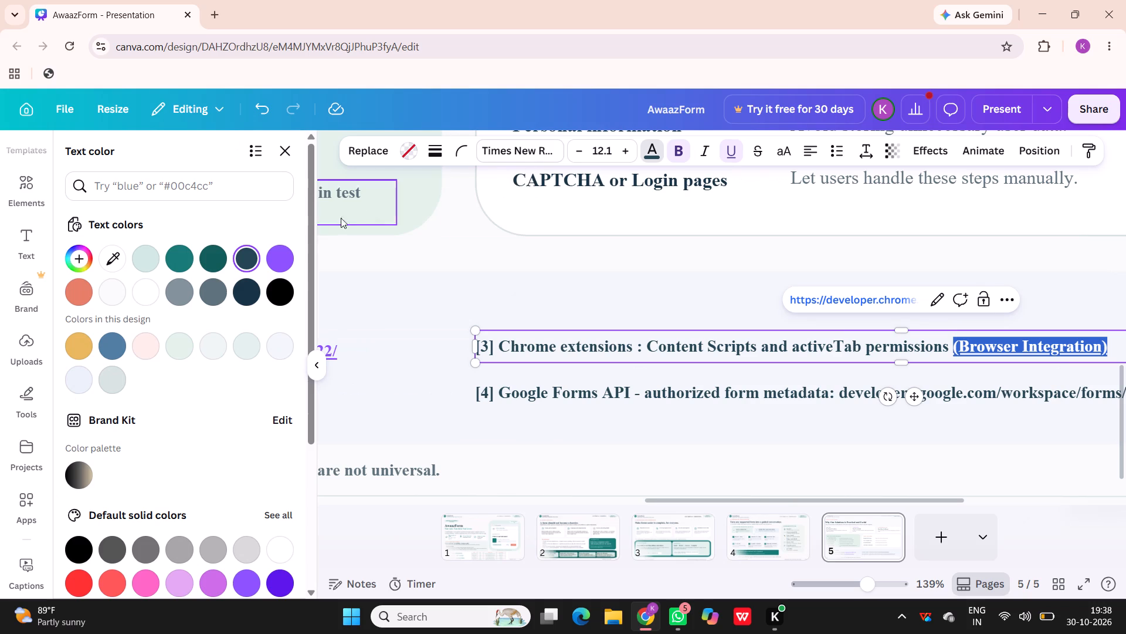
left_click(279, 264)
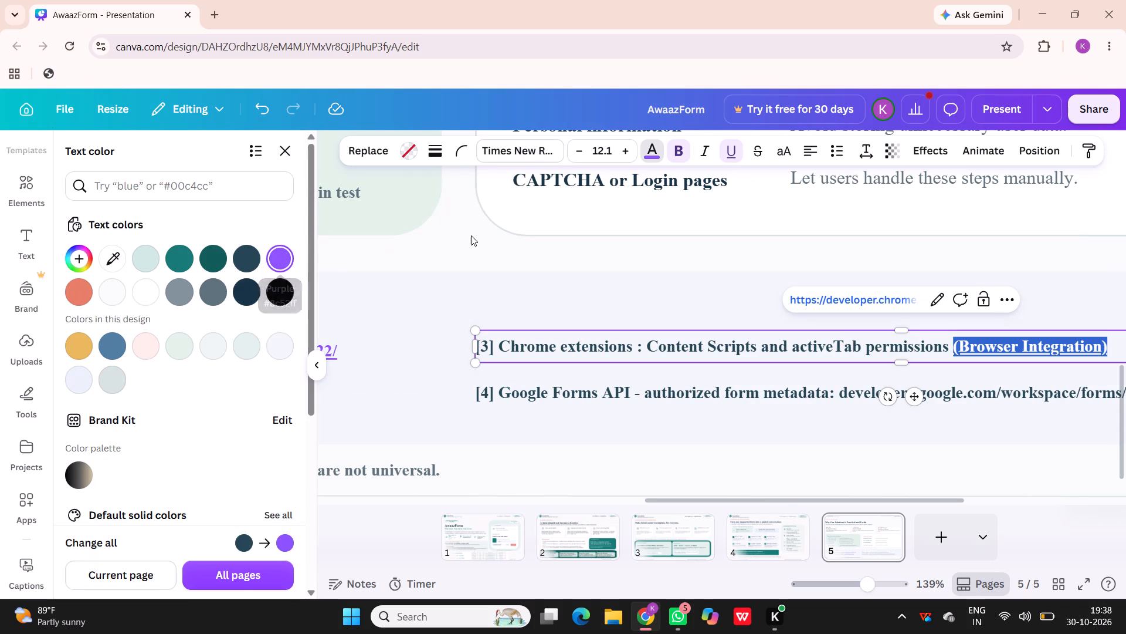
left_click(472, 235)
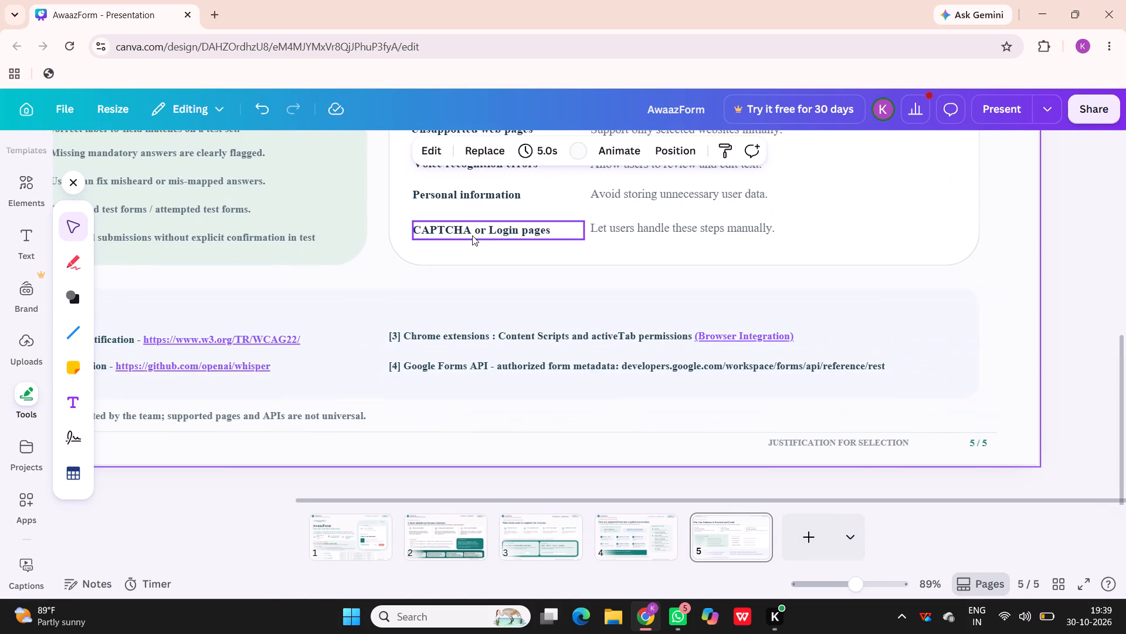
Delete the opening parenthesis before Browser Integration in reference [3]'s link text.
scroll(472, 235, "right", 2)
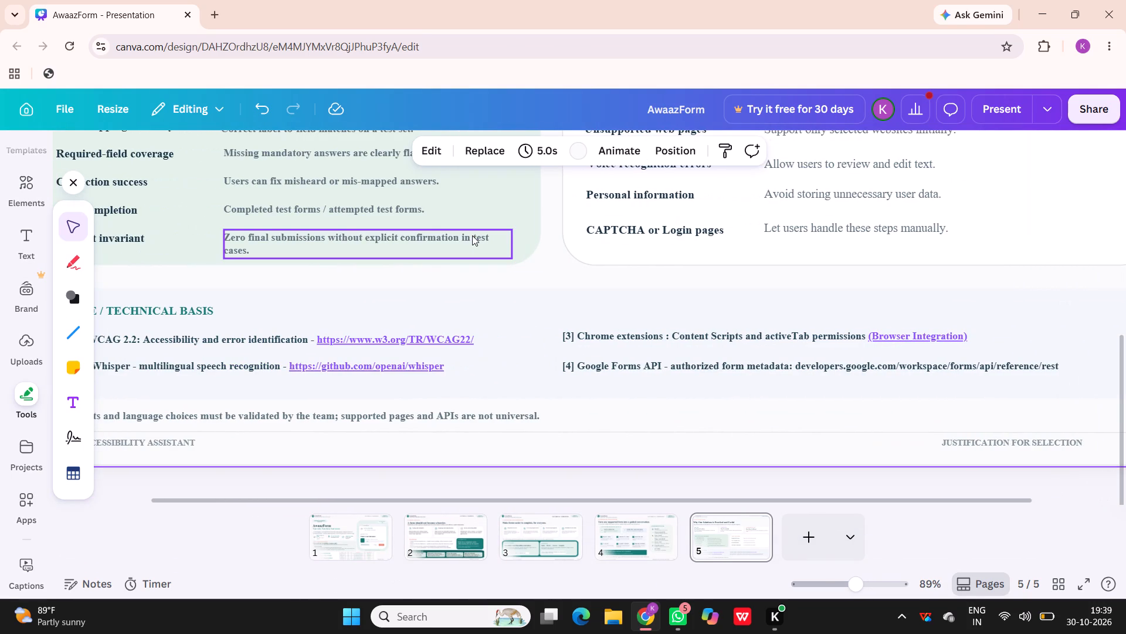
scroll(472, 235, "right", 2)
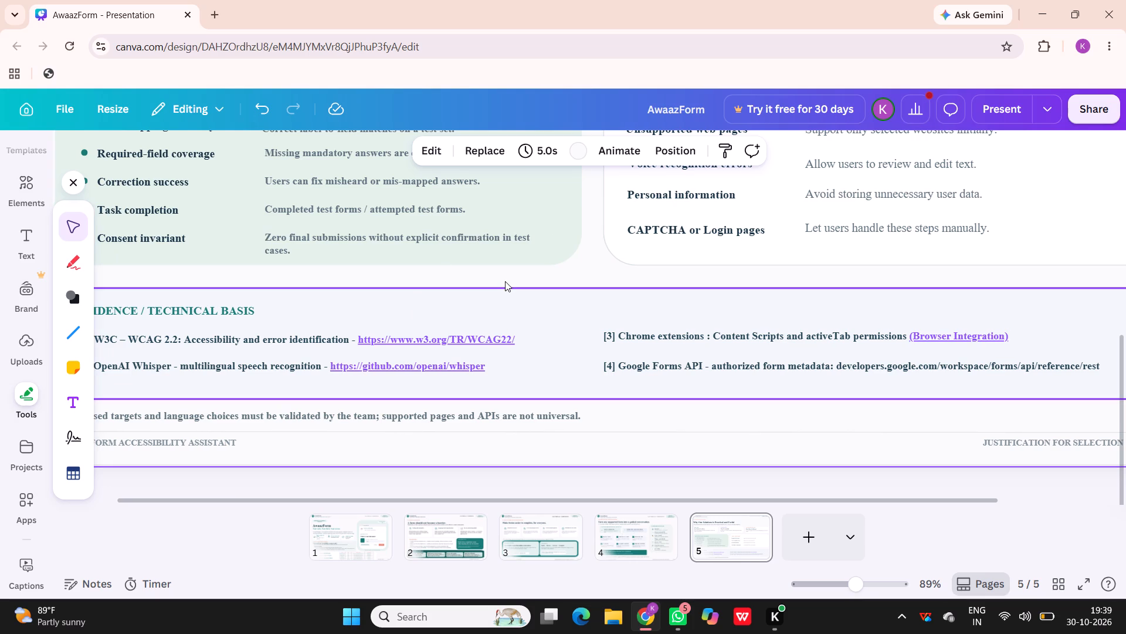
scroll(505, 281, "up", 1)
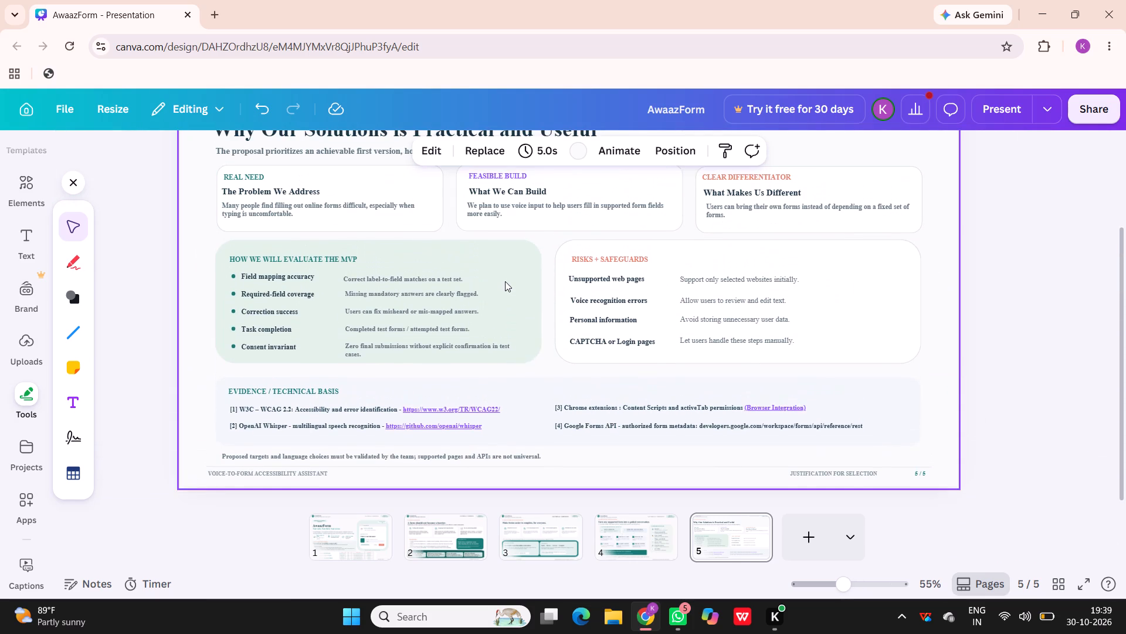
scroll(505, 281, "up", 1)
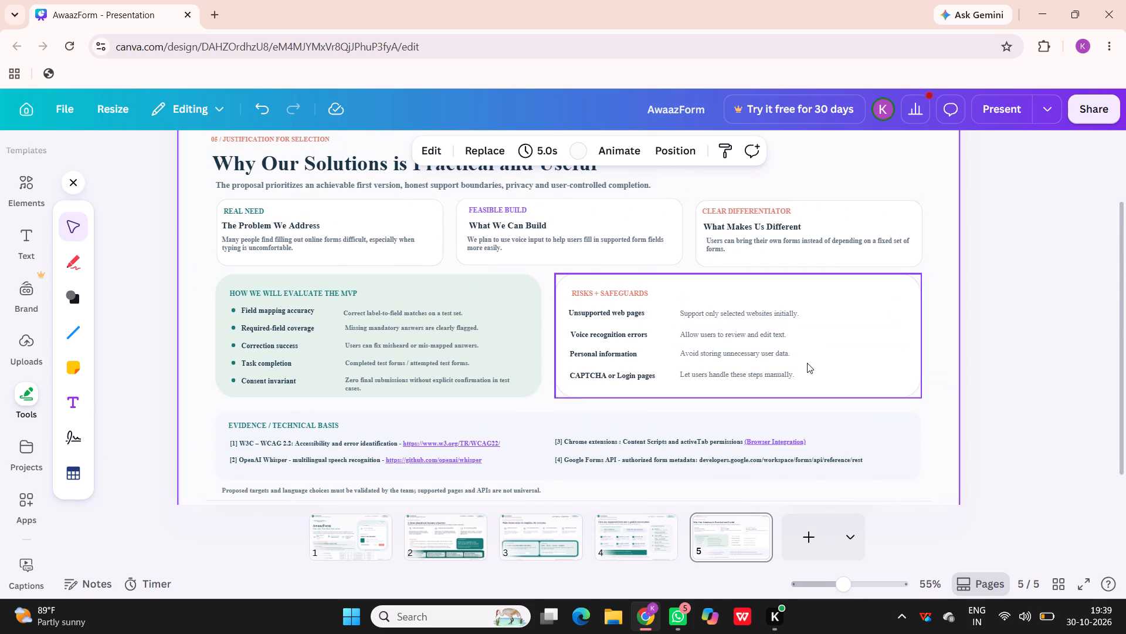
scroll(807, 363, "down", 2)
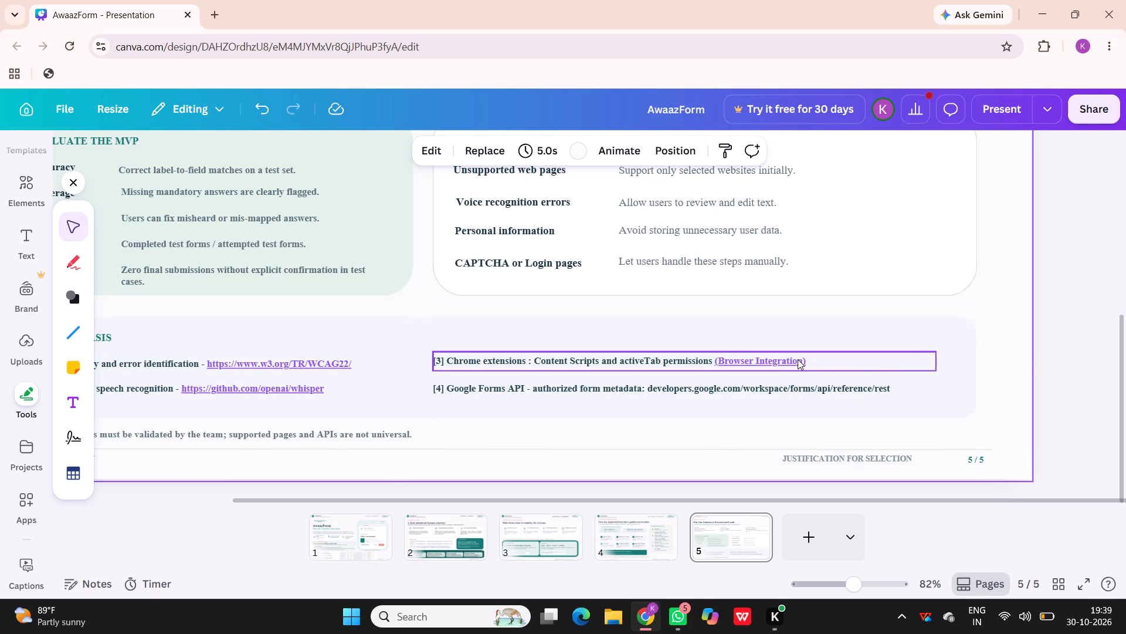
left_click(798, 359)
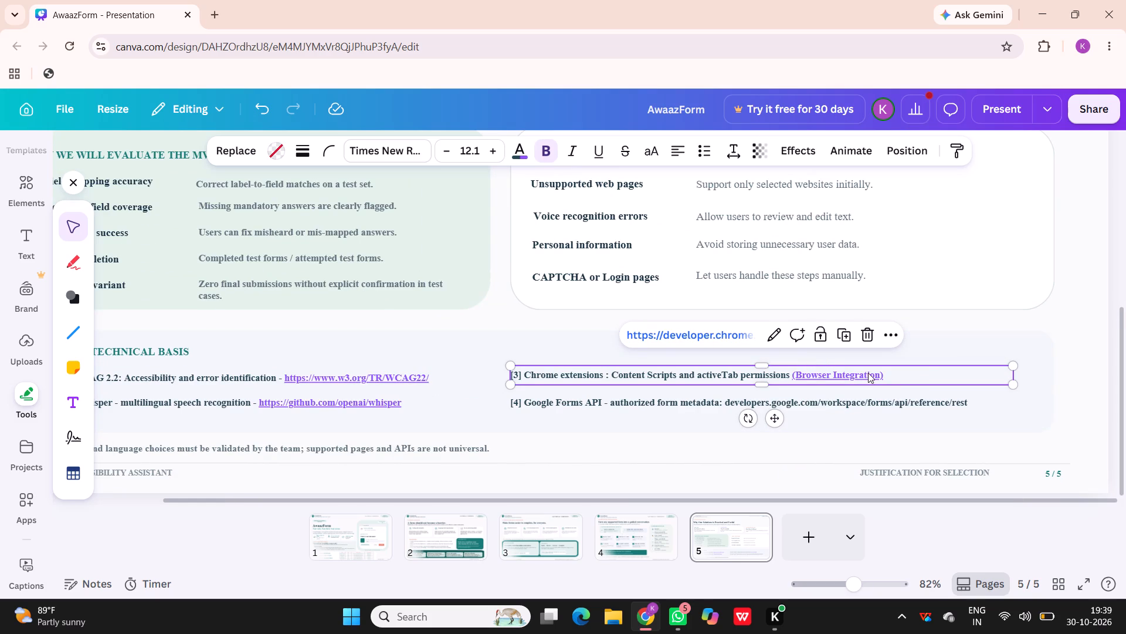
left_click(880, 372)
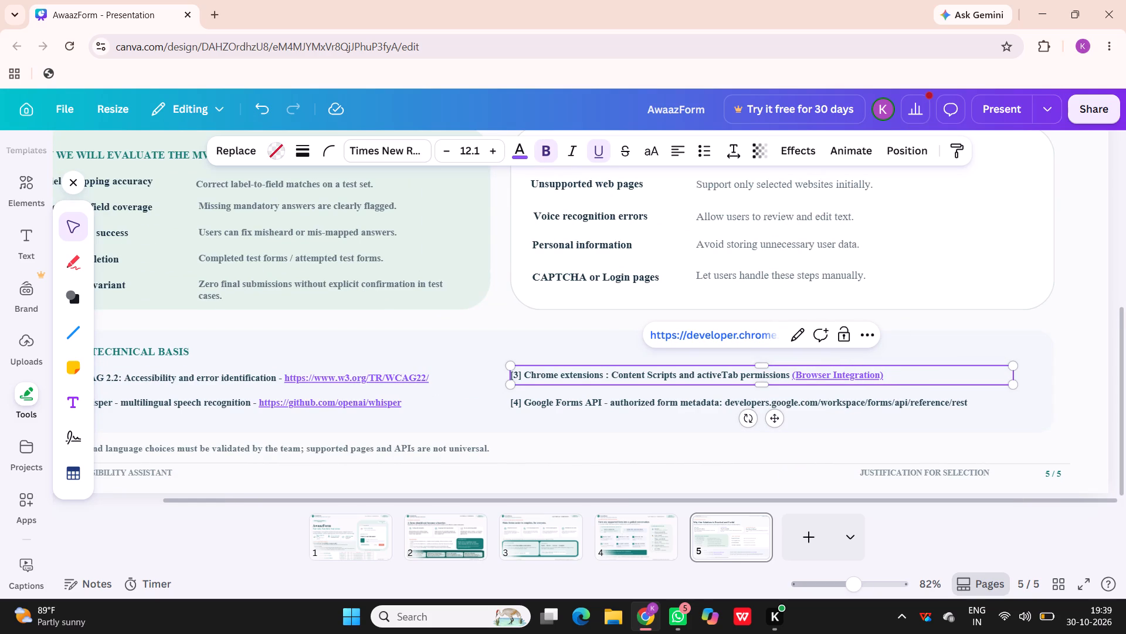
key("Left")
key("Left")
key("Left")
key("Left")
key("Left")
key("Left")
key("Left")
key("Left")
key("Left")
key("Left")
key("Left")
key("Left")
key("Left")
key("Left")
key("Left")
key("Left")
key("Left")
key("Left")
key("Left")
key("Left")
key("Left")
key("Left")
key("BackSpace")
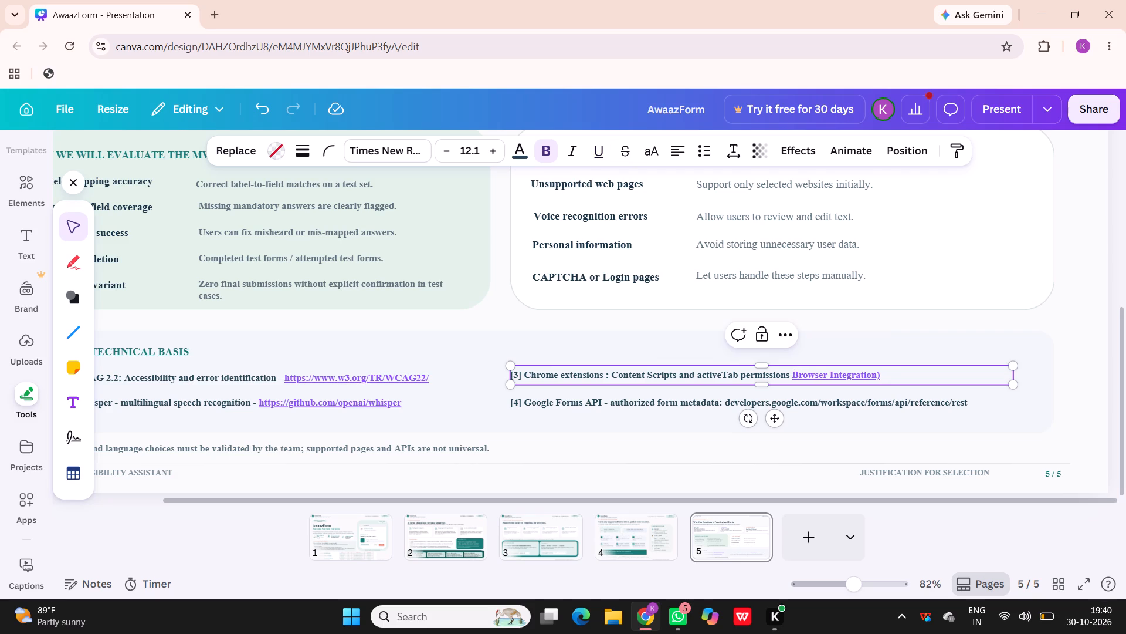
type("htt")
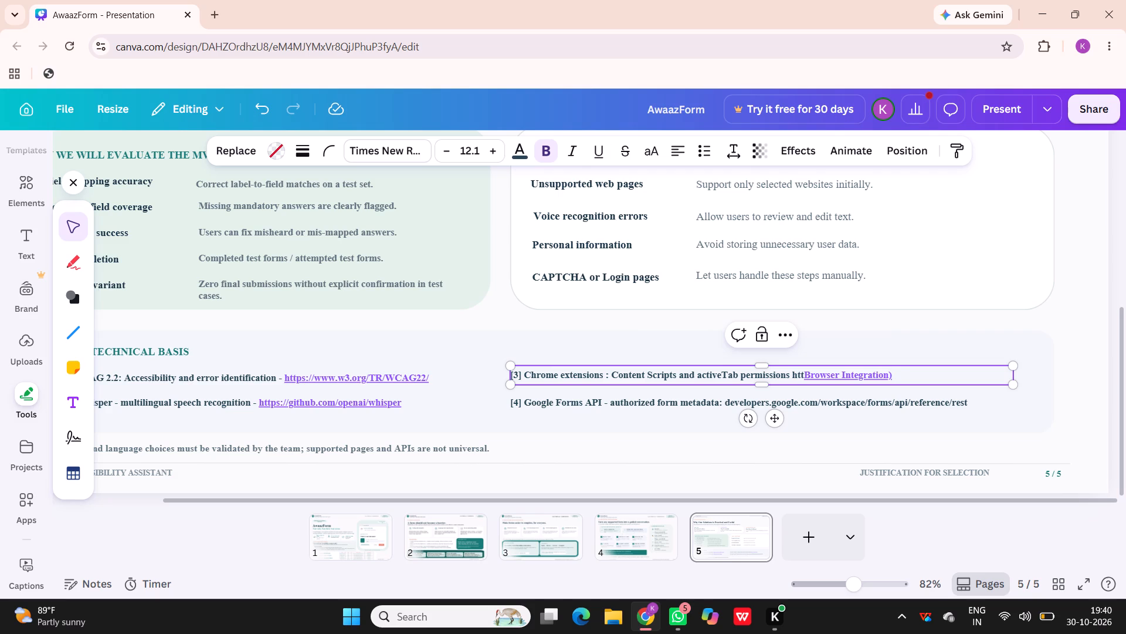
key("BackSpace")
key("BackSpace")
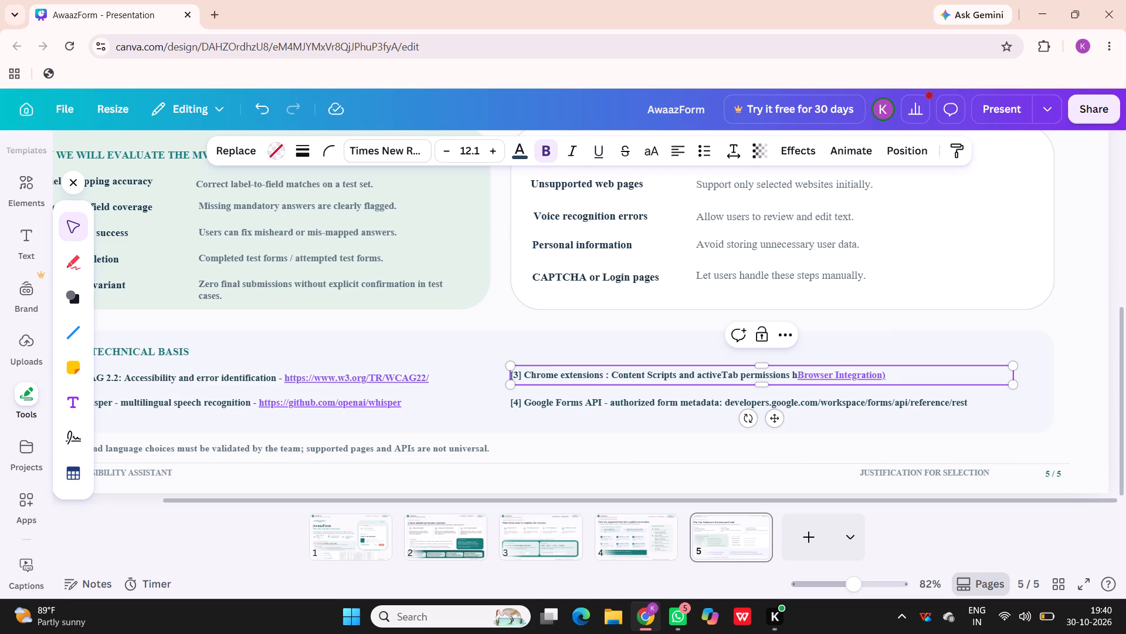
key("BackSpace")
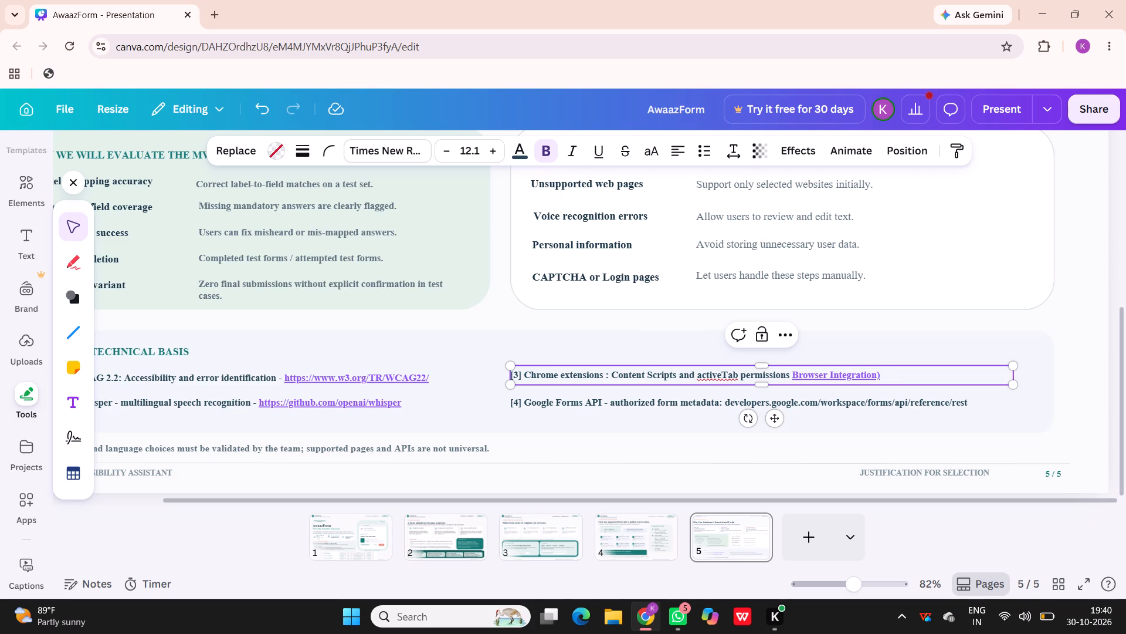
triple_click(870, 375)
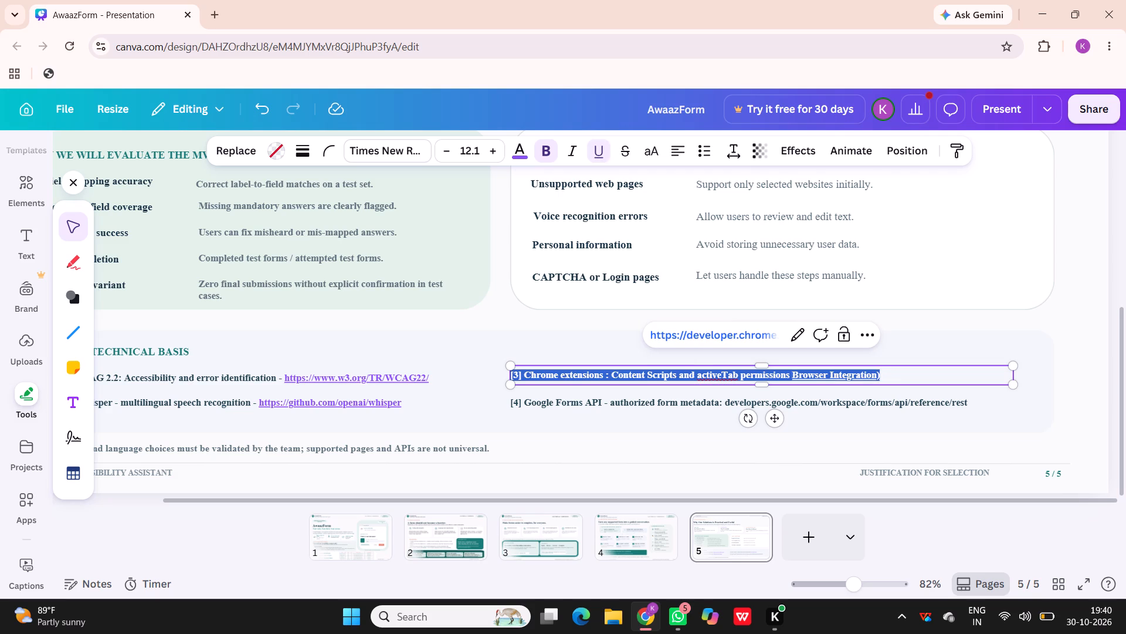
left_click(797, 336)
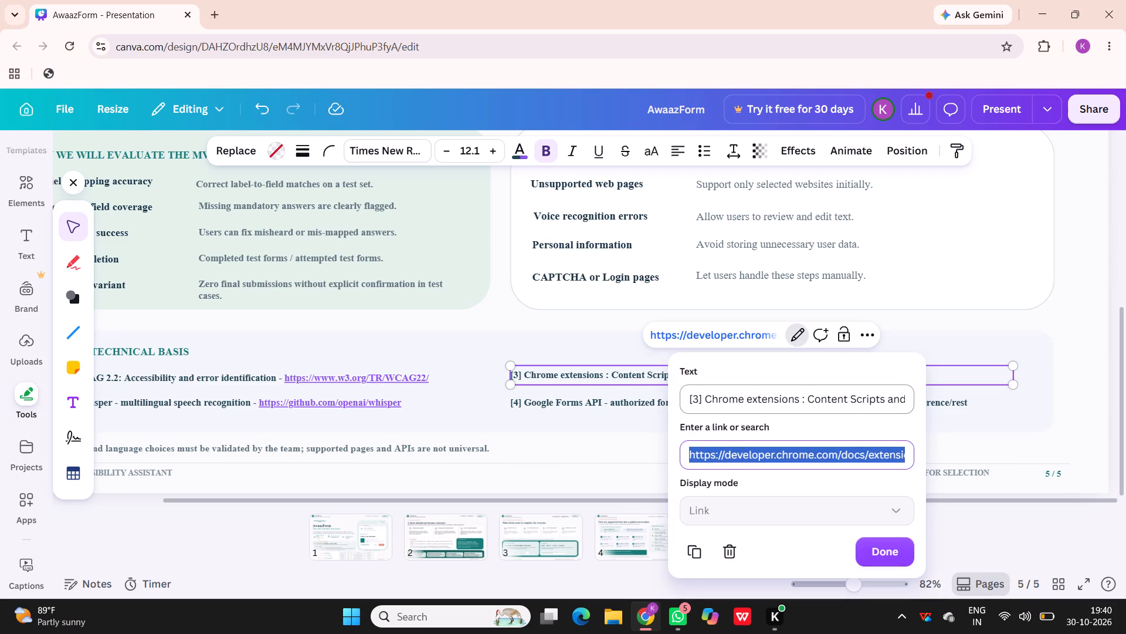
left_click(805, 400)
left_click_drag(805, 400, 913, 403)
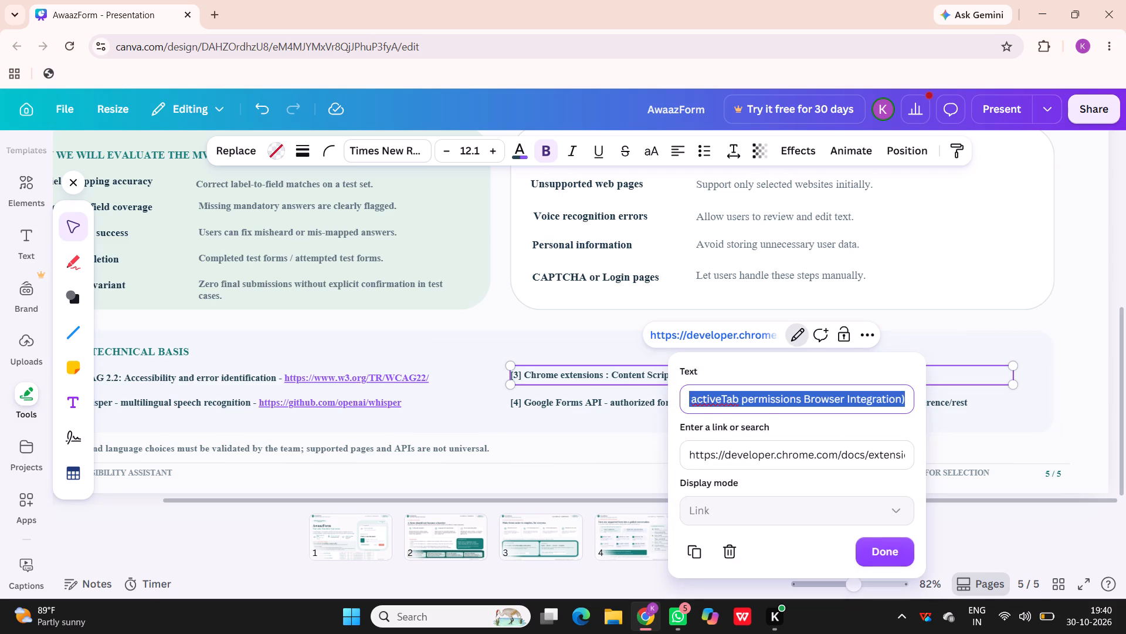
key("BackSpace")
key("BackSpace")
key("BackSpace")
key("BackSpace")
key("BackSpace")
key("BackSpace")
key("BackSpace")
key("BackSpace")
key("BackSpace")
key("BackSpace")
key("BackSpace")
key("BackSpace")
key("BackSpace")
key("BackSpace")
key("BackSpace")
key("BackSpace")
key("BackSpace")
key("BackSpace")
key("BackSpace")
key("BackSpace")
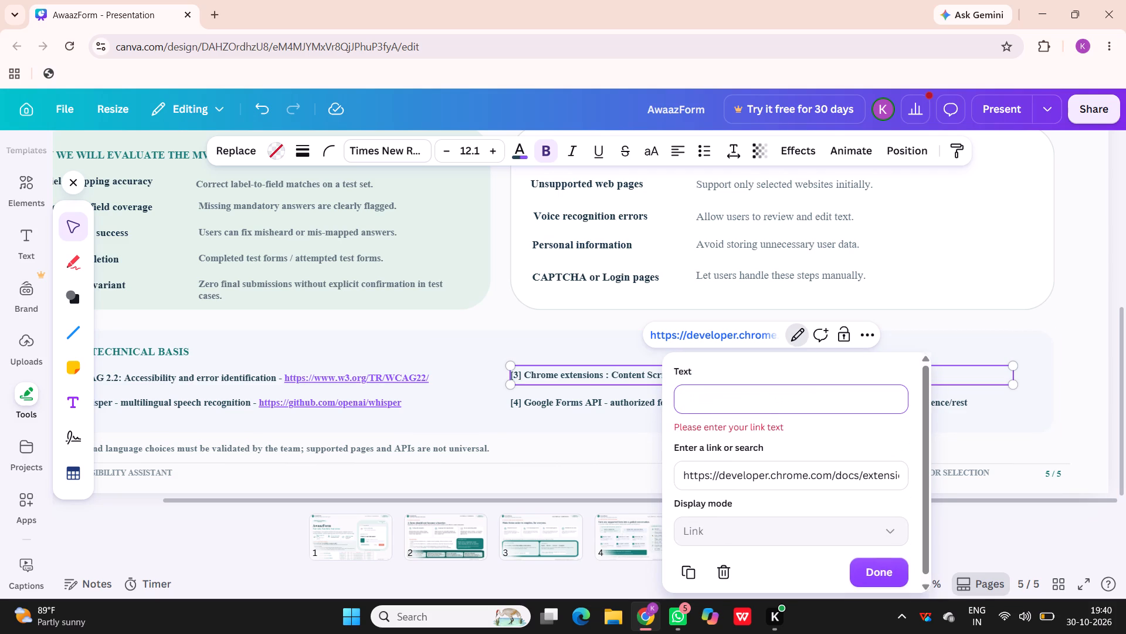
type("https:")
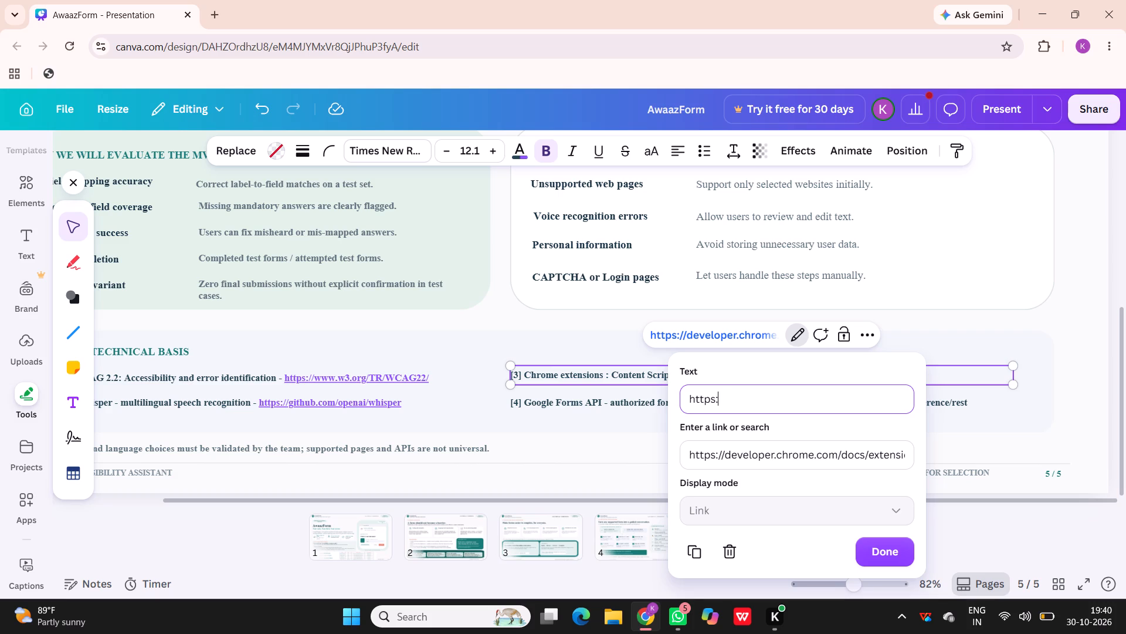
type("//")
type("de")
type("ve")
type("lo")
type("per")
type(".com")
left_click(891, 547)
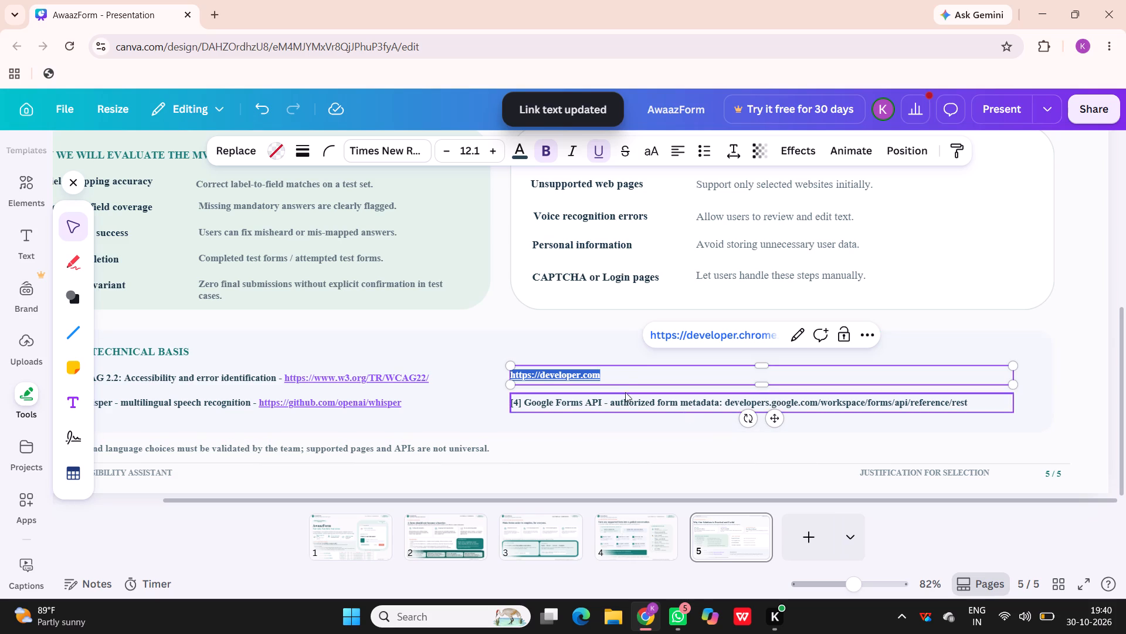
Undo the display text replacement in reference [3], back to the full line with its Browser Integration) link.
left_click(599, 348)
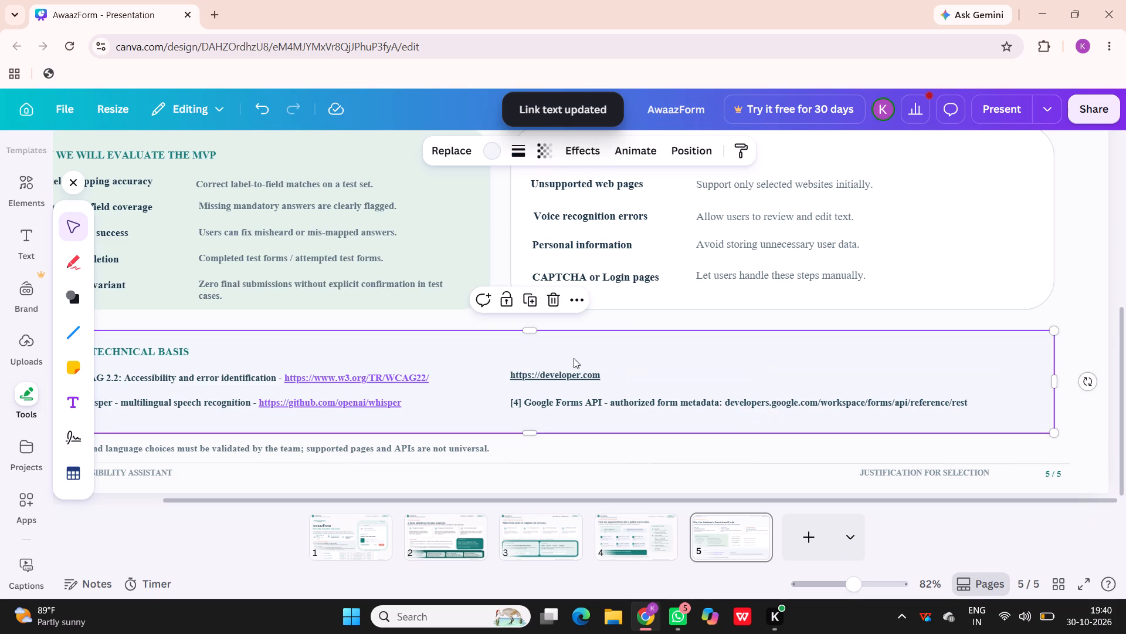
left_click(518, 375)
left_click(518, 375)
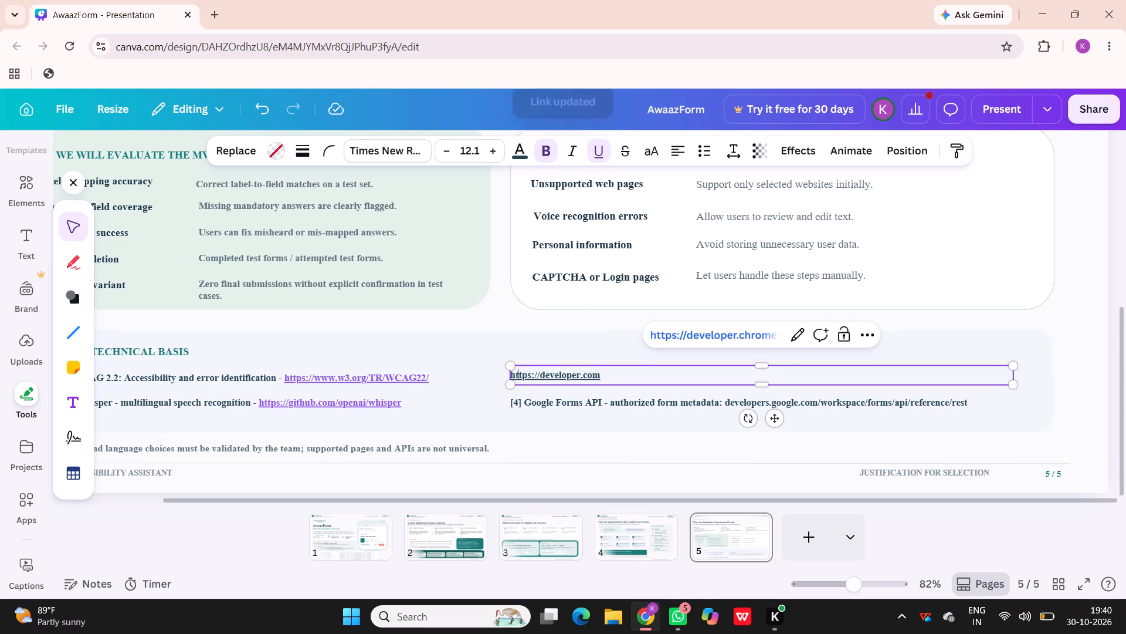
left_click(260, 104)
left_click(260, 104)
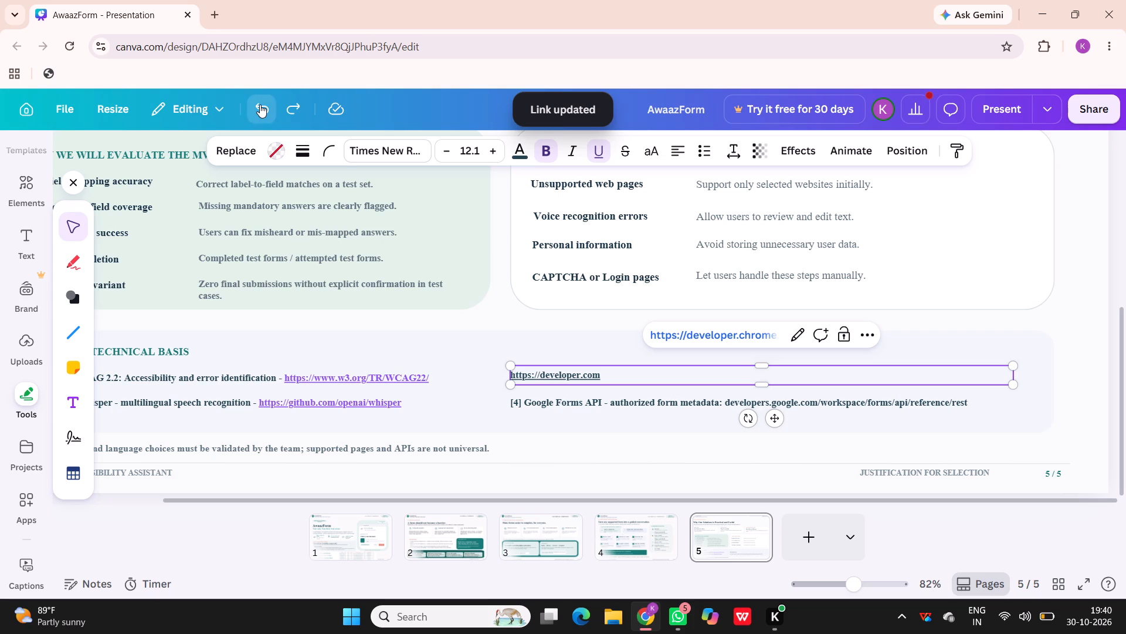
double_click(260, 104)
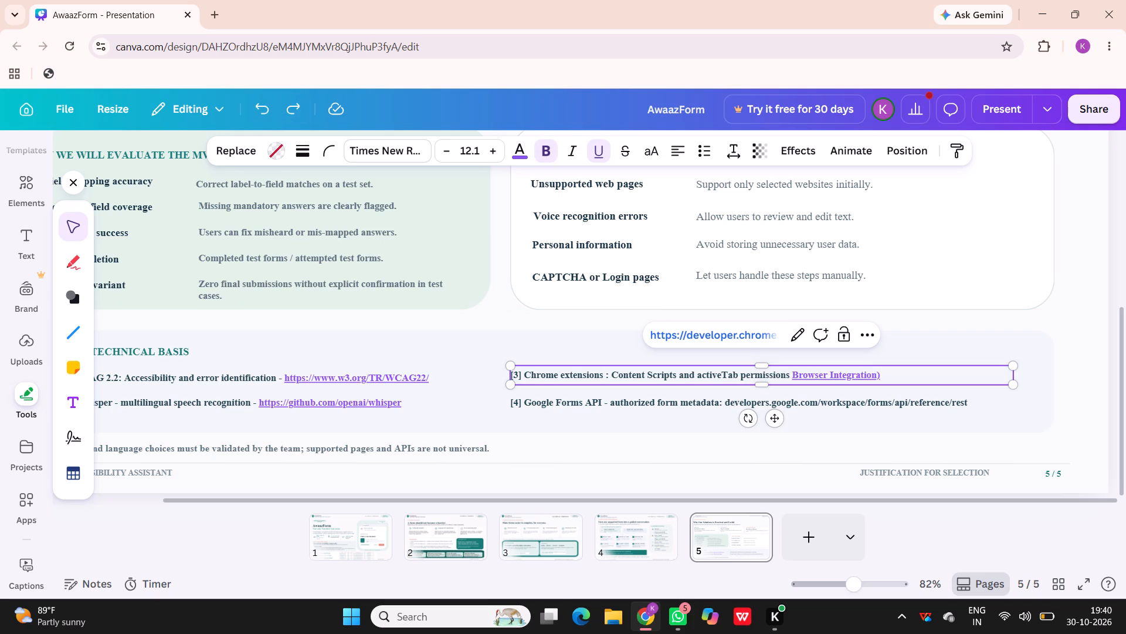
left_click_drag(795, 374, 881, 379)
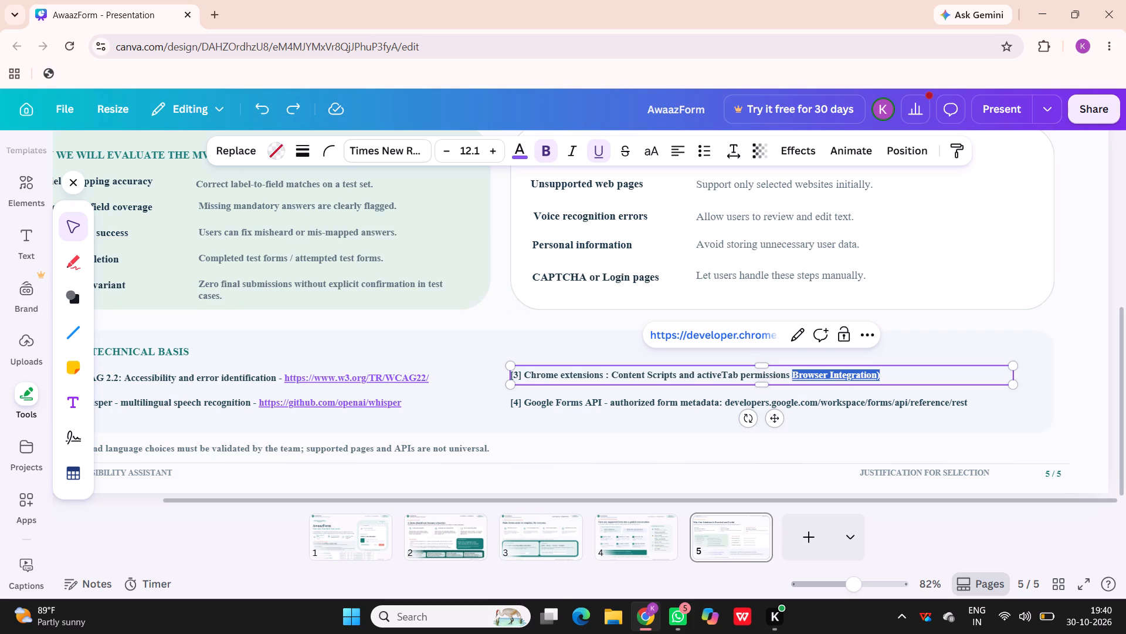
left_click(798, 332)
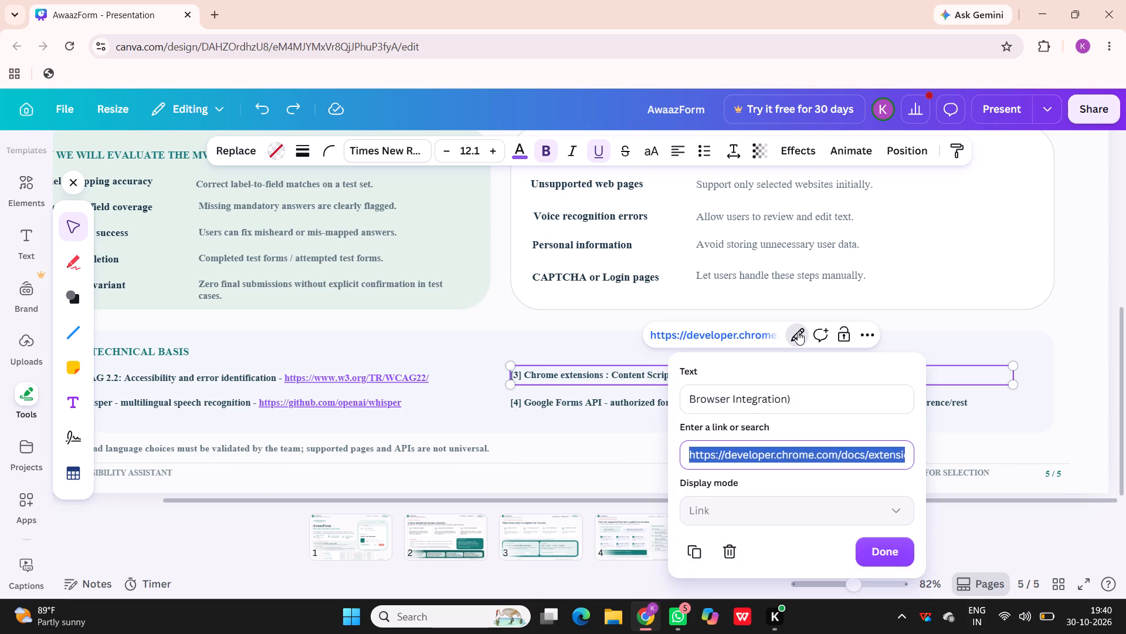
left_click(795, 400)
key("BackSpace")
key("BackSpace")
key("BackSpace")
key("BackSpace")
key("BackSpace")
key("BackSpace")
key("BackSpace")
key("BackSpace")
key("BackSpace")
key("BackSpace")
key("BackSpace")
key("BackSpace")
key("BackSpace")
key("BackSpace")
key("BackSpace")
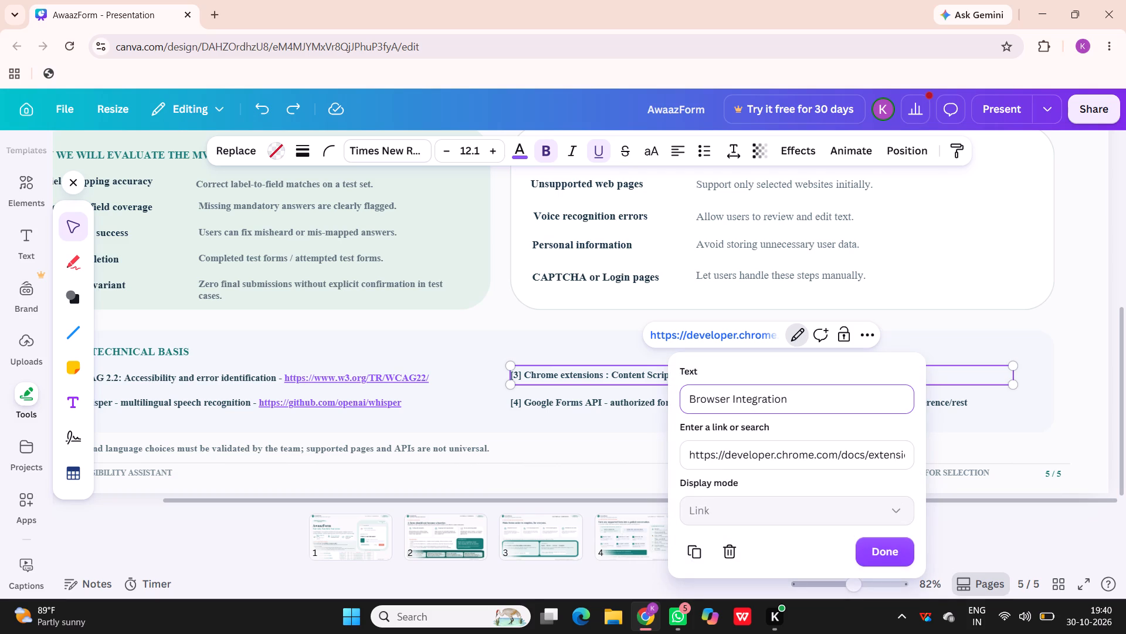
key("BackSpace")
key("BackSpace")
key("BackSpace")
key("BackSpace")
key("BackSpace")
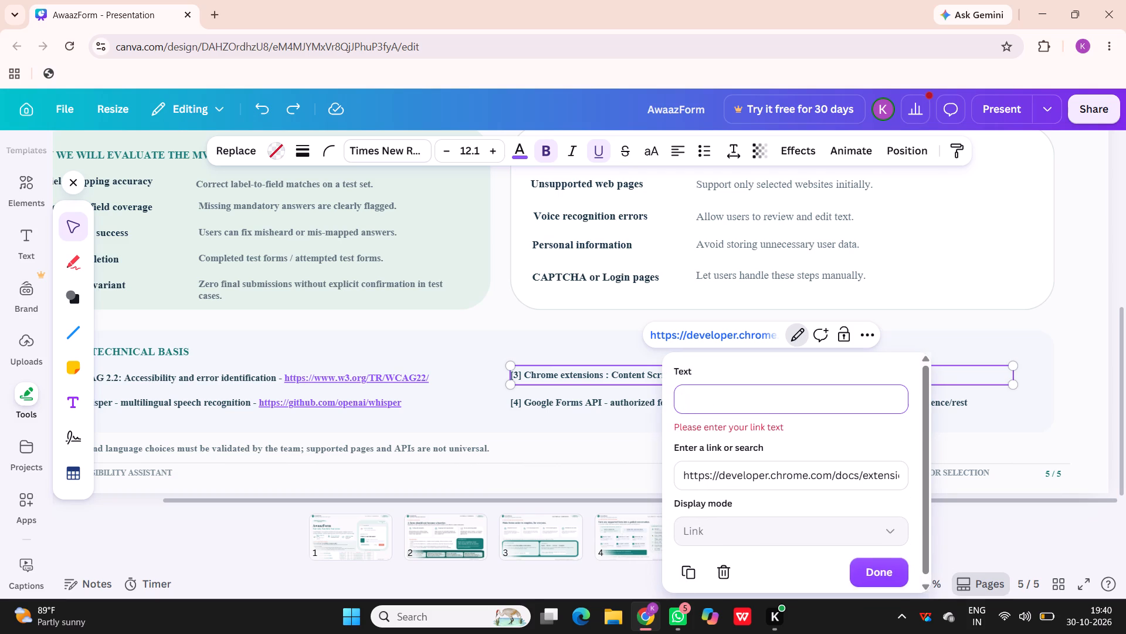
type("https")
key("shift+colon")
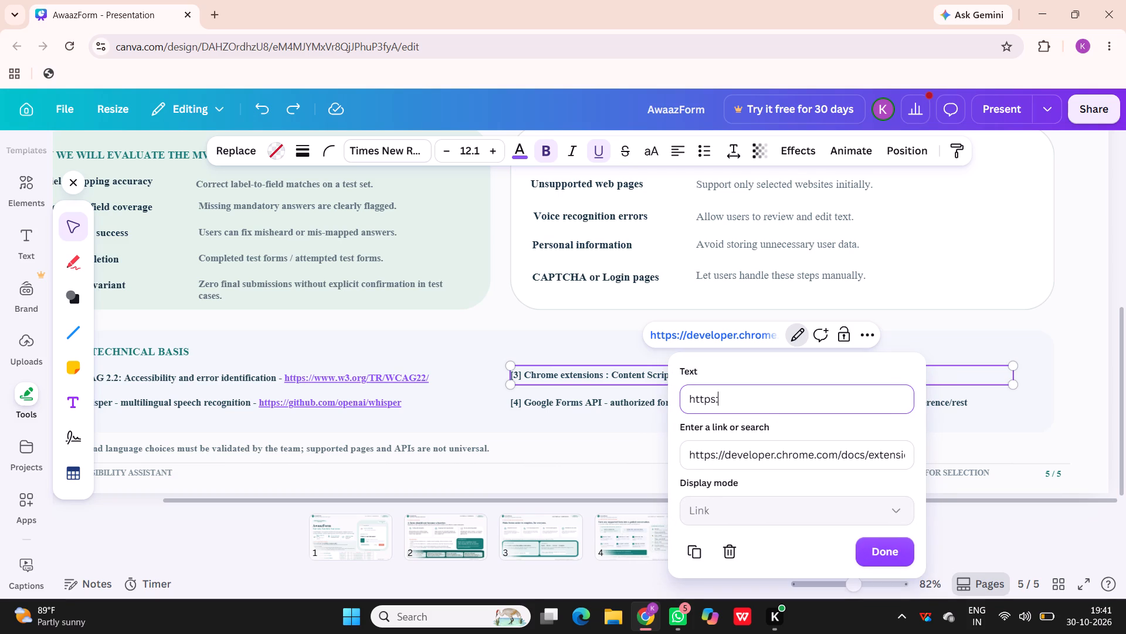
type("//")
type("dev")
type("eloper")
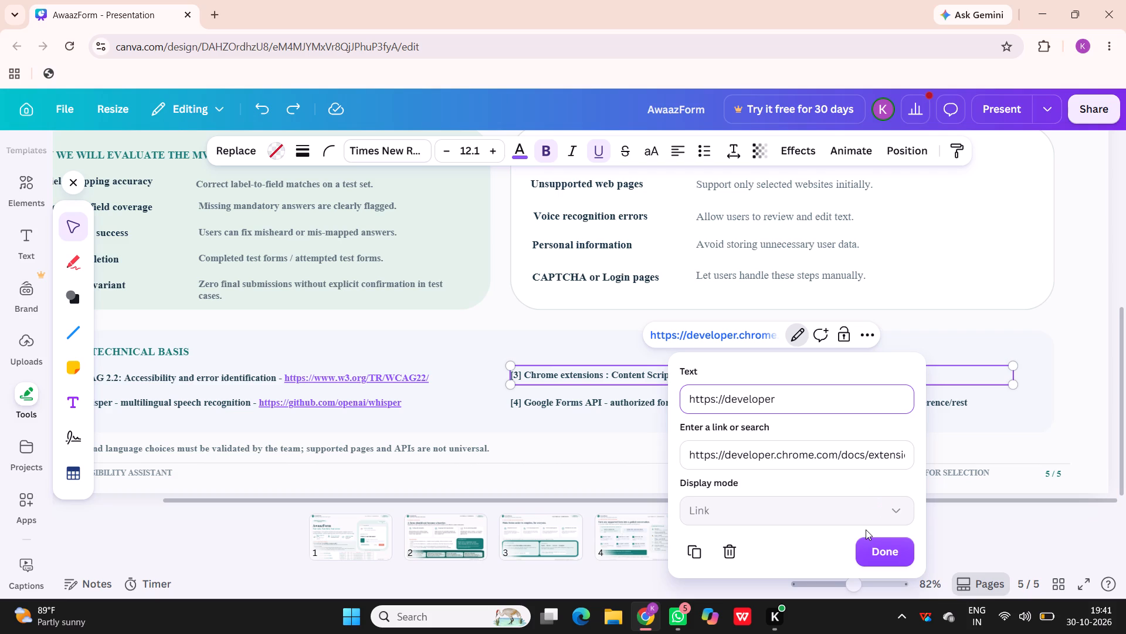
left_click(866, 530)
left_click(871, 548)
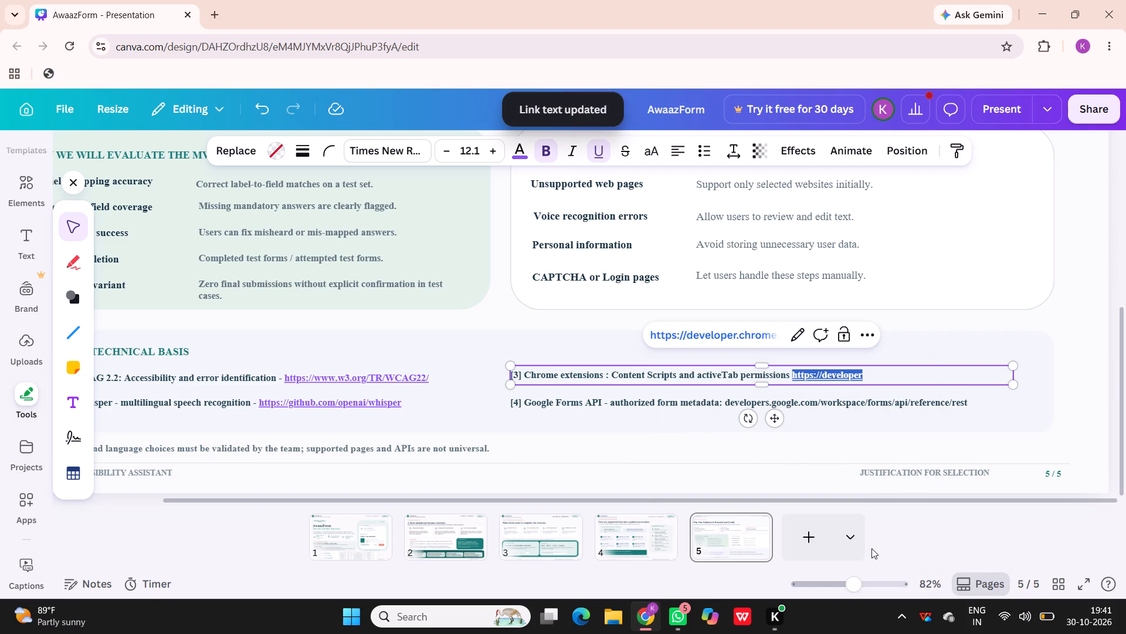
left_click(905, 313)
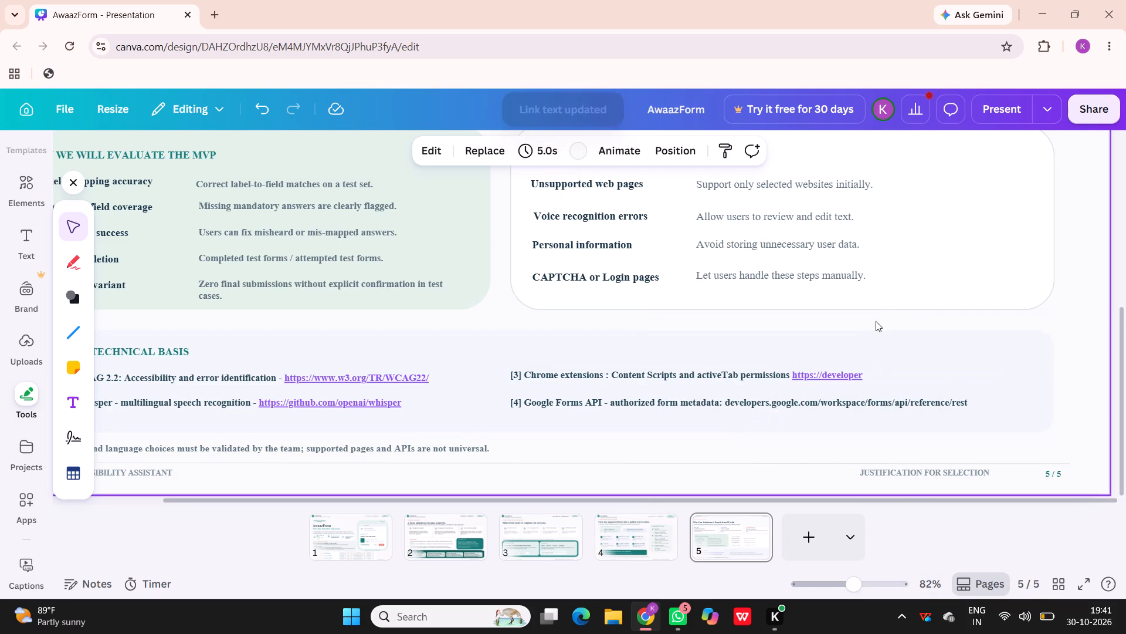
Open reference [3]'s hyperlink to check its target, skim the Content scripts page, and return to the presentation.
left_click(822, 373)
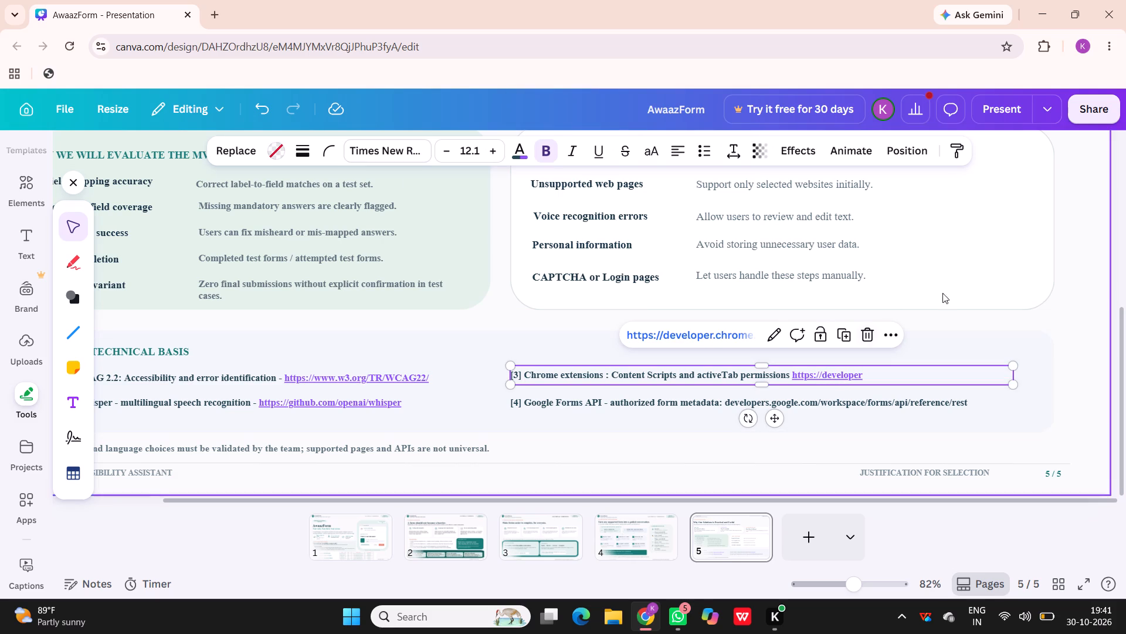
left_click(713, 342)
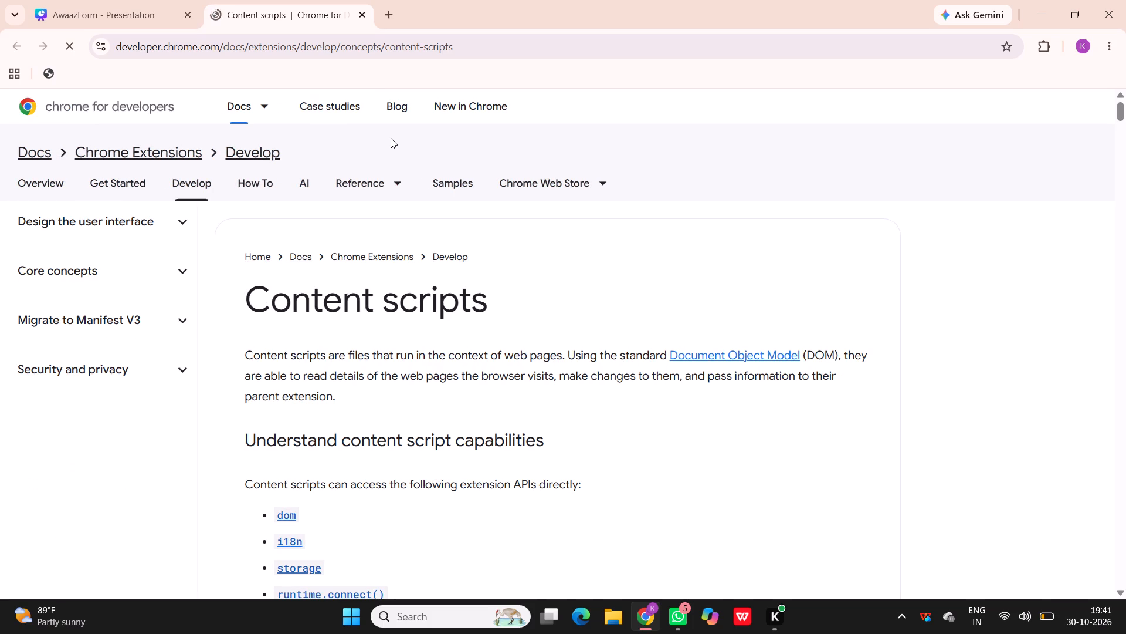
scroll(434, 258, "down", 4)
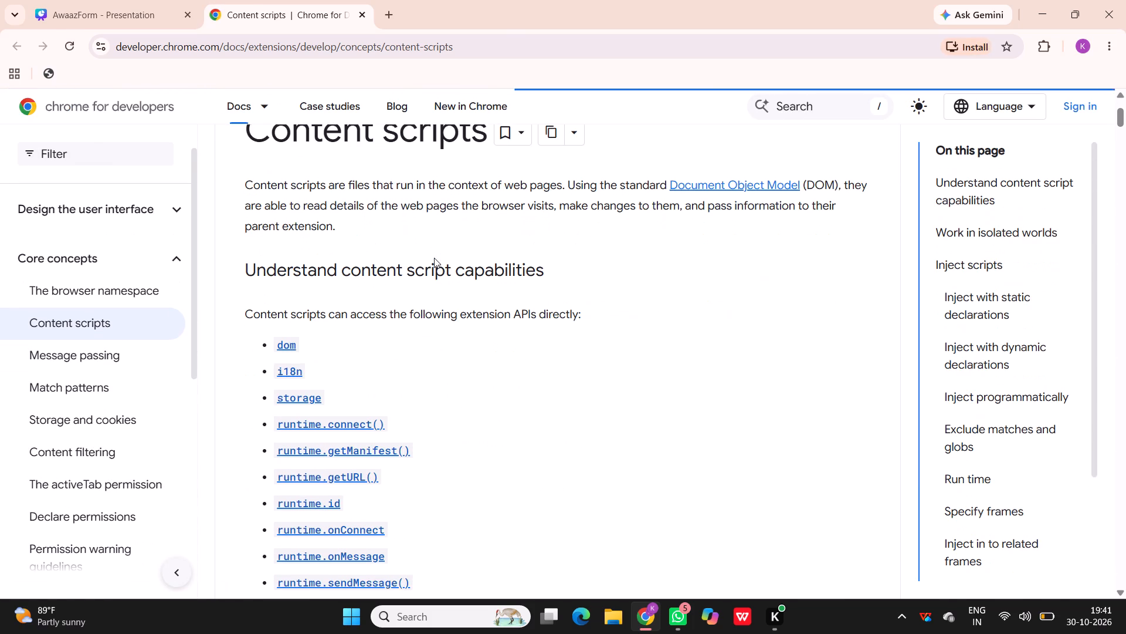
scroll(434, 258, "down", 6)
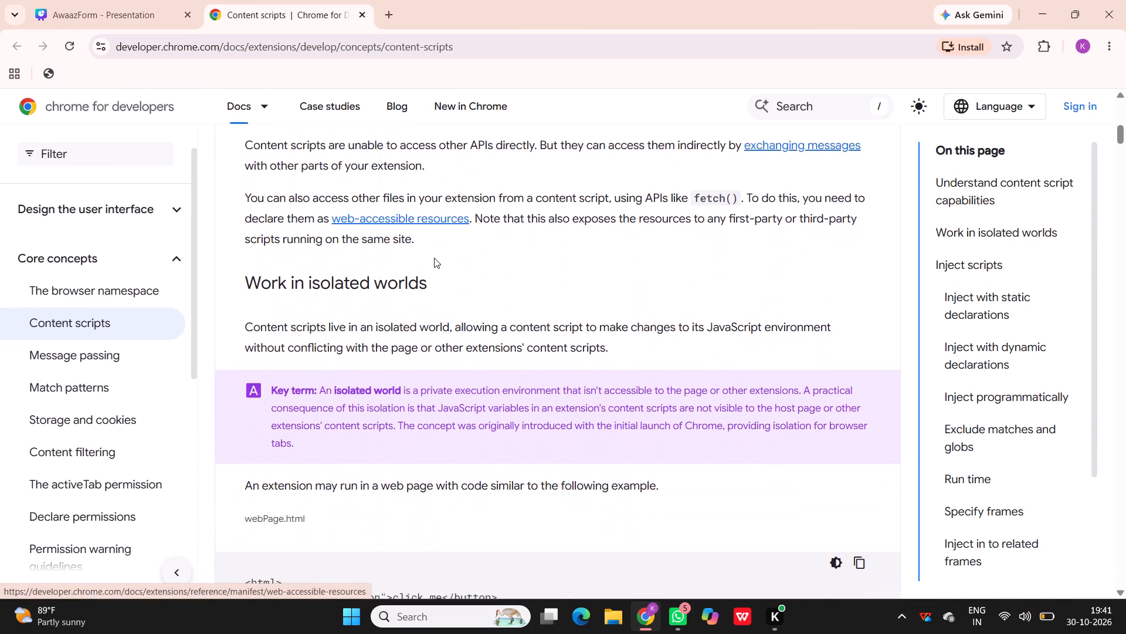
scroll(434, 258, "down", 4)
scroll(434, 258, "up", 14)
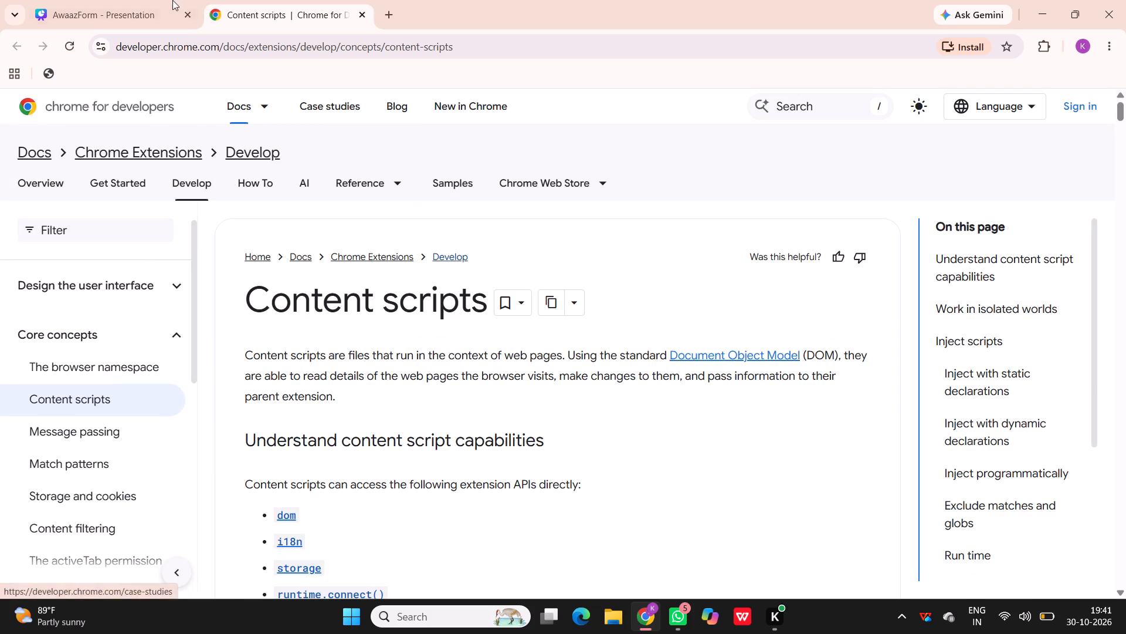
left_click(133, 4)
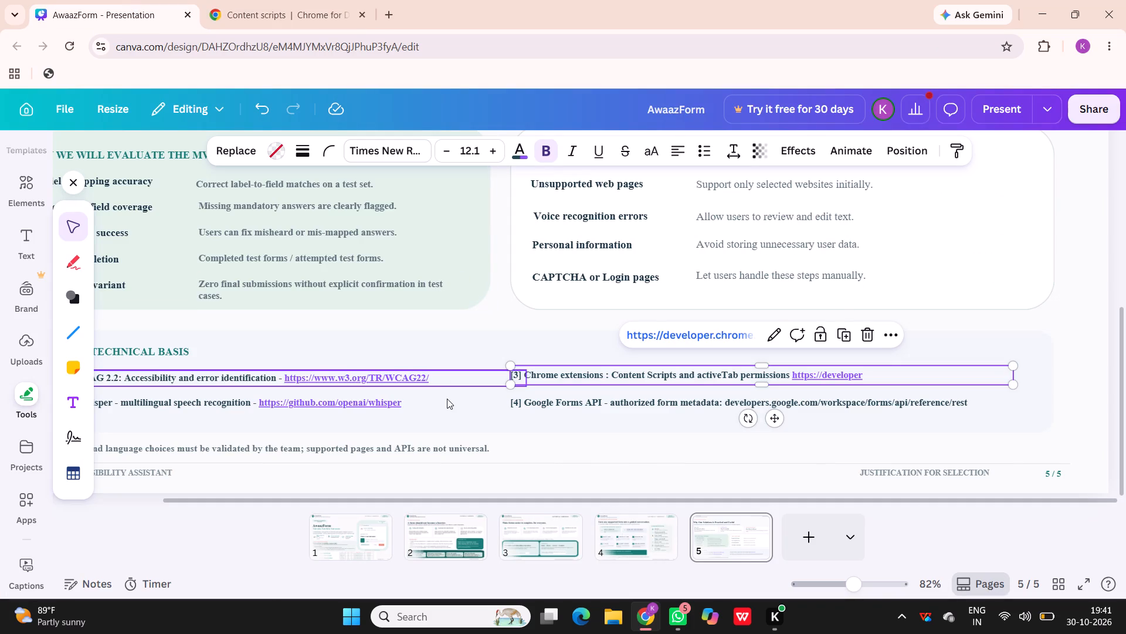
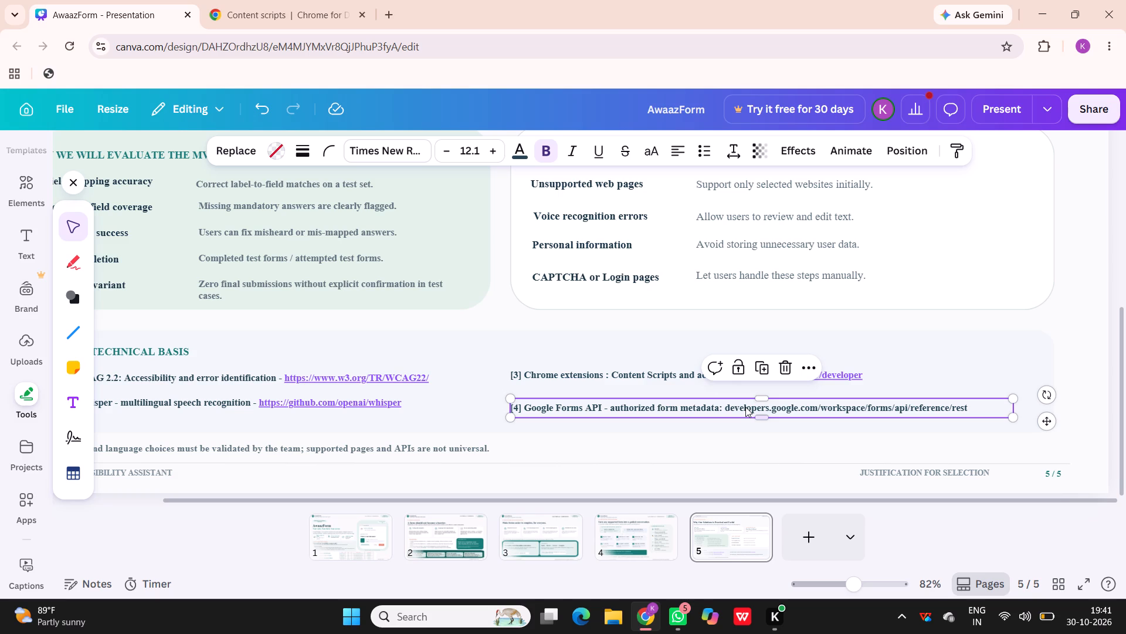
scroll(420, 362, "right", 2)
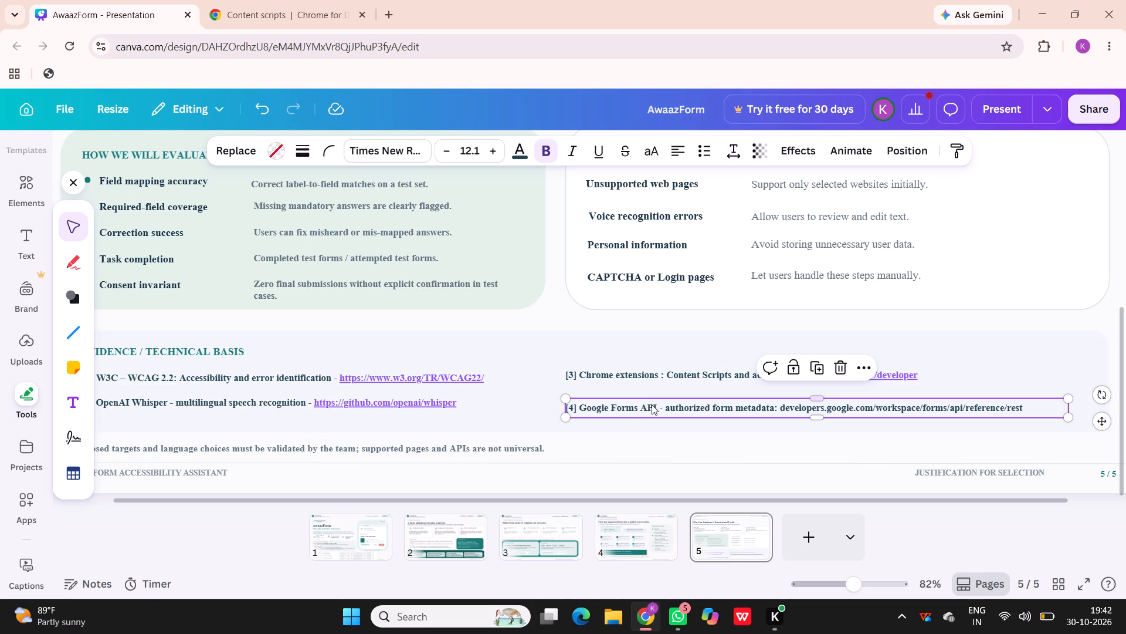
left_click(782, 405)
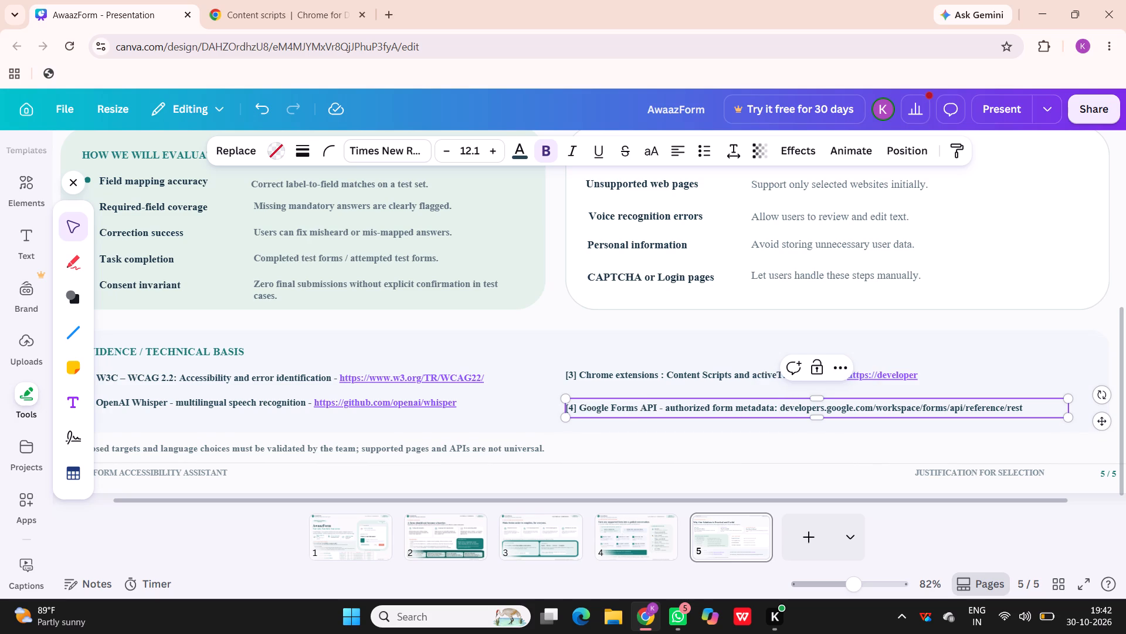
type("https")
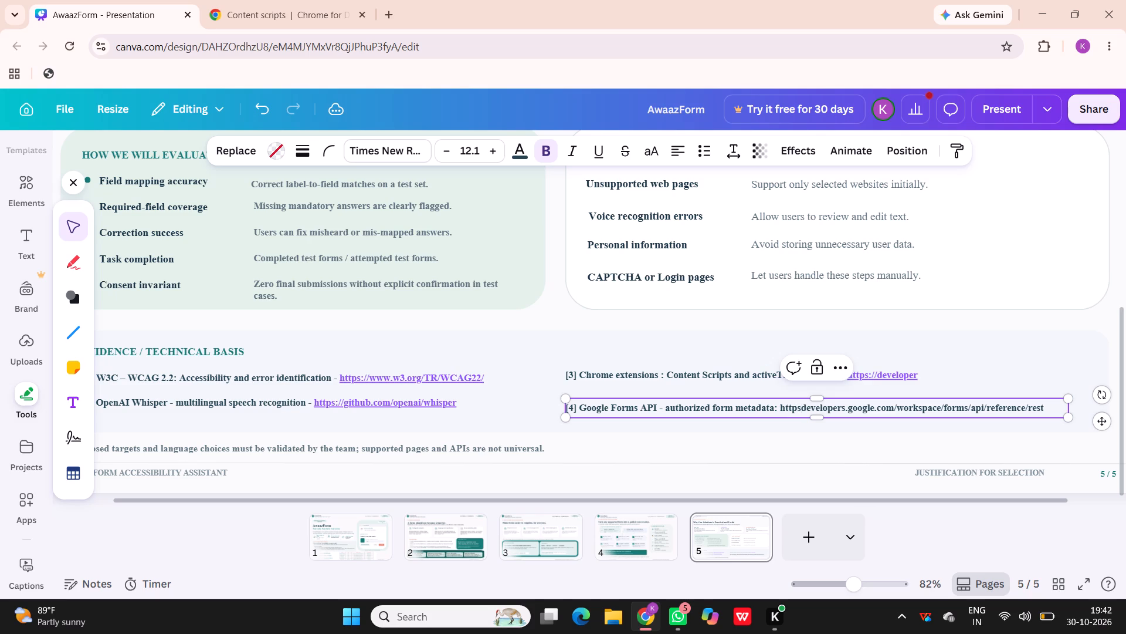
type("://")
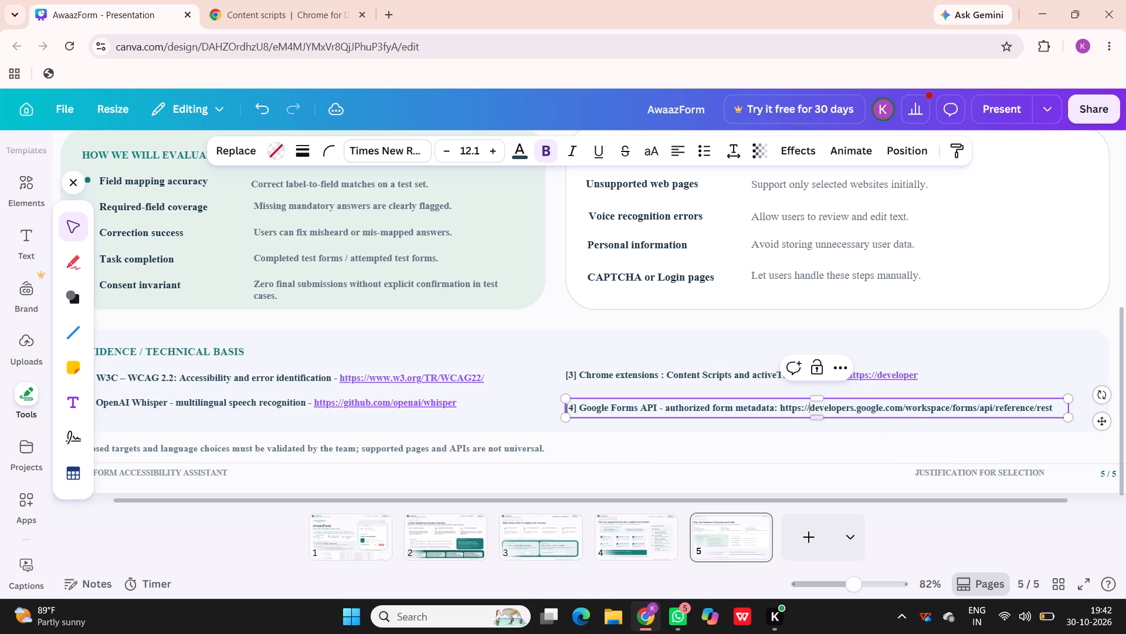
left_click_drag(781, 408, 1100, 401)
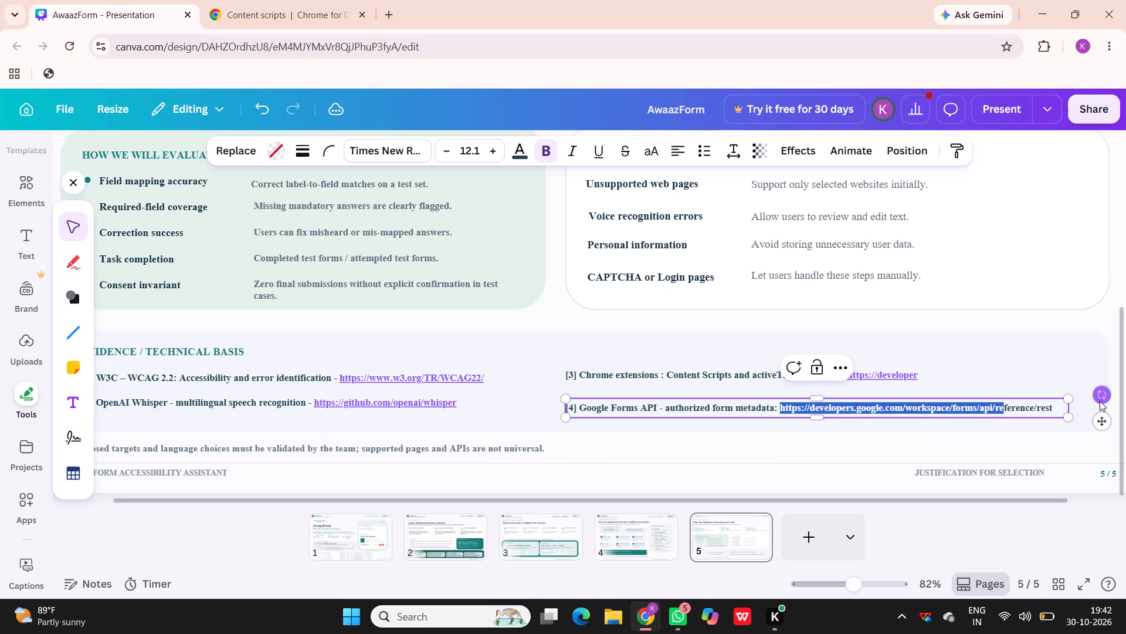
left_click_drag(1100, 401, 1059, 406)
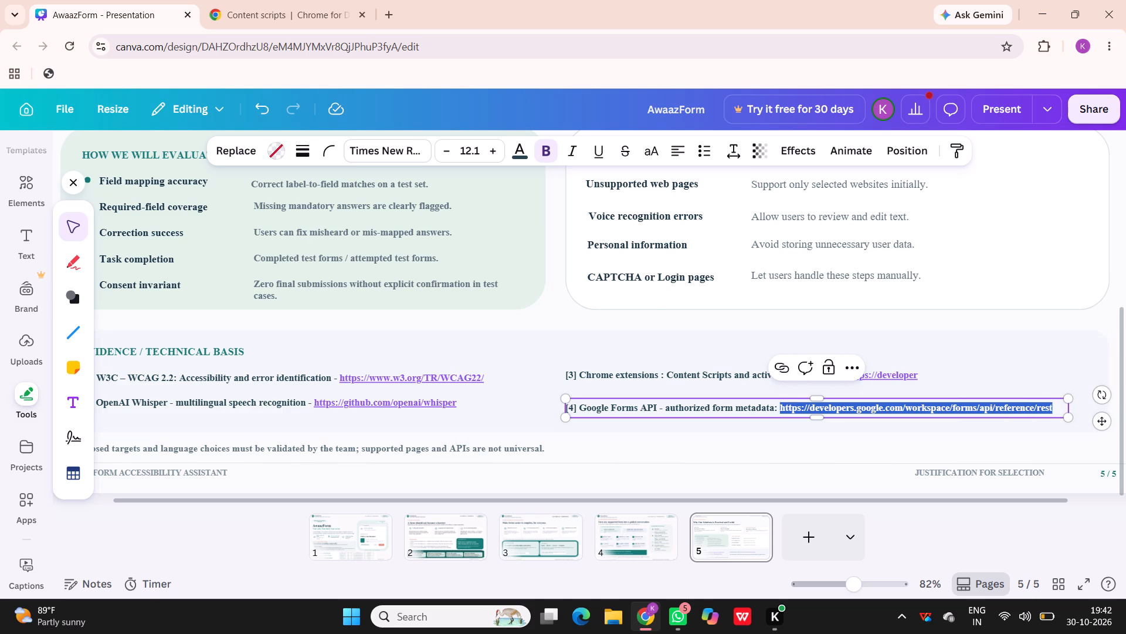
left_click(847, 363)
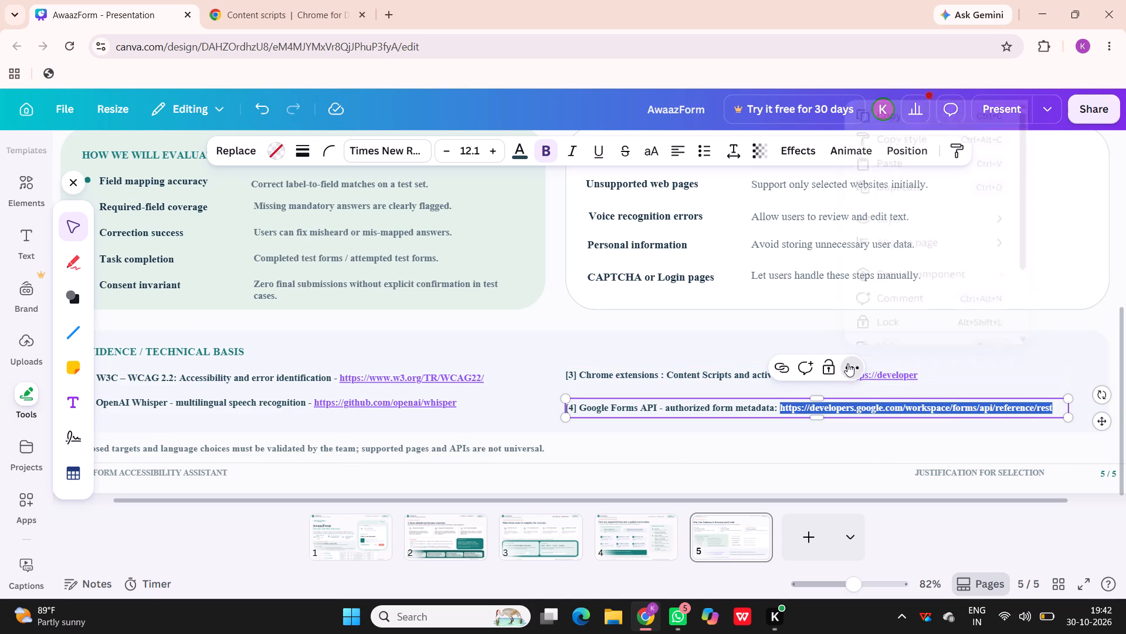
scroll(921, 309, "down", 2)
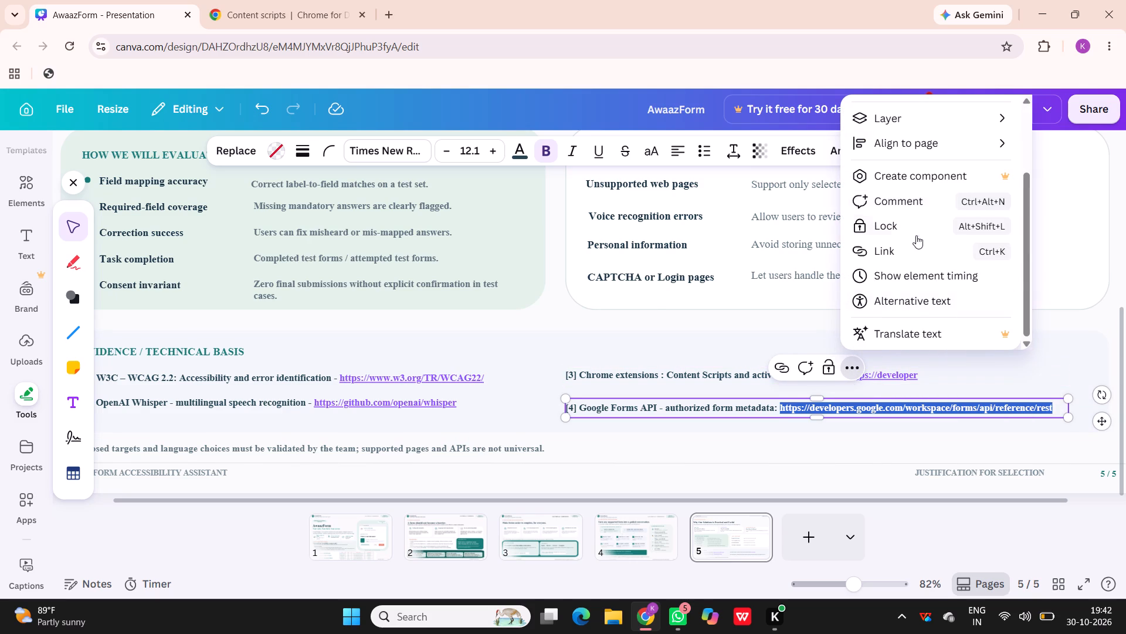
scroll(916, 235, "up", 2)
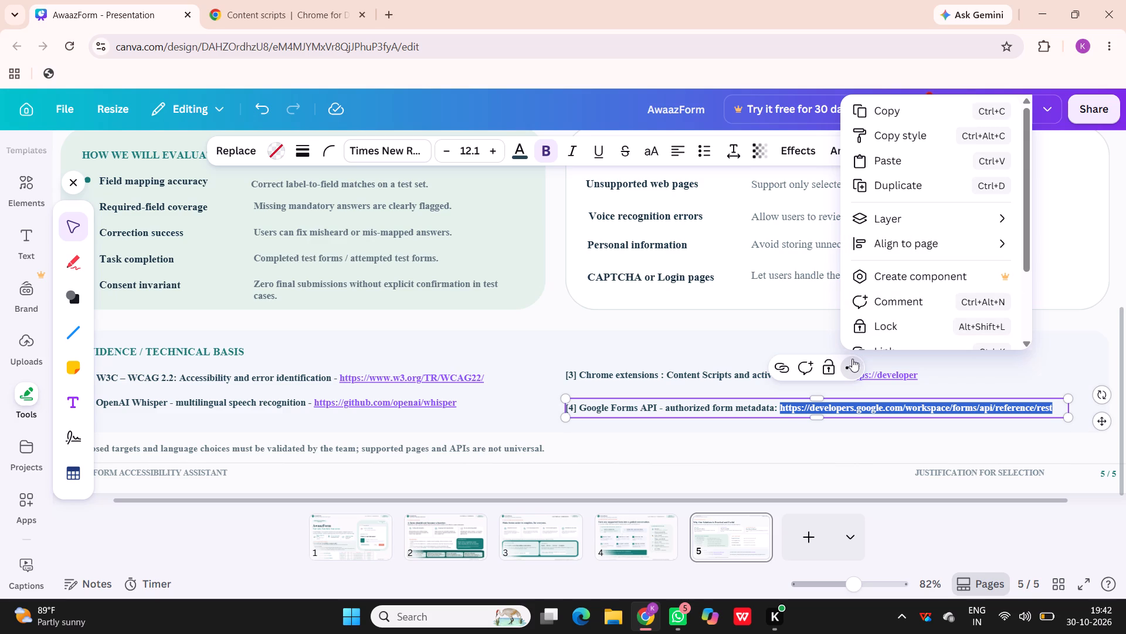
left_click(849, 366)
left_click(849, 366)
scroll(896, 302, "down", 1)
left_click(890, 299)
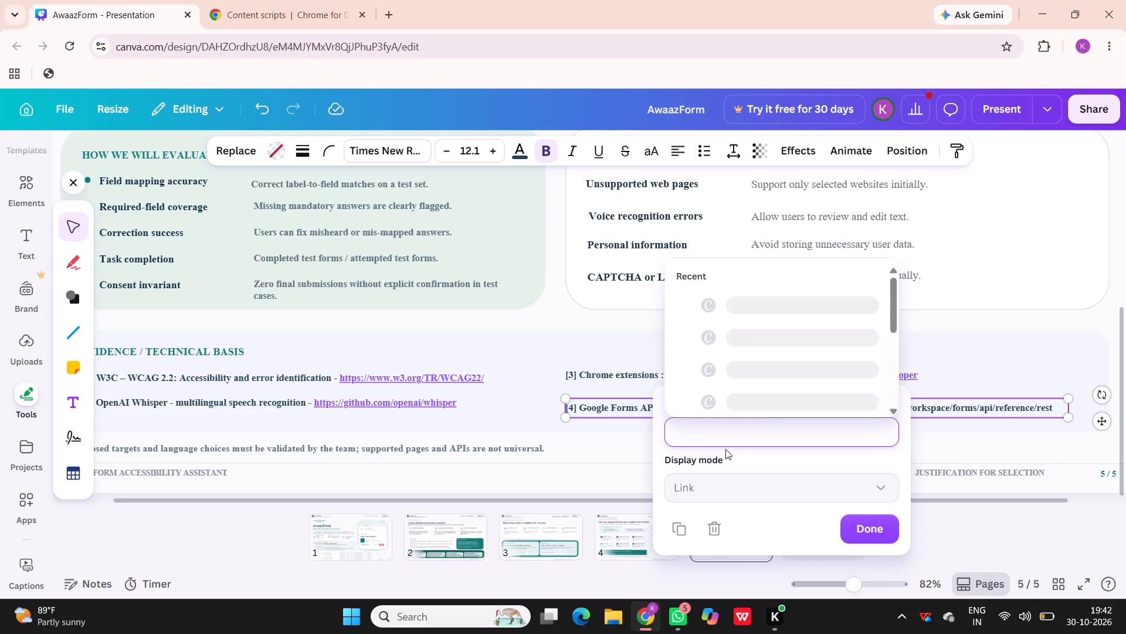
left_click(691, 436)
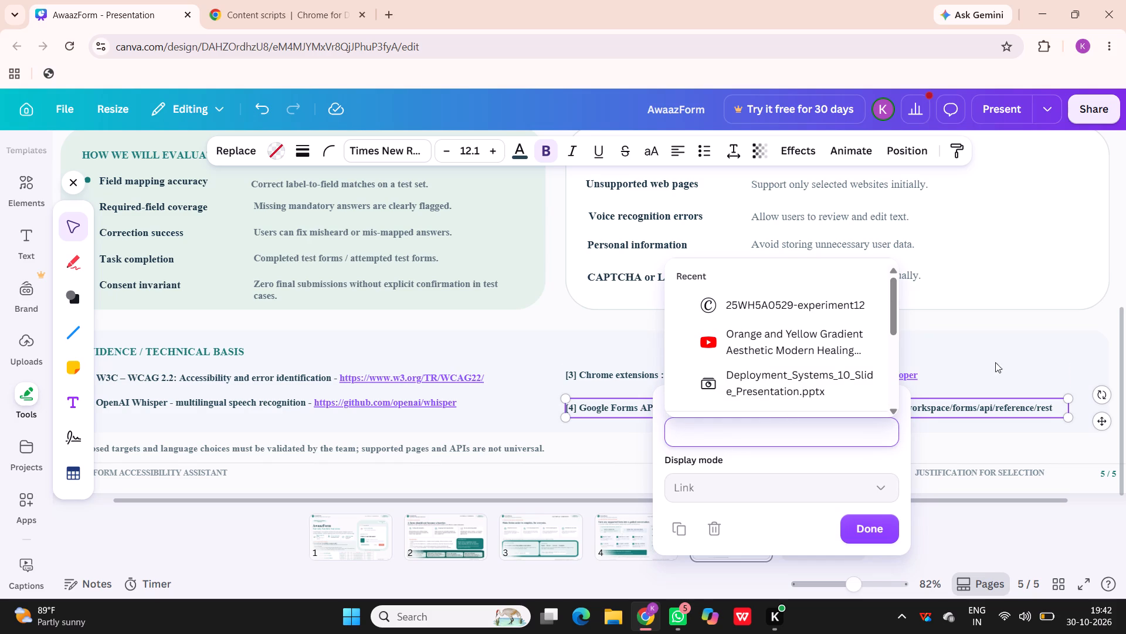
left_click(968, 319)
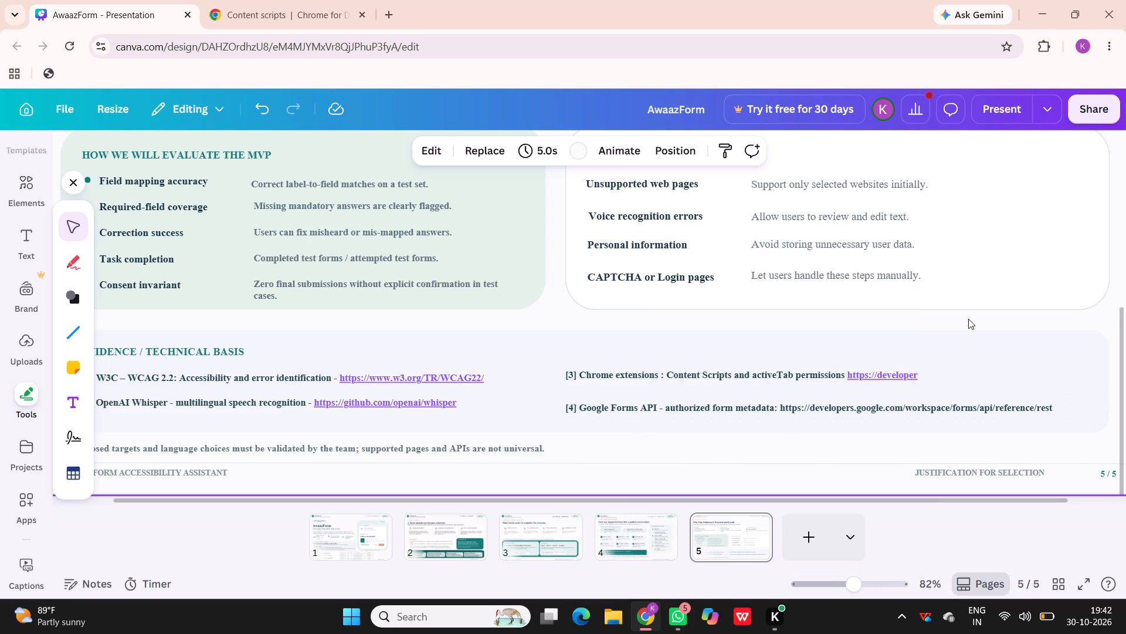
double_click(779, 407)
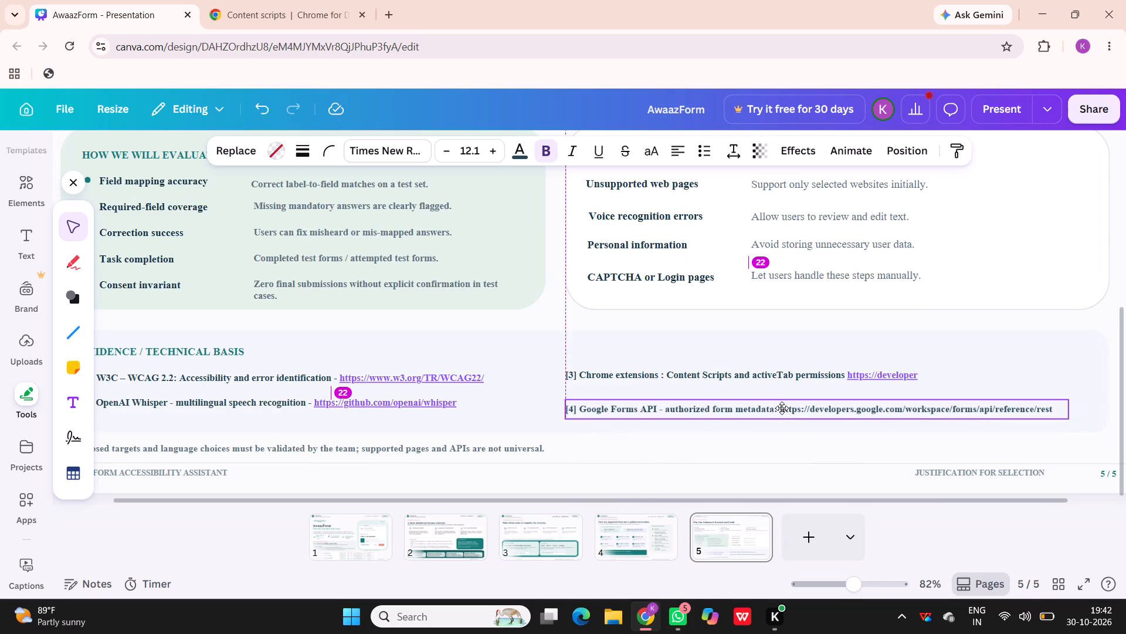
double_click(781, 408)
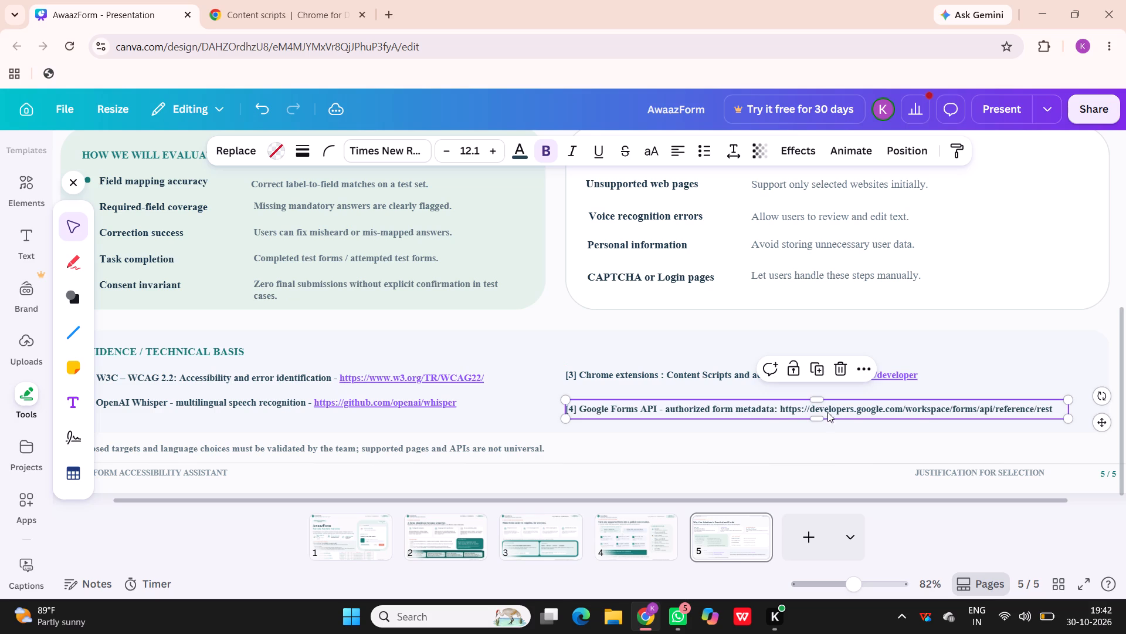
left_click(941, 413)
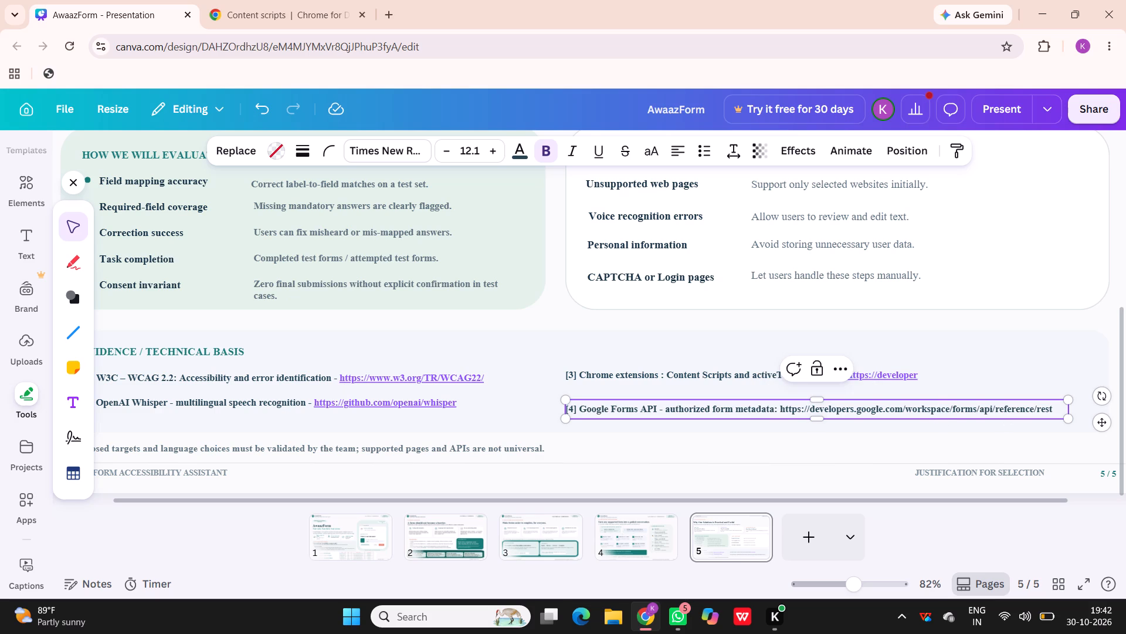
left_click_drag(1050, 409, 822, 410)
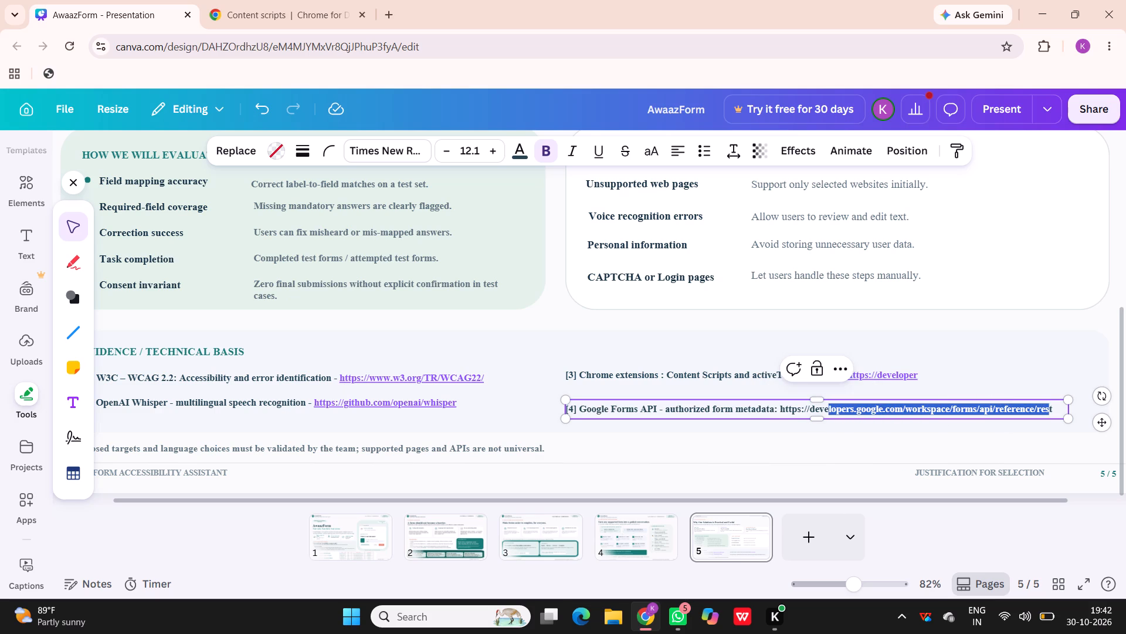
left_click_drag(822, 410, 781, 407)
left_click_drag(781, 407, 781, 406)
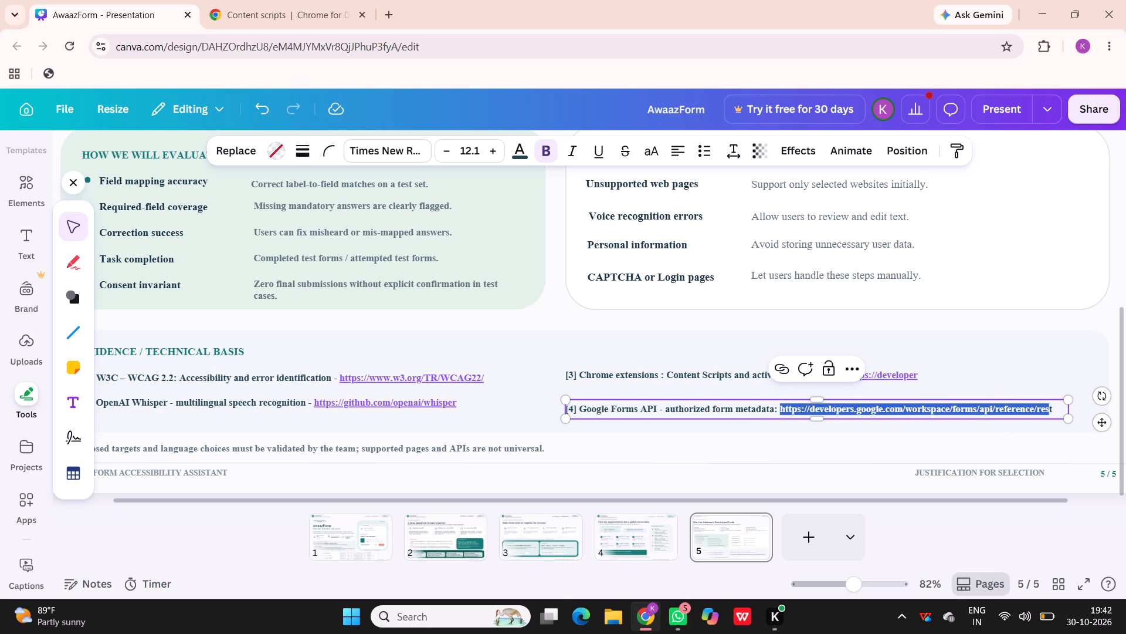
key("ctrl+c")
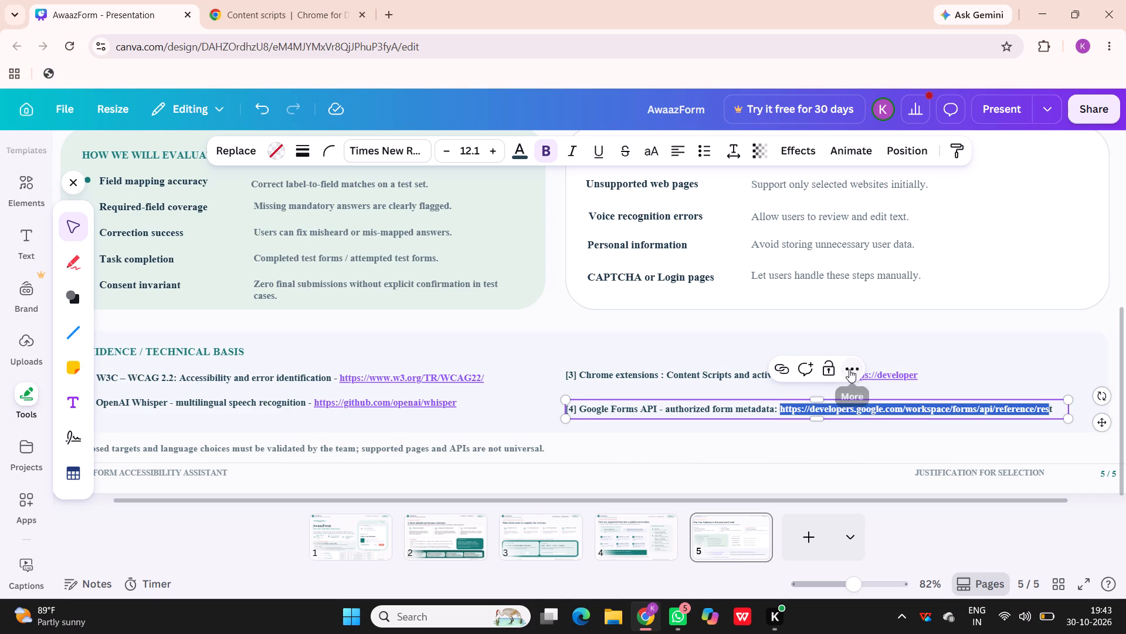
left_click(849, 369)
scroll(883, 331, "down", 1)
left_click(890, 321)
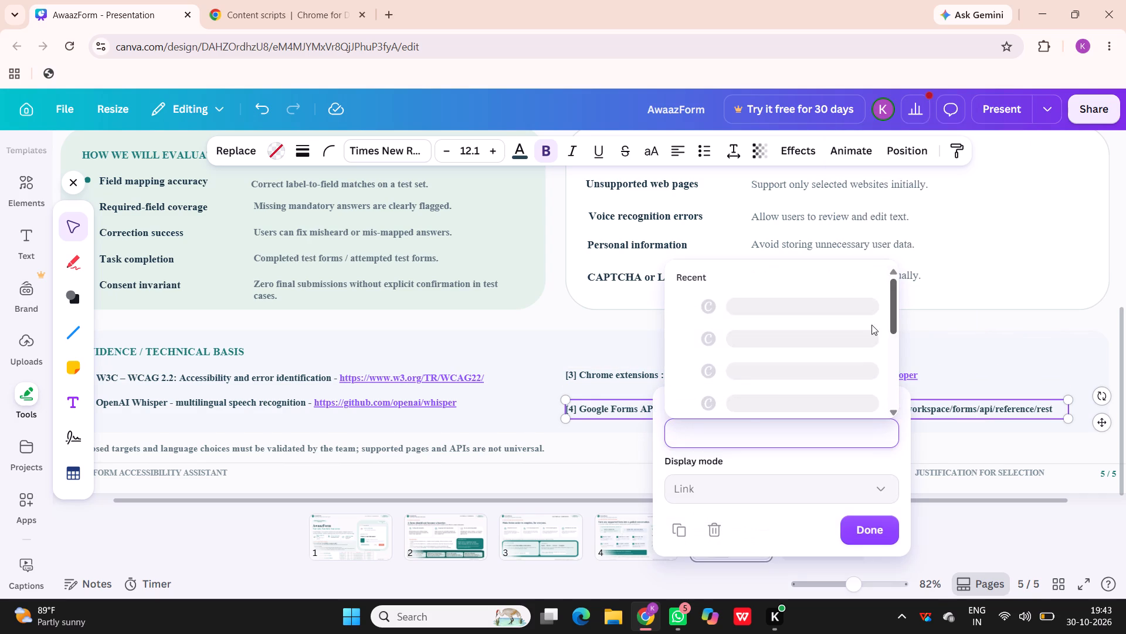
key("ctrl+v")
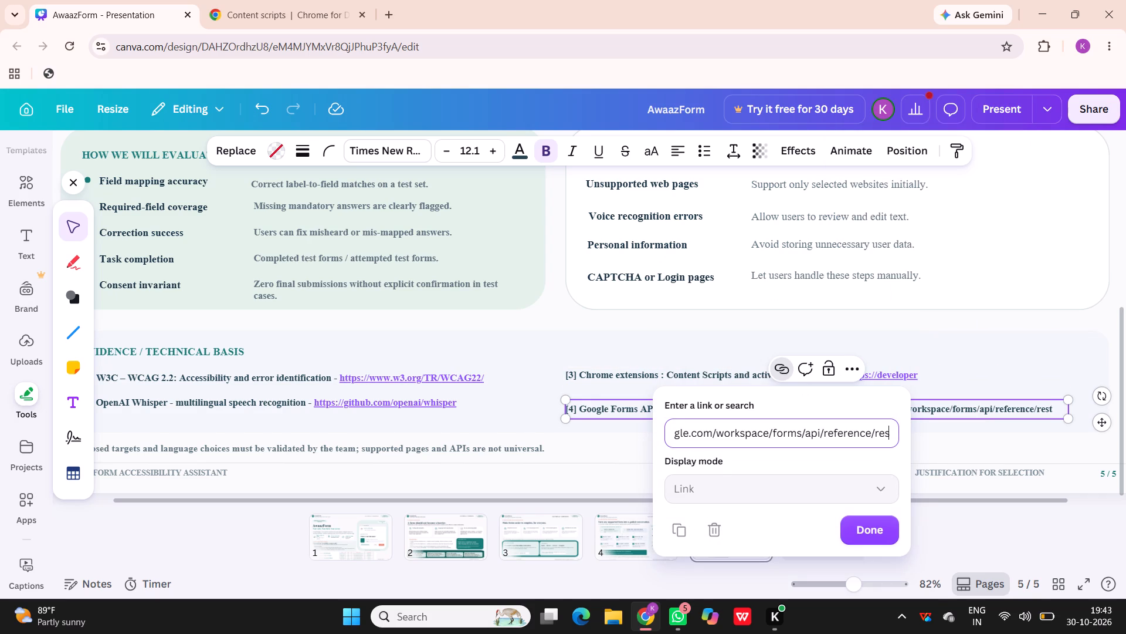
key("t")
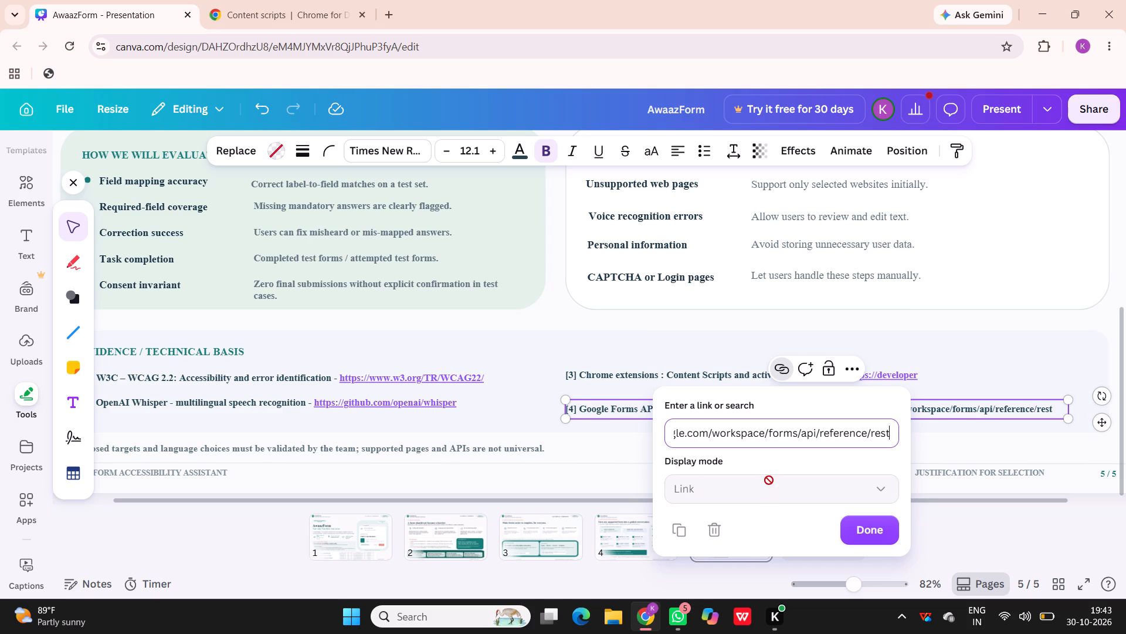
left_click(865, 534)
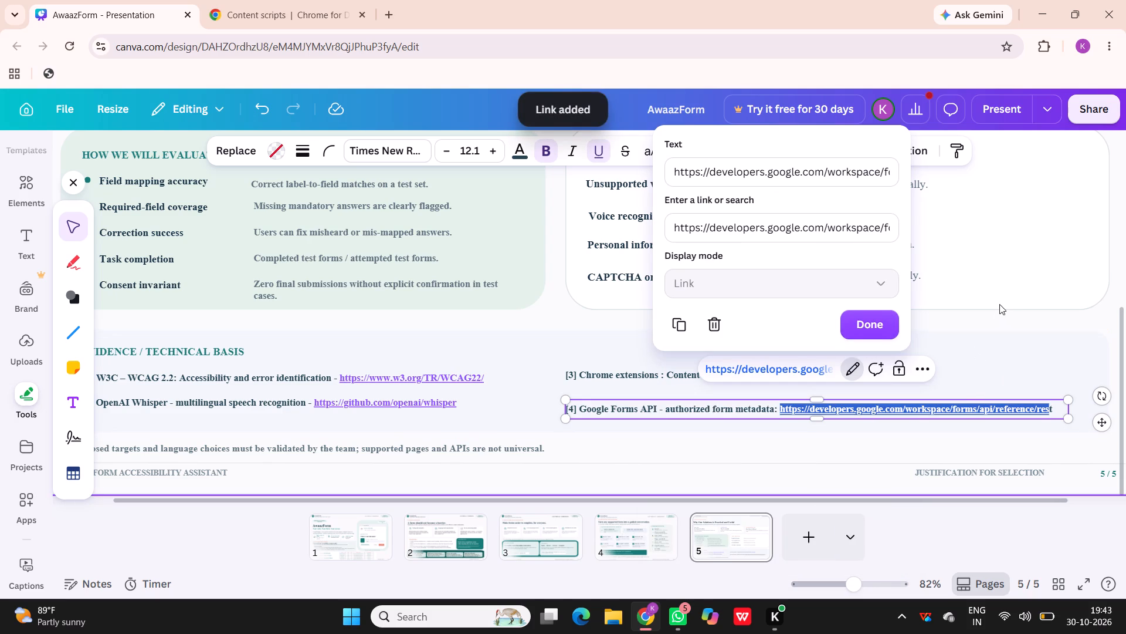
left_click(981, 326)
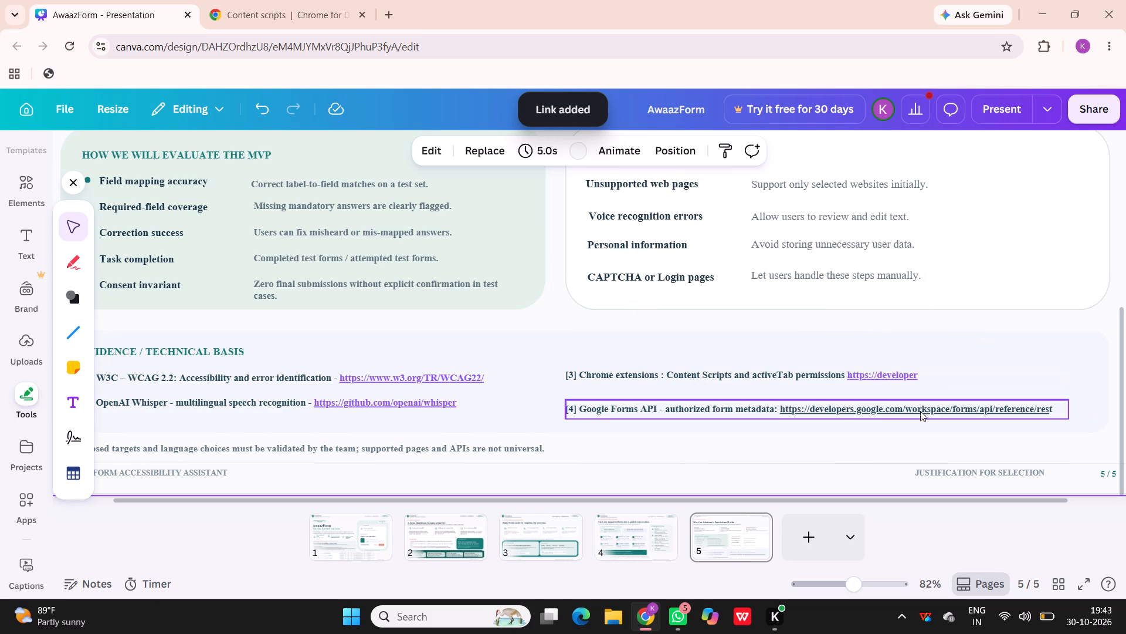
Open reference [4]'s hyperlink to check its target, and return to the presentation.
left_click(916, 411)
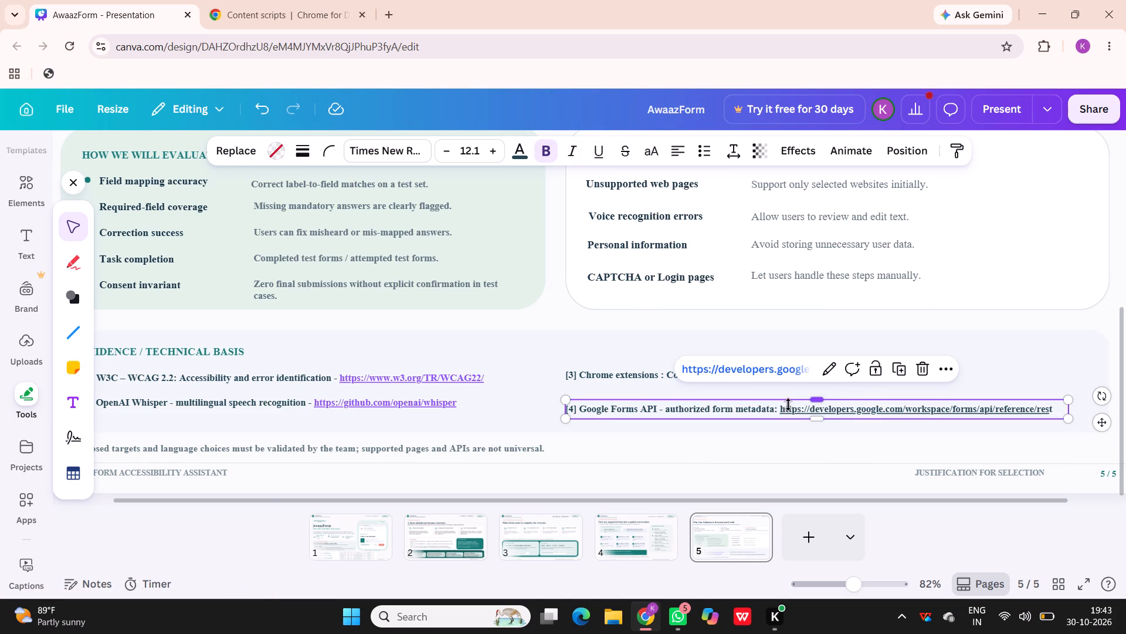
left_click(789, 369)
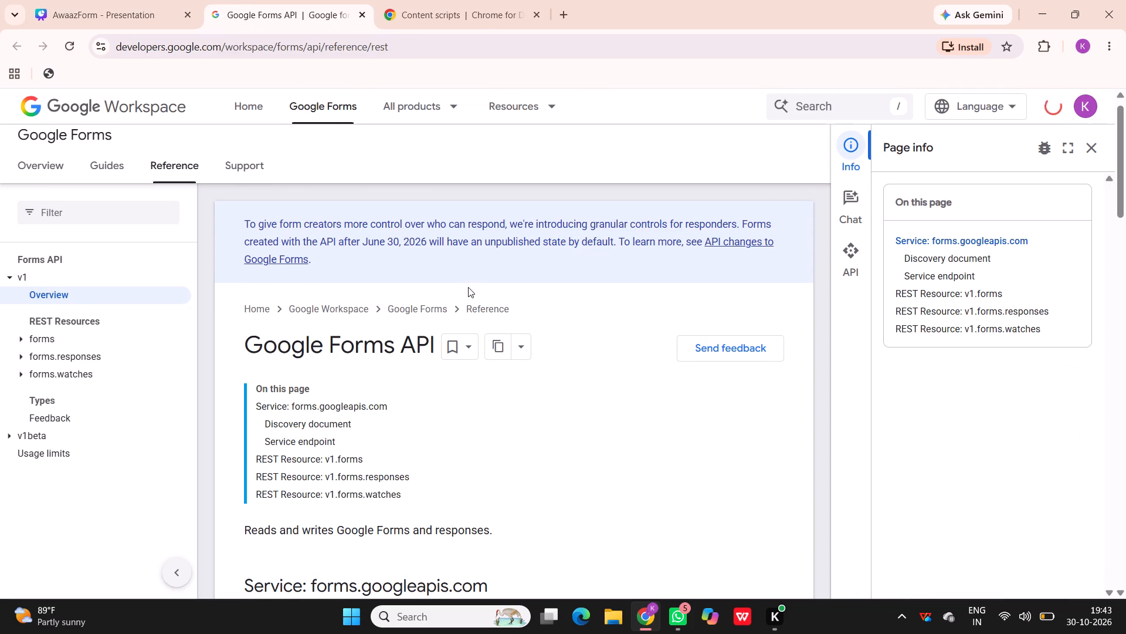
left_click(95, 21)
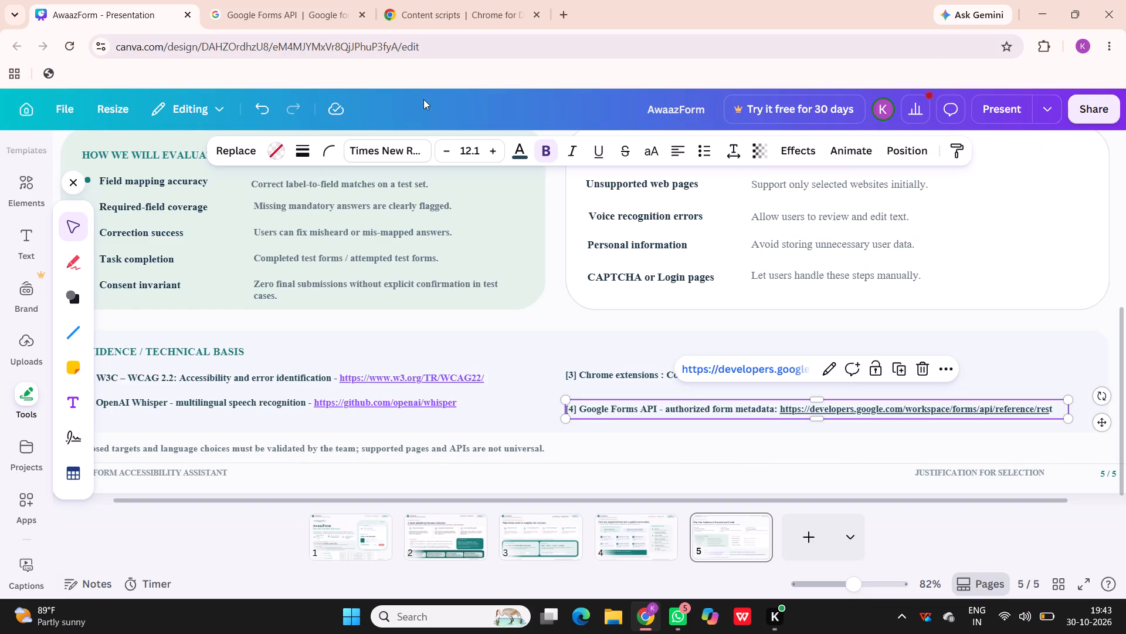
Colour the full web address in reference [4] purple like the other reference links, keeping it bold.
left_click(781, 409)
left_click_drag(781, 409, 1053, 409)
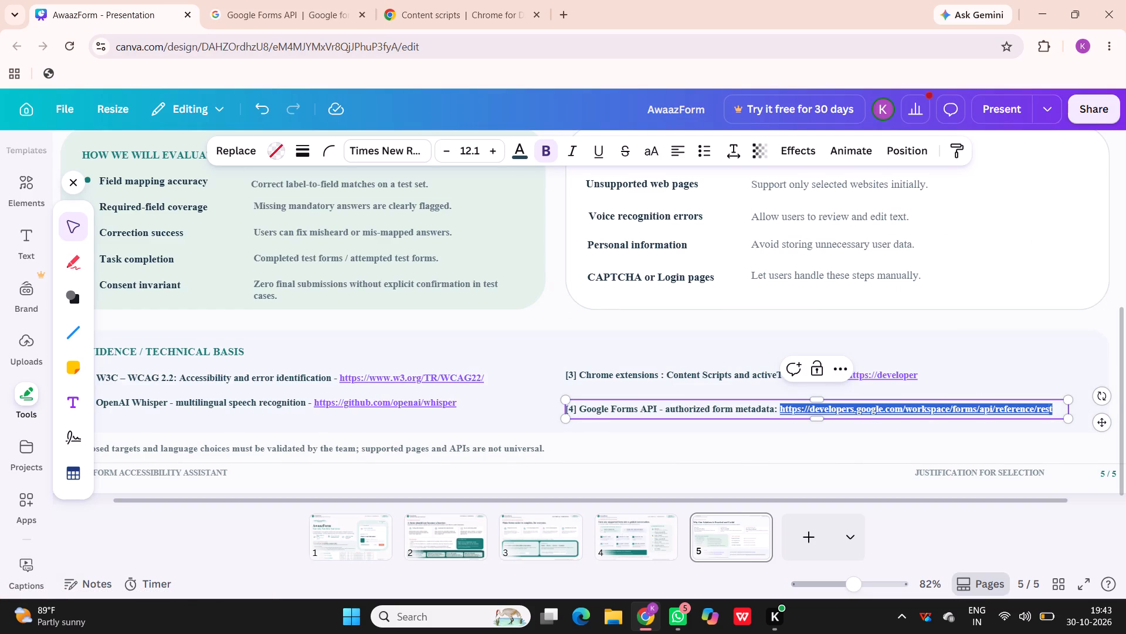
left_click_drag(1053, 409, 1053, 409)
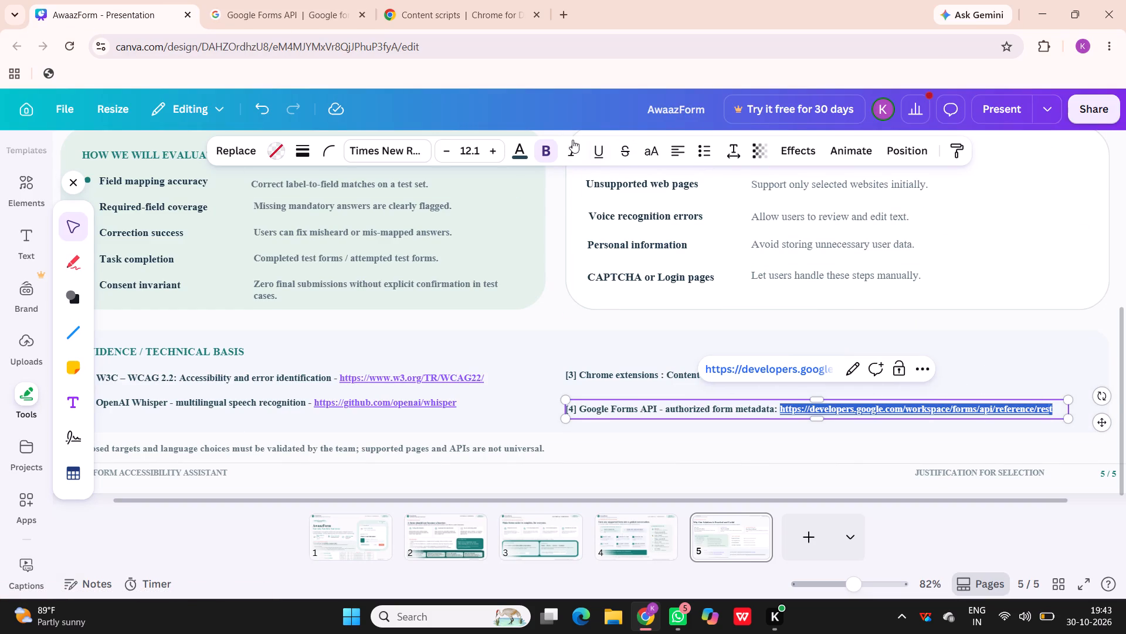
left_click(541, 149)
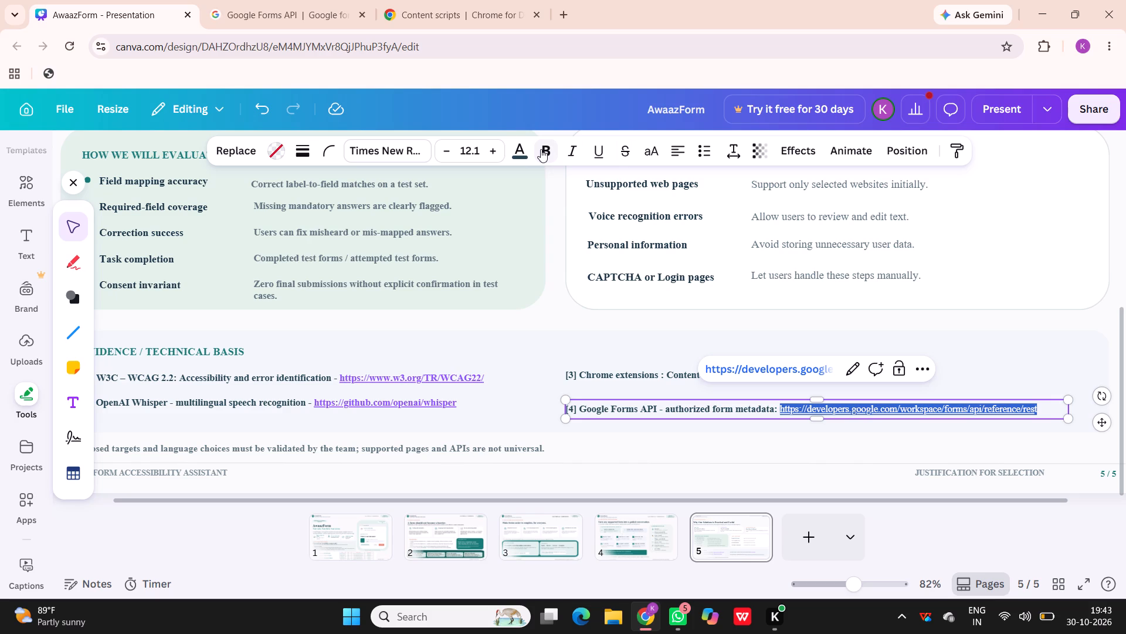
left_click(552, 151)
left_click(518, 150)
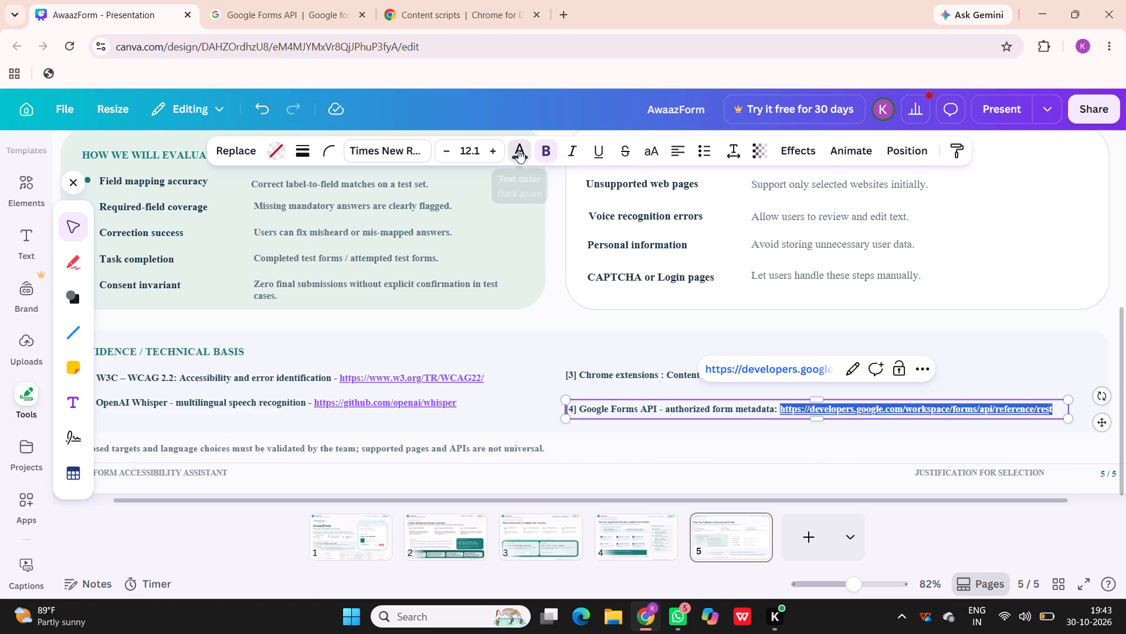
left_click(281, 254)
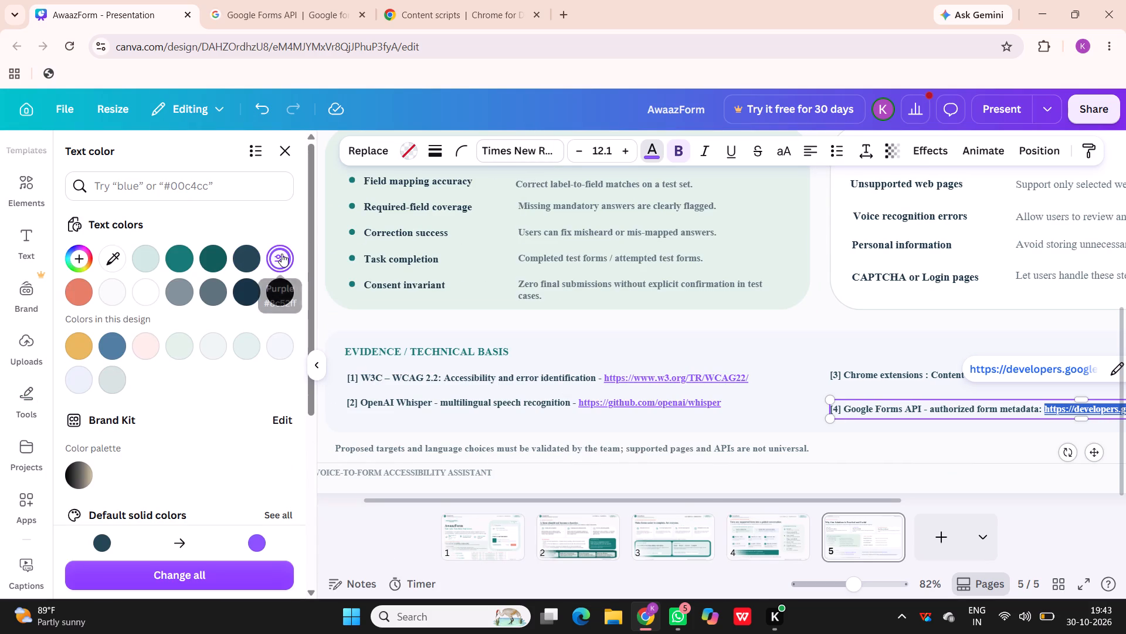
left_click(816, 317)
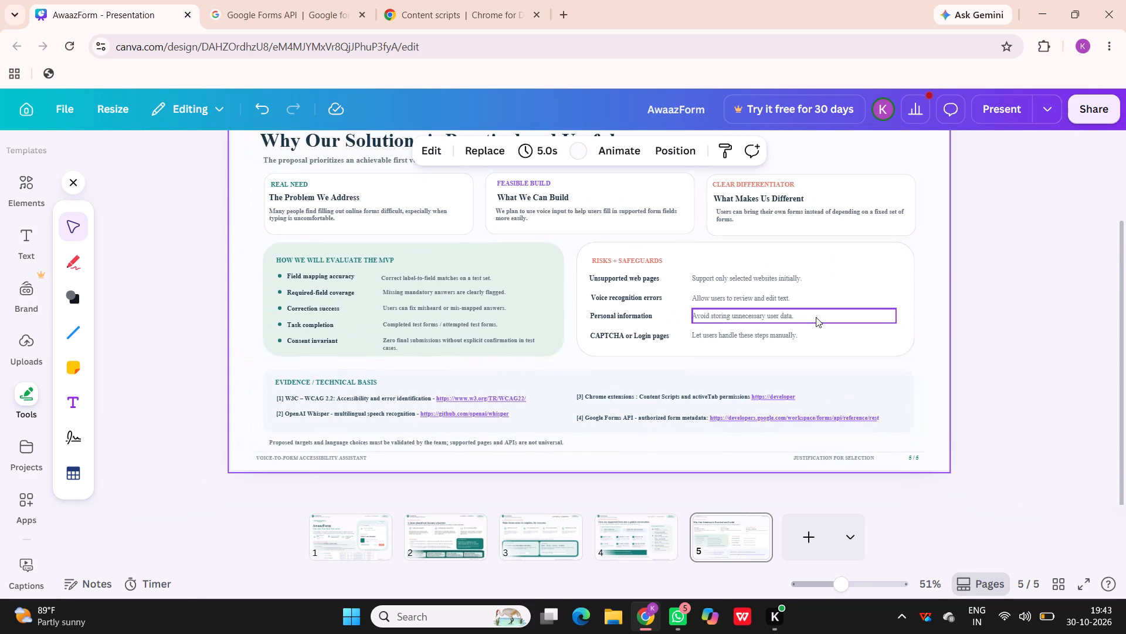
Move the "Proposed targets and language choices" note slightly left, lining it up with the slide's left text margin.
scroll(876, 251, "up", 1)
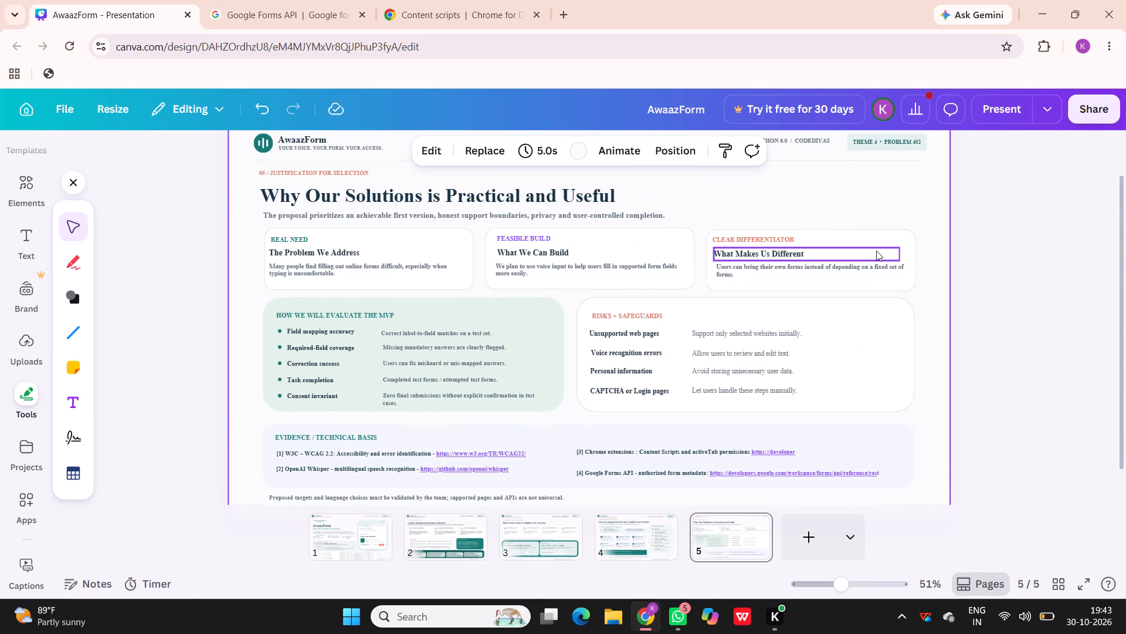
scroll(876, 251, "down", 1)
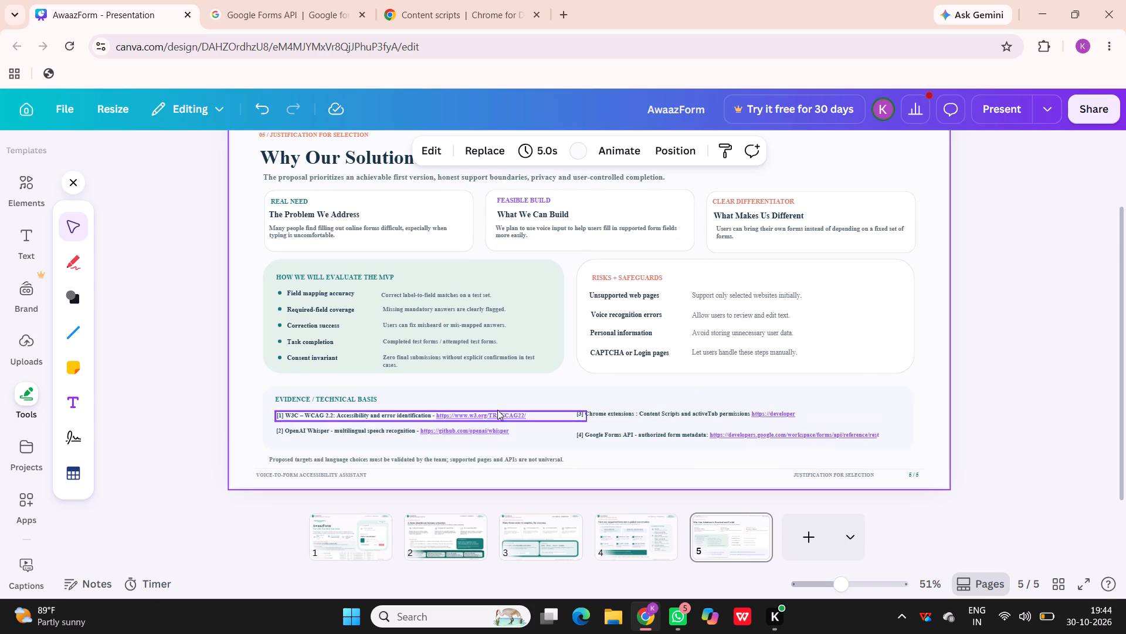
scroll(553, 414, "down", 1)
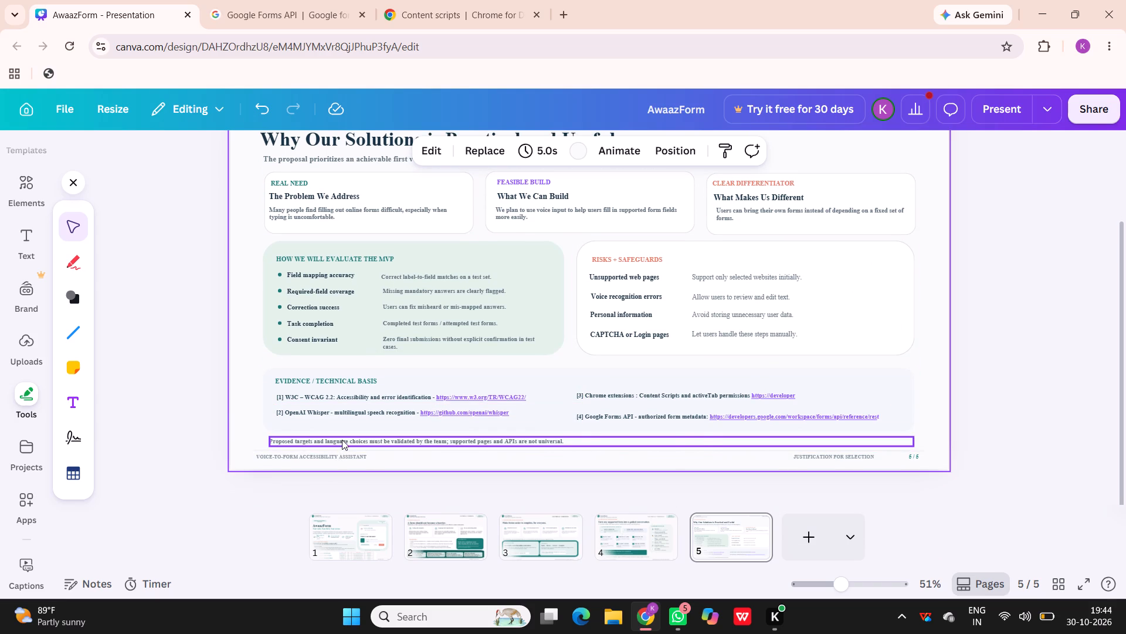
left_click_drag(342, 440, 336, 440)
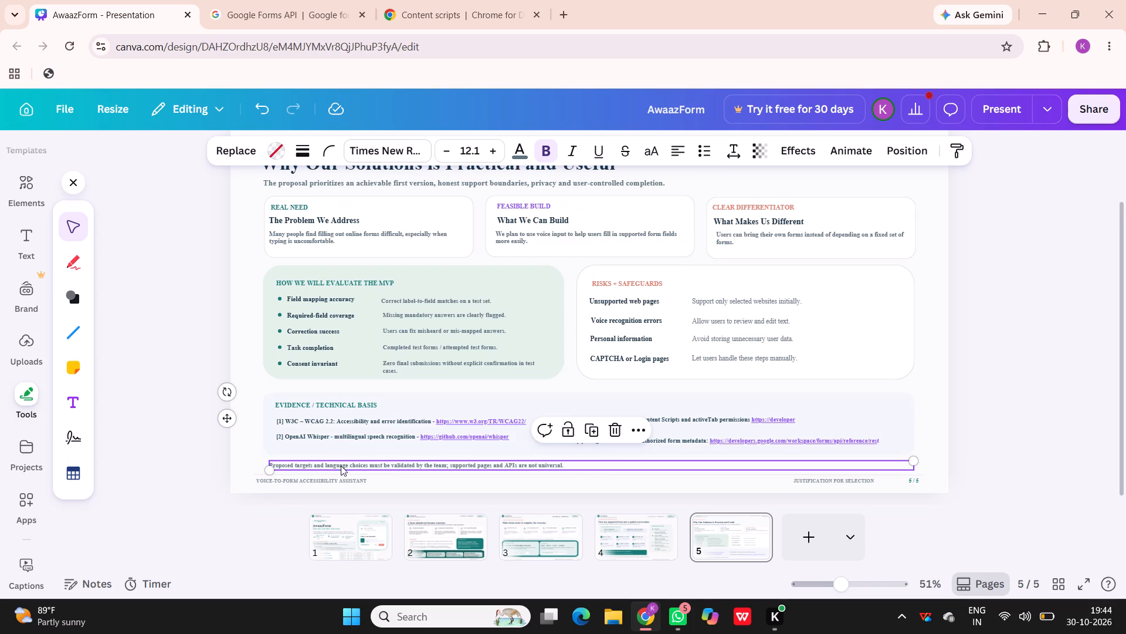
left_click(341, 468)
left_click_drag(341, 468, 329, 468)
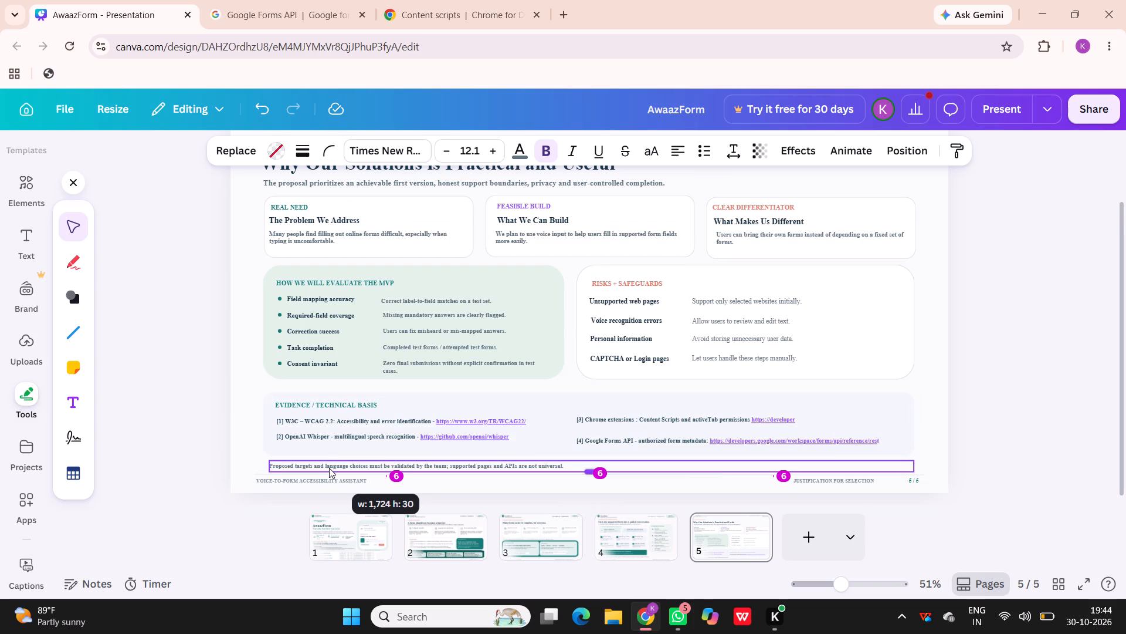
left_click_drag(329, 468, 329, 467)
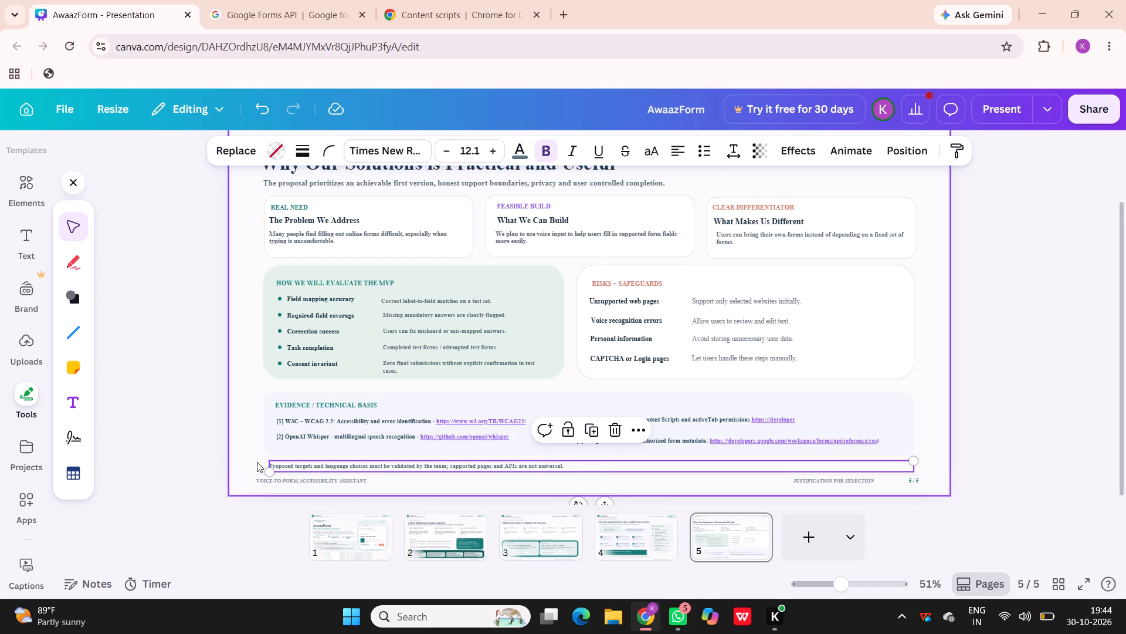
left_click(257, 462)
left_click_drag(279, 467, 267, 467)
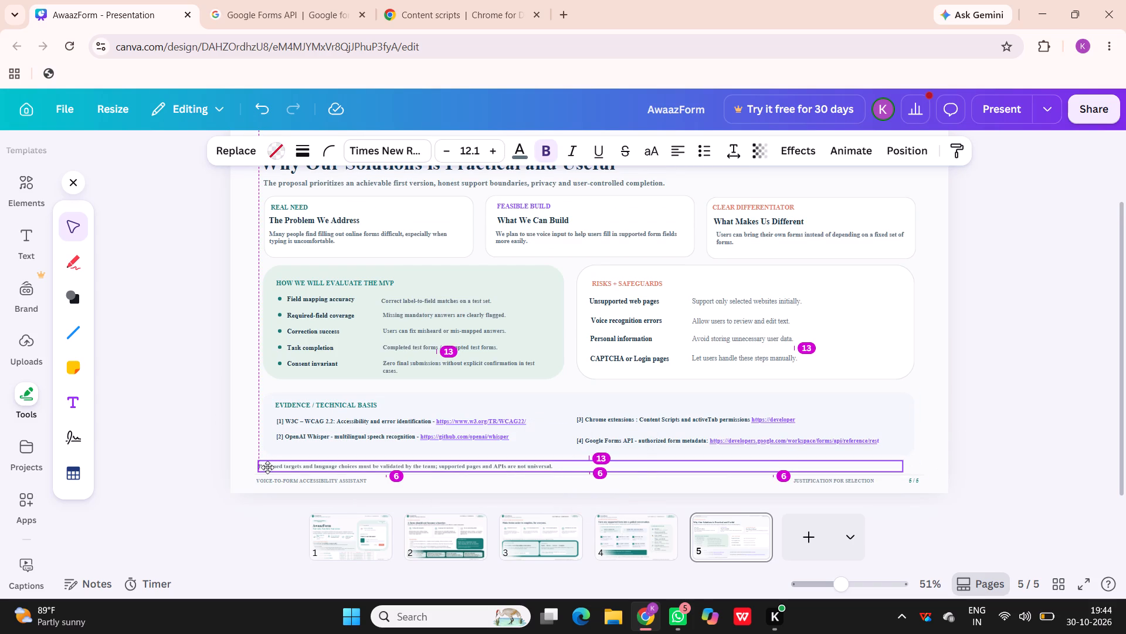
left_click_drag(267, 467, 269, 467)
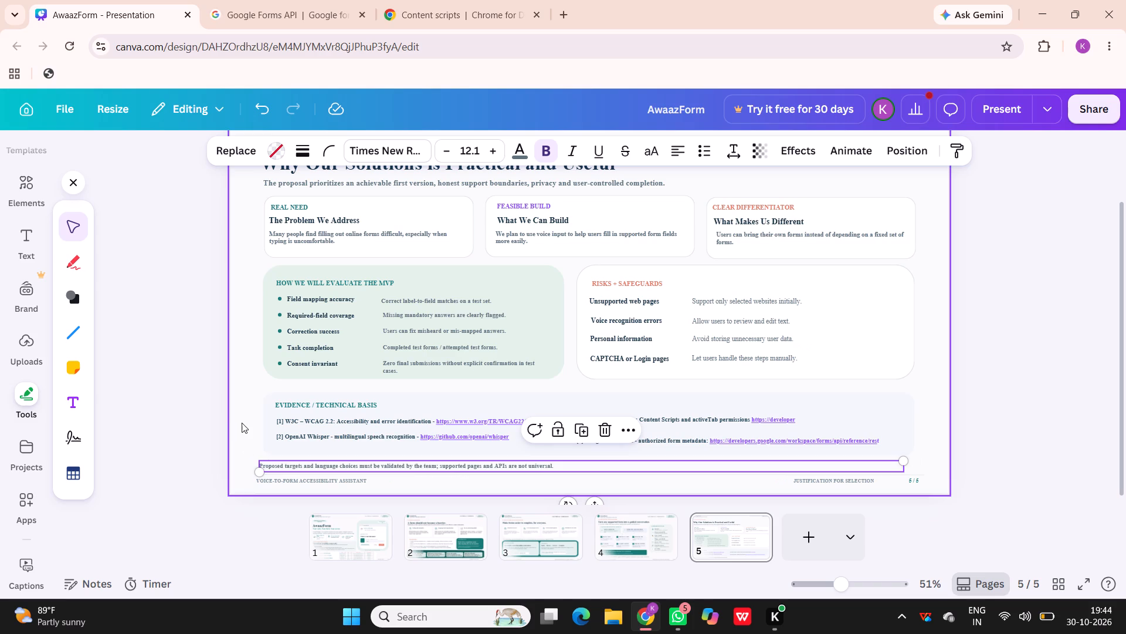
left_click(247, 422)
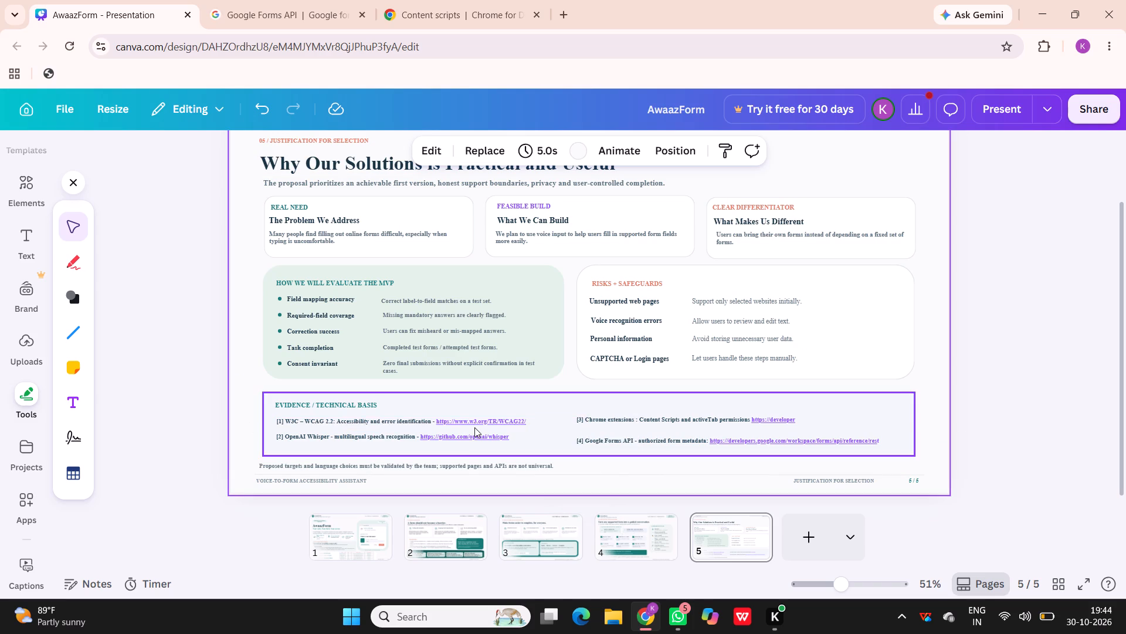
Move reference [4] up slightly so its line sits level with reference [2].
left_click(592, 437)
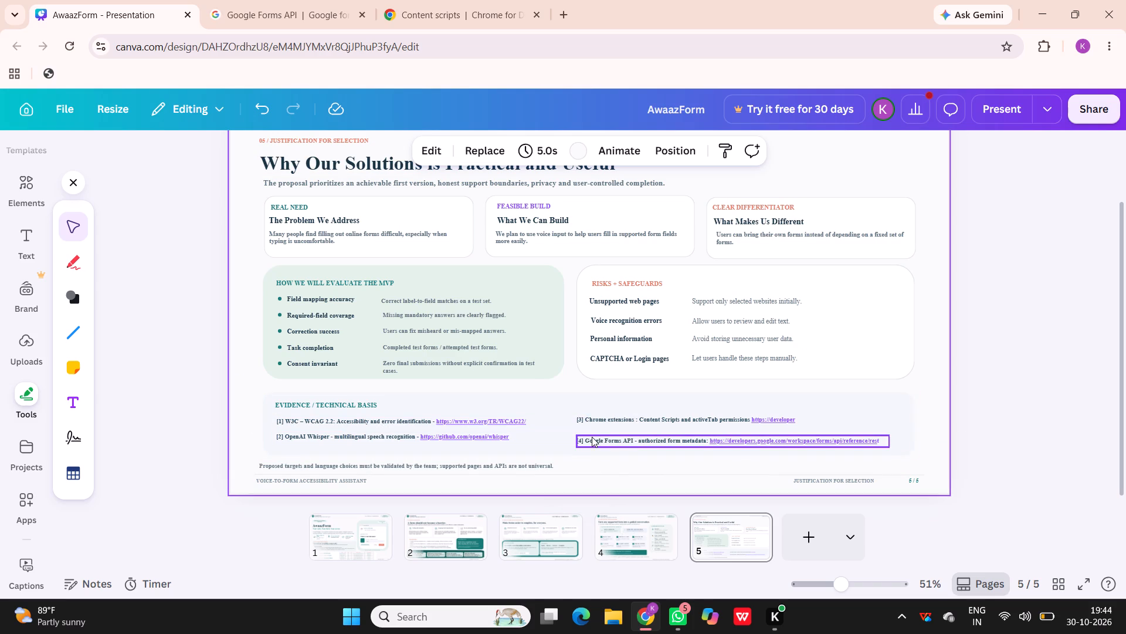
left_click(591, 436)
left_click_drag(591, 436, 588, 431)
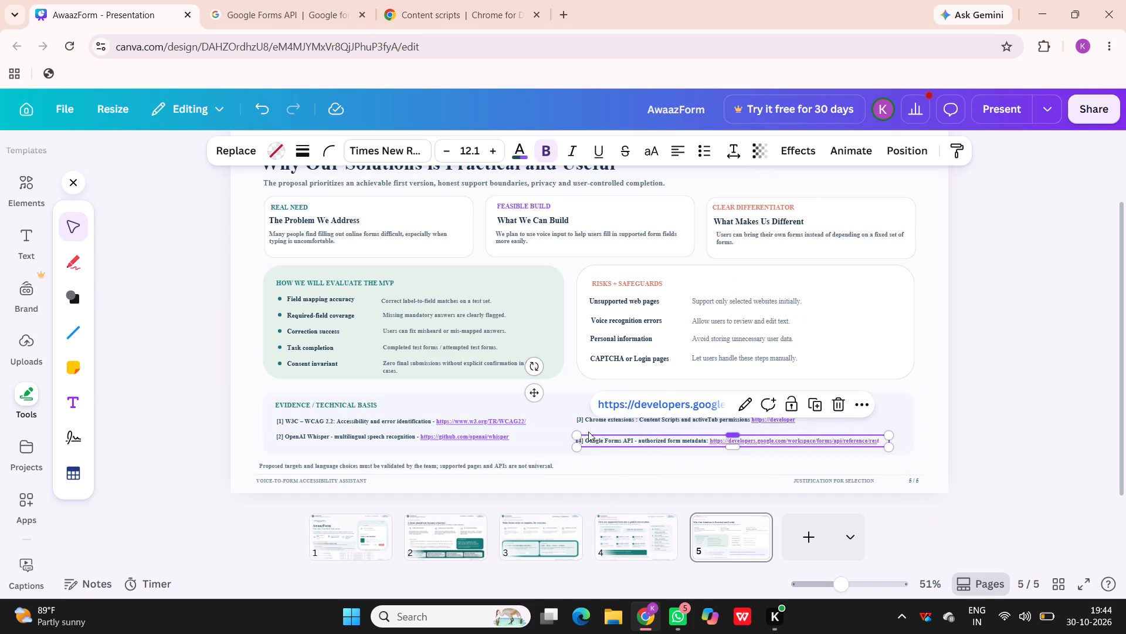
left_click_drag(588, 431, 588, 431)
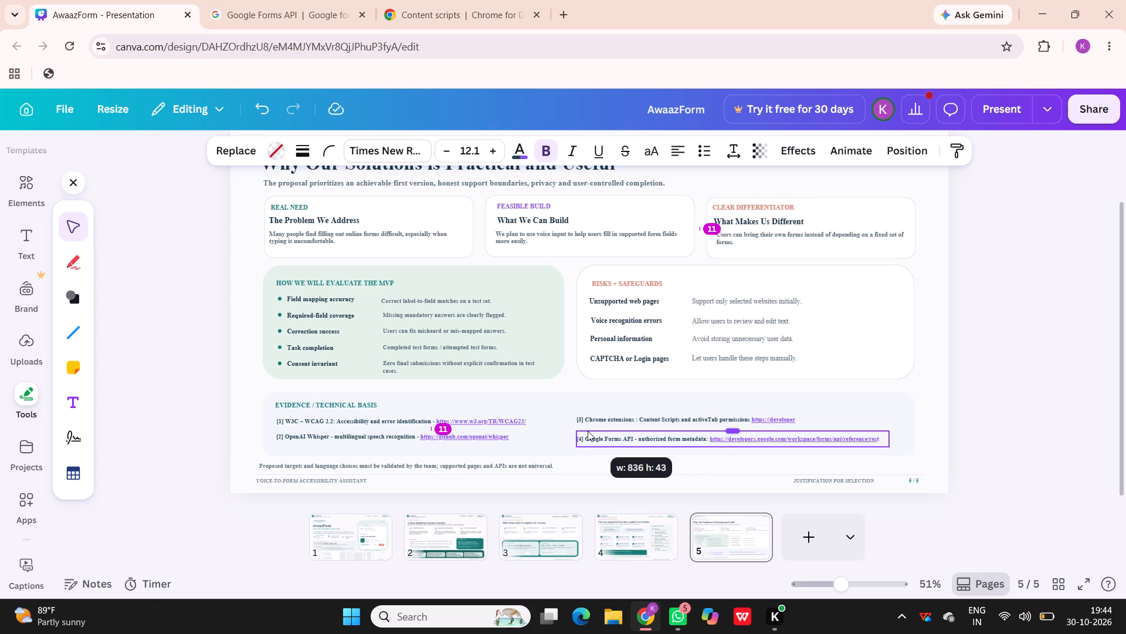
left_click_drag(588, 431, 588, 429)
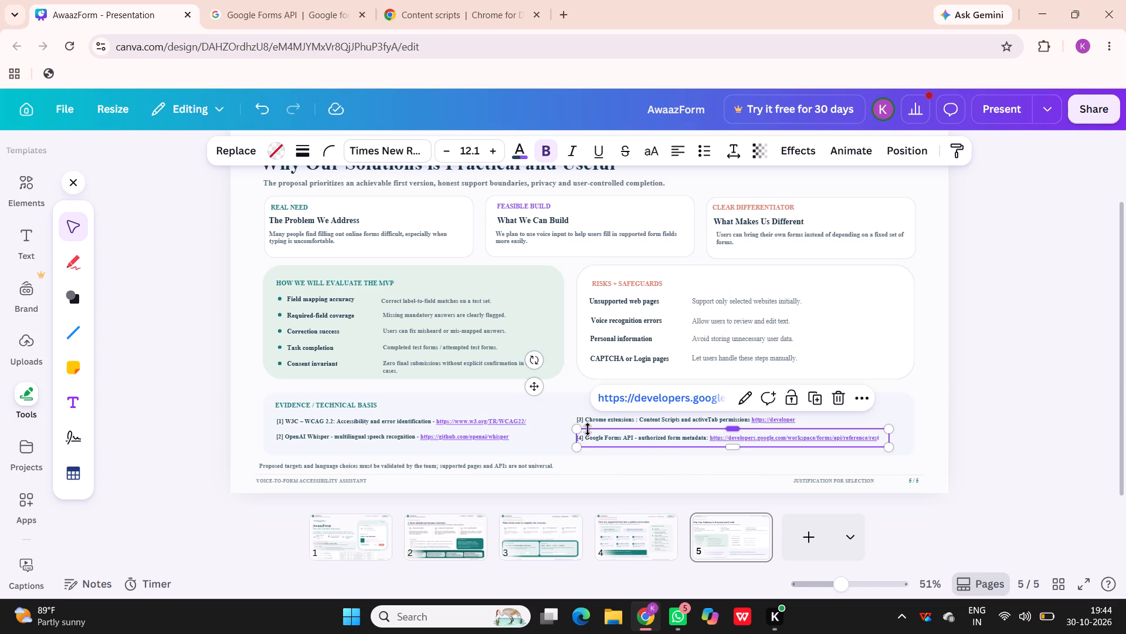
left_click(940, 340)
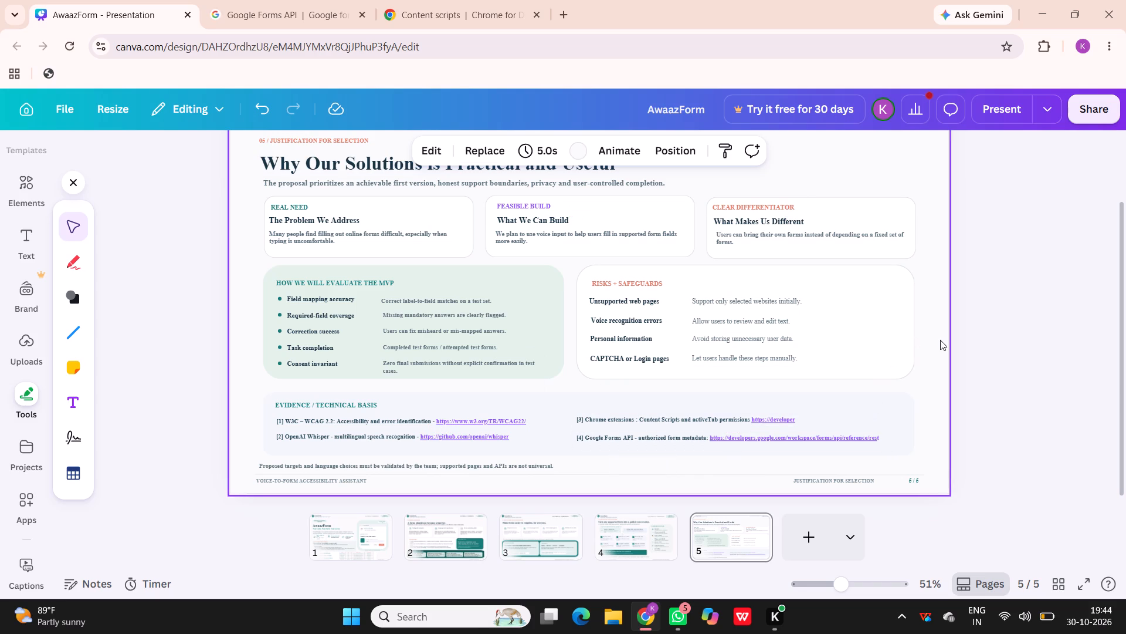
Increase the font size of all four evidence references to 13.1.
left_click(489, 421)
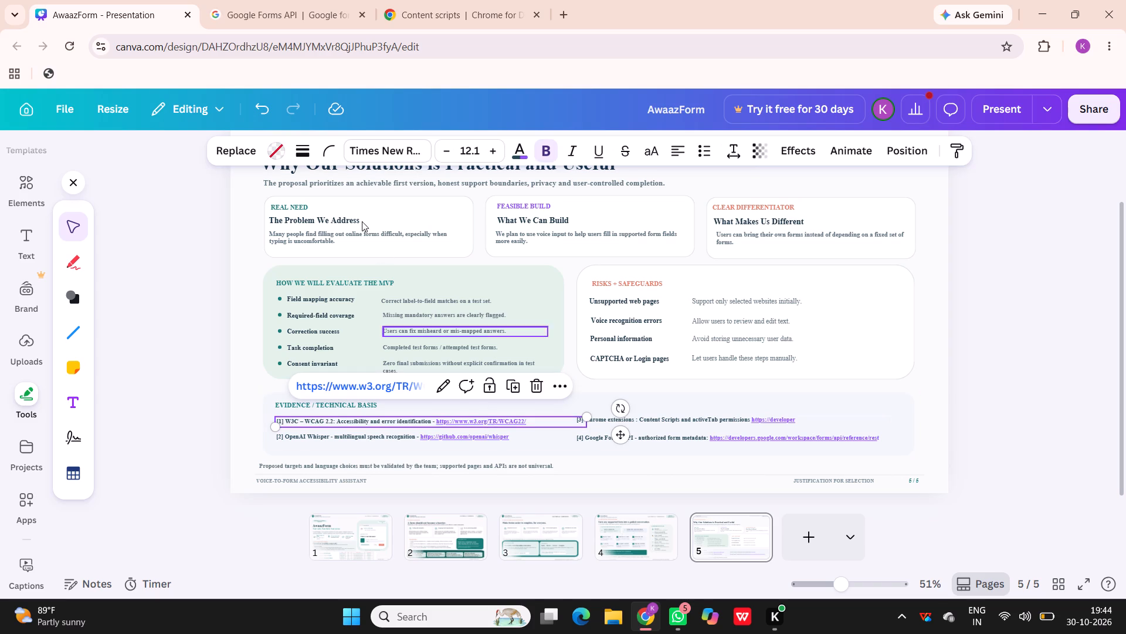
left_click(491, 149)
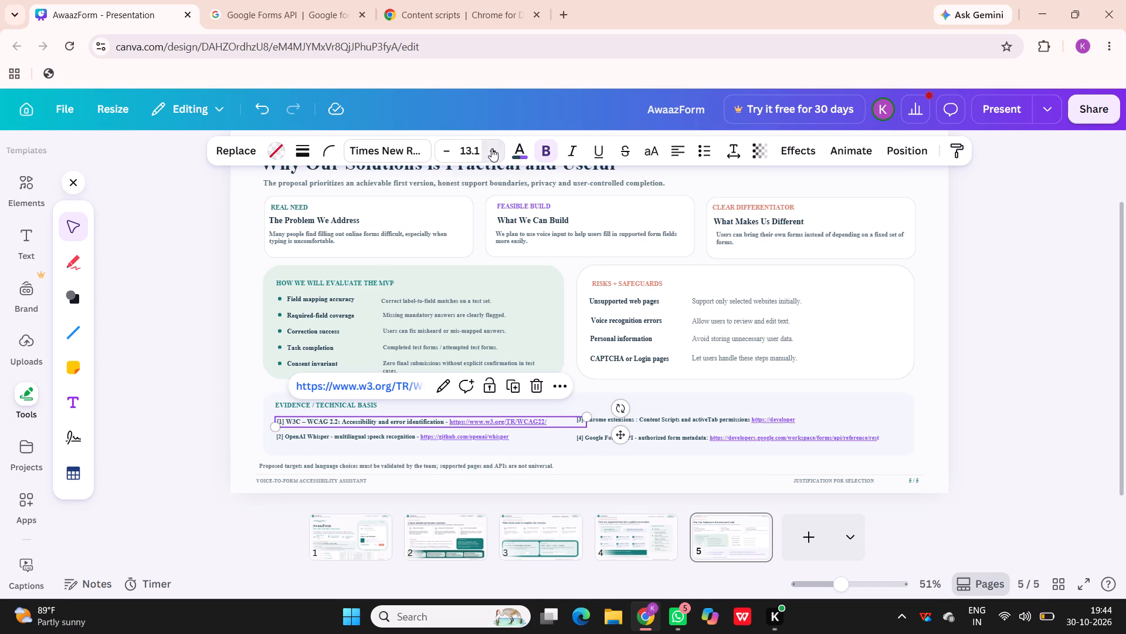
left_click(709, 414)
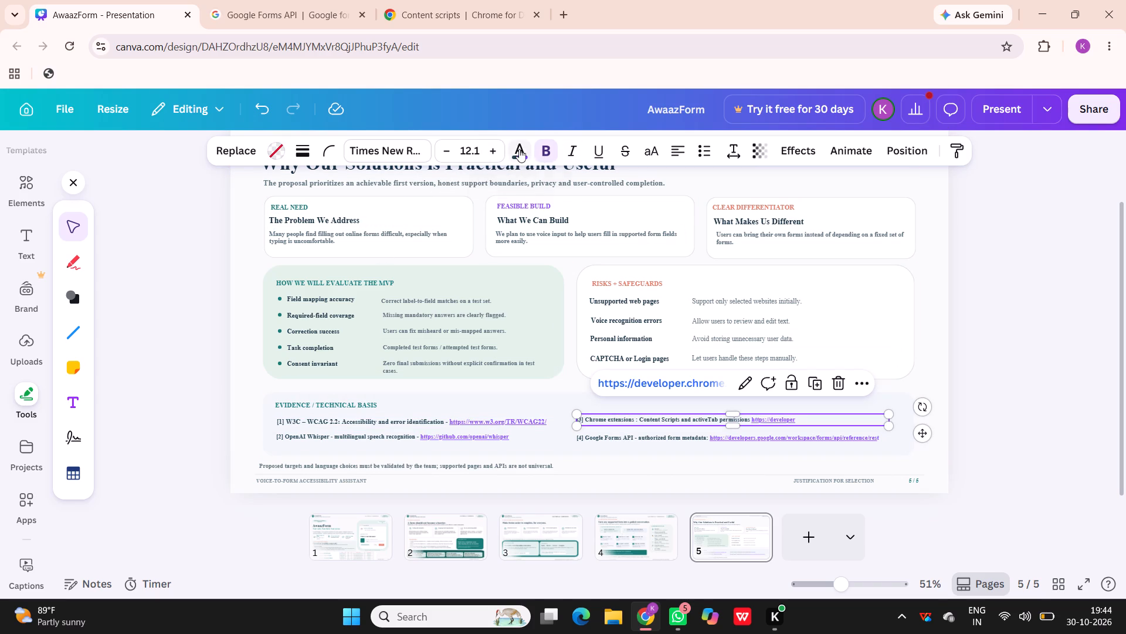
left_click(493, 150)
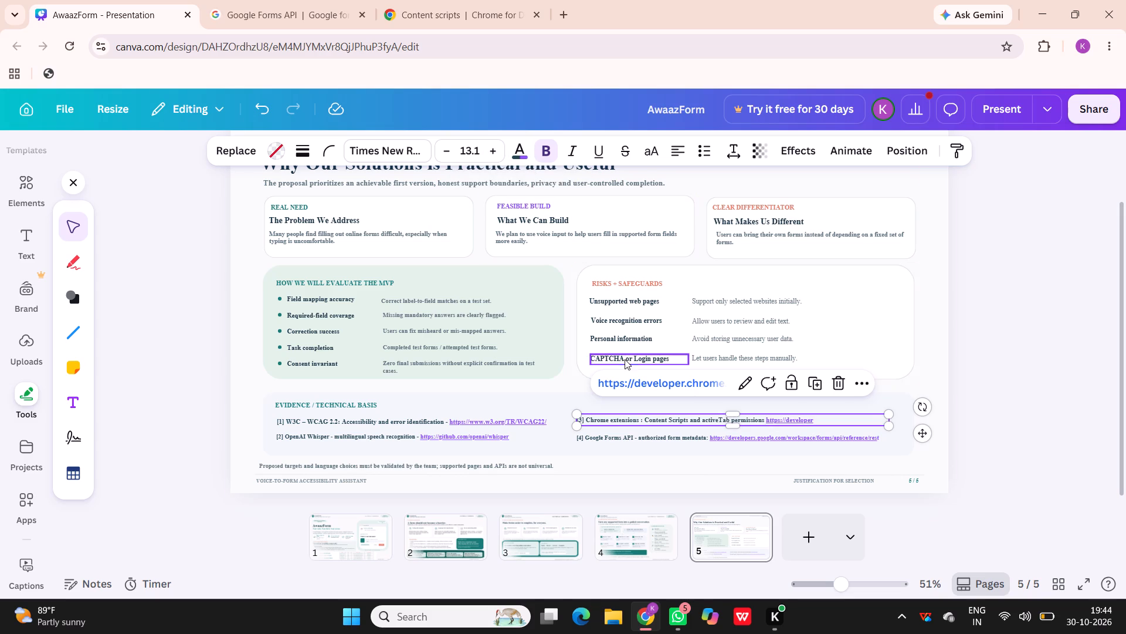
left_click(502, 437)
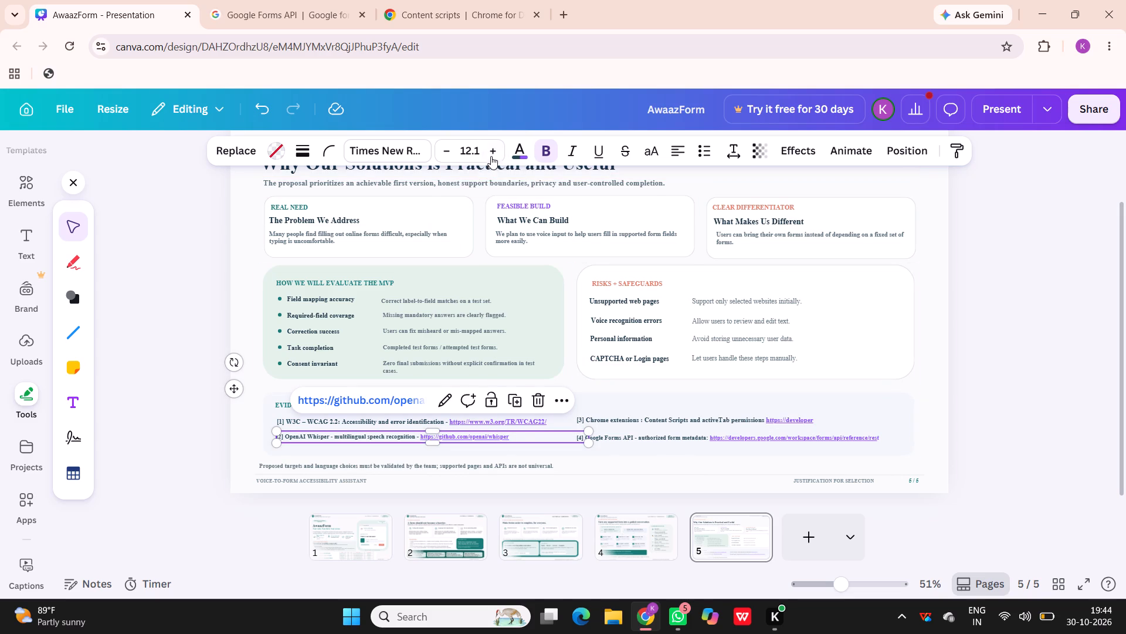
left_click(491, 153)
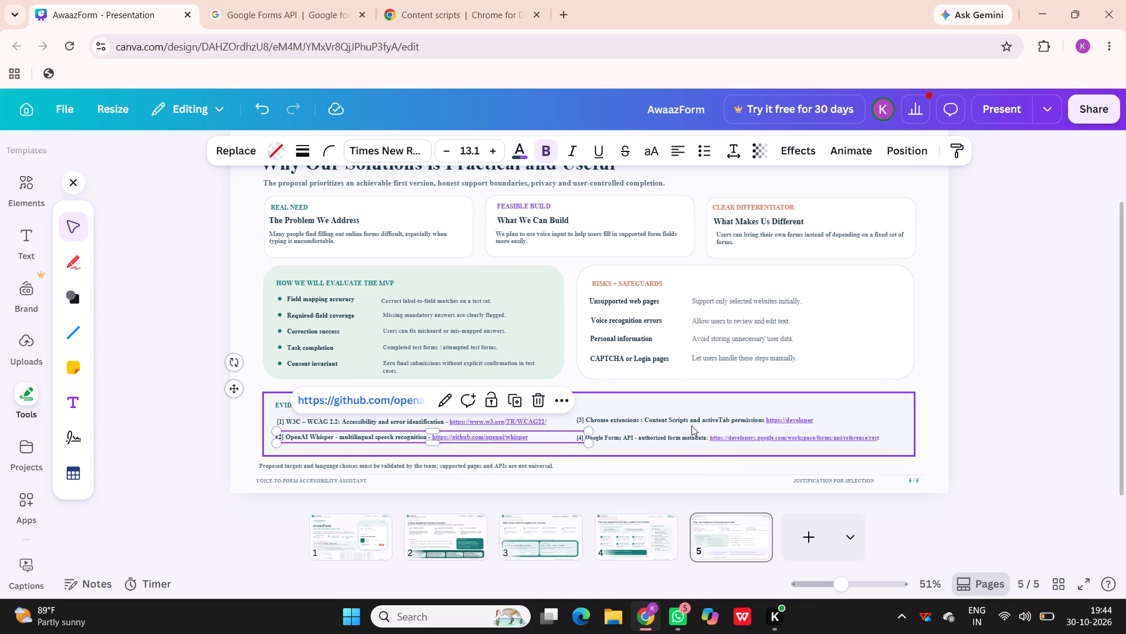
left_click(693, 439)
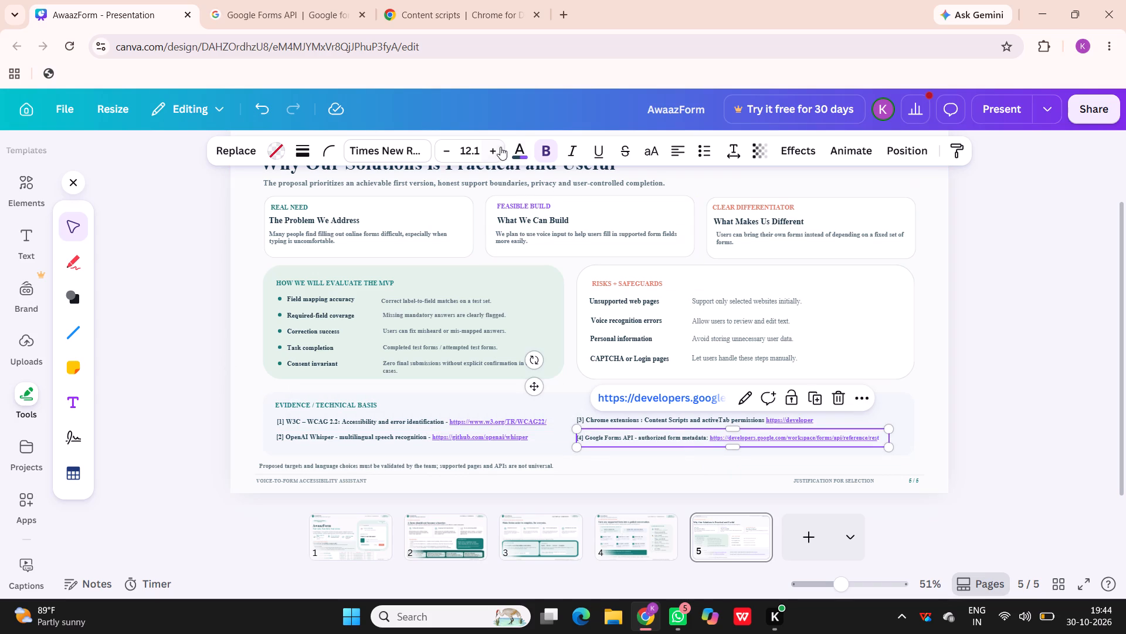
left_click(494, 147)
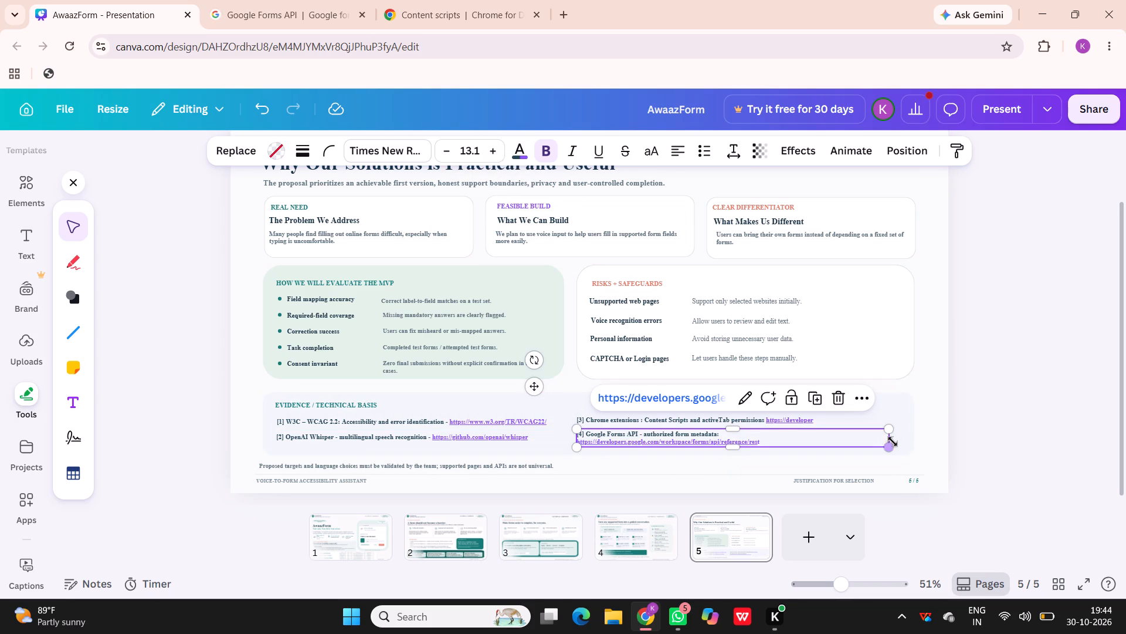
Extend the lower edge of reference [4]'s text box slightly downward.
left_click_drag(890, 446, 890, 452)
left_click(732, 446)
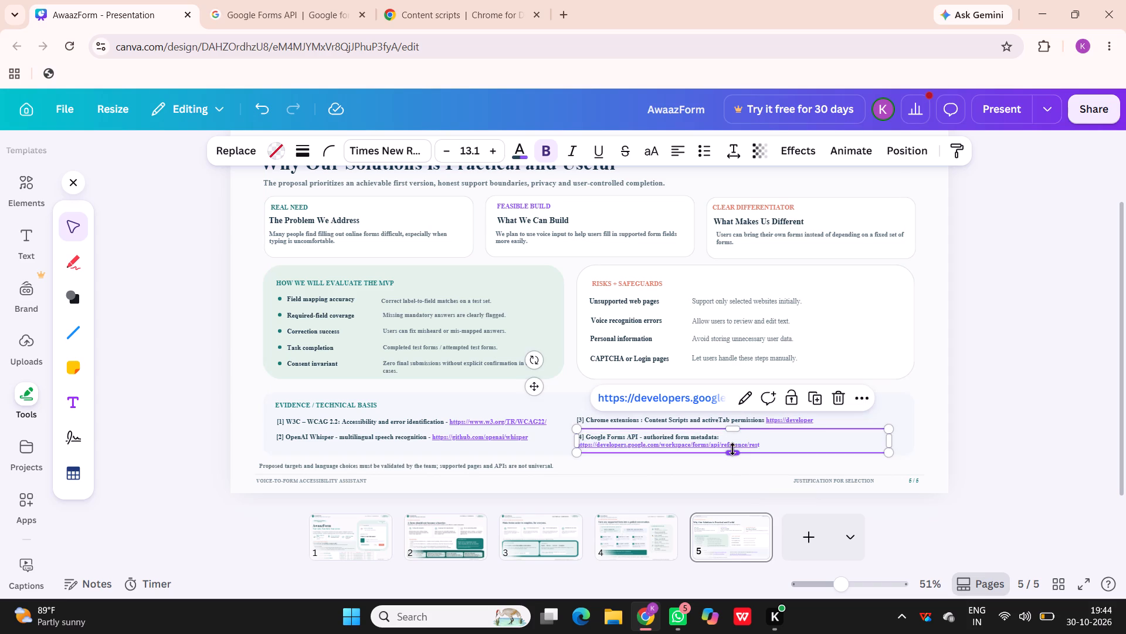
left_click(977, 384)
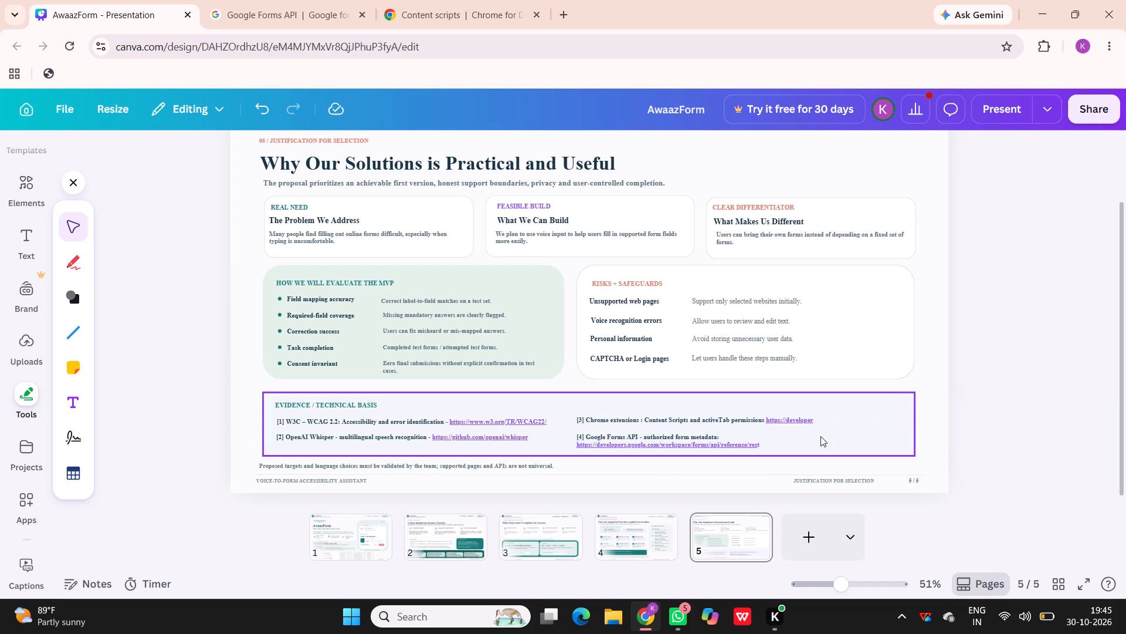
Widen reference [4]'s text box so the entry fits on one line, keeping a space between "metadata:" and the web address.
left_click(670, 444)
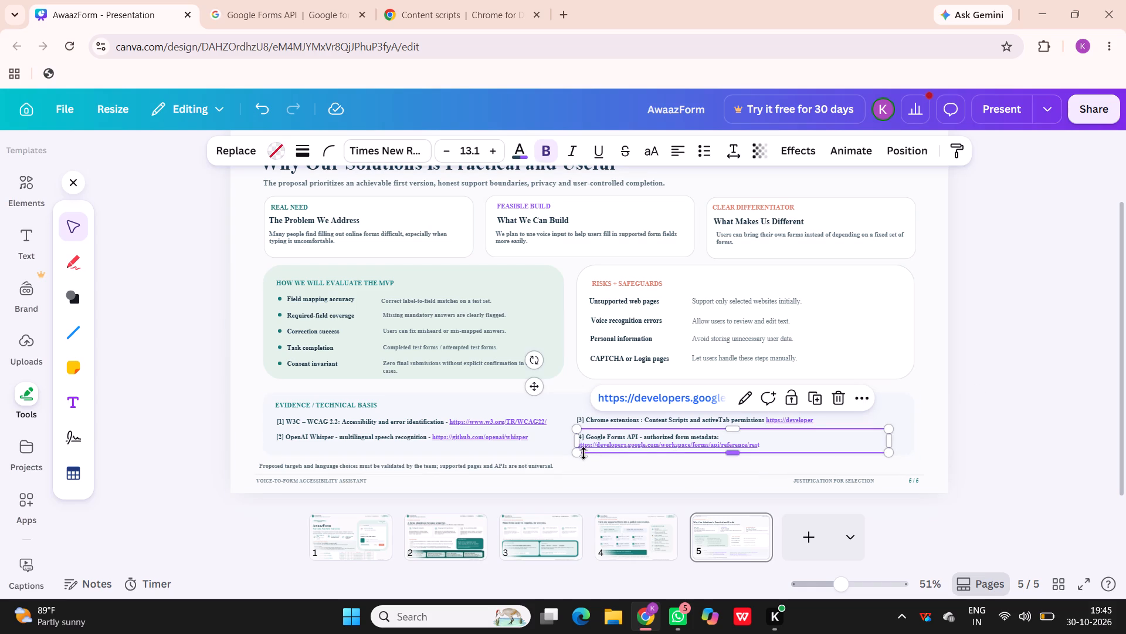
left_click(584, 446)
left_click(586, 445)
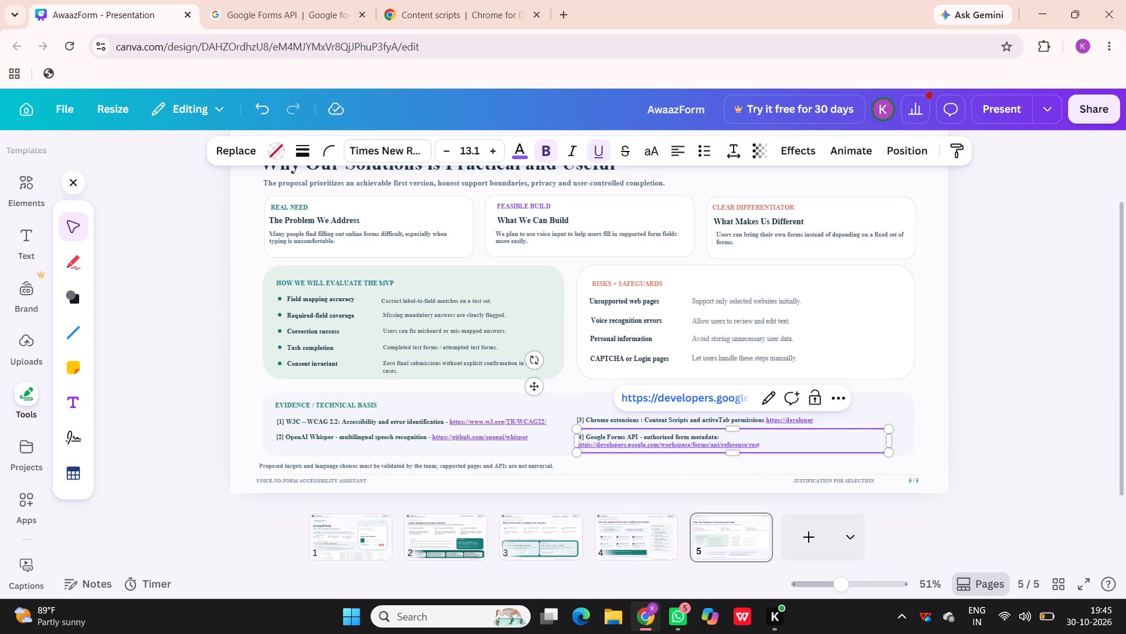
key("Left")
key("Left")
key("Left")
key("Left")
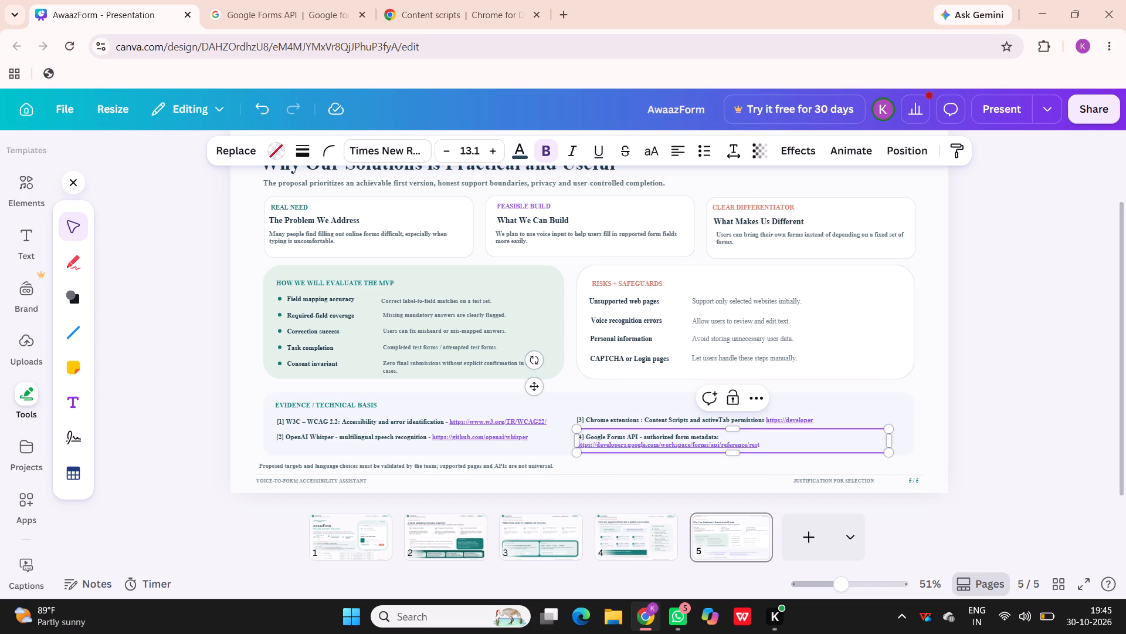
key("BackSpace")
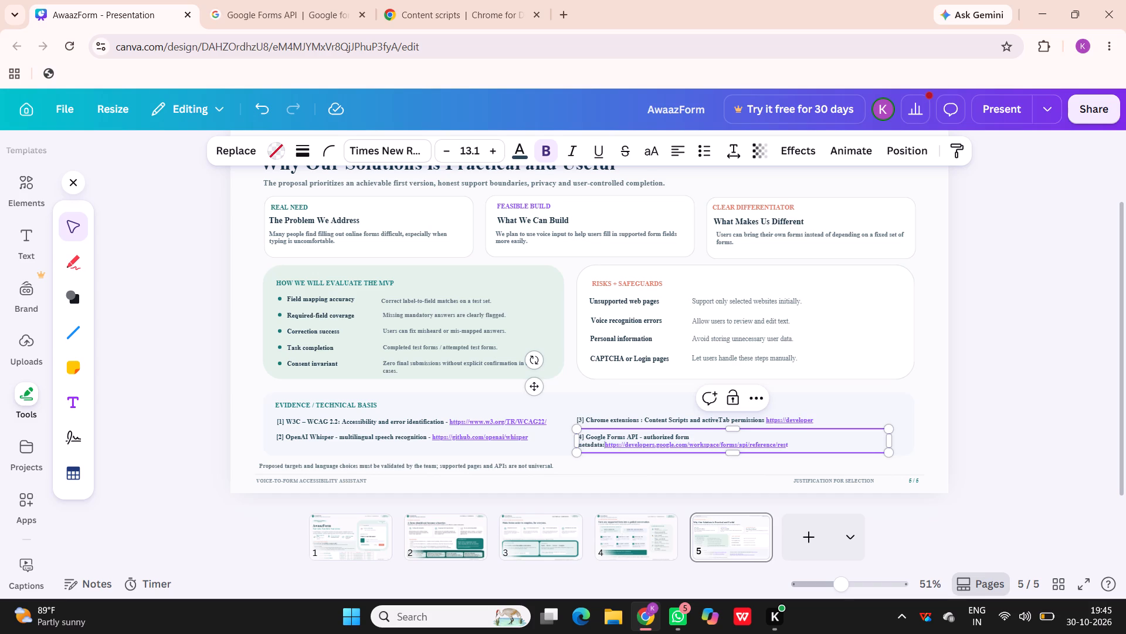
left_click_drag(889, 443, 918, 442)
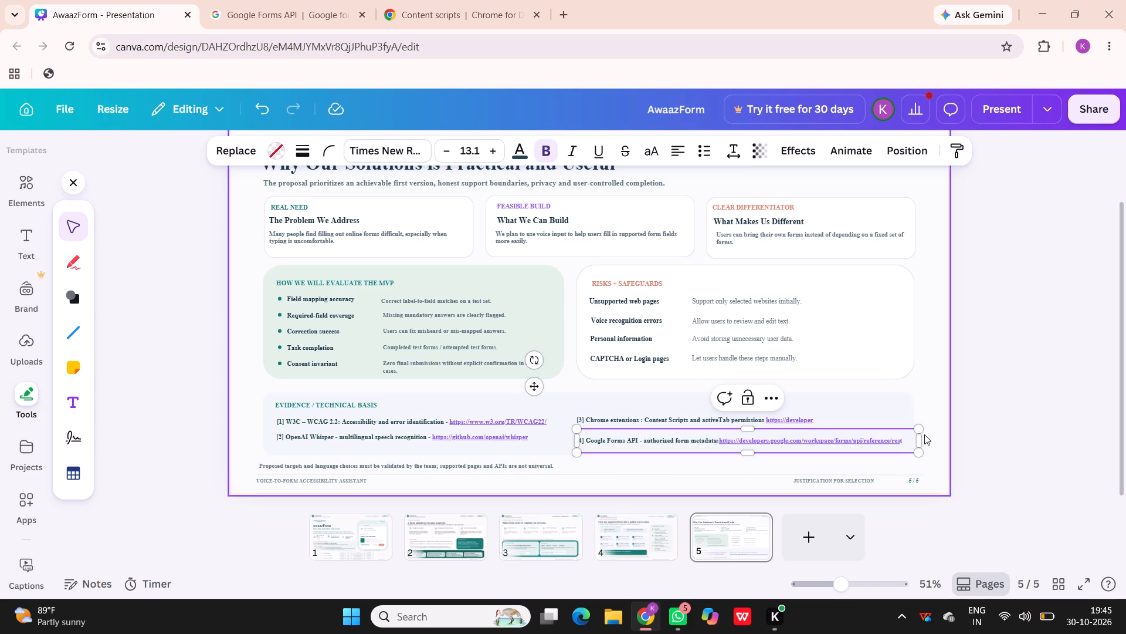
left_click_drag(915, 437, 924, 437)
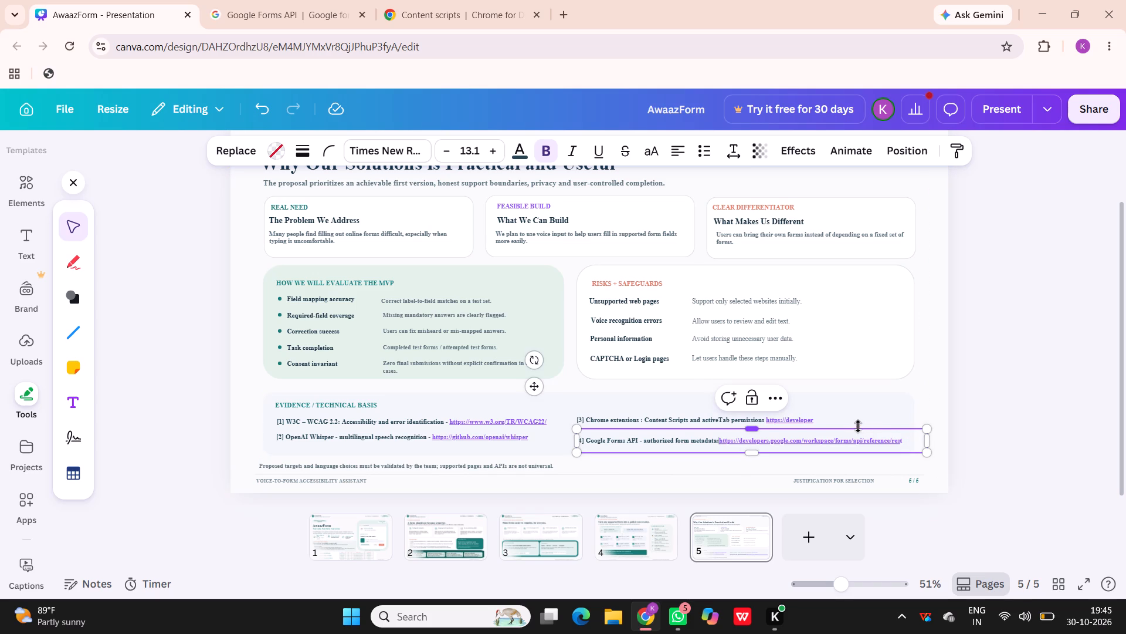
key("space")
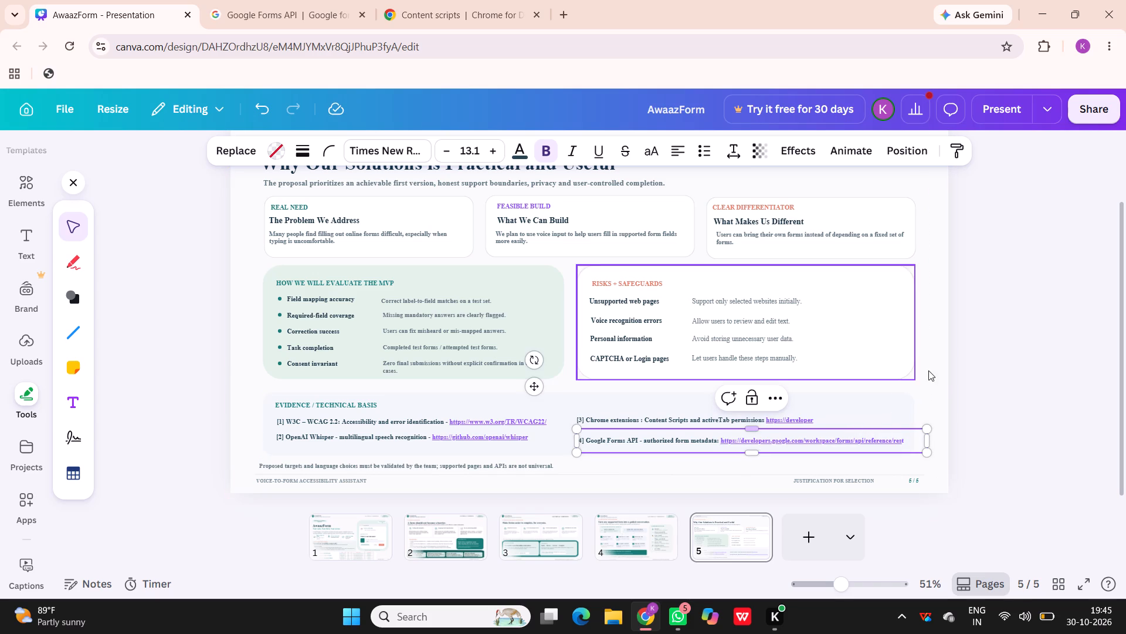
left_click(941, 372)
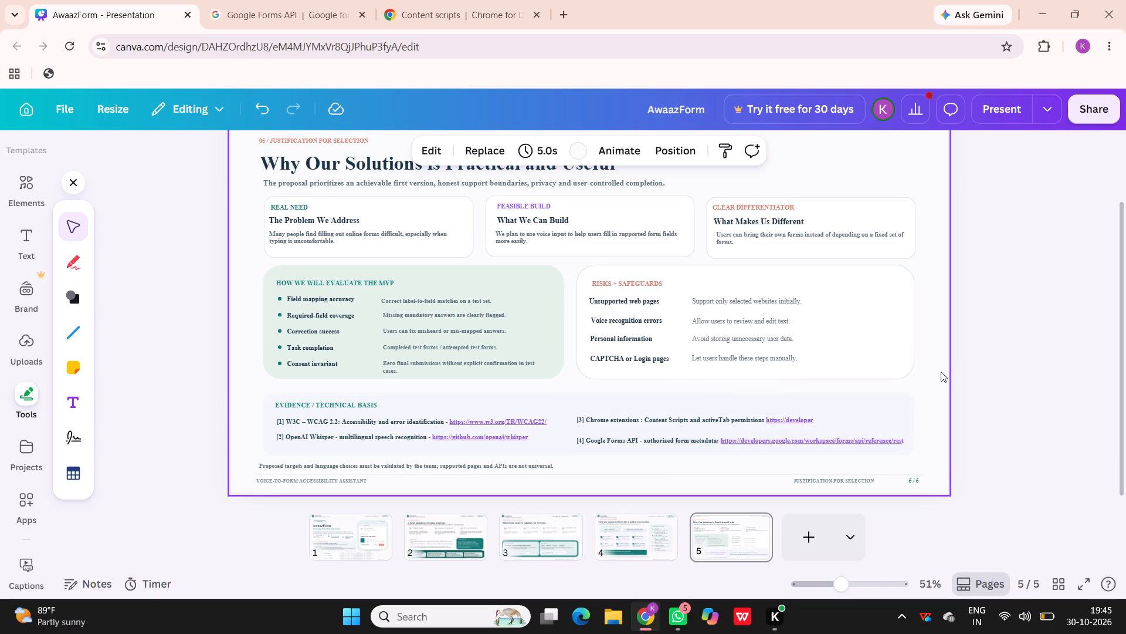
left_click(1036, 361)
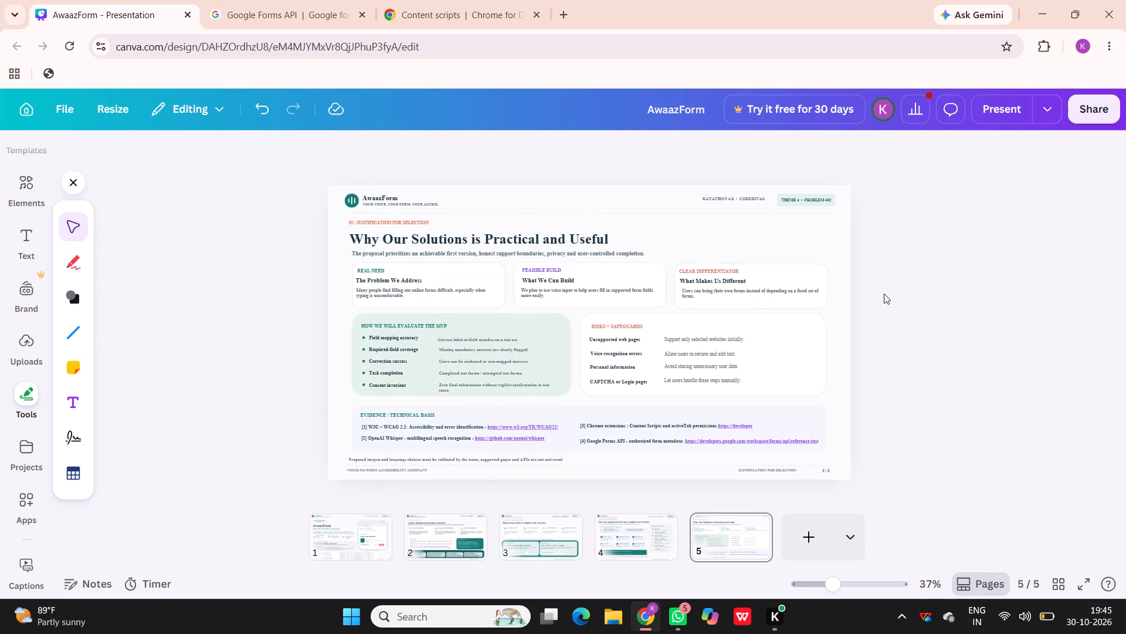
Recolour the FEASIBLE BUILD and REAL NEED card headings on slide 5 to dark cyan (#115d5a).
left_click(564, 266)
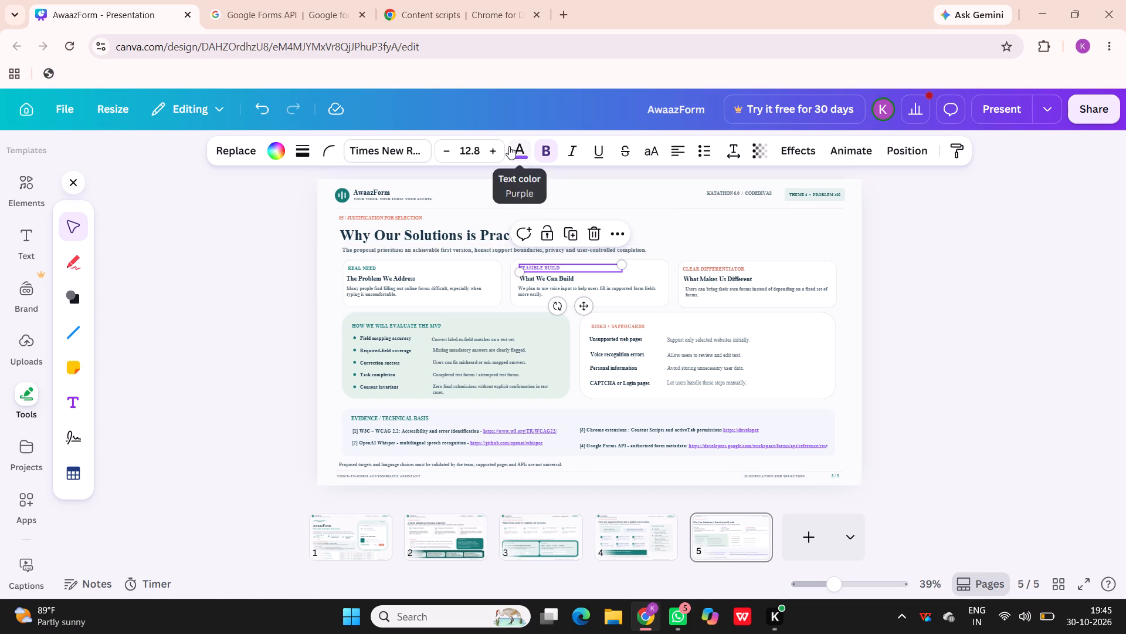
left_click(509, 146)
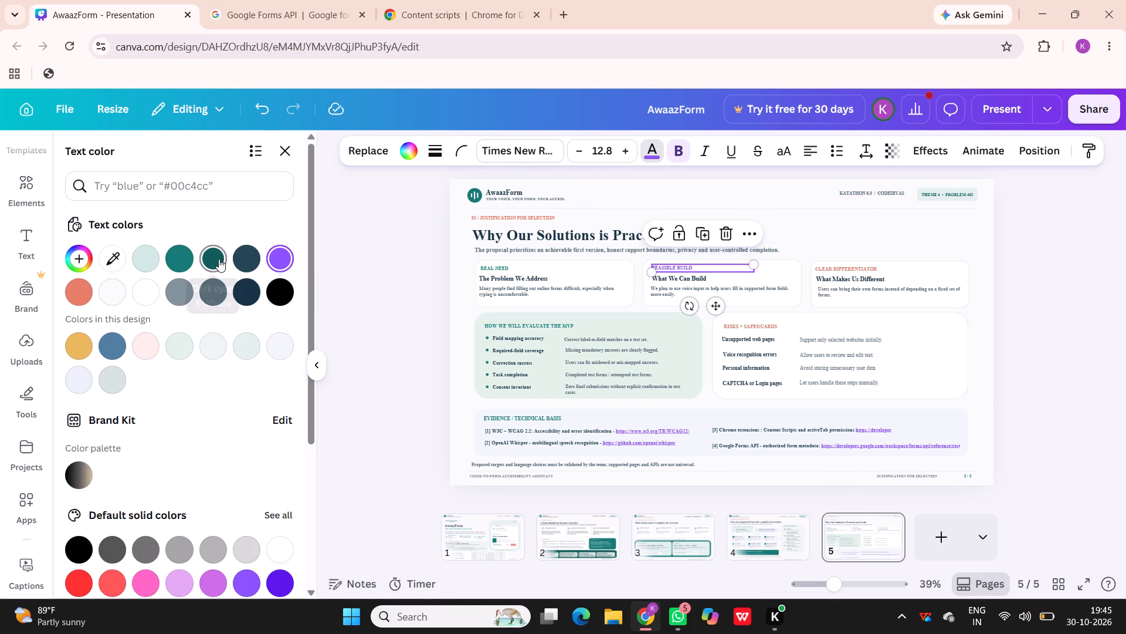
left_click(221, 258)
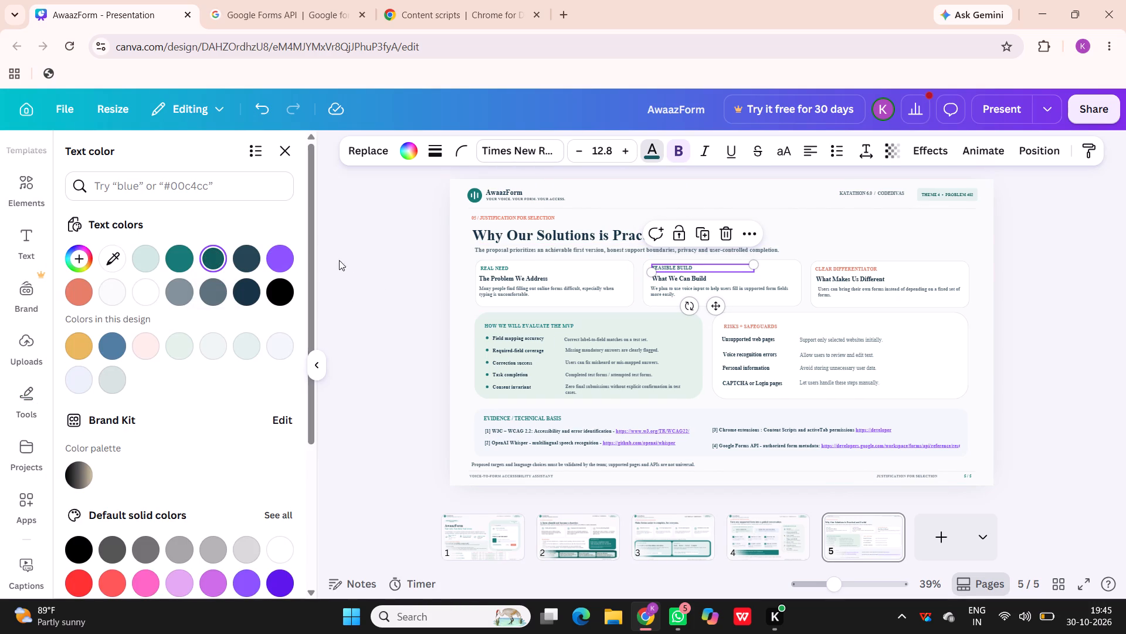
left_click(364, 260)
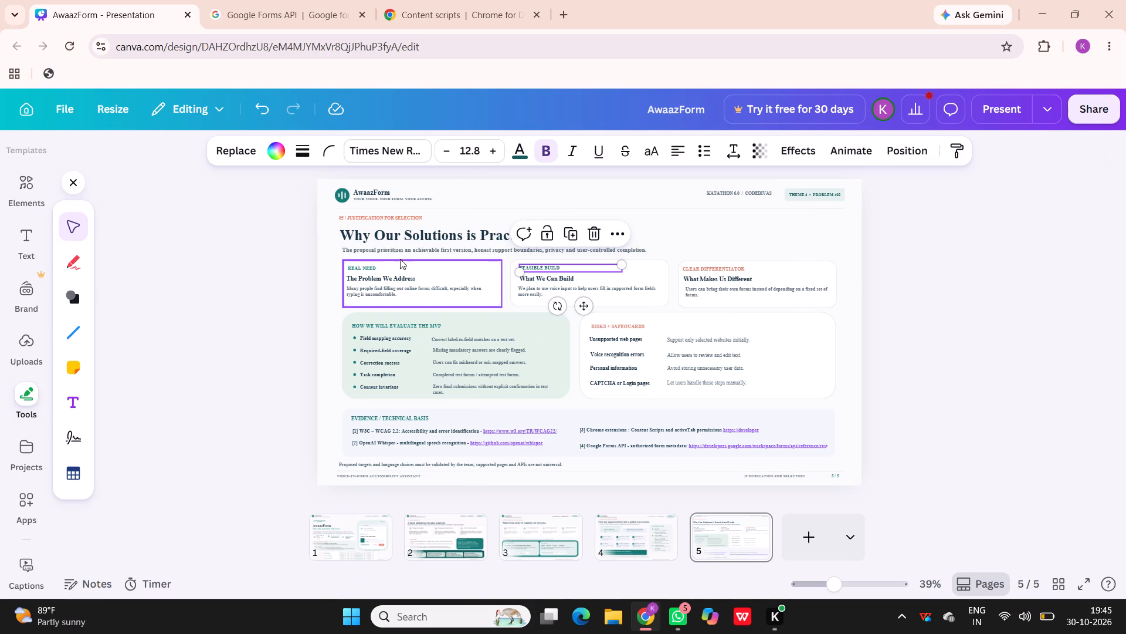
left_click(368, 268)
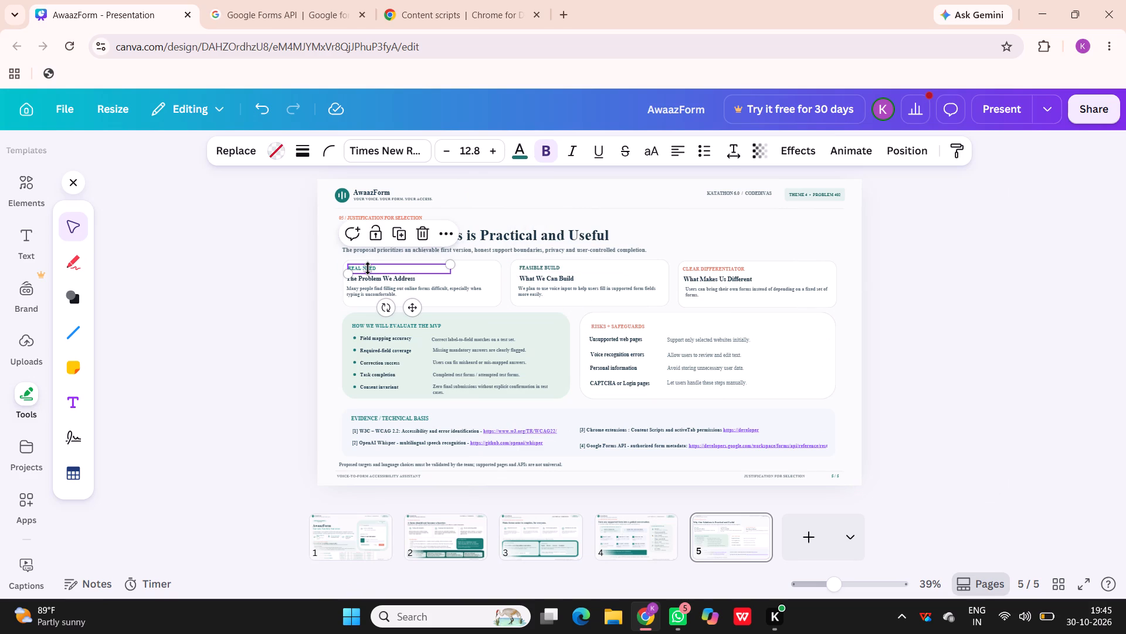
left_click(526, 153)
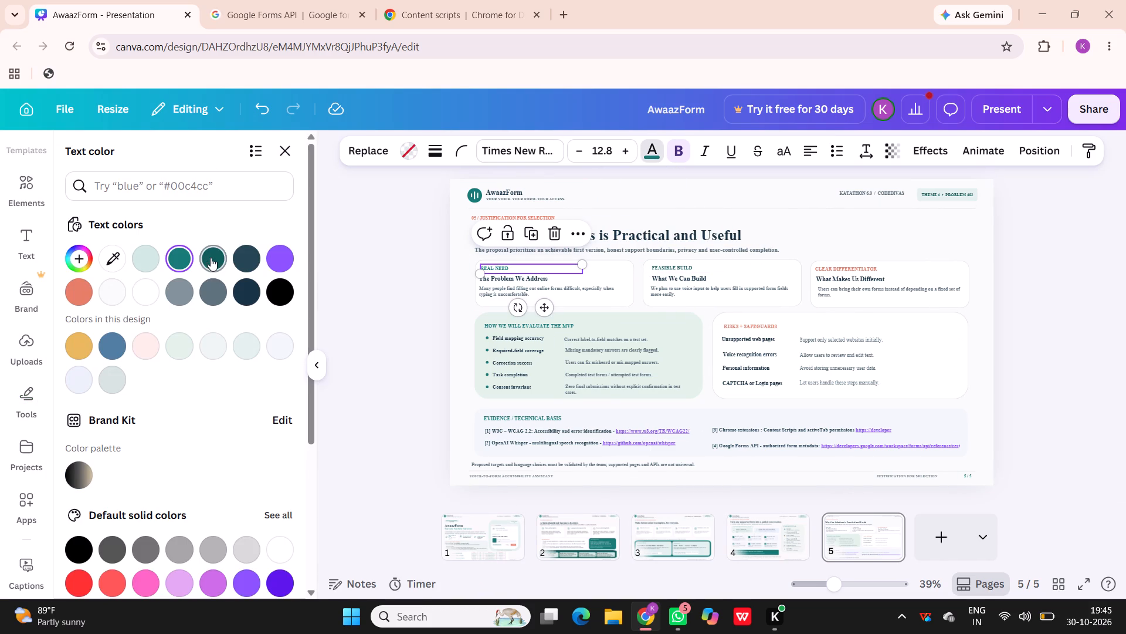
left_click(212, 256)
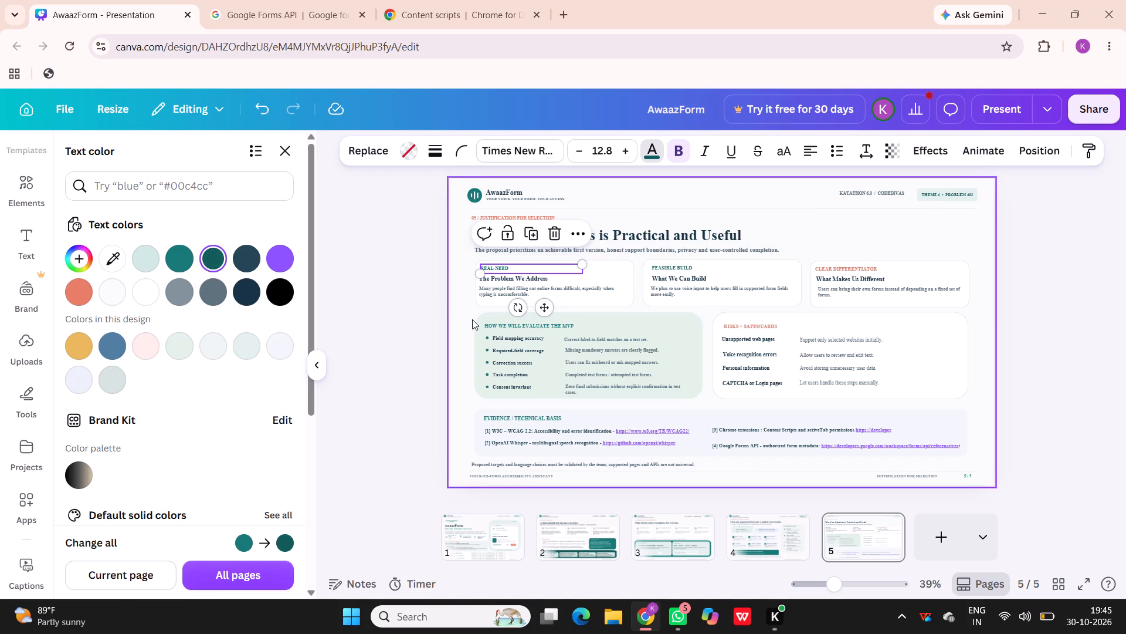
Apply the same dark cyan (#115d5a) to the HOW WE WILL EVALUATE THE MVP and EVIDENCE / TECHNICAL BASIS headings.
left_click(497, 322)
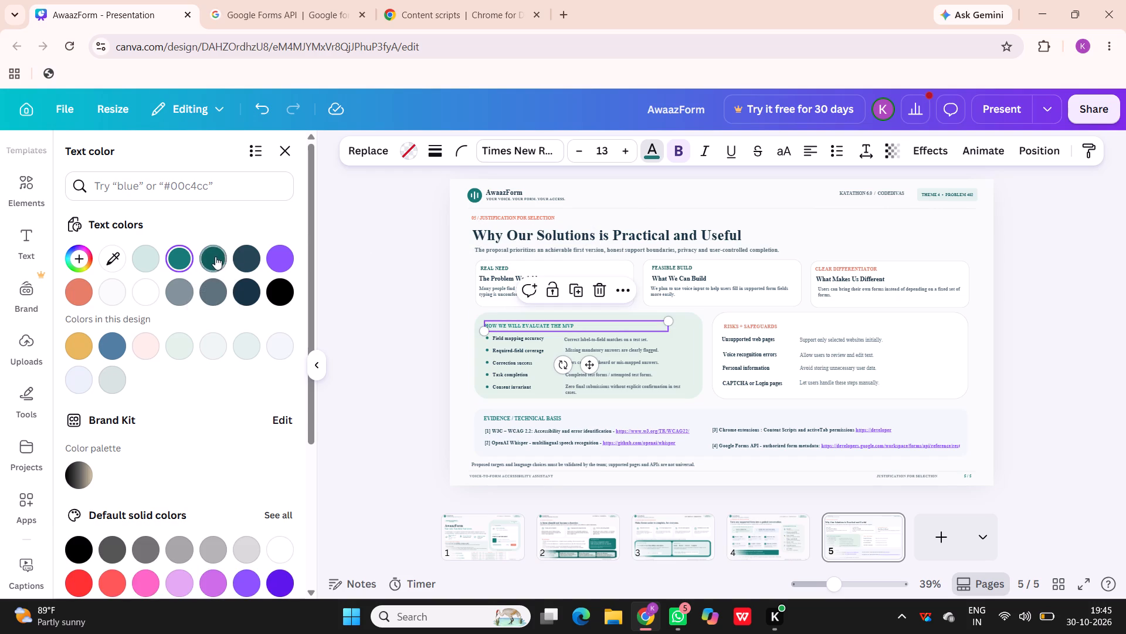
left_click(215, 257)
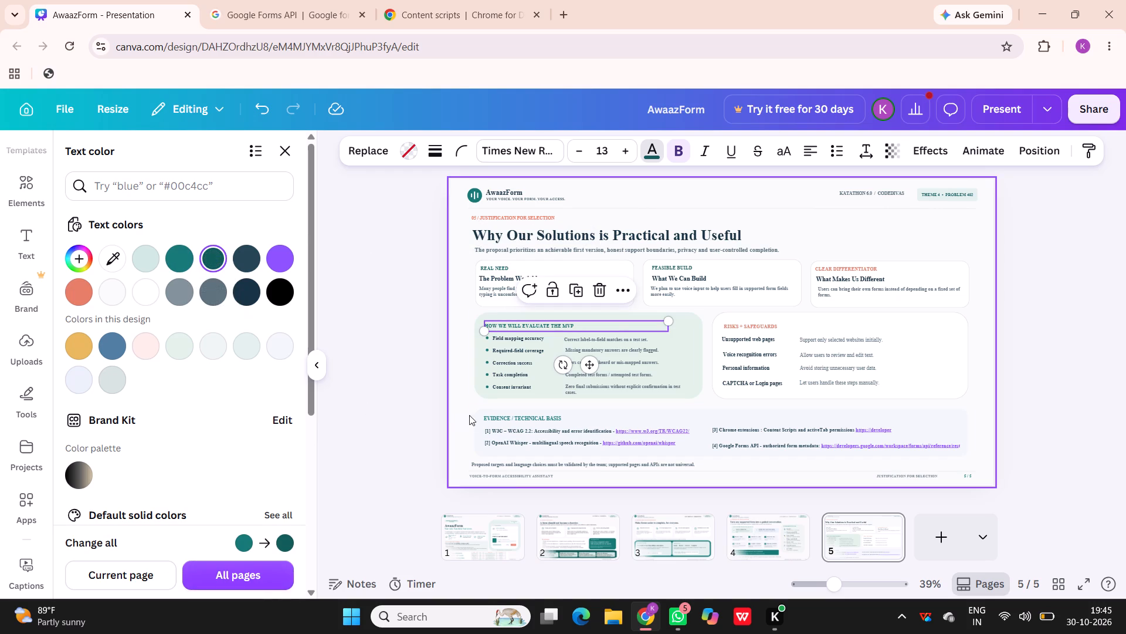
left_click(490, 416)
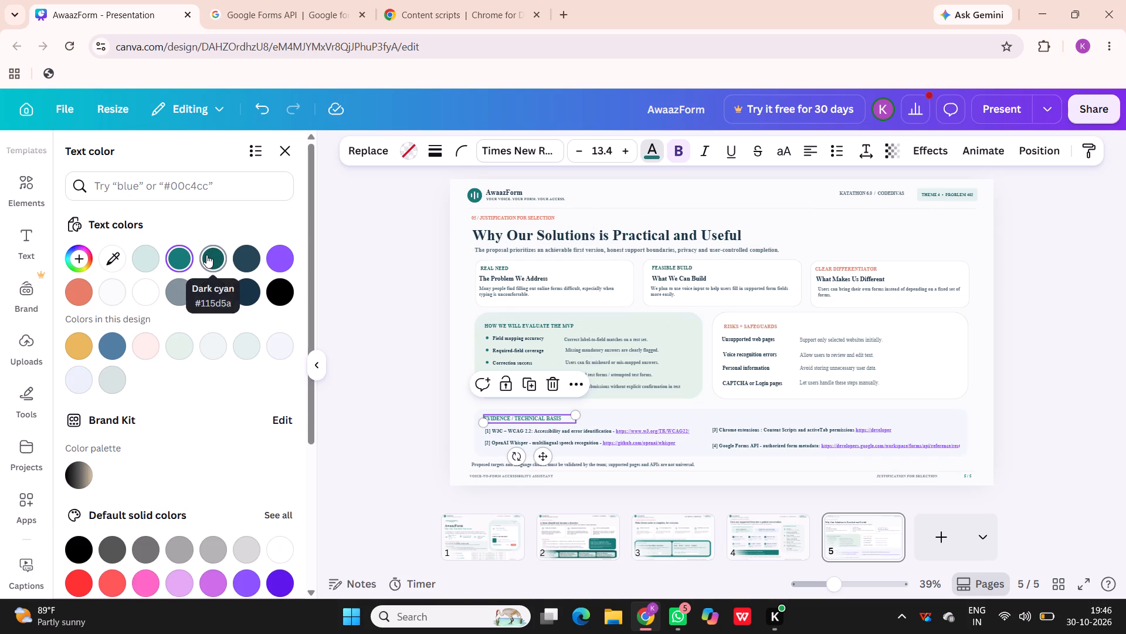
left_click(206, 255)
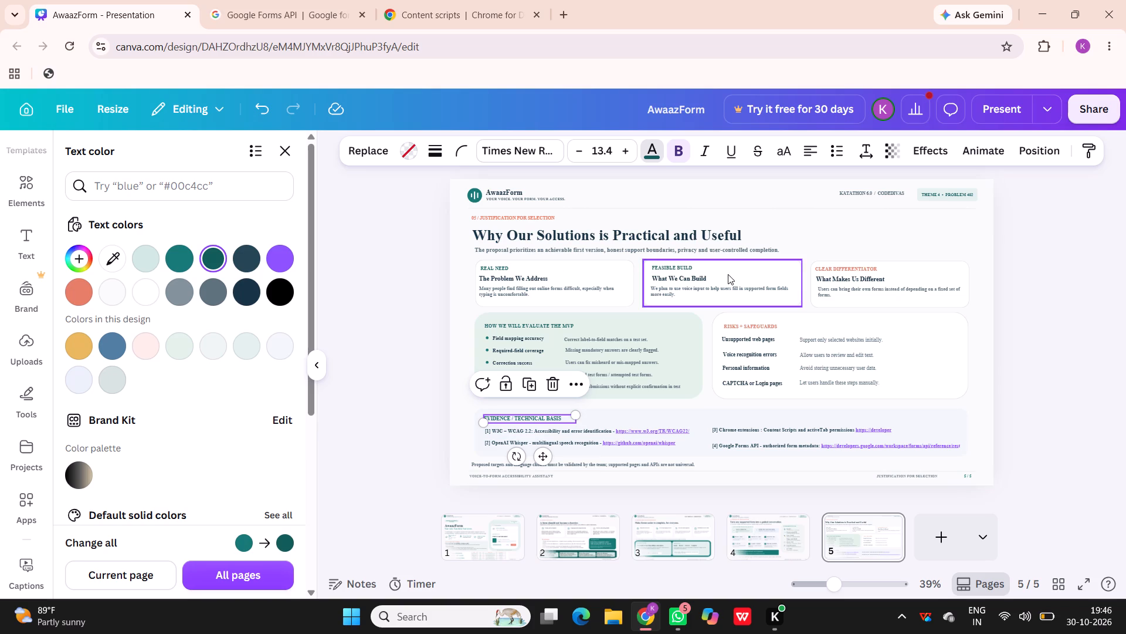
Recolour the orange CLEAR DIFFERENTIATOR and RISKS + SAFEGUARDS headings to dark cyan (#115d5a).
left_click(827, 266)
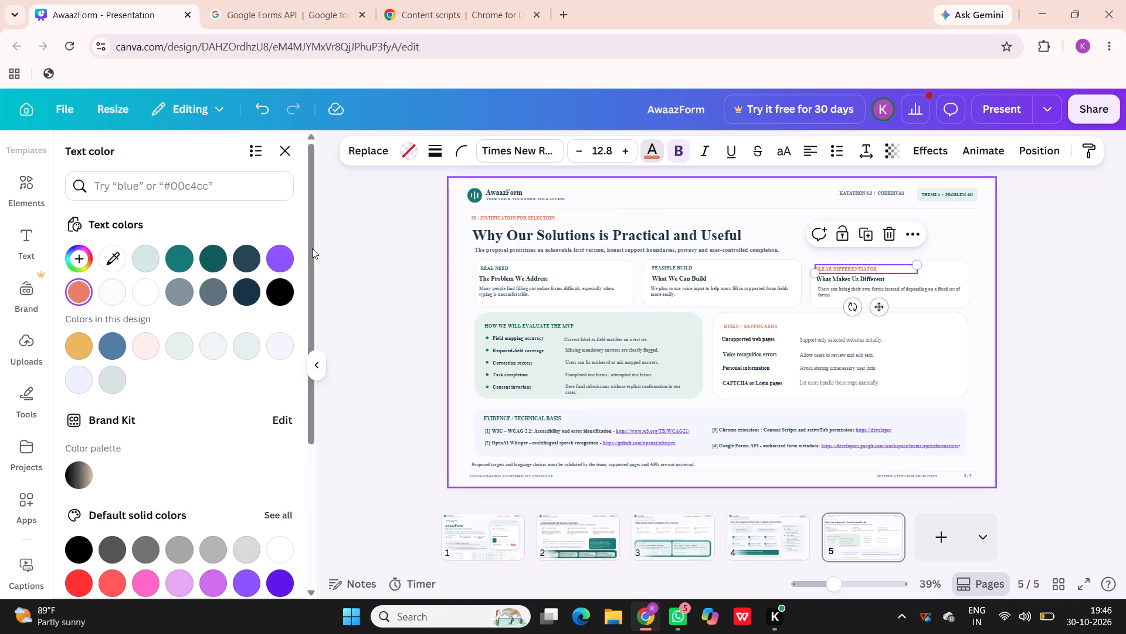
left_click(206, 254)
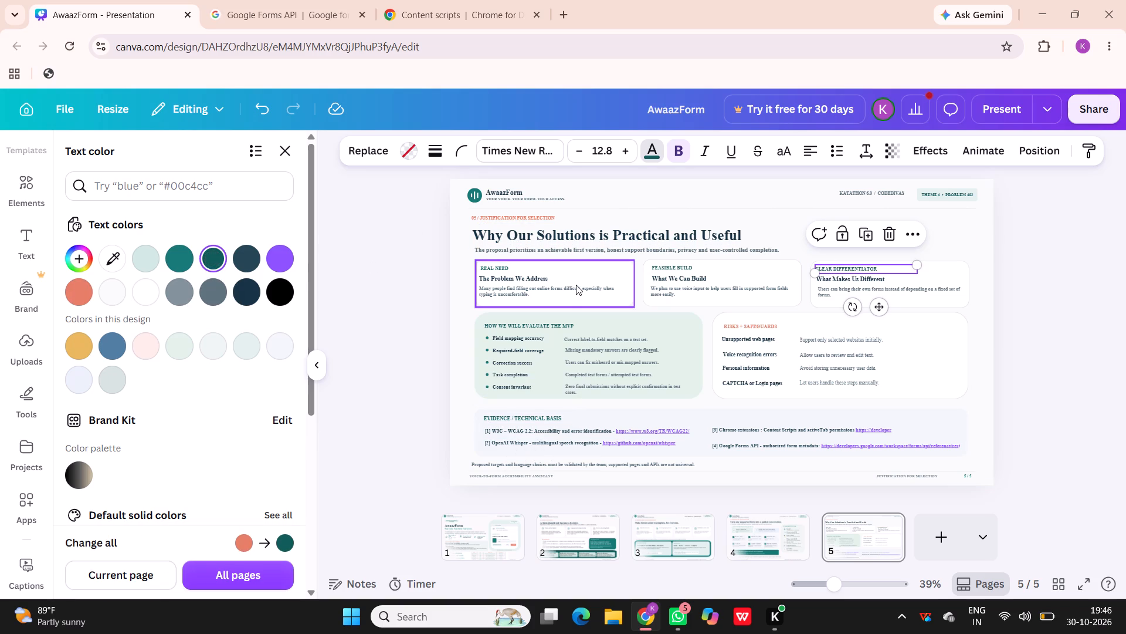
left_click(736, 323)
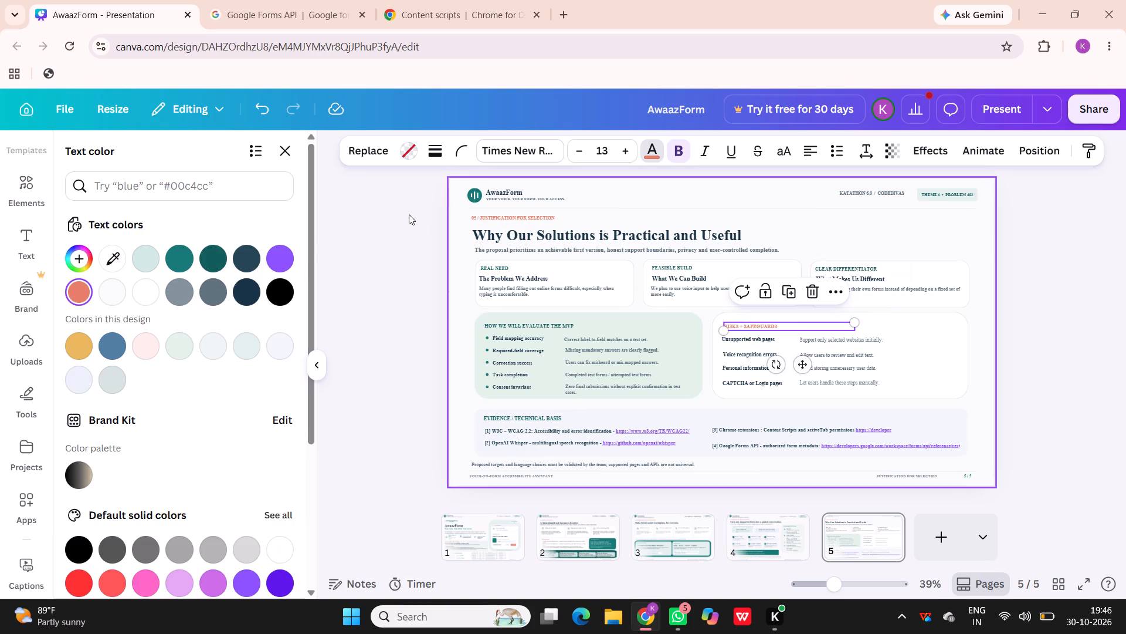
left_click(209, 251)
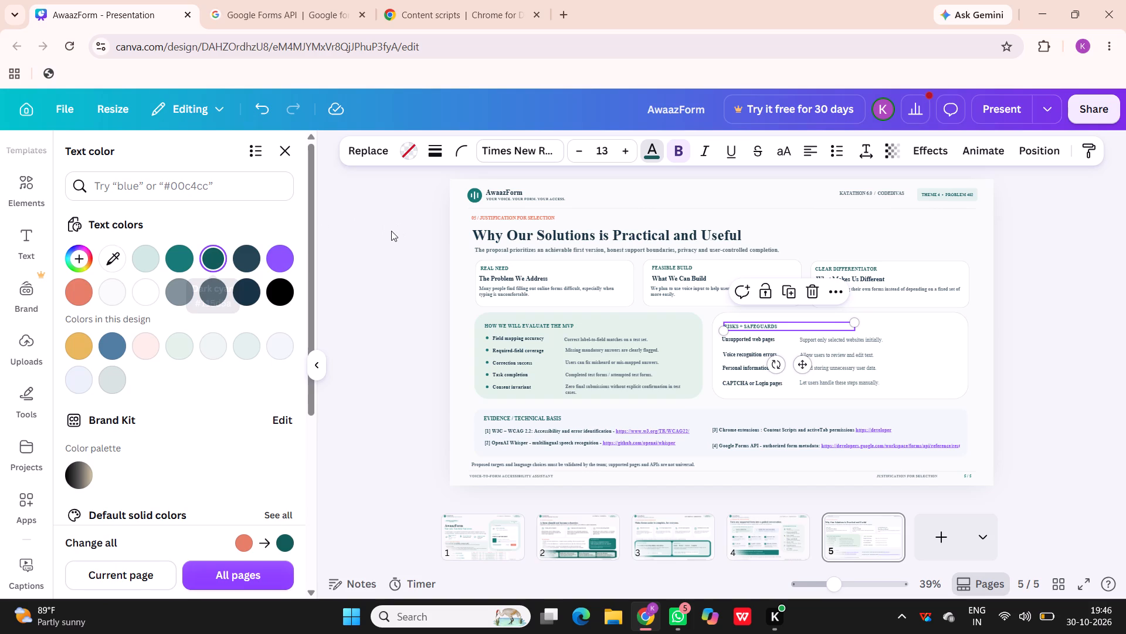
left_click(391, 231)
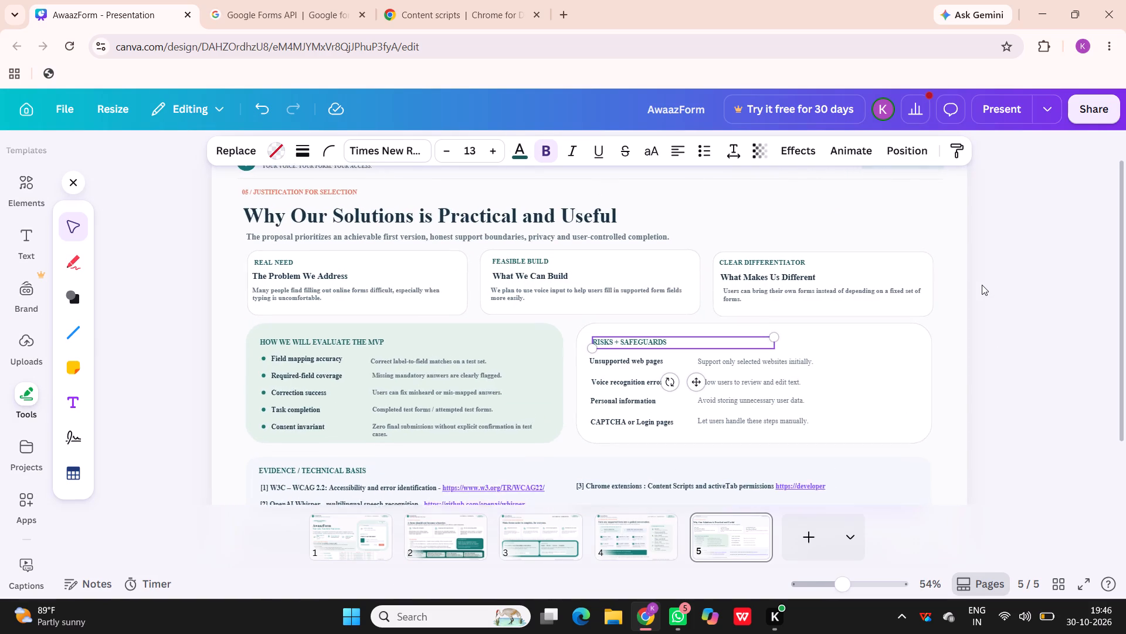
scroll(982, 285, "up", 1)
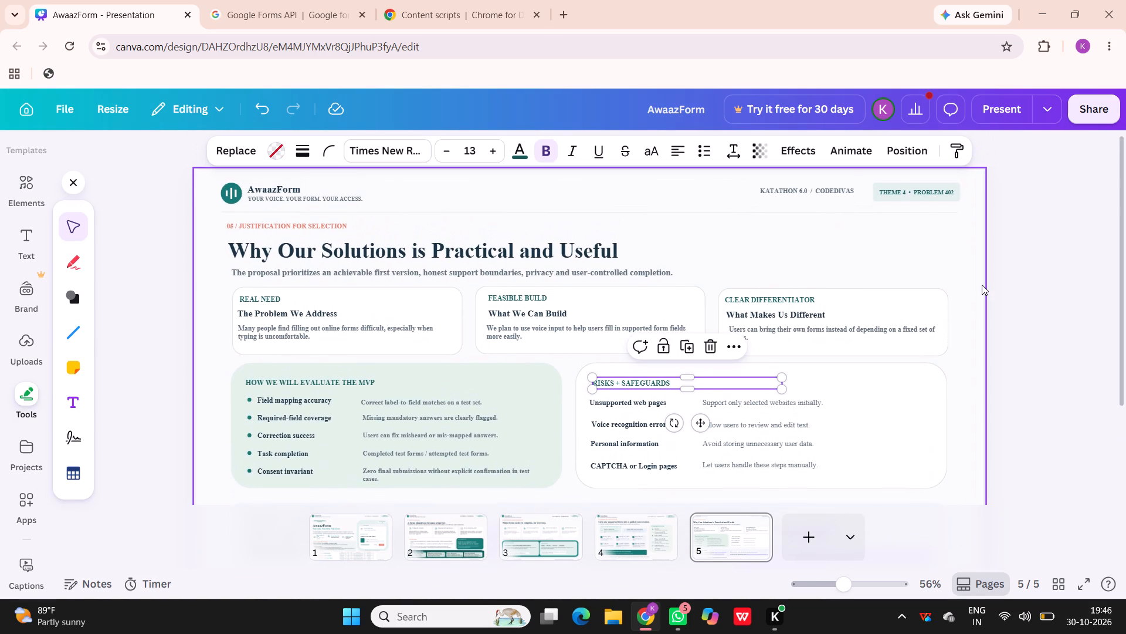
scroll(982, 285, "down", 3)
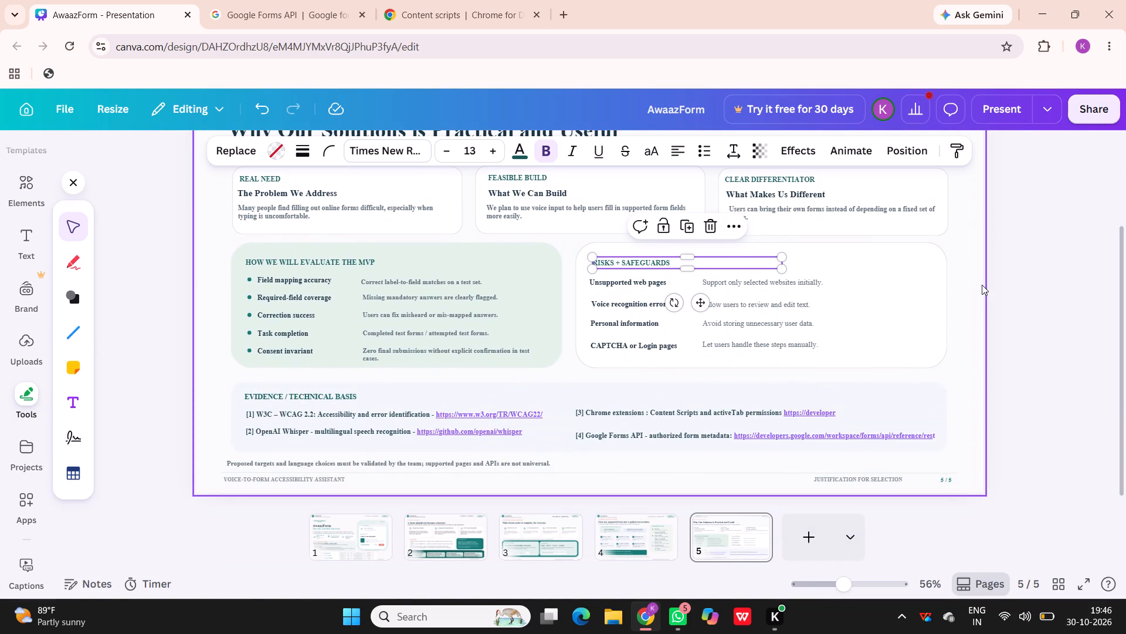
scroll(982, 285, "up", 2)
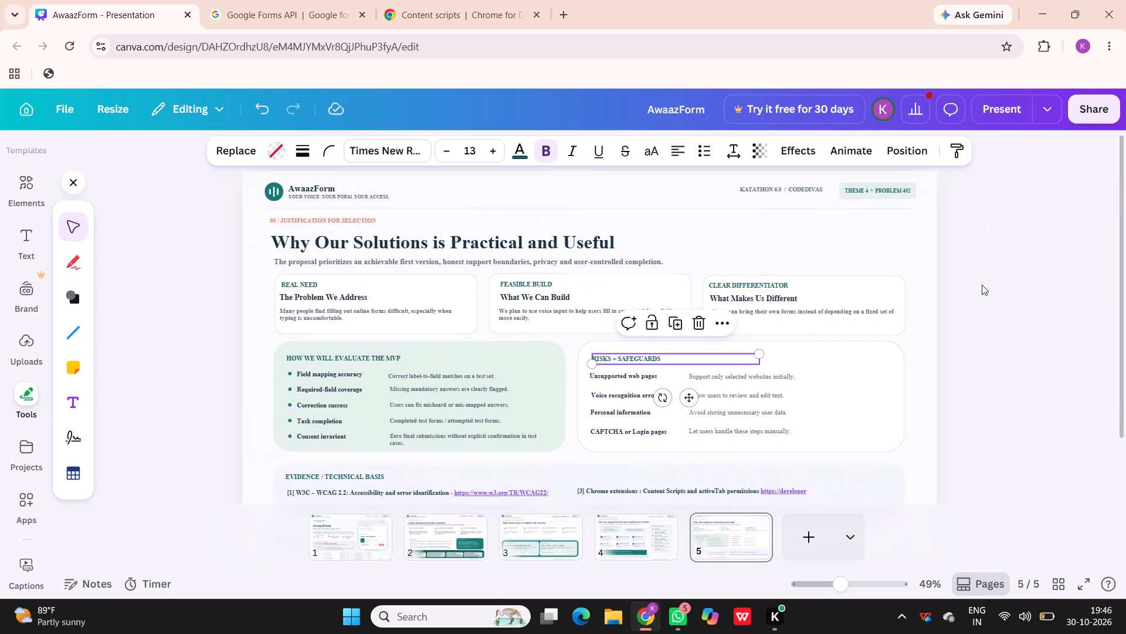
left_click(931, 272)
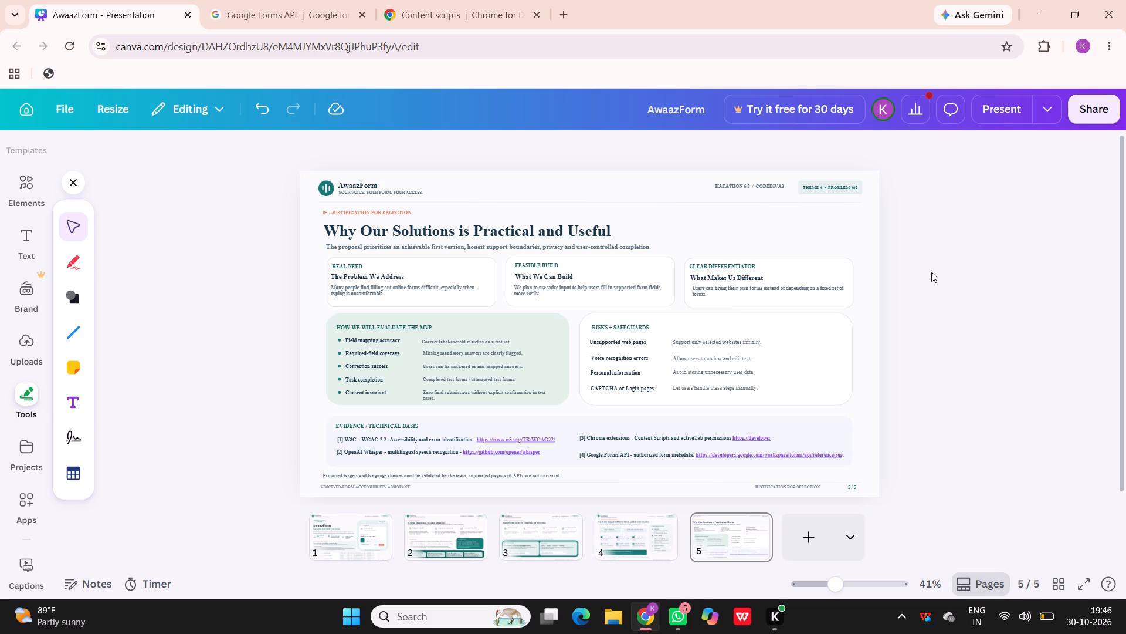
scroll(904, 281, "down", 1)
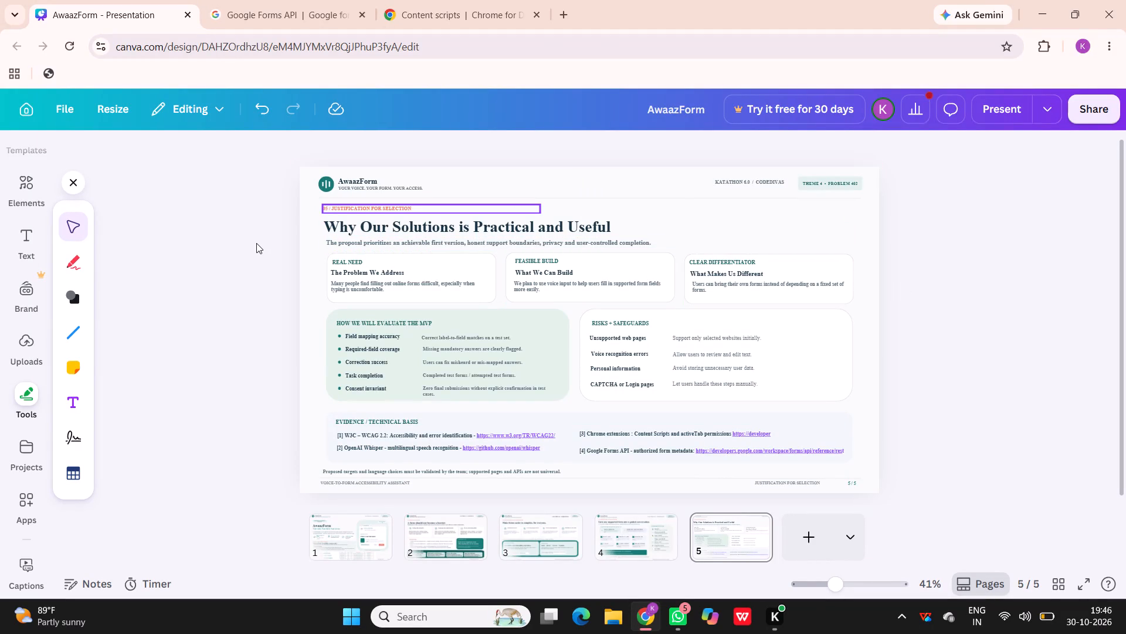
Copy the share link of the AwaazForm presentation to the clipboard.
left_click(1088, 102)
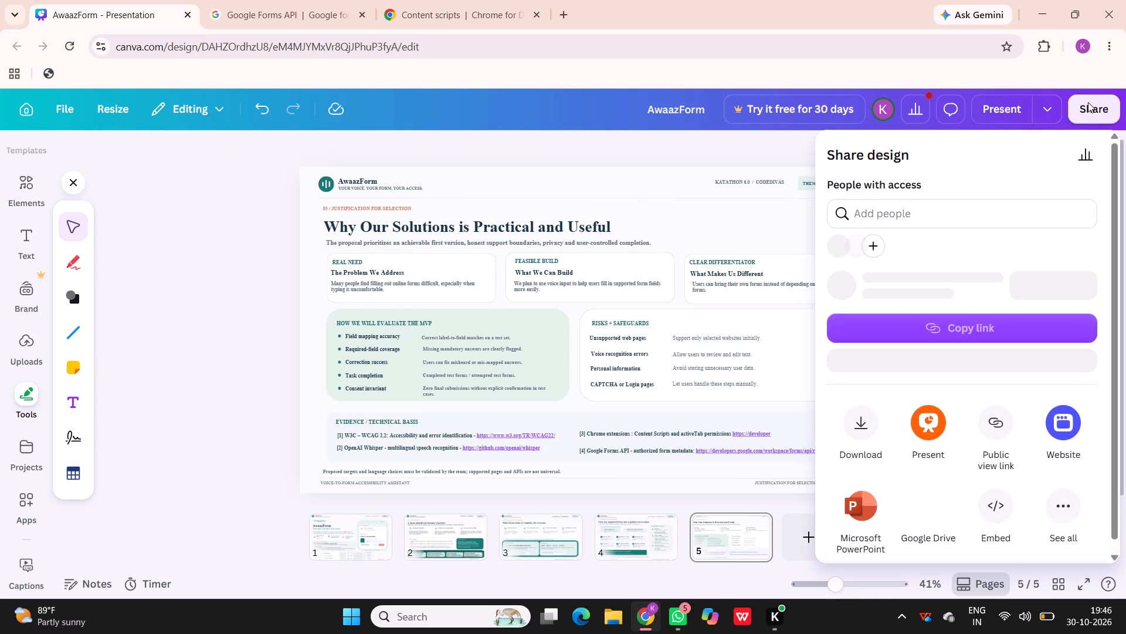
left_click(958, 326)
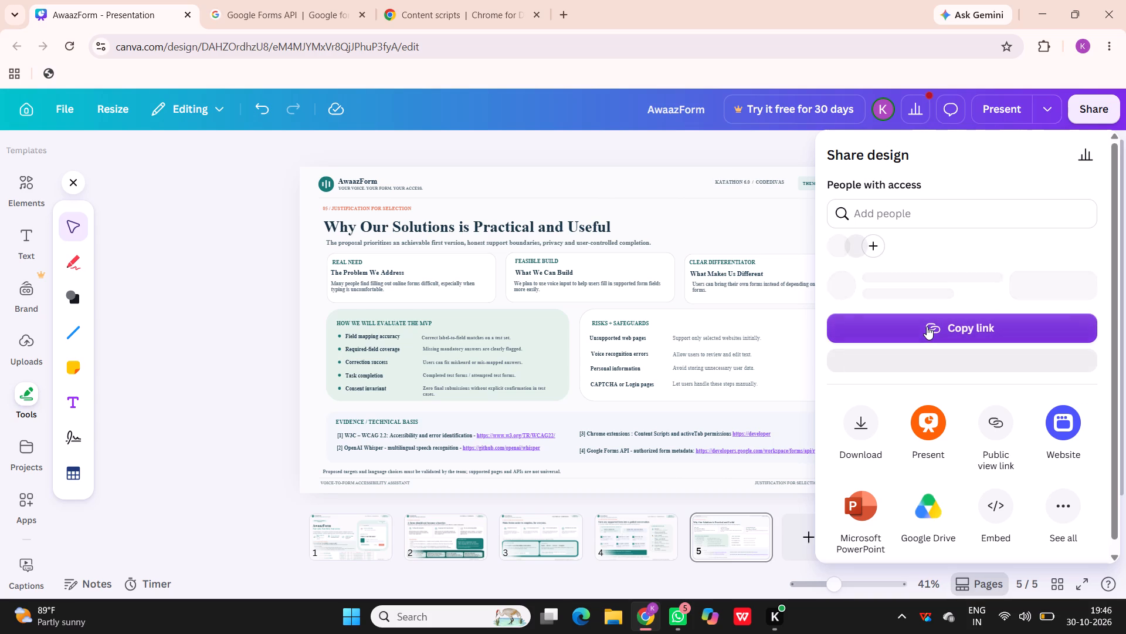
left_click(927, 326)
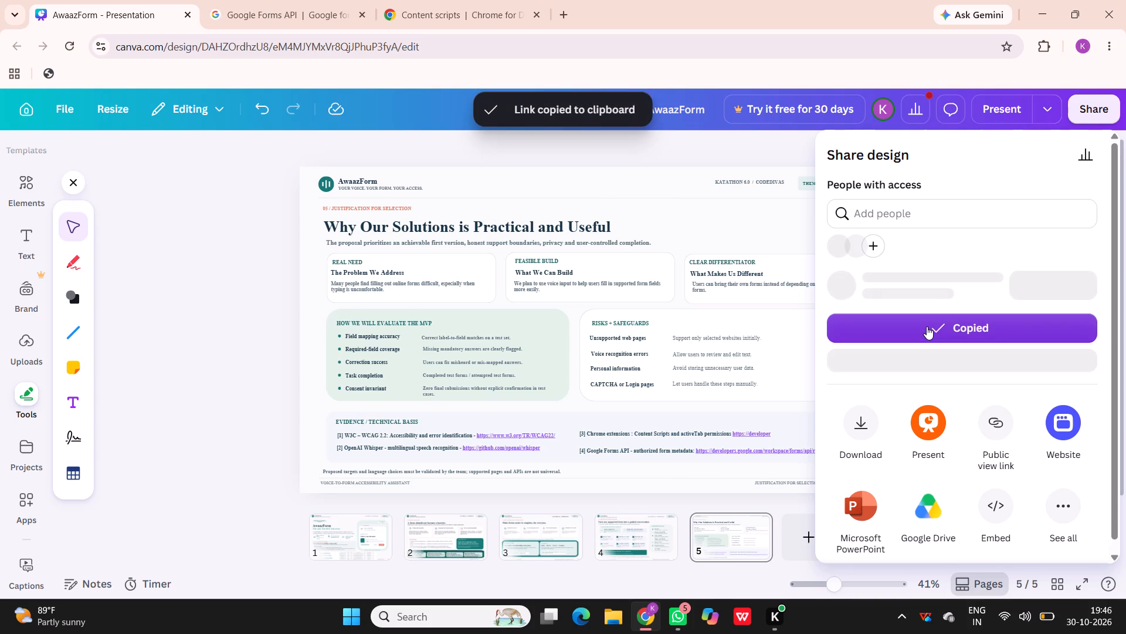
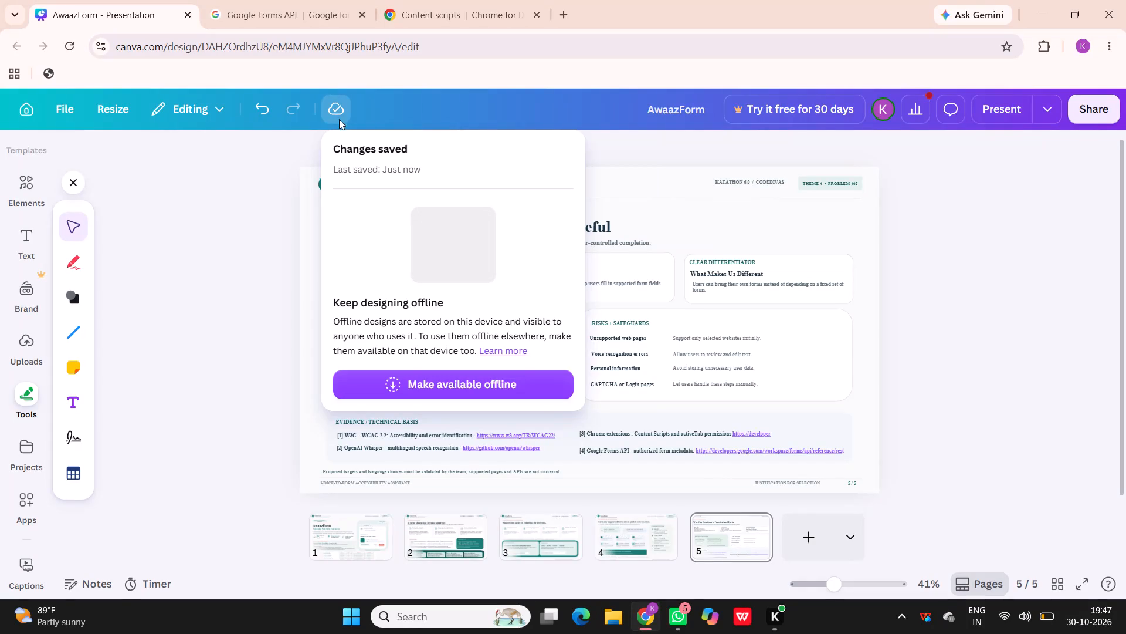
Make the AwaazForm presentation available offline on this device.
left_click(428, 385)
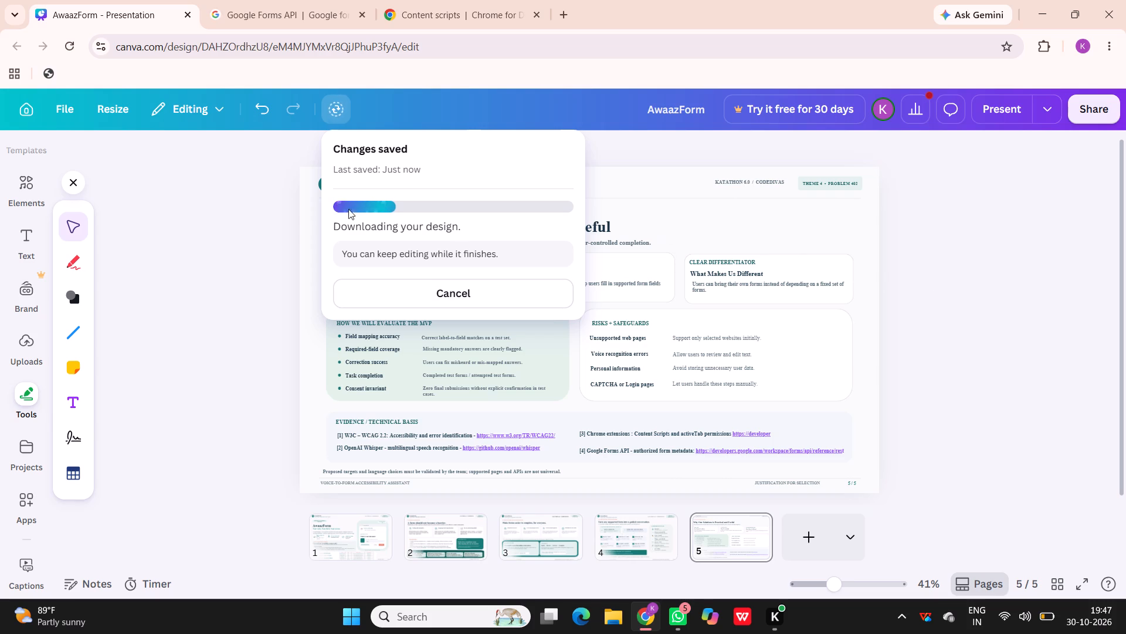
left_click(58, 104)
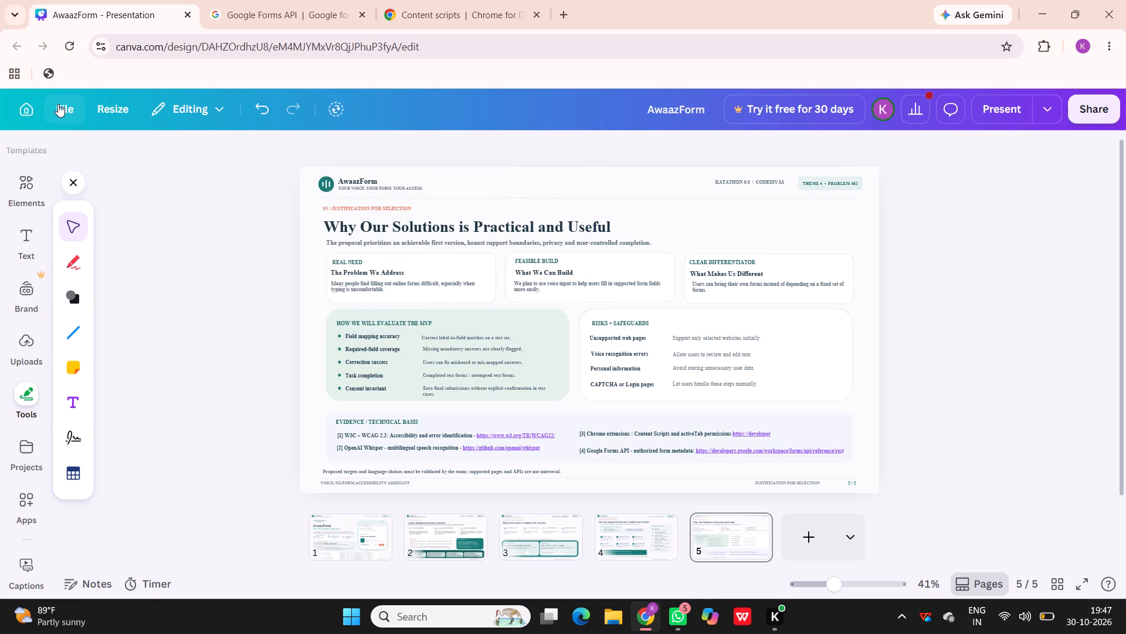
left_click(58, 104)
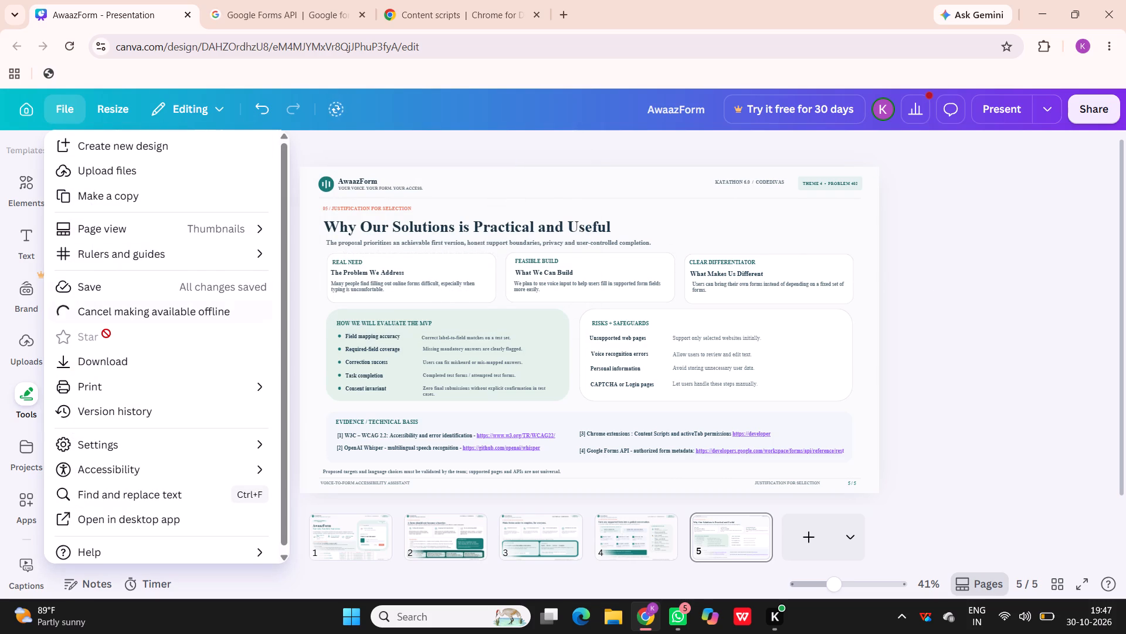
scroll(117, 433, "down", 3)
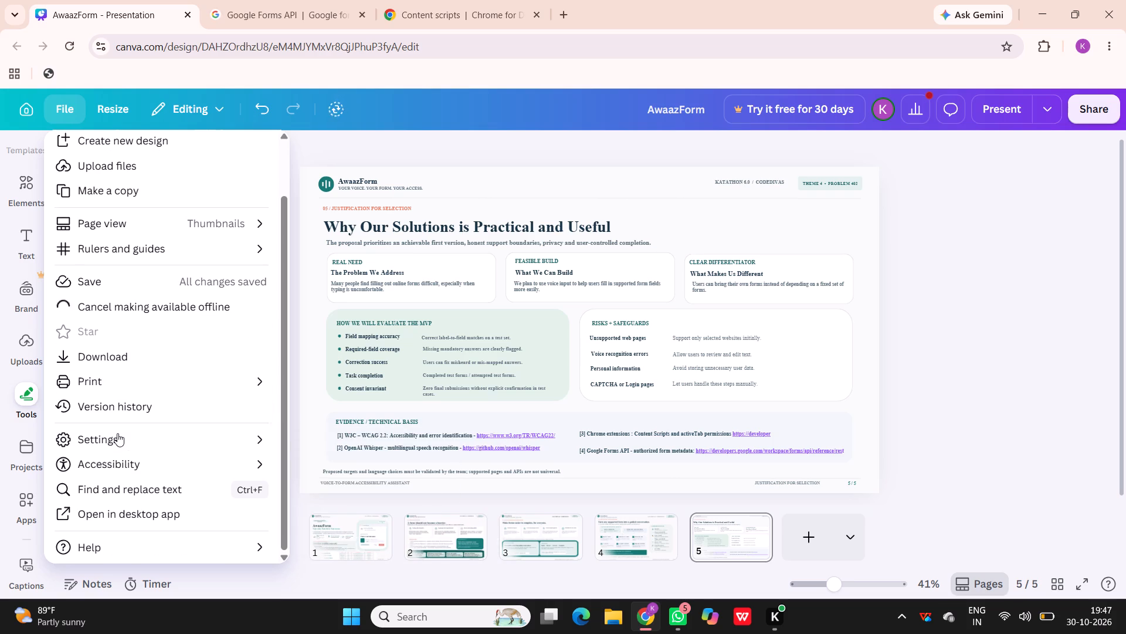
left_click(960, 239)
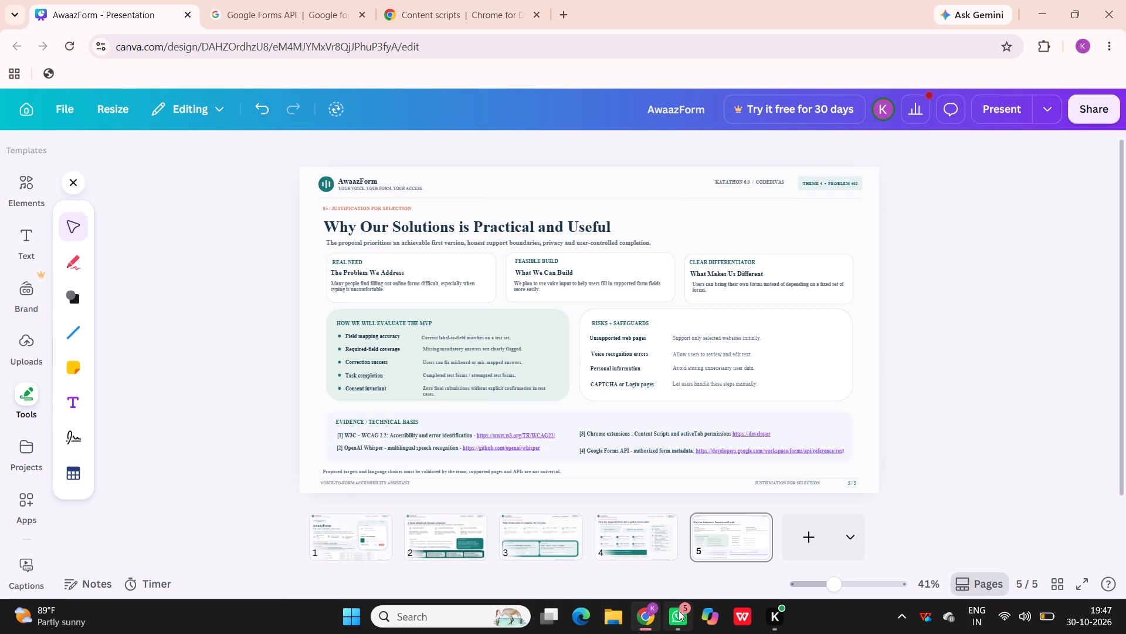
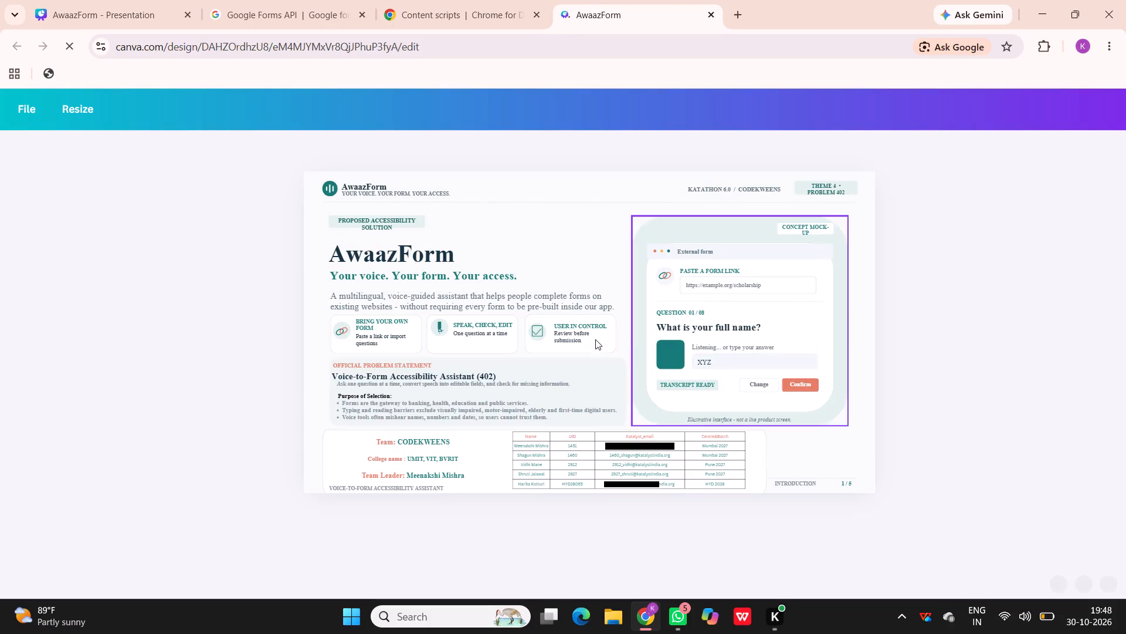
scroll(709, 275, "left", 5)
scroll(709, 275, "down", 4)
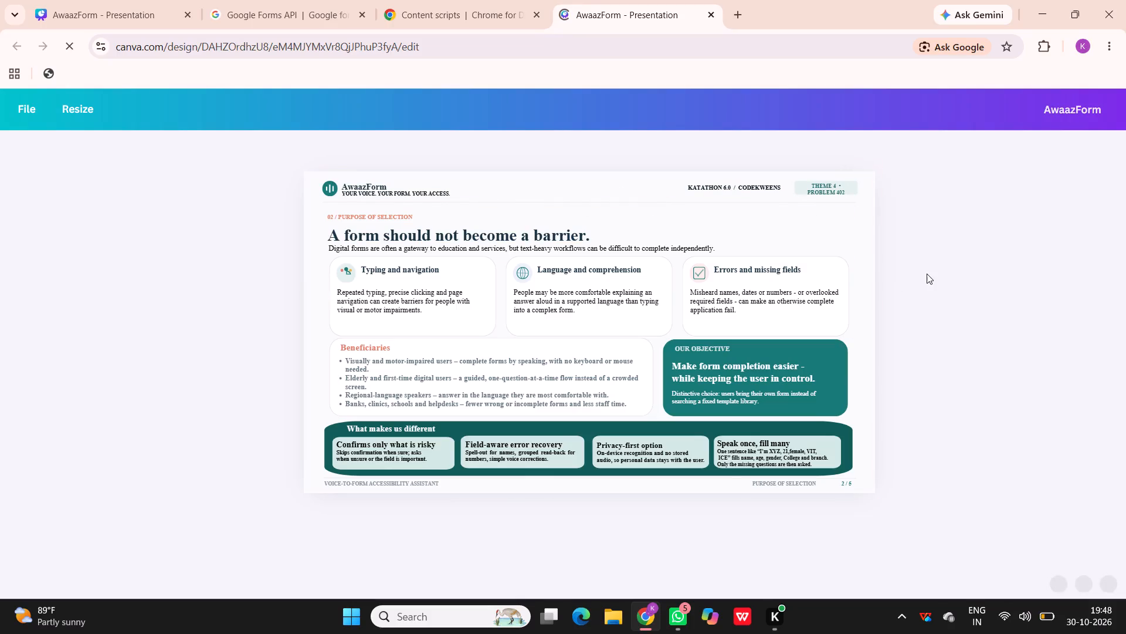
Look through pages 1, 2 and 5 of the AwaazForm presentation to compare their content and styling.
scroll(753, 313, "left", 5)
scroll(753, 313, "down", 4)
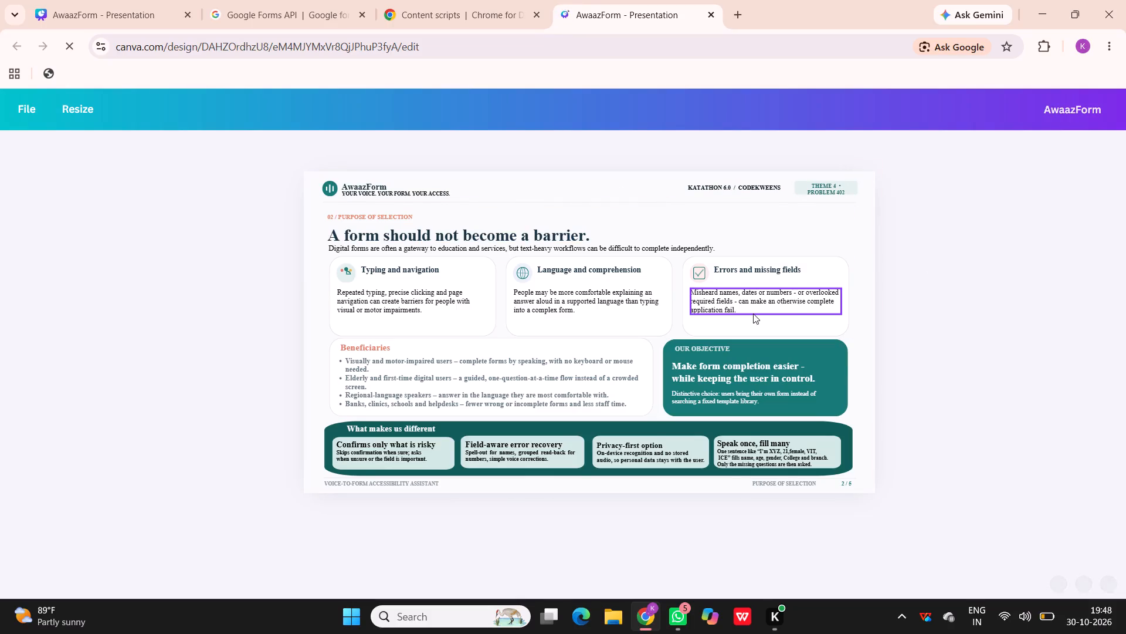
scroll(734, 392, "down", 3)
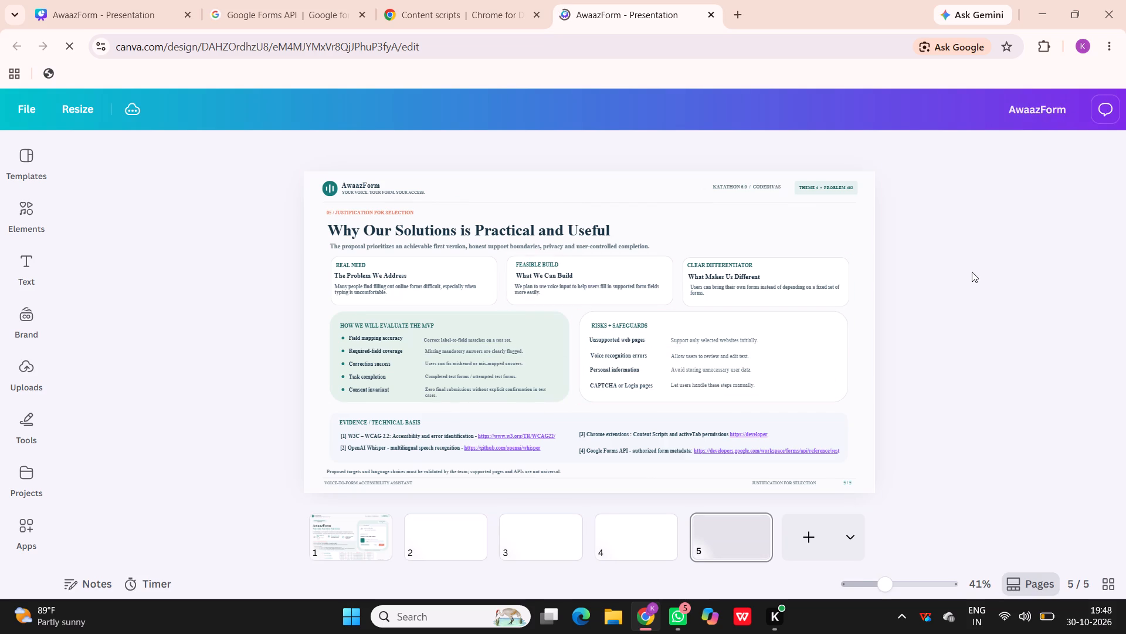
scroll(972, 272, "down", 1)
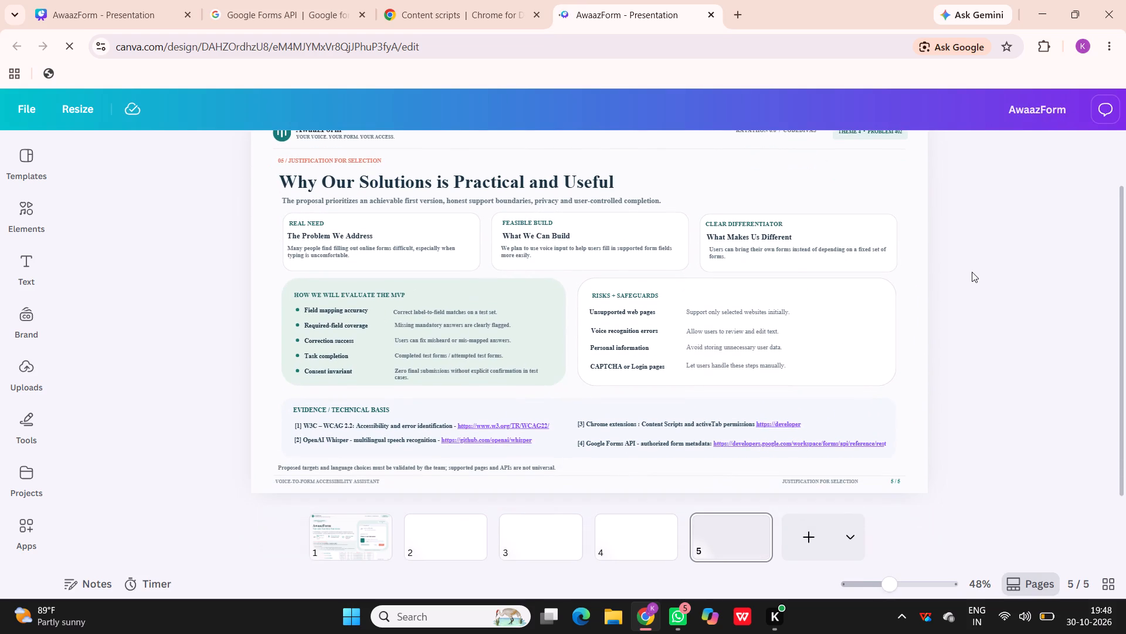
scroll(972, 272, "right", 2)
scroll(872, 278, "right", 2)
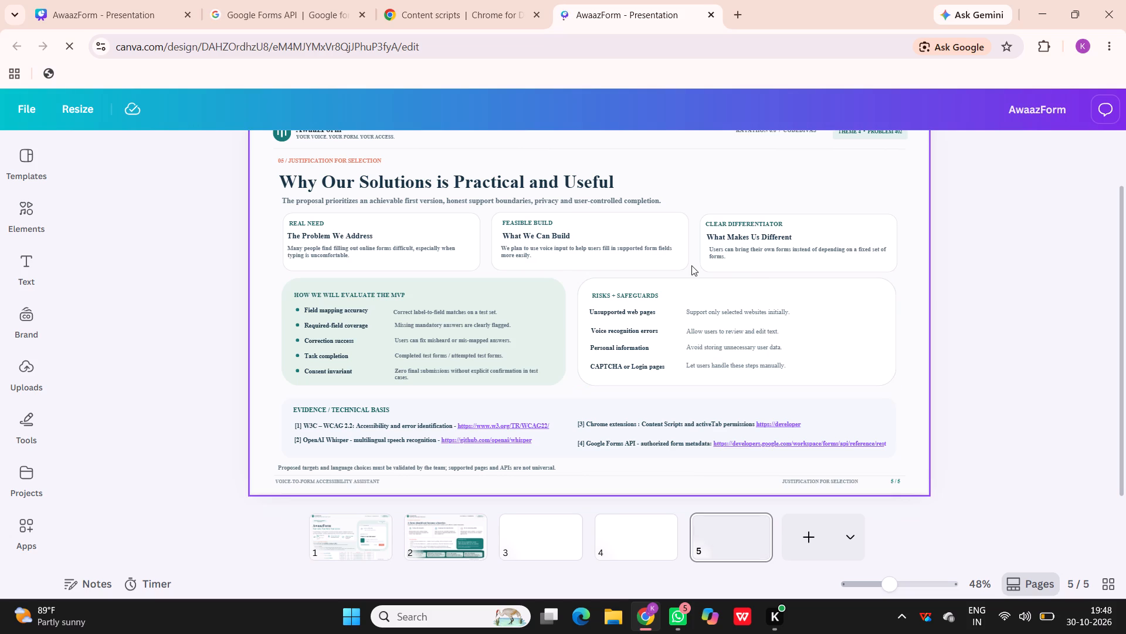
scroll(691, 265, "right", 3)
scroll(553, 290, "right", 3)
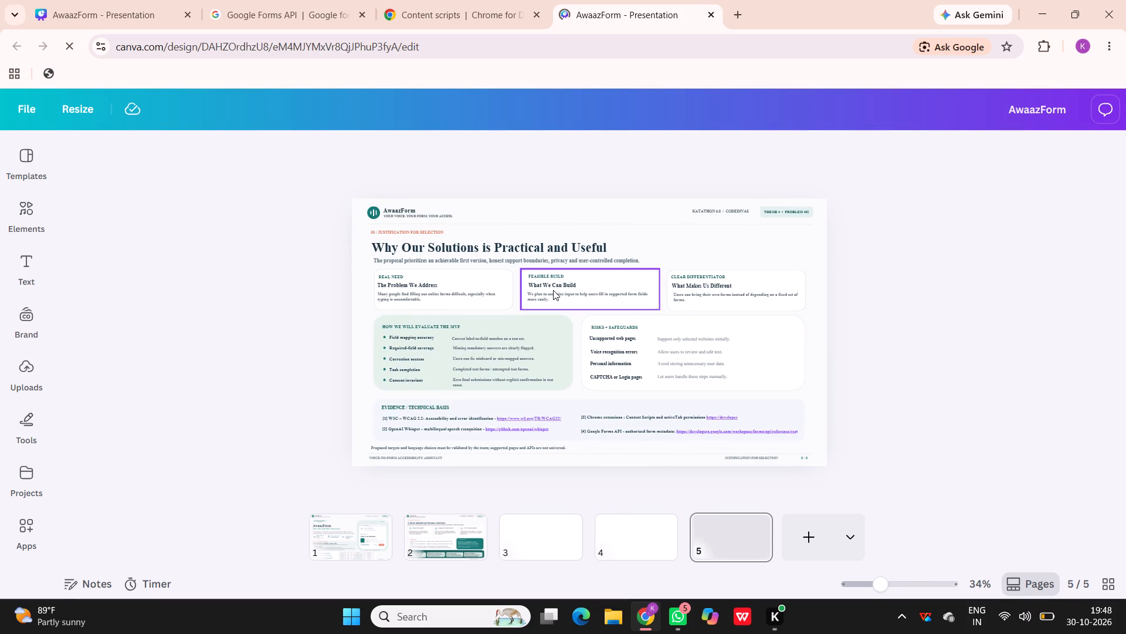
scroll(553, 290, "right", 1)
left_click(453, 541)
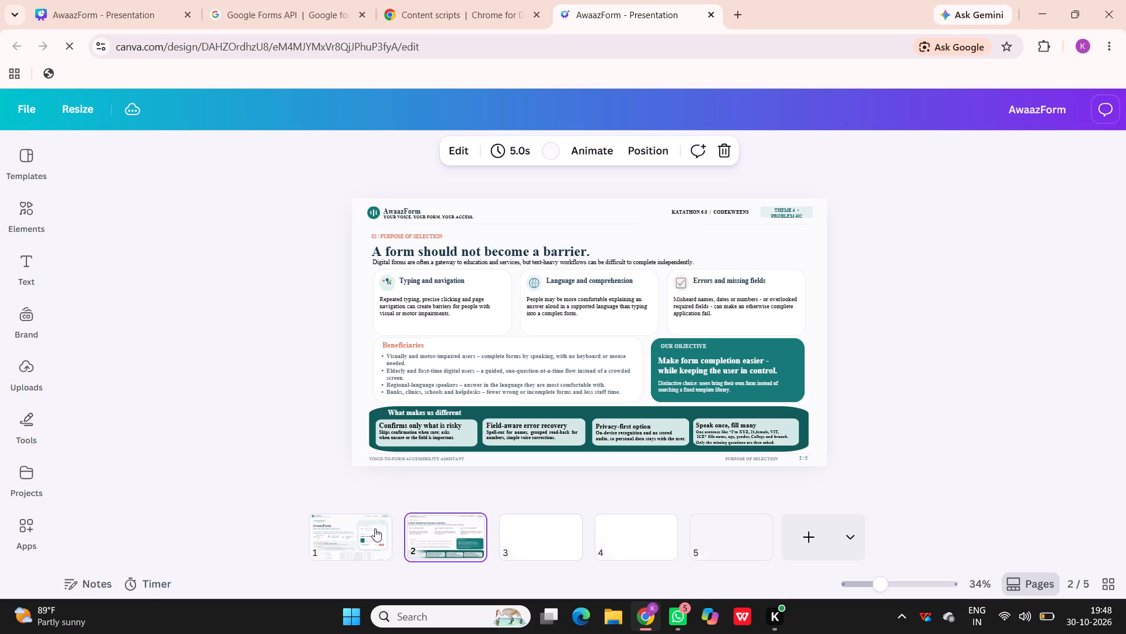
left_click(351, 532)
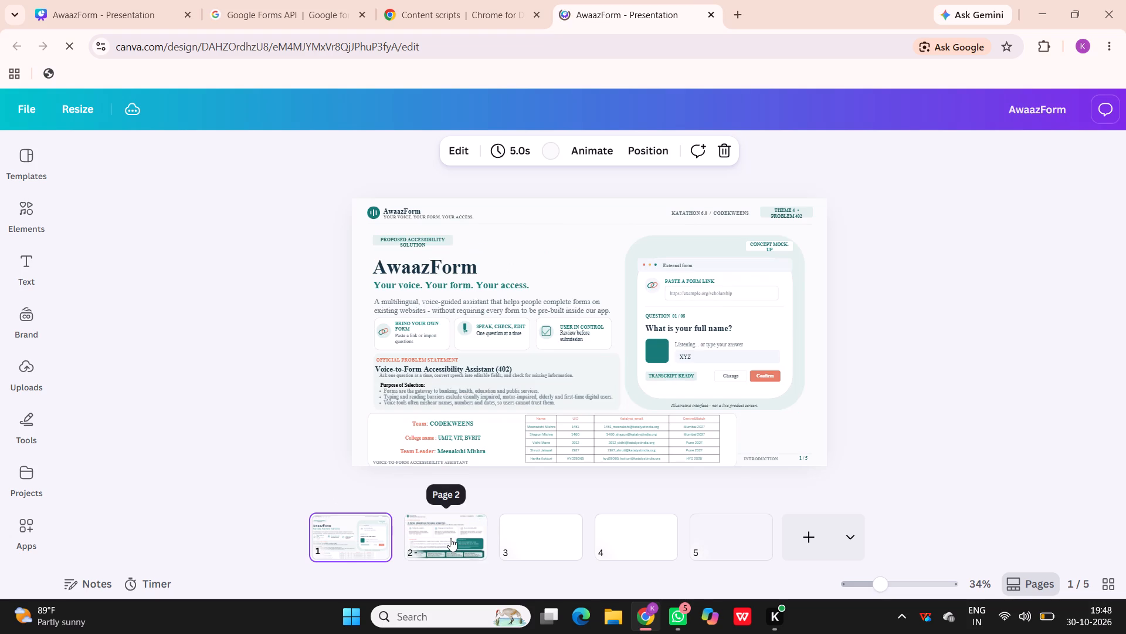
left_click(450, 538)
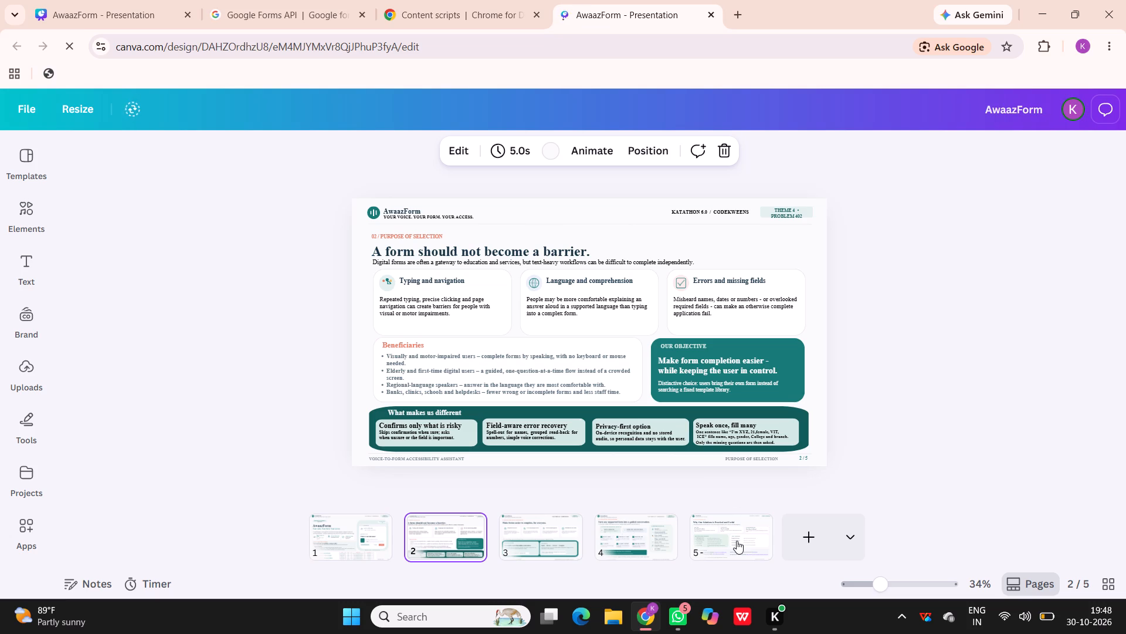
left_click(737, 541)
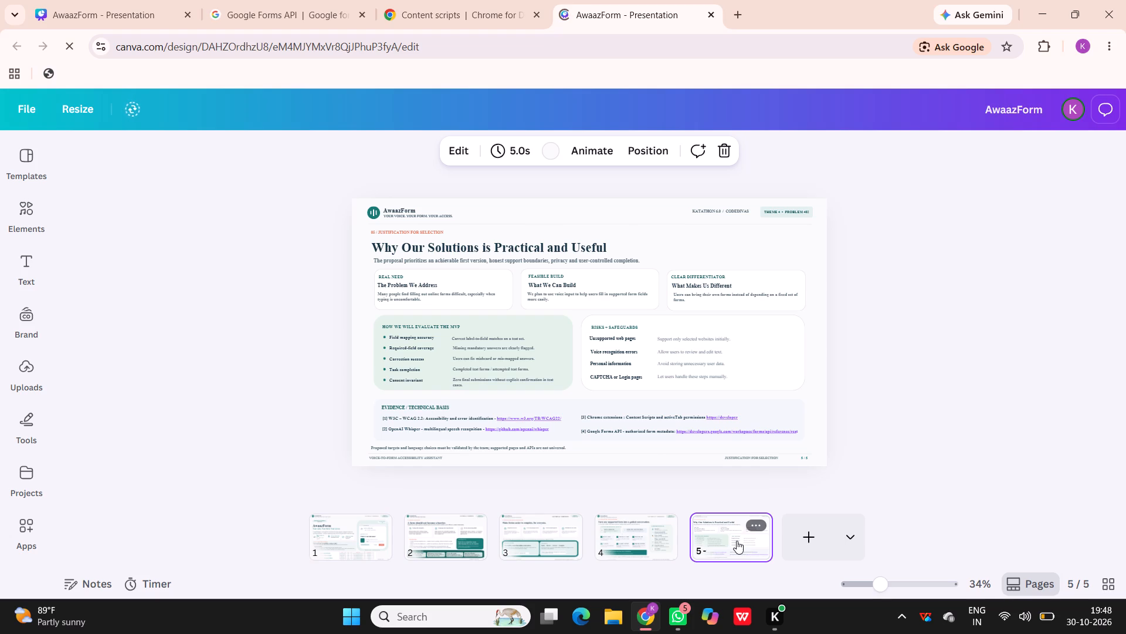
left_click(477, 531)
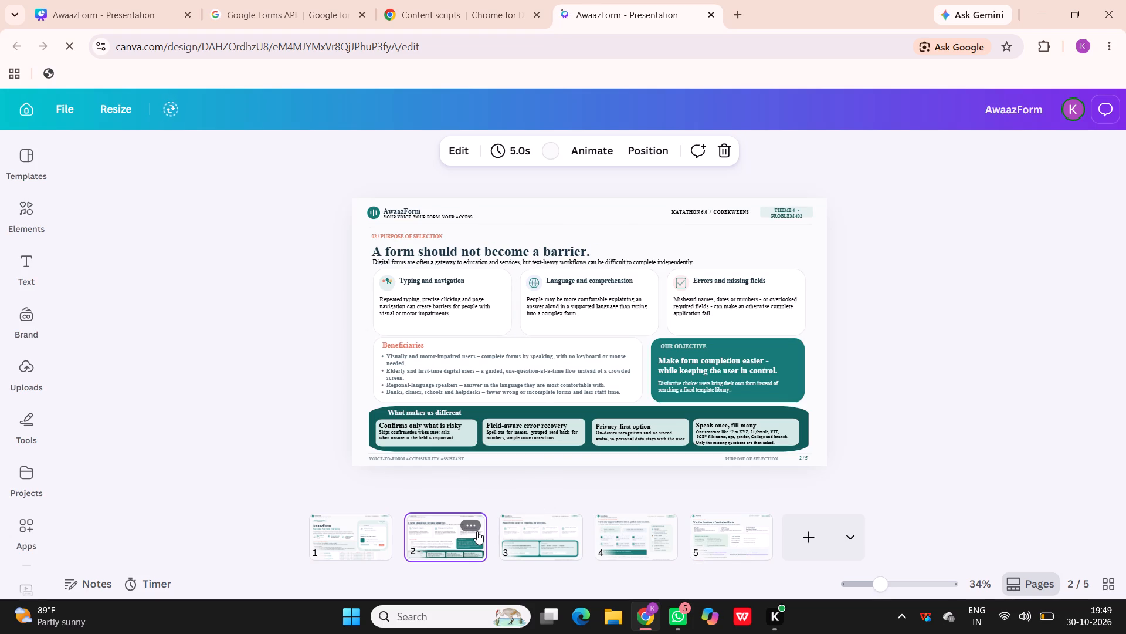
On page 5, set the font size of "The Problem We Address" heading to 17.5, keeping it bold.
left_click(701, 534)
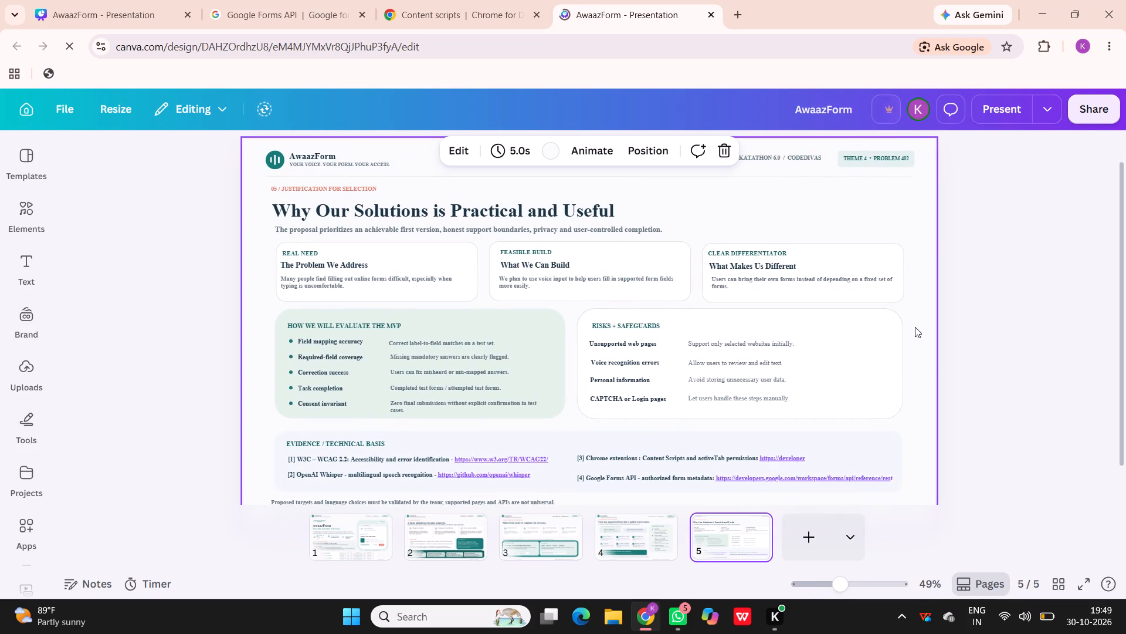
scroll(1050, 308, "down", 1)
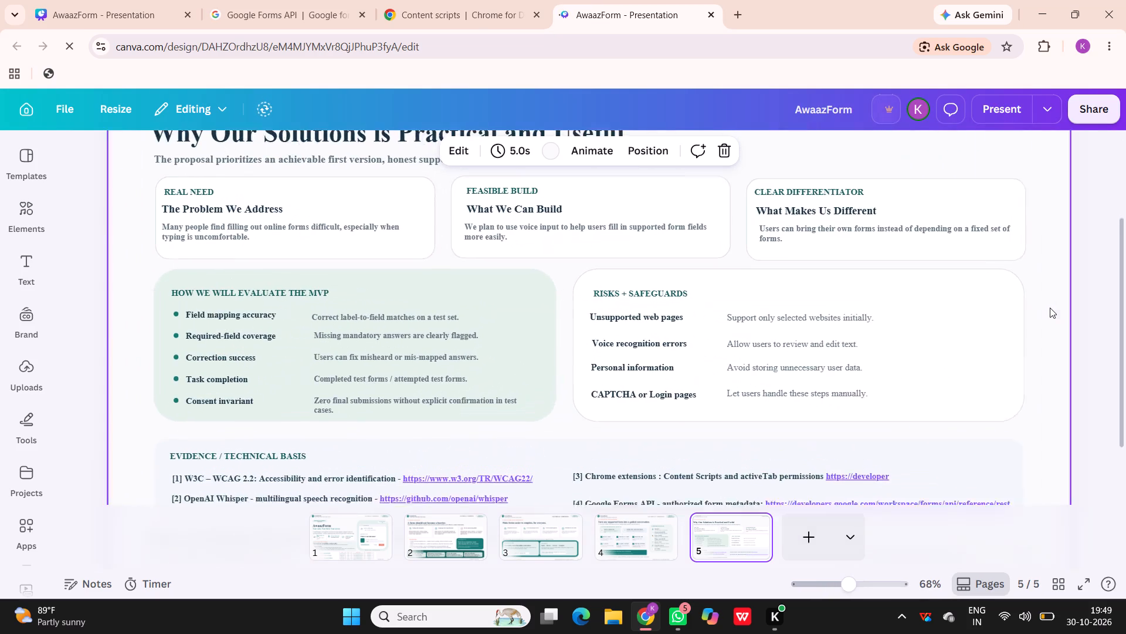
scroll(1090, 244, "up", 1)
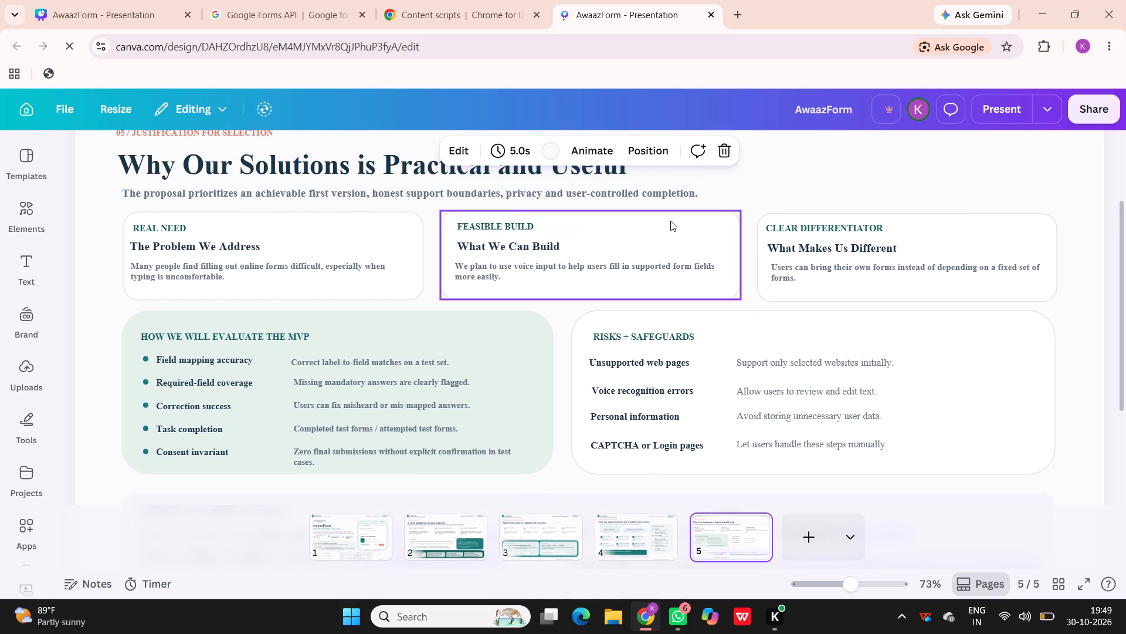
left_click(250, 247)
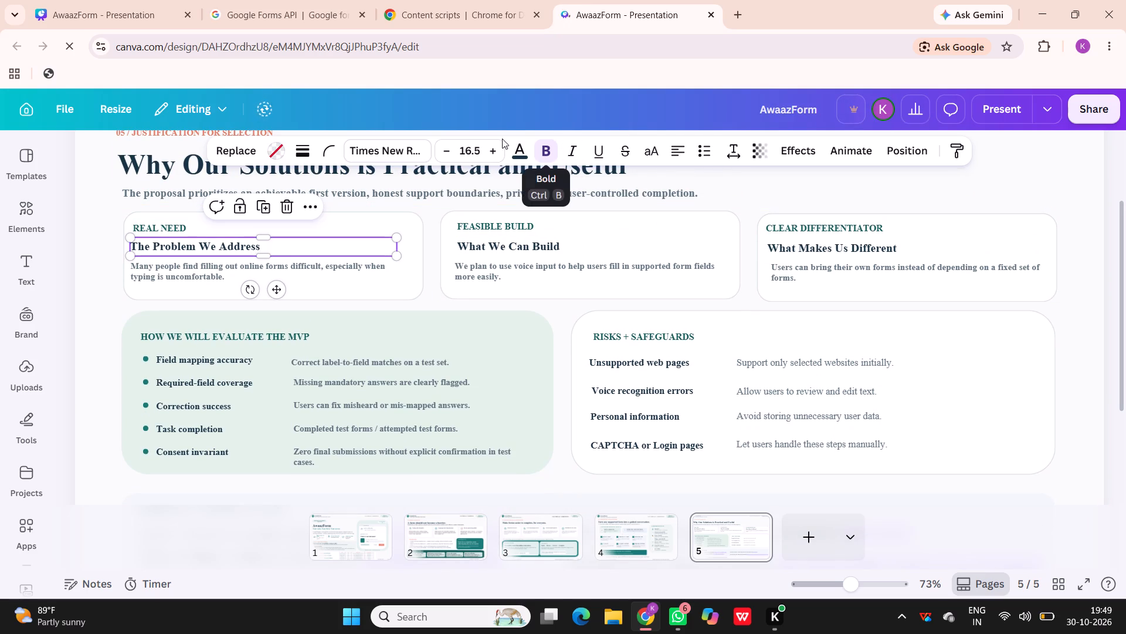
left_click(491, 147)
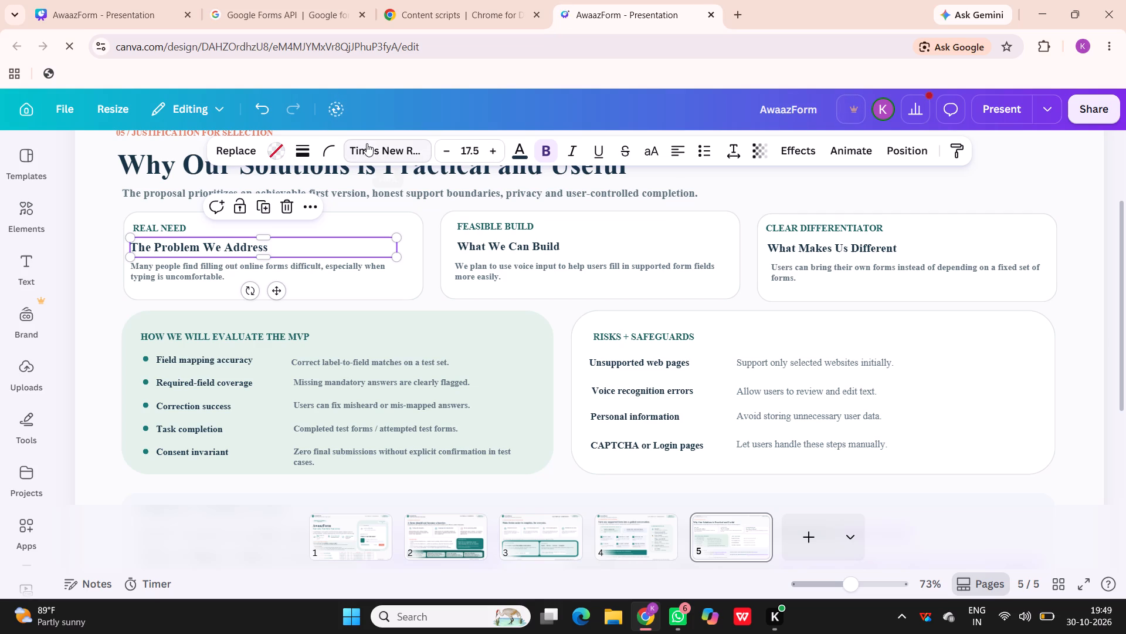
left_click(533, 144)
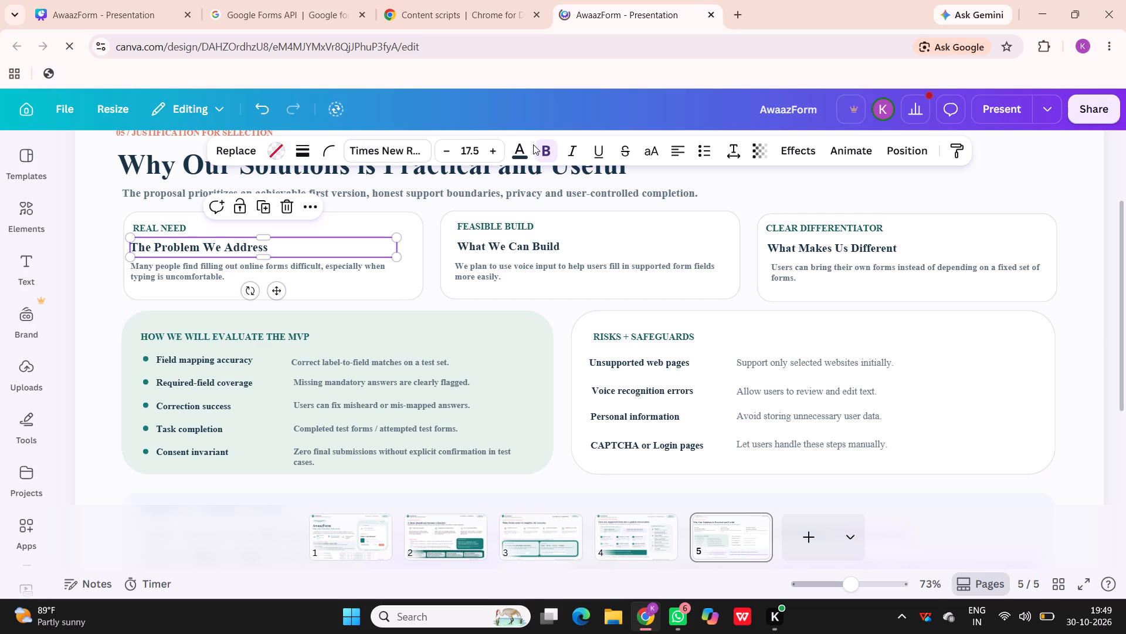
left_click(542, 147)
left_click(542, 147)
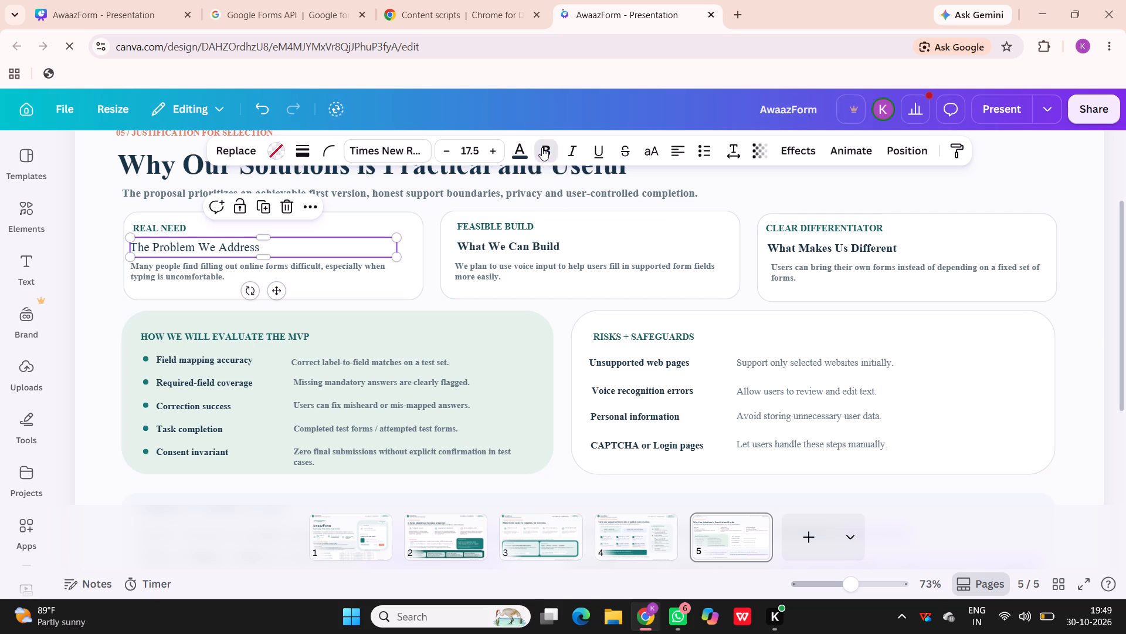
Change the text colour of "The Problem We Address" heading to dark cyan #115d5a.
left_click(524, 151)
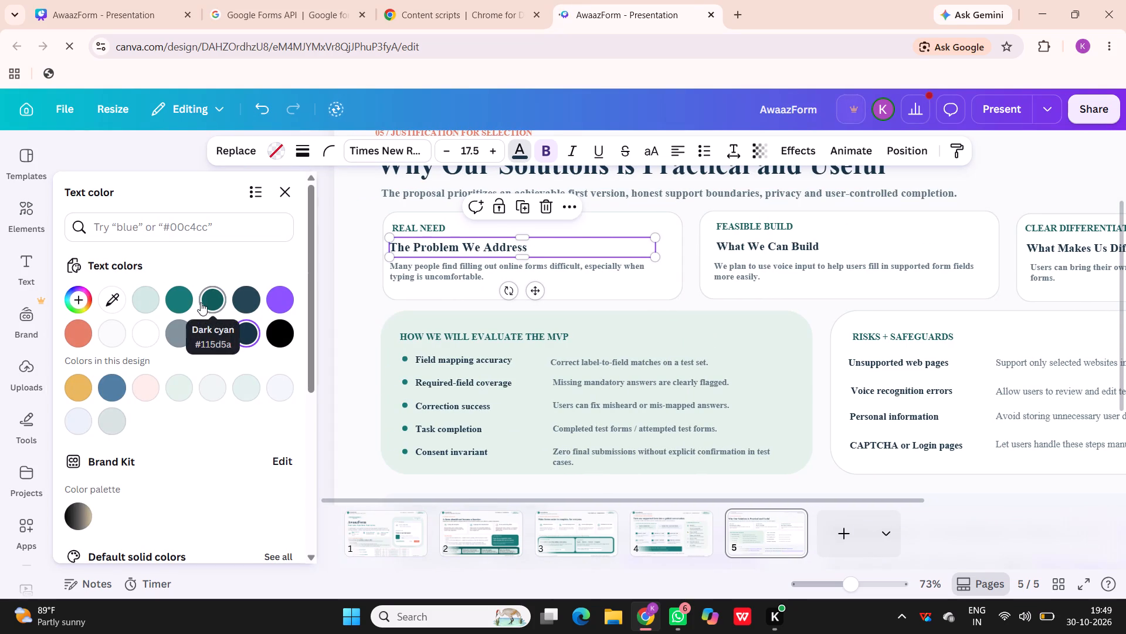
left_click(201, 302)
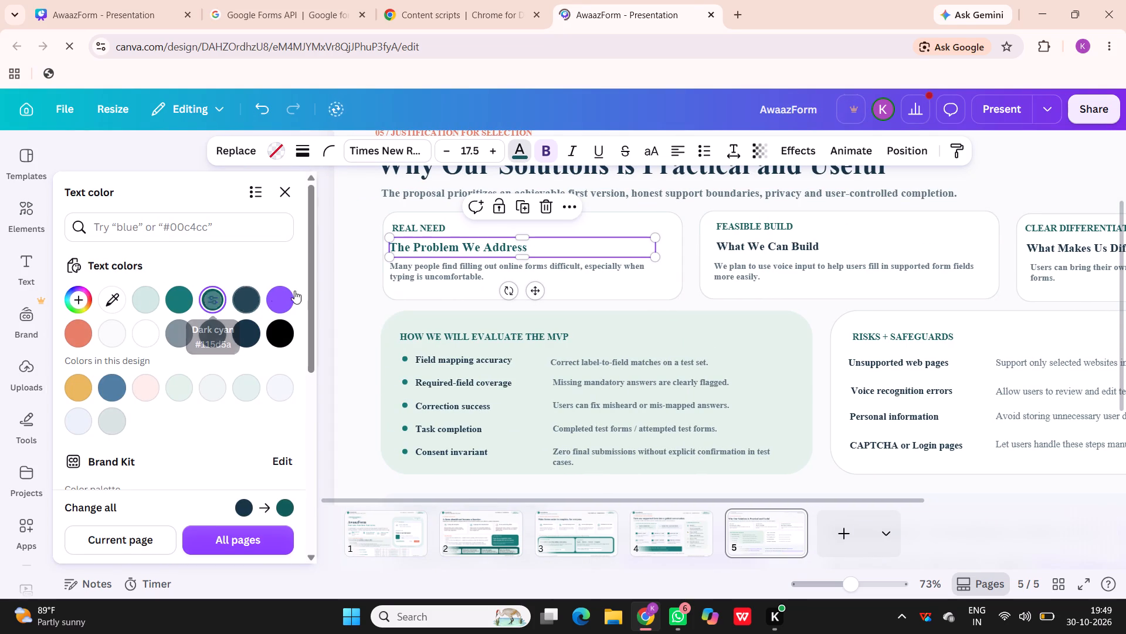
triple_click(530, 244)
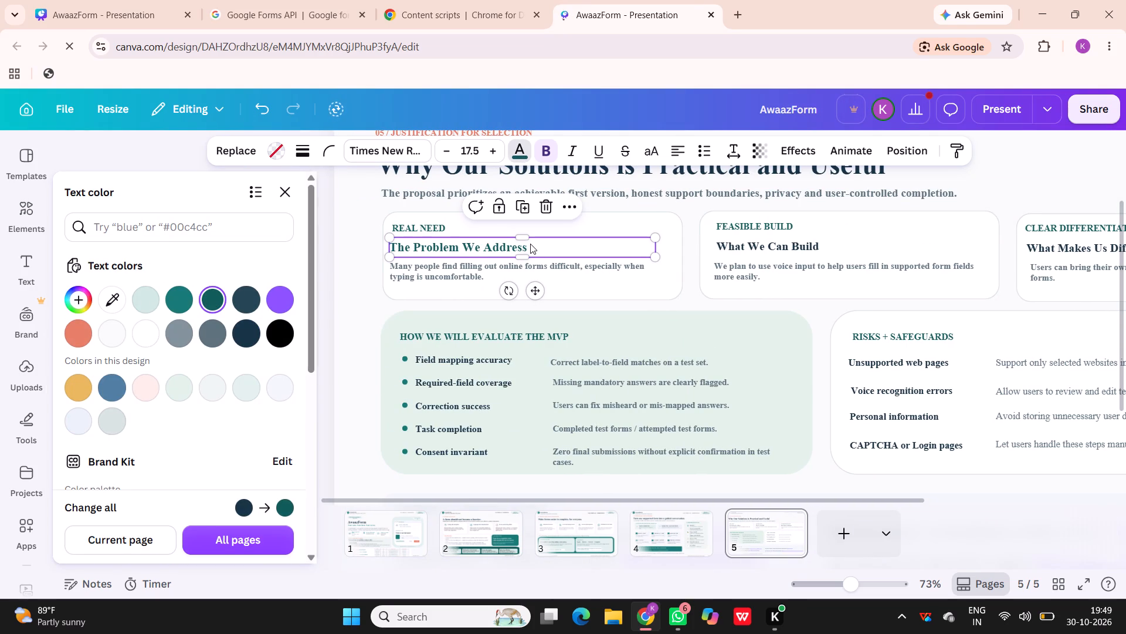
double_click(530, 244)
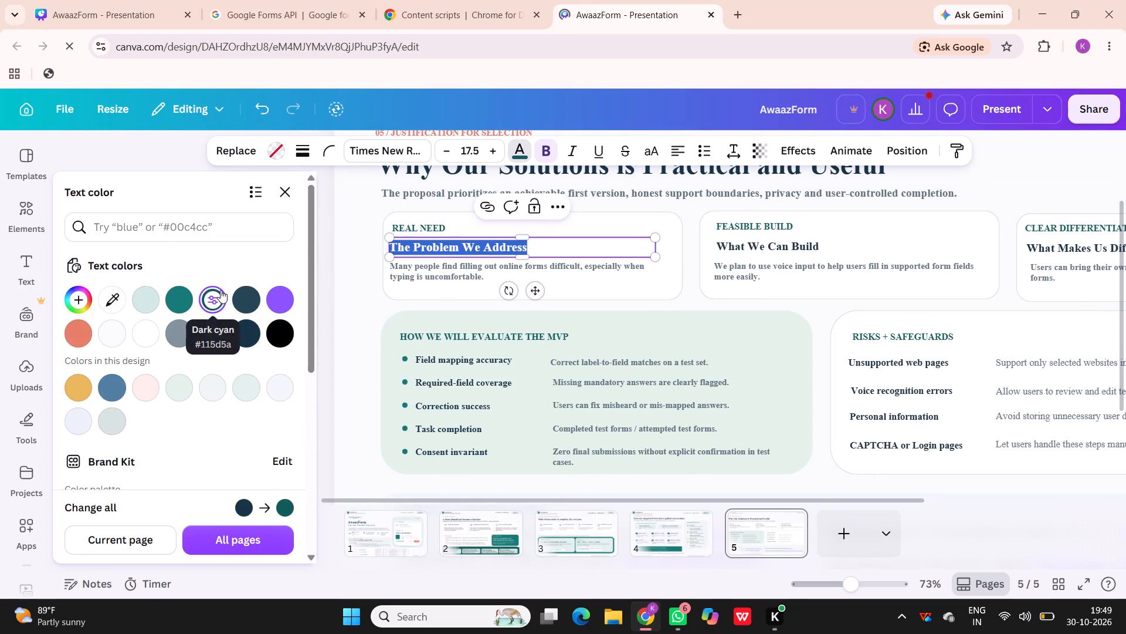
left_click(205, 293)
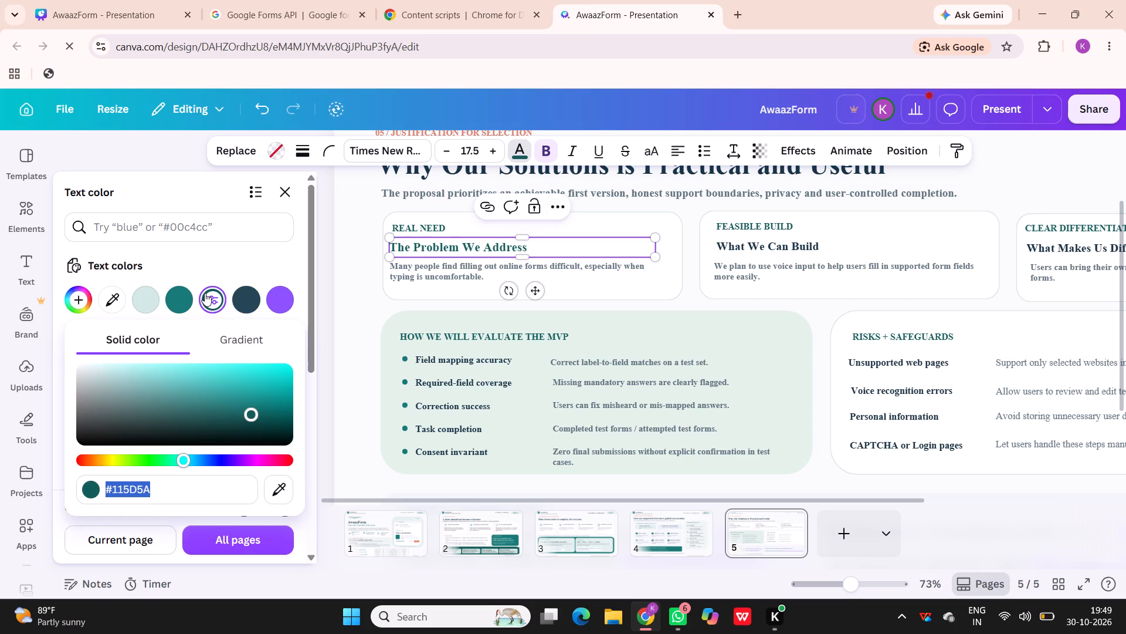
left_click(205, 293)
left_click(247, 296)
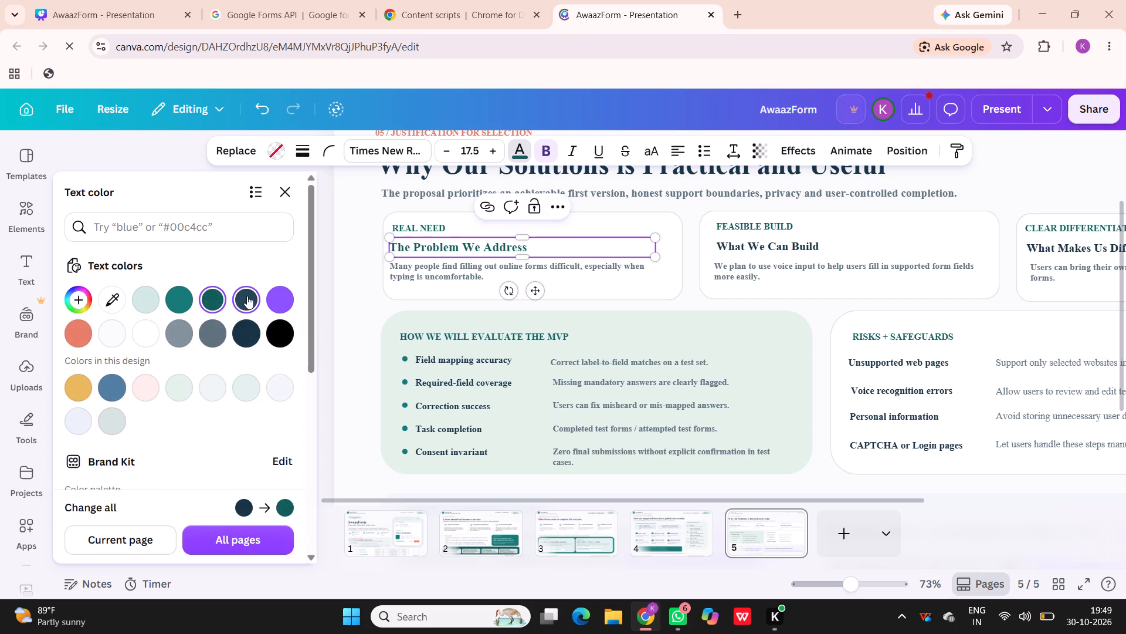
left_click(206, 298)
Recolour the "HOW WE WILL EVALUATE THE MVP" heading on page 5 with the design's dark slate blue, just after dark cyan.
left_click(428, 331)
triple_click(428, 331)
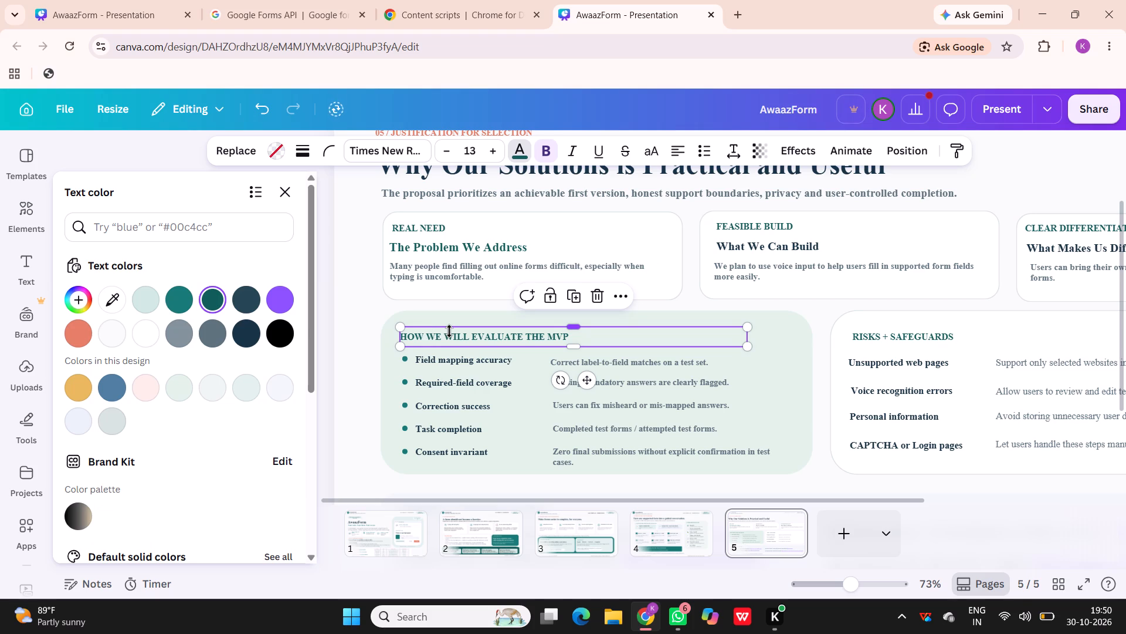
triple_click(449, 331)
left_click_drag(449, 331, 472, 337)
triple_click(472, 337)
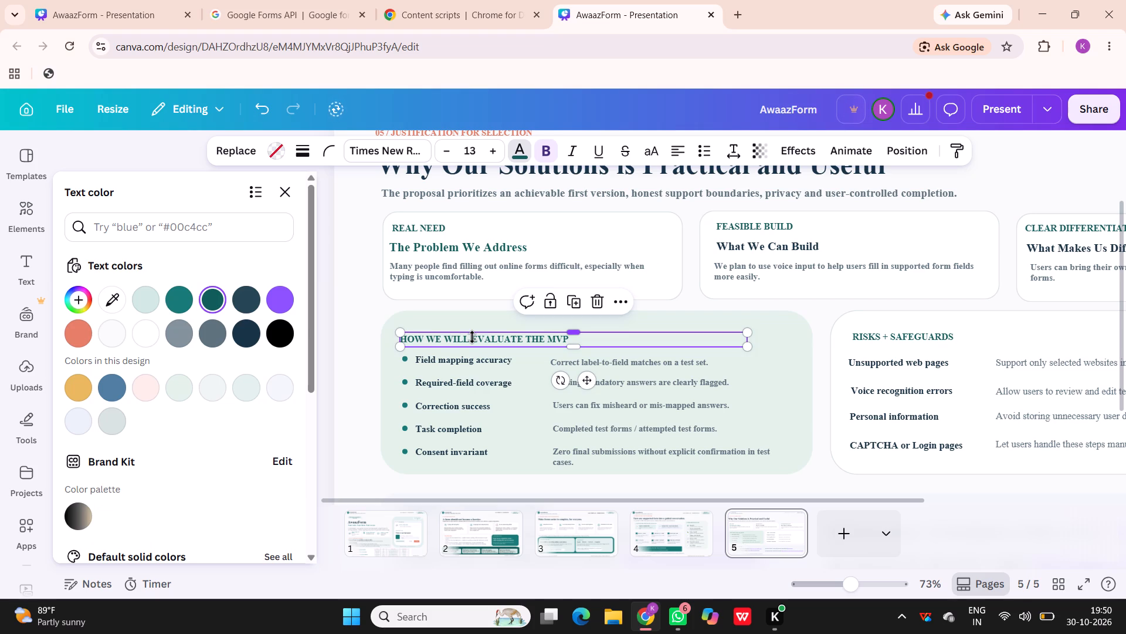
left_click(568, 338)
left_click_drag(568, 338, 504, 338)
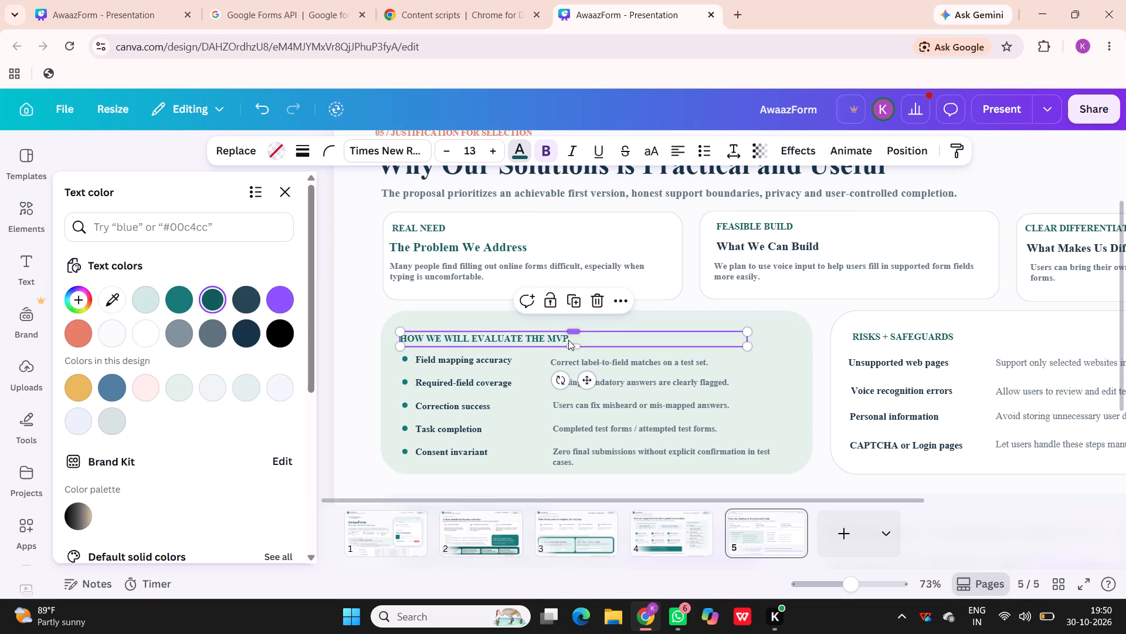
triple_click(567, 338)
double_click(567, 338)
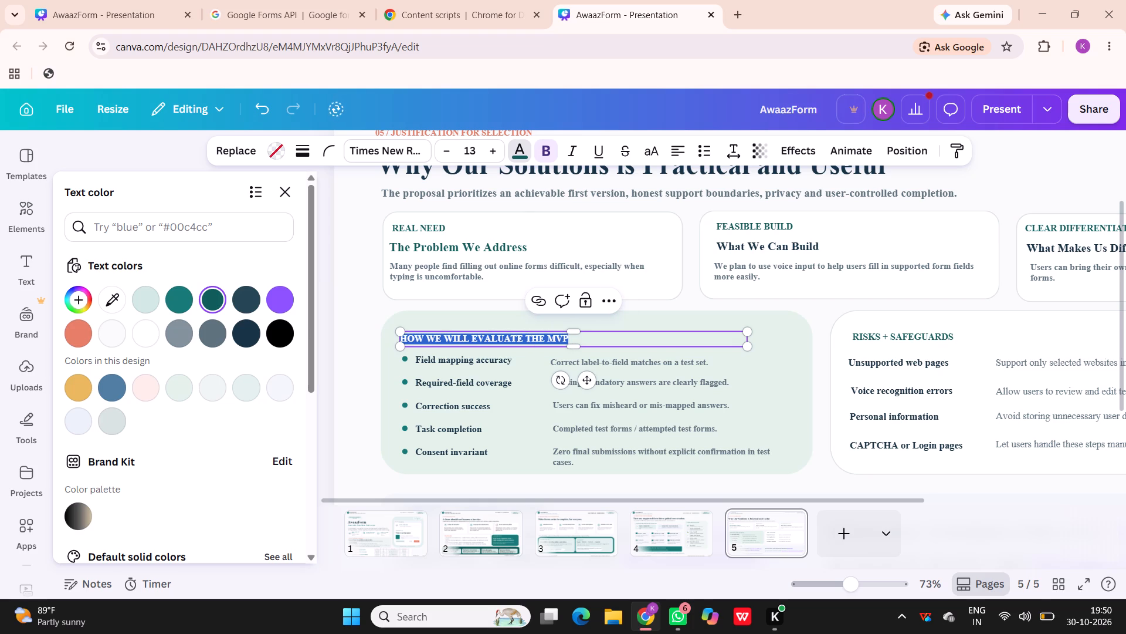
left_click(209, 297)
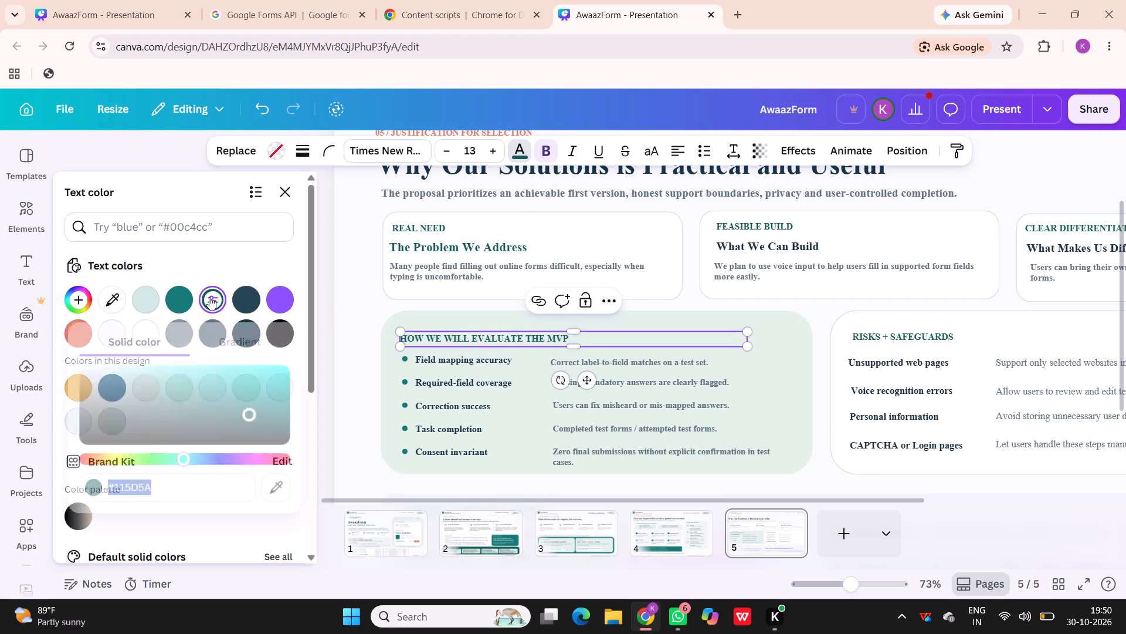
left_click(247, 296)
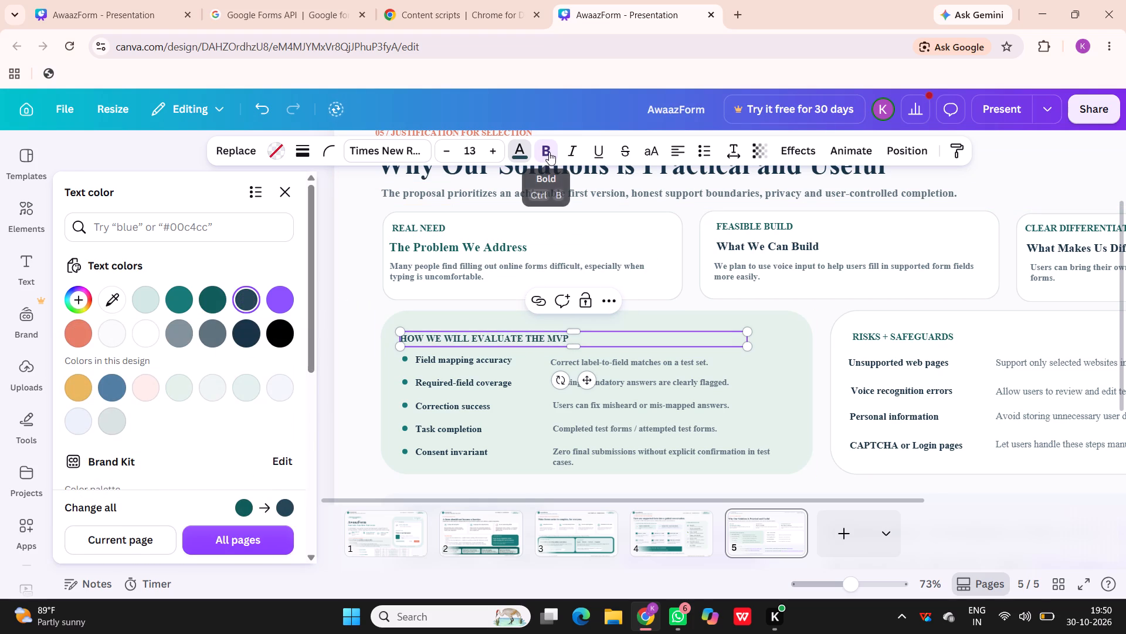
Set the "HOW WE WILL EVALUATE THE MVP" heading to font size 15 and turn off its bold formatting.
double_click(497, 150)
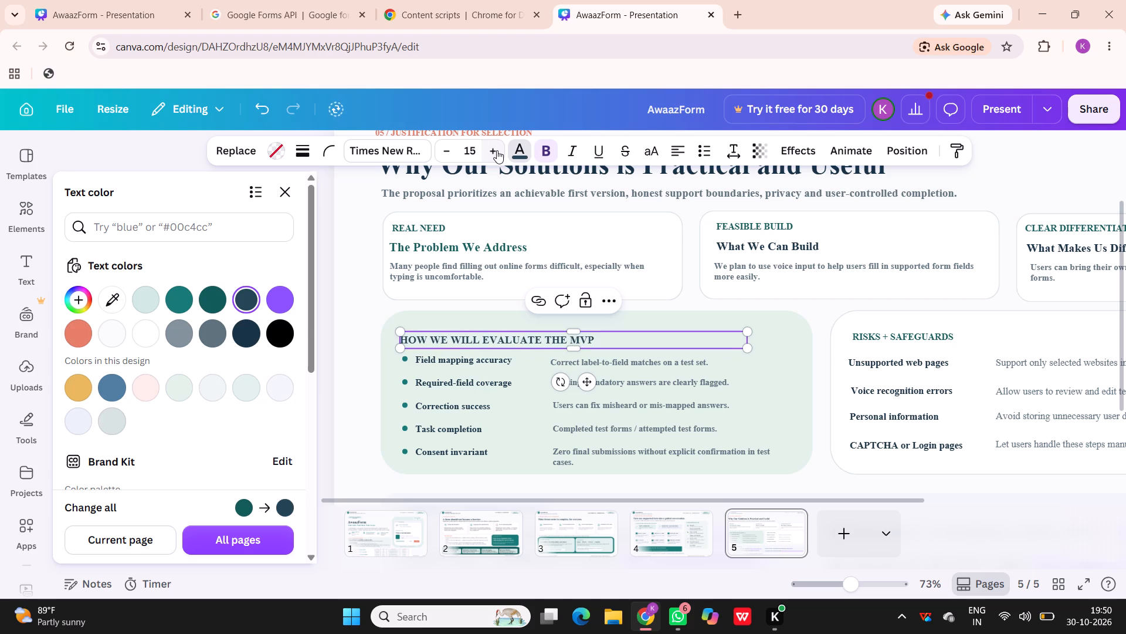
left_click(449, 335)
left_click_drag(449, 335, 448, 326)
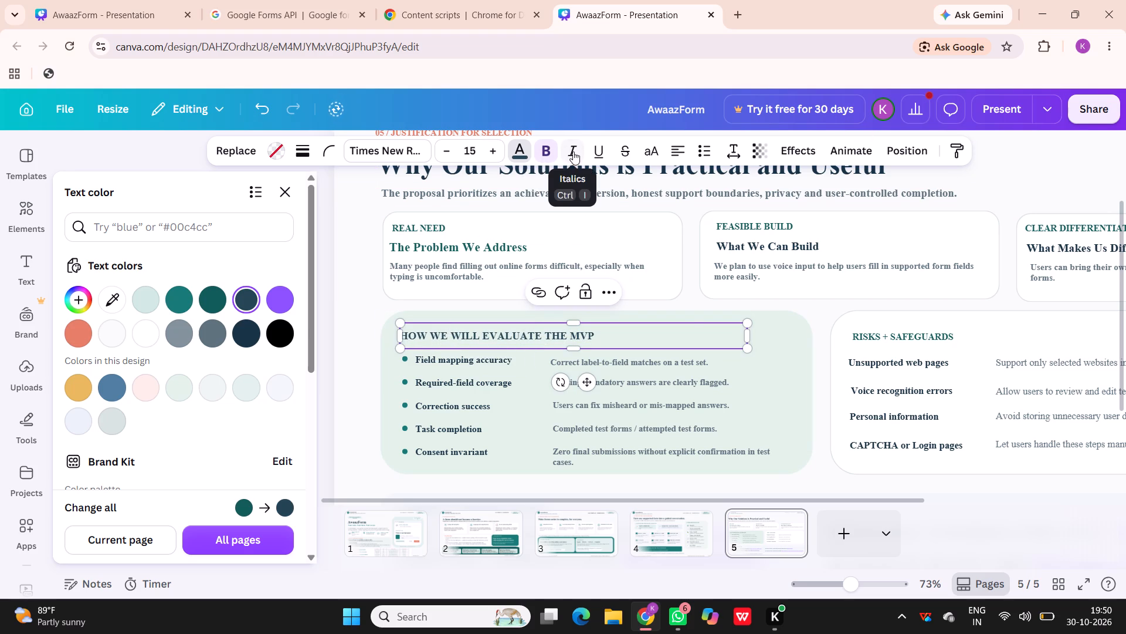
left_click(549, 151)
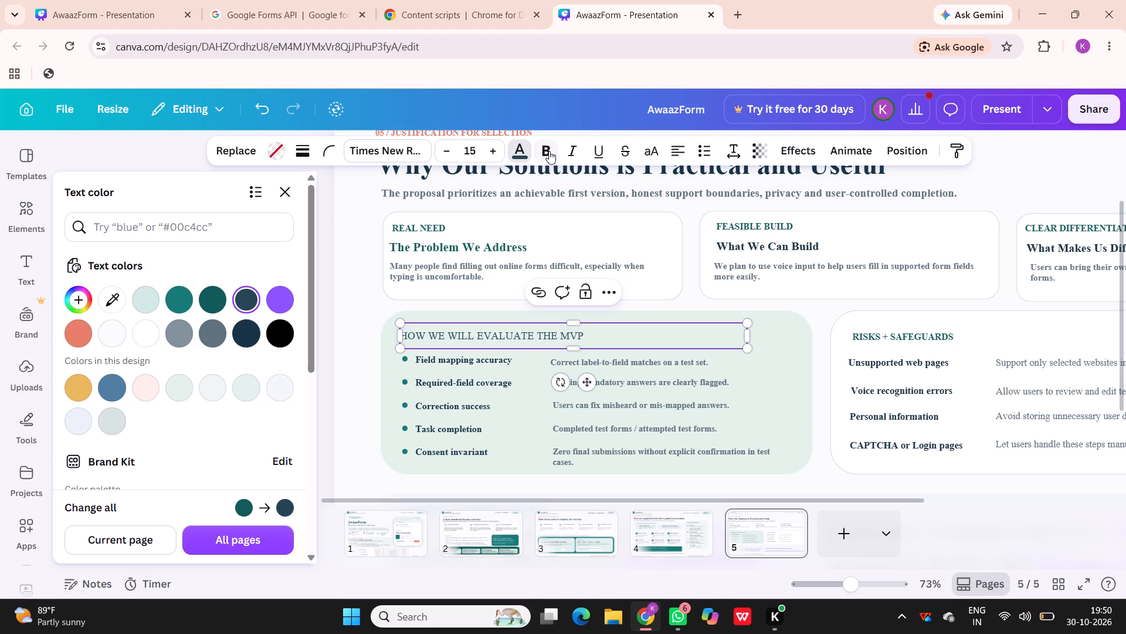
Format the "HOW WE WILL EVALUATE THE MVP" heading on page 5 as bold, dark cyan #115d5a, at font size 18.
left_click(549, 151)
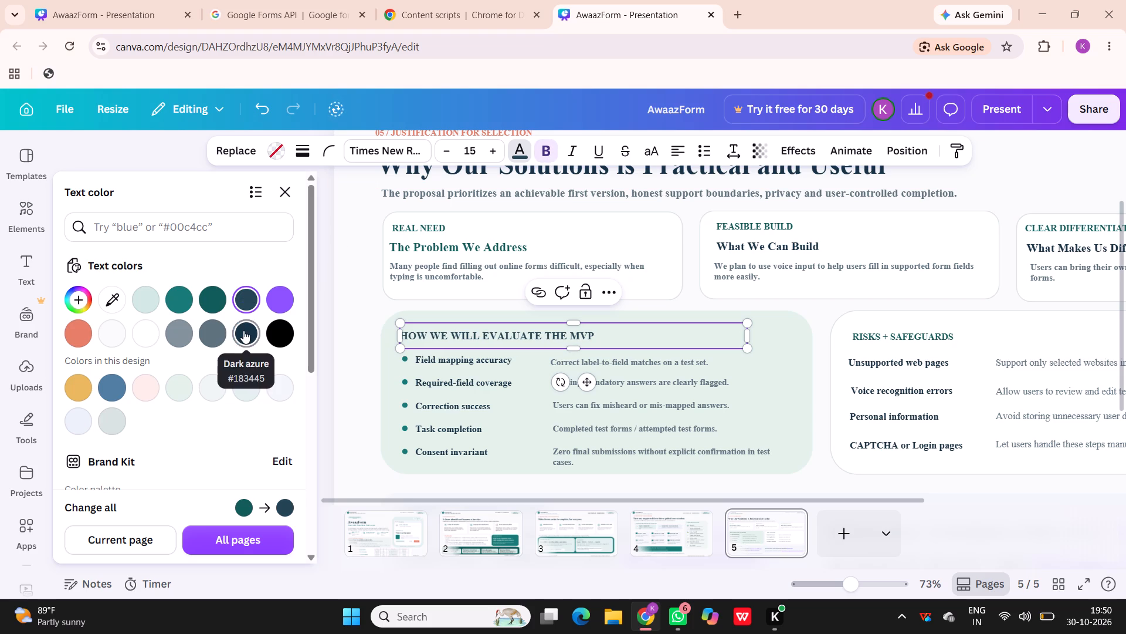
left_click(216, 300)
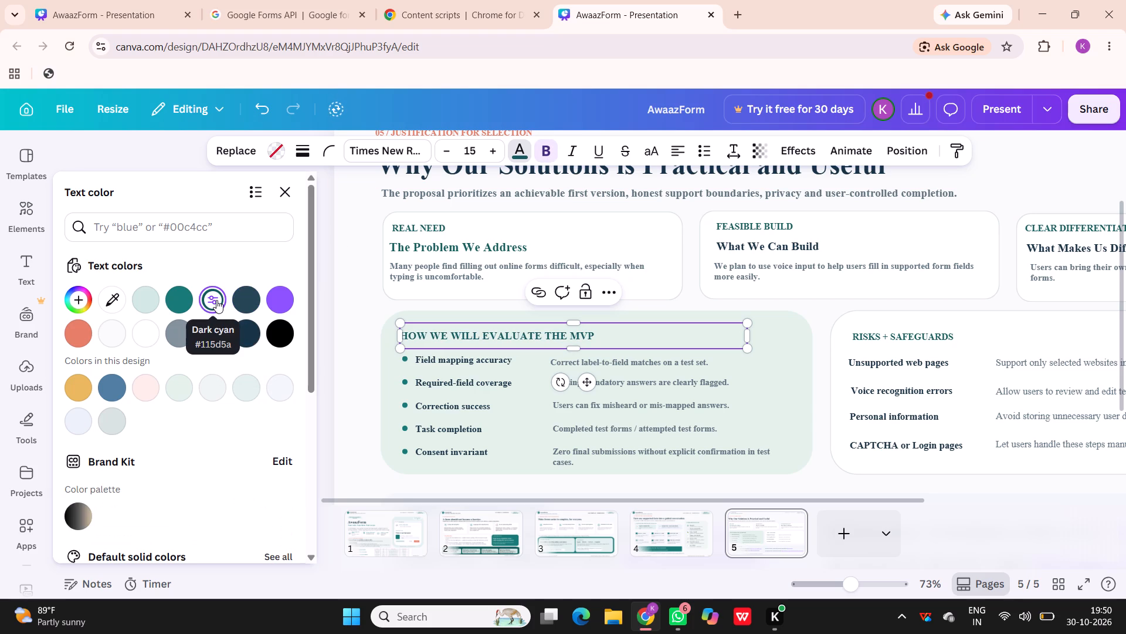
double_click(492, 146)
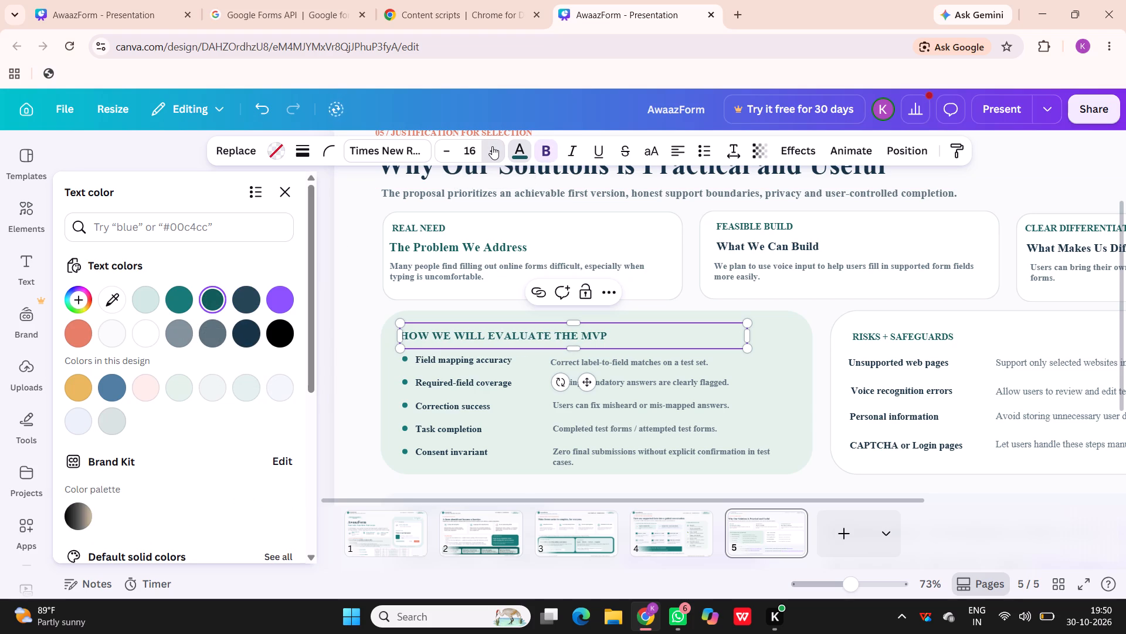
left_click(492, 146)
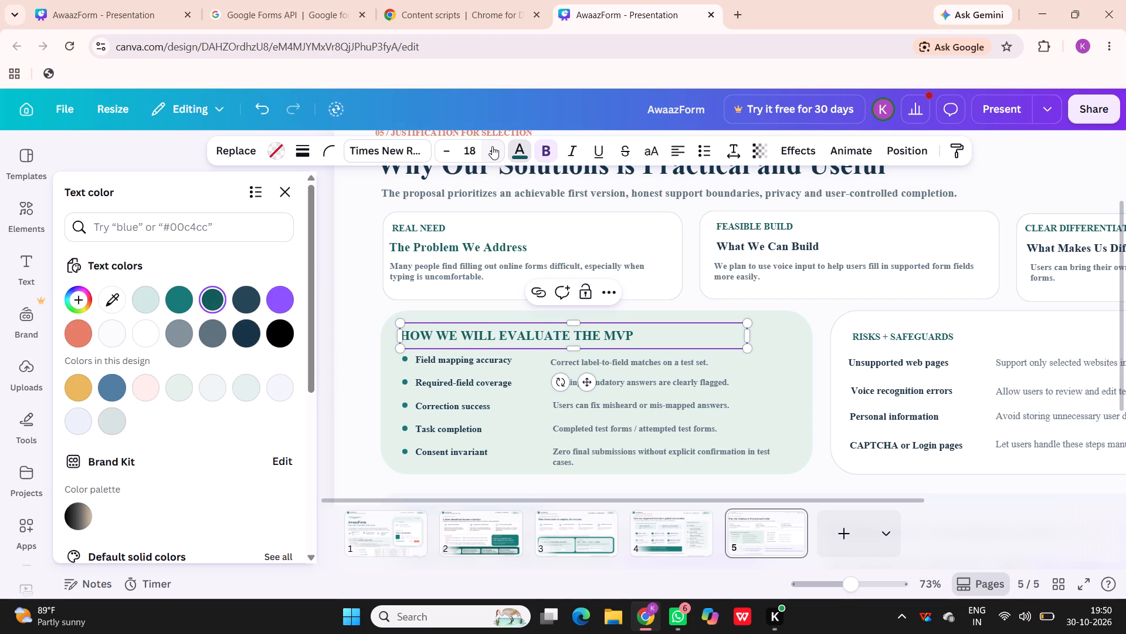
Increase the "REAL NEED" label to font size 15.8 and "The Problem We Address" heading to 18.5.
left_click(436, 231)
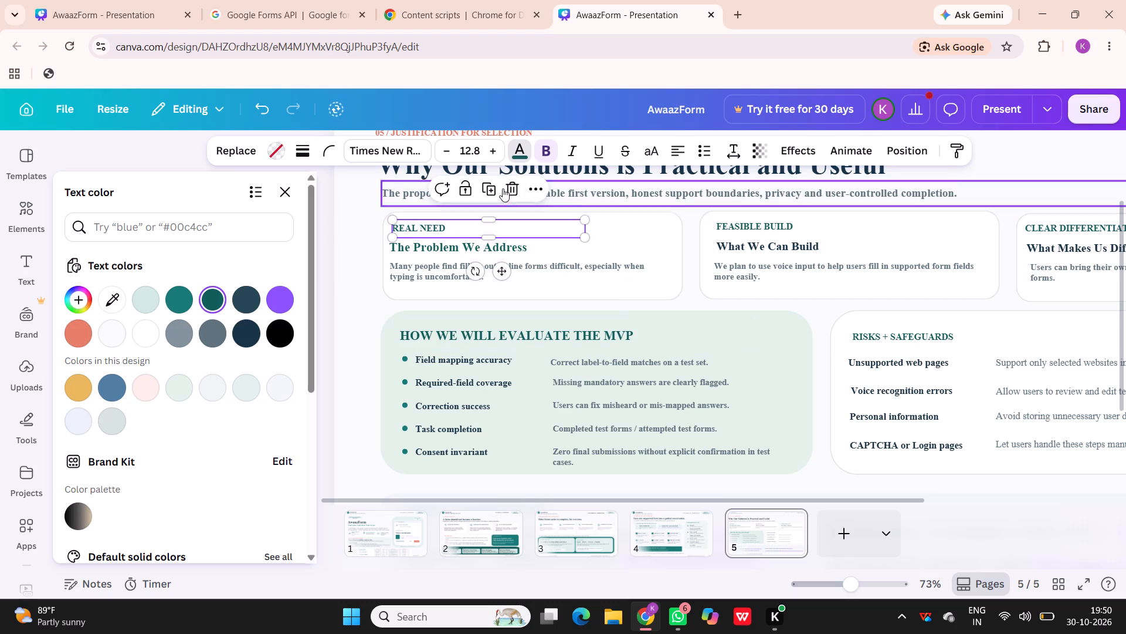
double_click(495, 153)
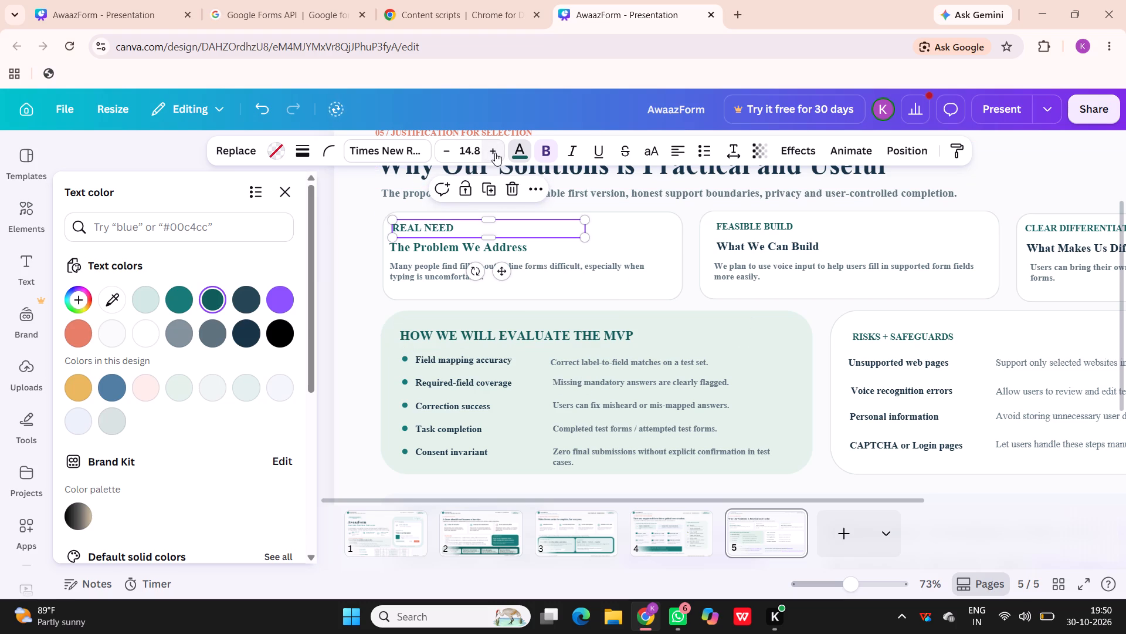
left_click(495, 153)
left_click(461, 248)
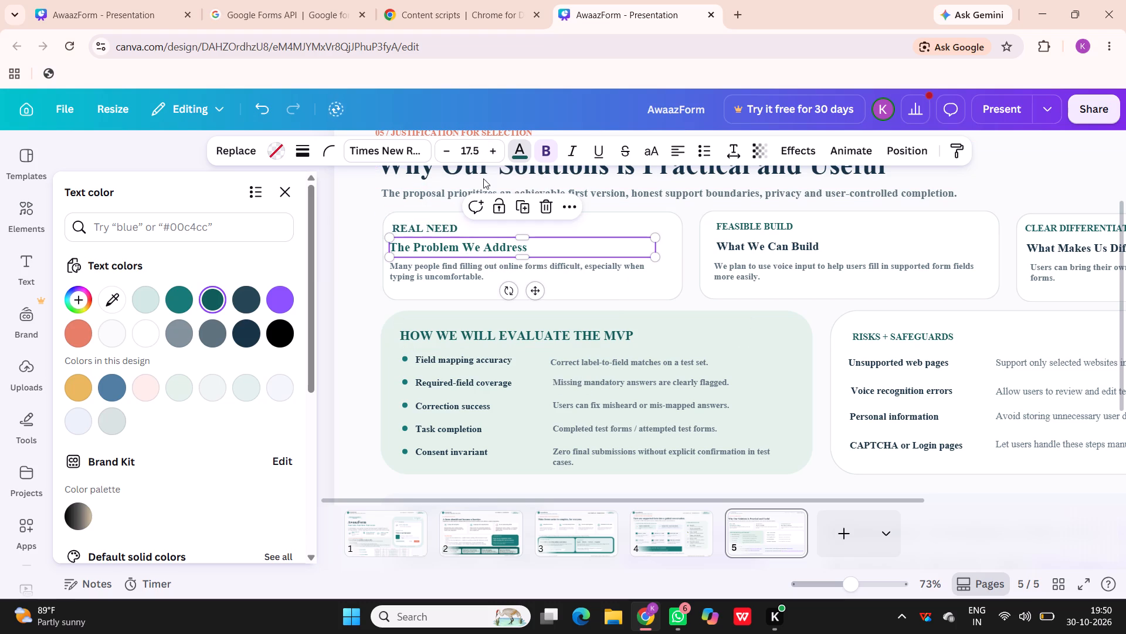
left_click(496, 149)
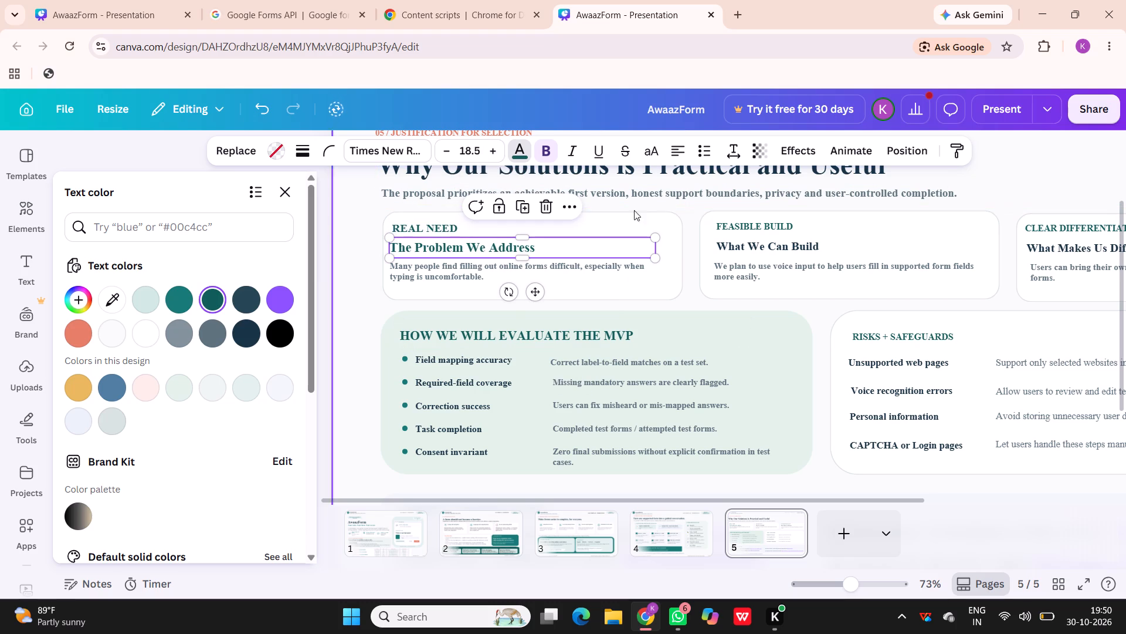
Set both the "FEASIBLE BUILD" and "REAL NEED" labels to font size 14.8.
left_click(732, 223)
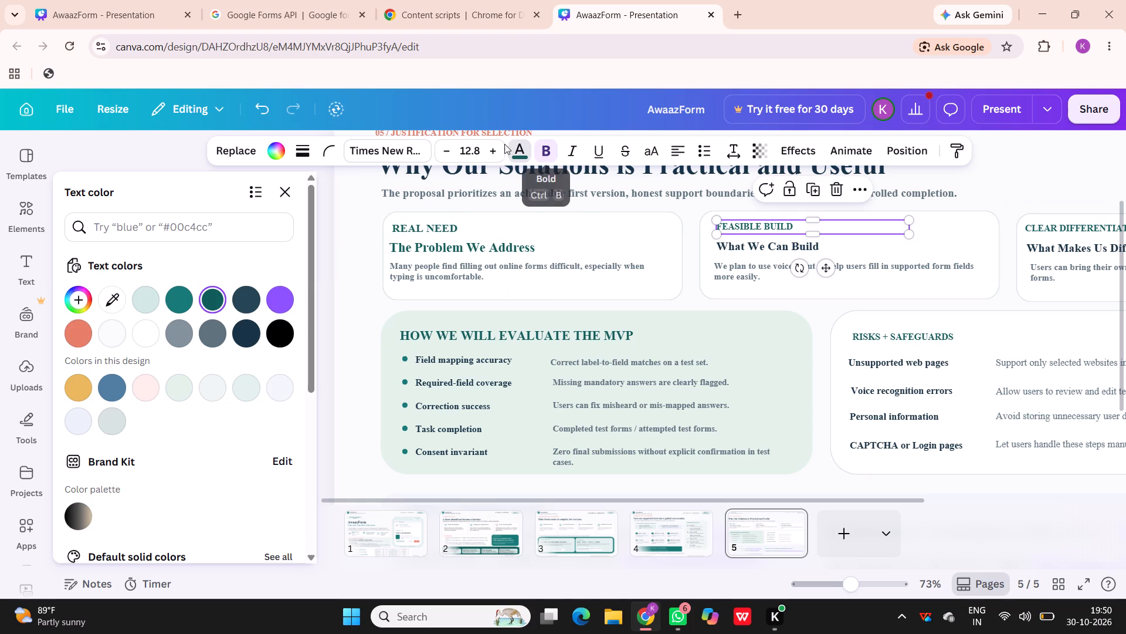
double_click(491, 151)
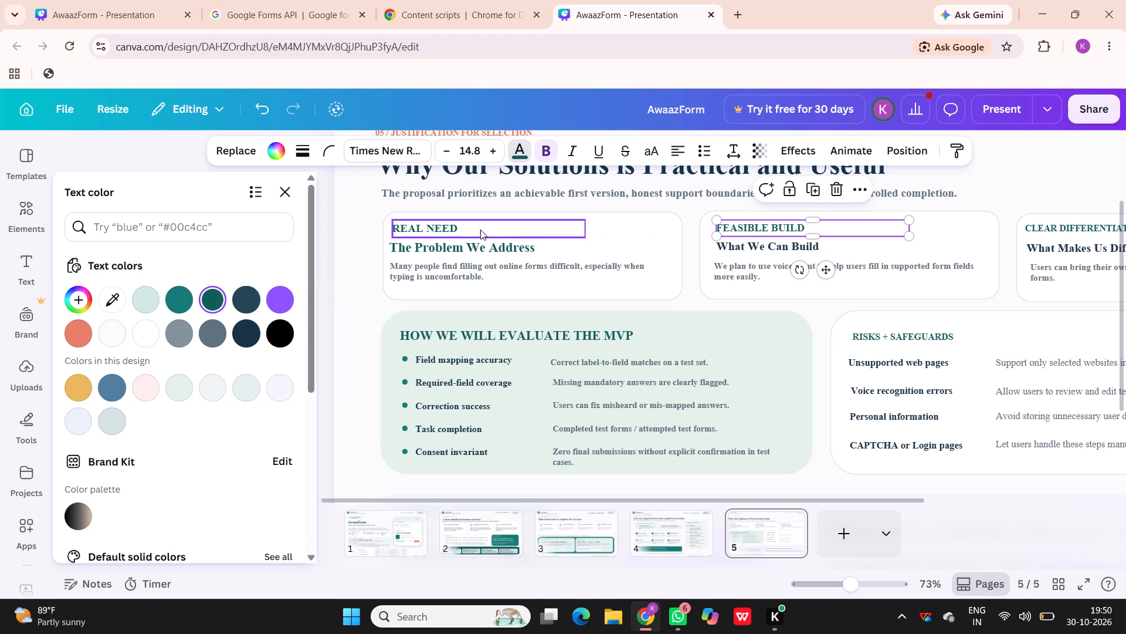
left_click(465, 227)
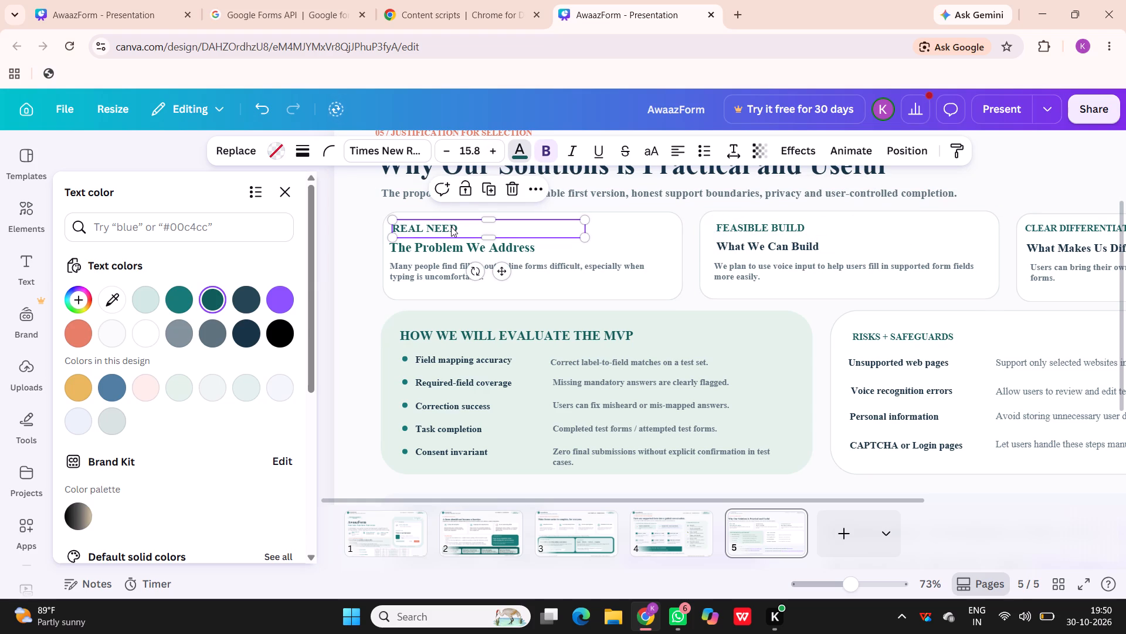
left_click(451, 227)
left_click(444, 152)
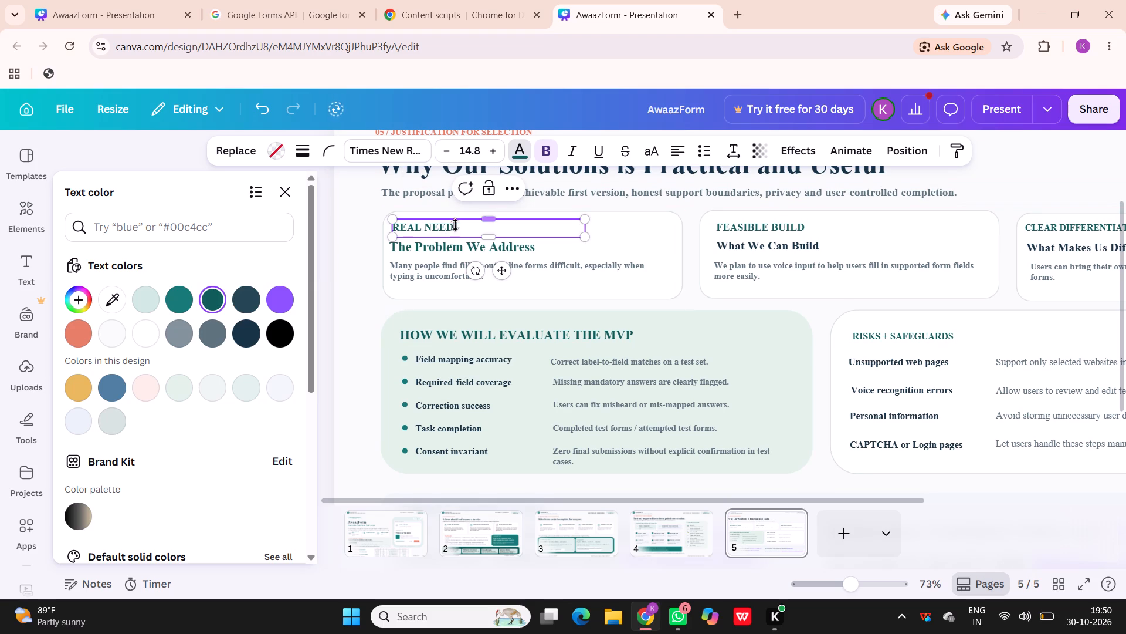
Set the "FEASIBLE BUILD" label to font size 13.8 and the "What We Can Build" heading to 18.5.
left_click(450, 246)
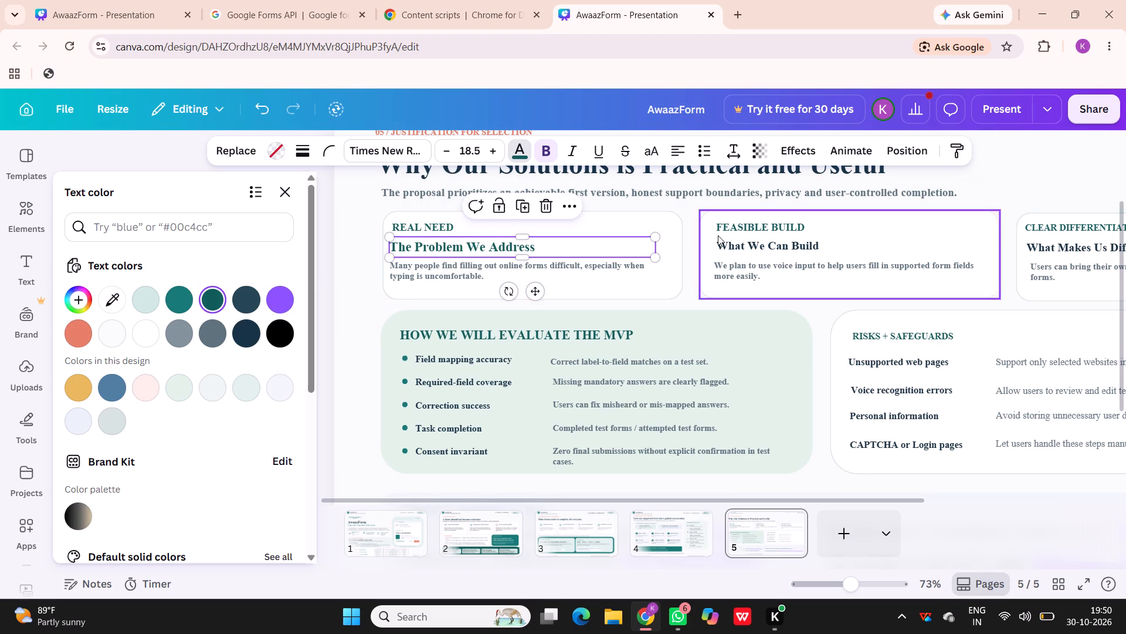
left_click(732, 228)
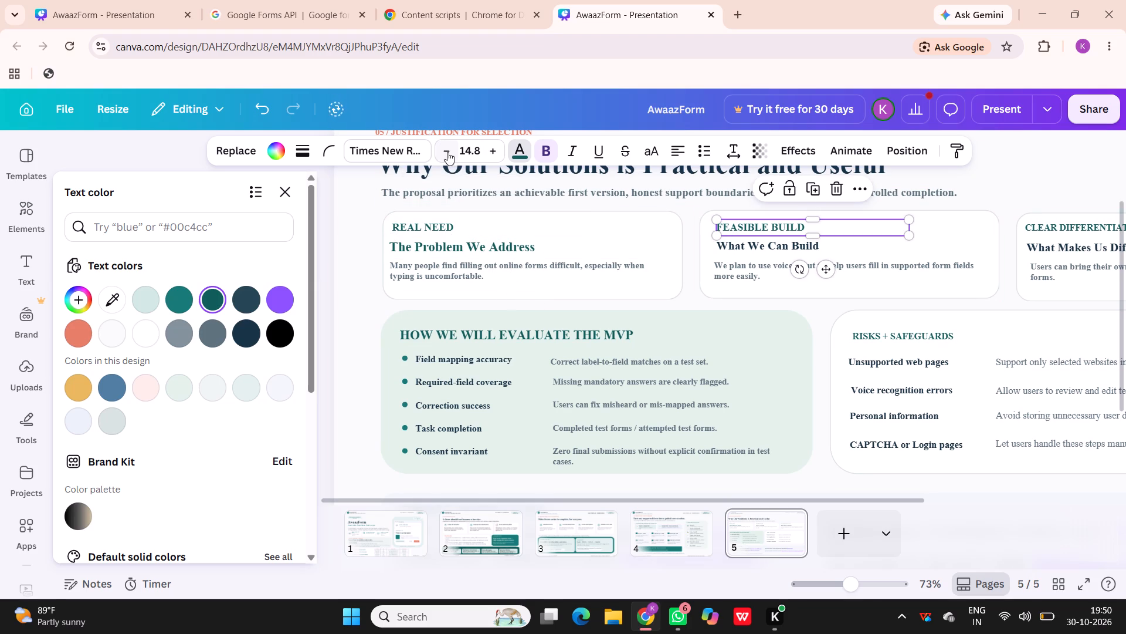
left_click(445, 153)
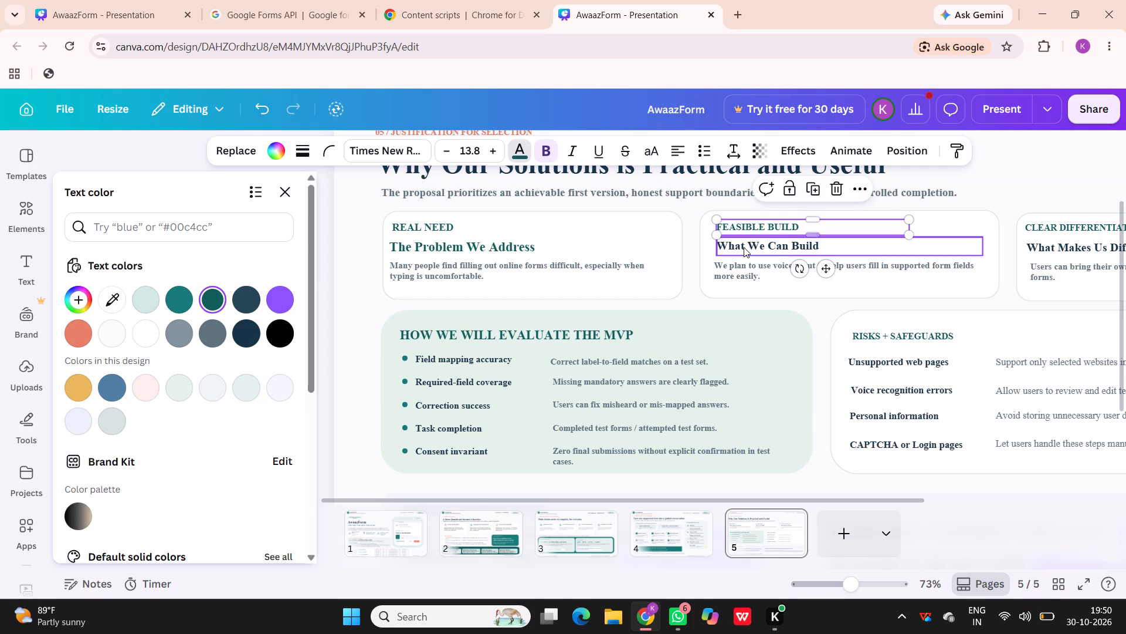
left_click(744, 247)
double_click(489, 149)
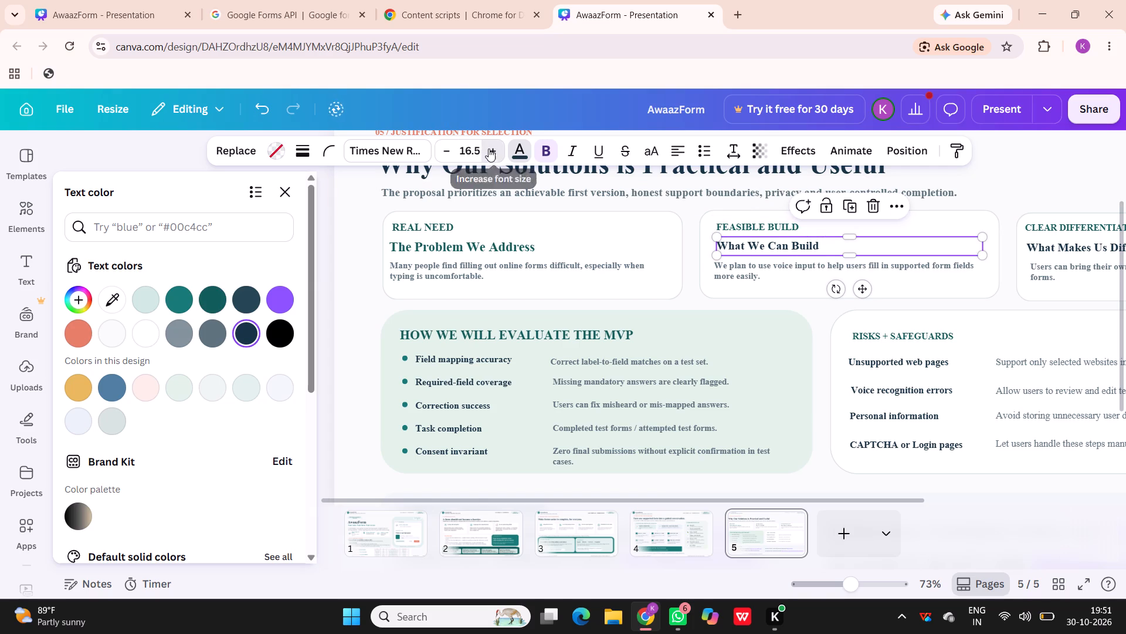
Enlarge the "CLEAR DIFFERENTIATOR" label by one point and set the "What Makes Us Different" heading to font size 18.5.
scroll(658, 205, "left", 2)
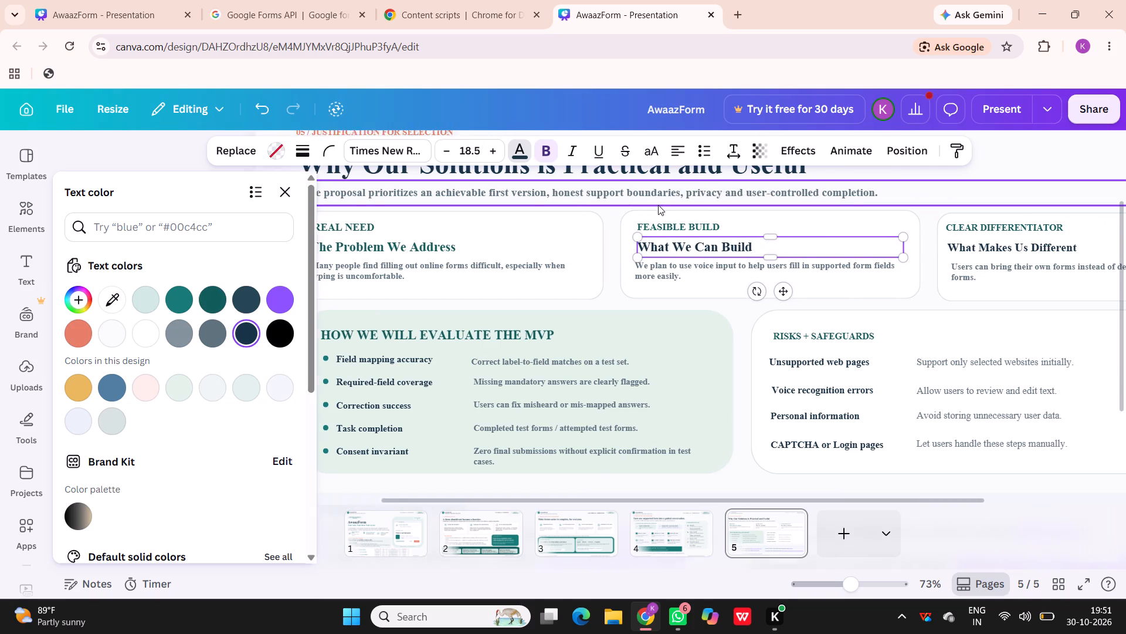
scroll(658, 205, "left", 1)
left_click(879, 226)
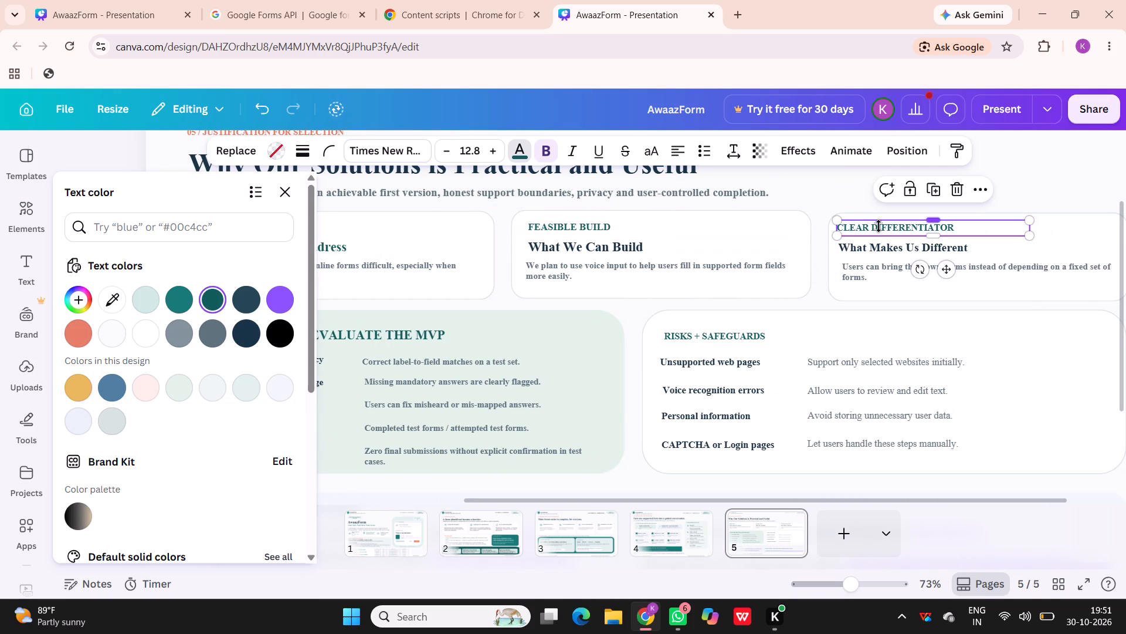
left_click(494, 150)
left_click(881, 248)
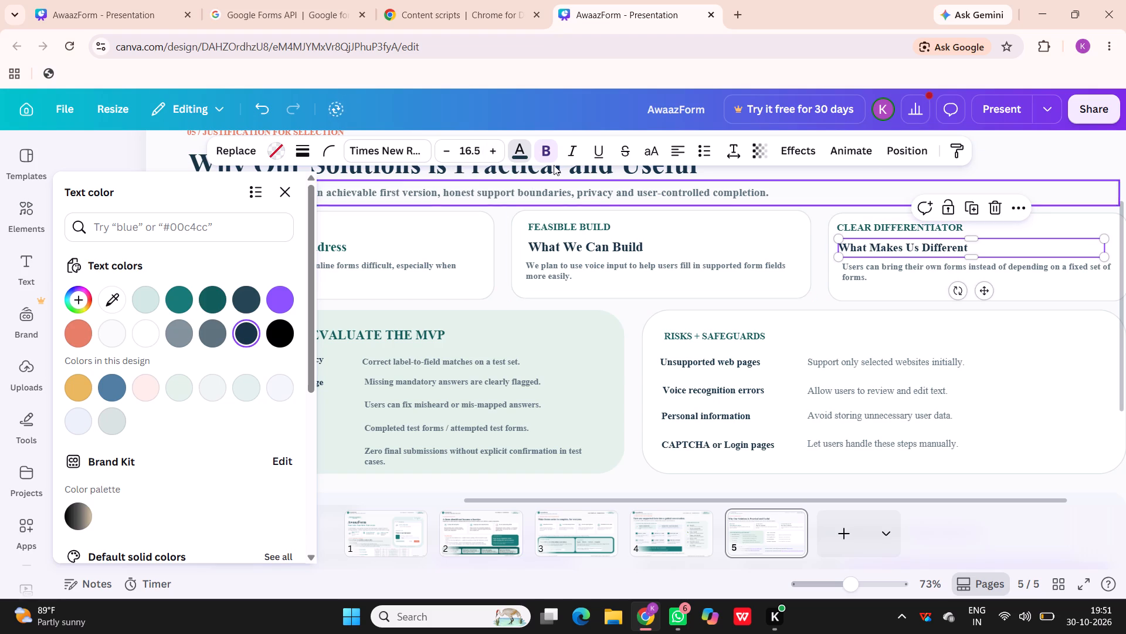
left_click(497, 145)
left_click(497, 145)
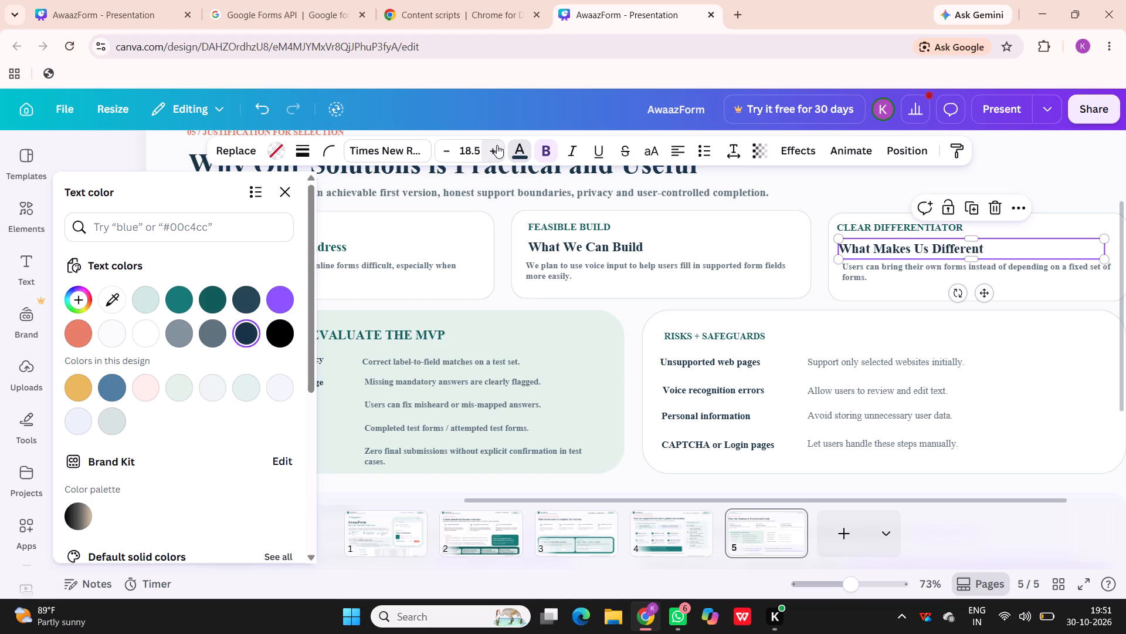
Set the description texts under "What We Can Build" and "The Problem We Address" to font size 13.6.
left_click(625, 263)
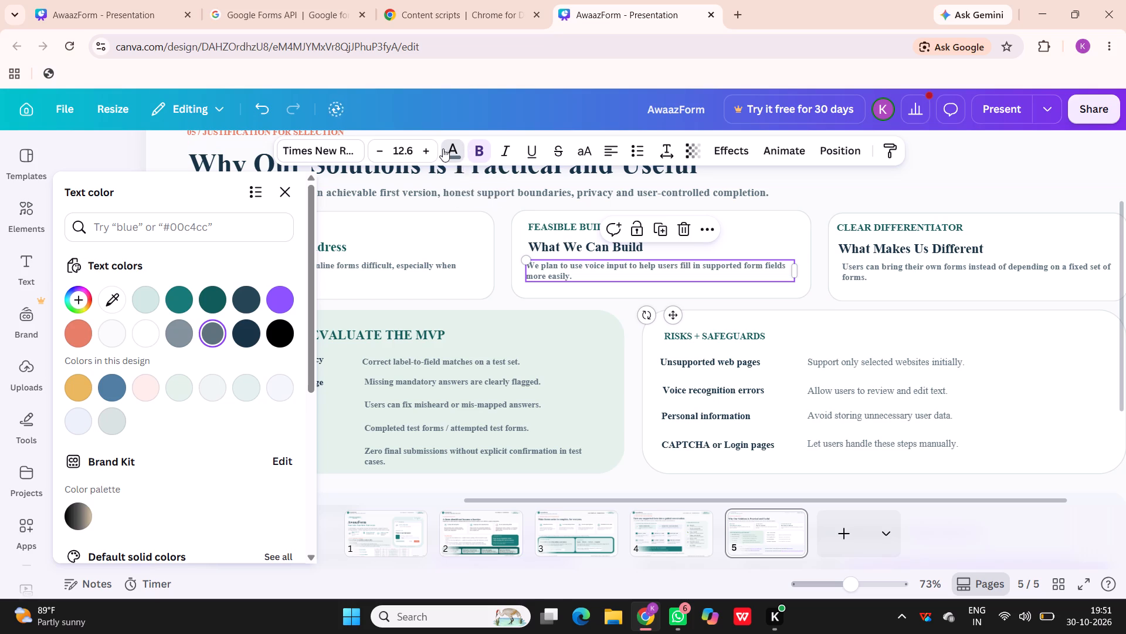
left_click(429, 149)
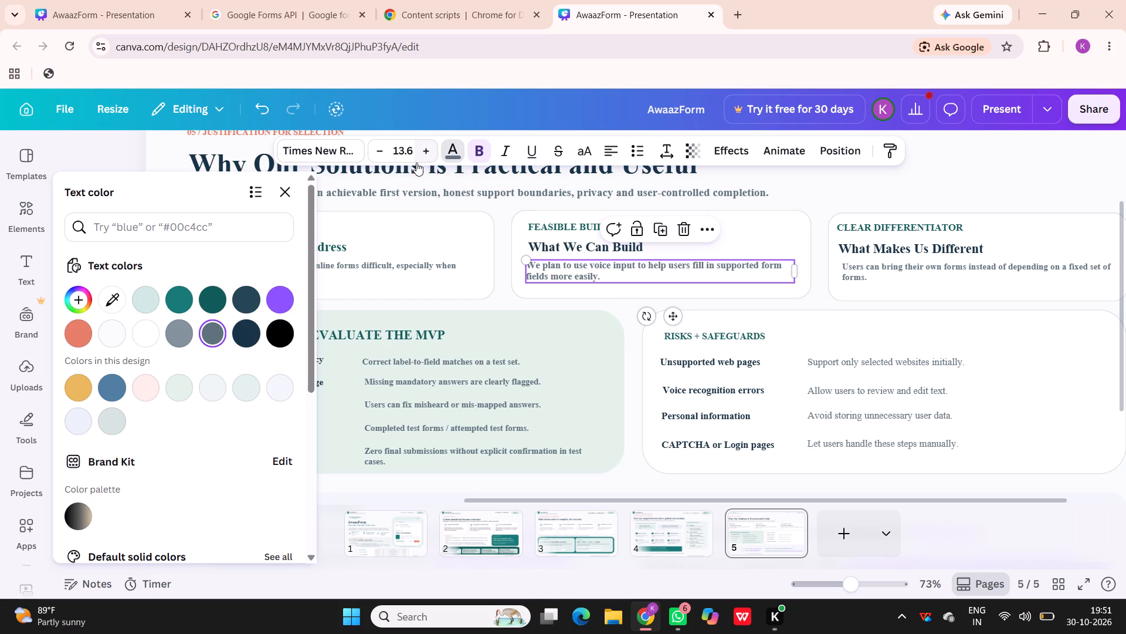
scroll(428, 226, "right", 1)
left_click(411, 265)
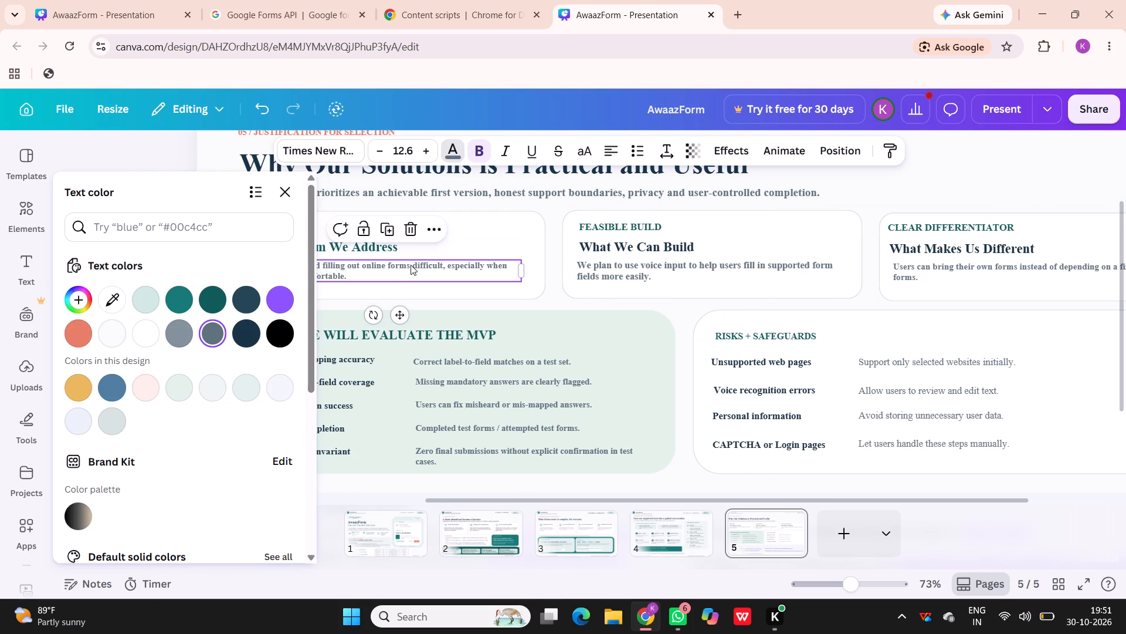
left_click(430, 153)
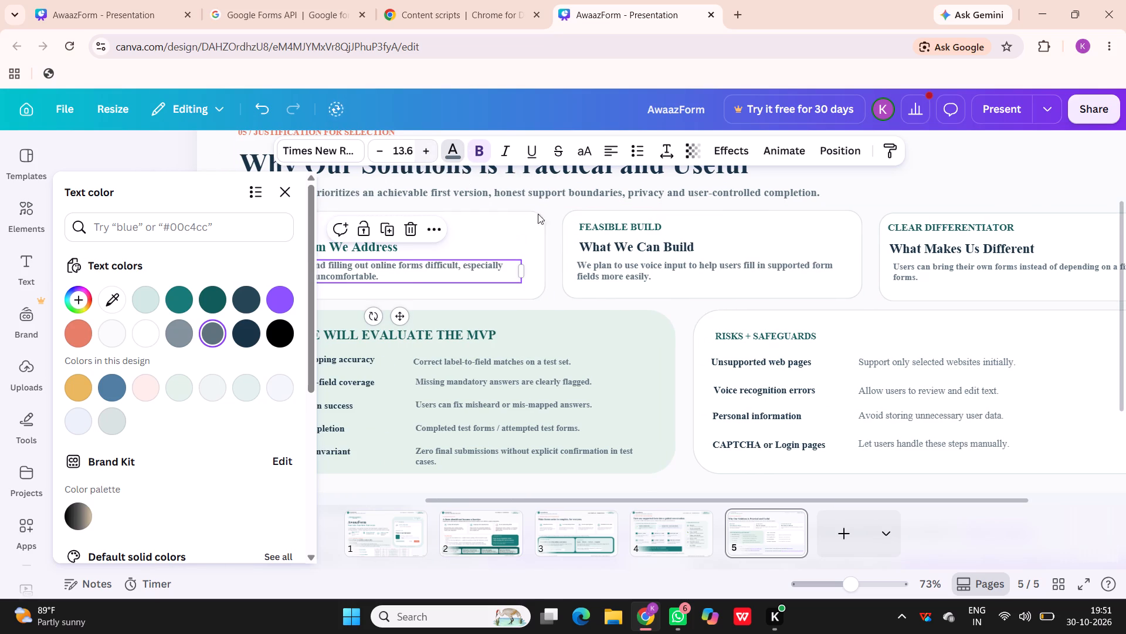
Turn off bold for the description texts under "The Problem We Address" and "What We Can Build".
scroll(641, 260, "right", 2)
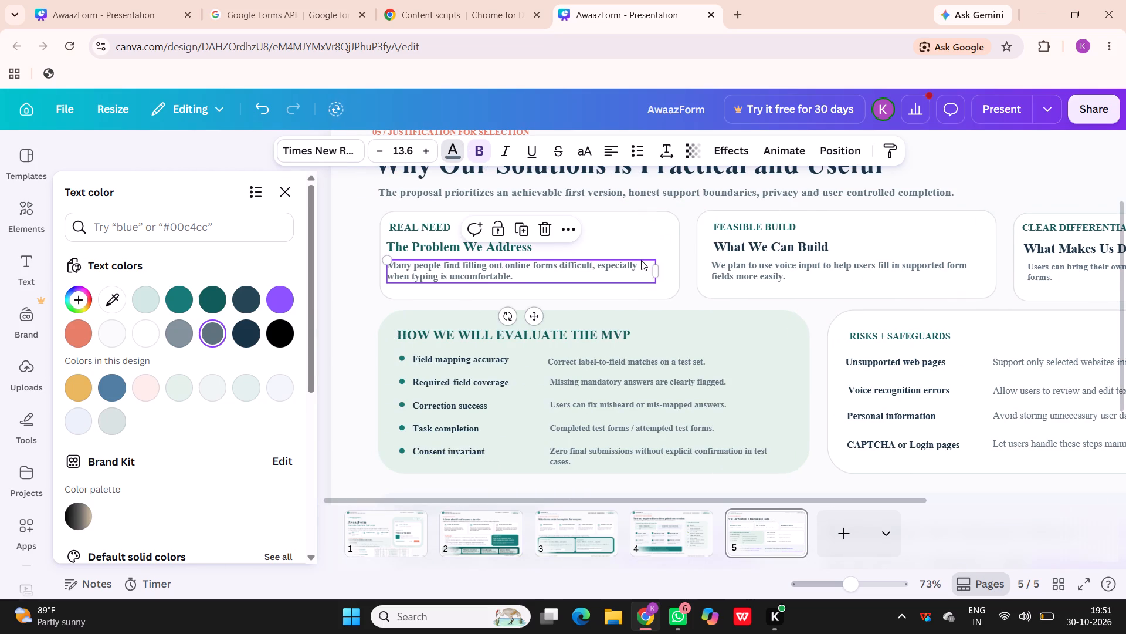
scroll(641, 260, "left", 1)
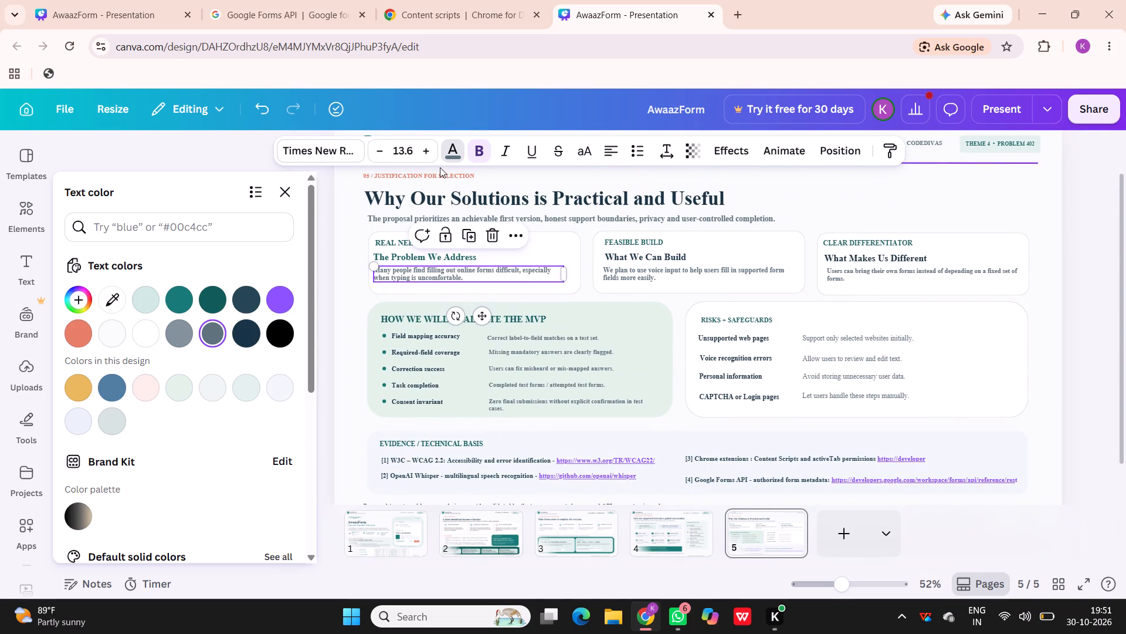
left_click(480, 150)
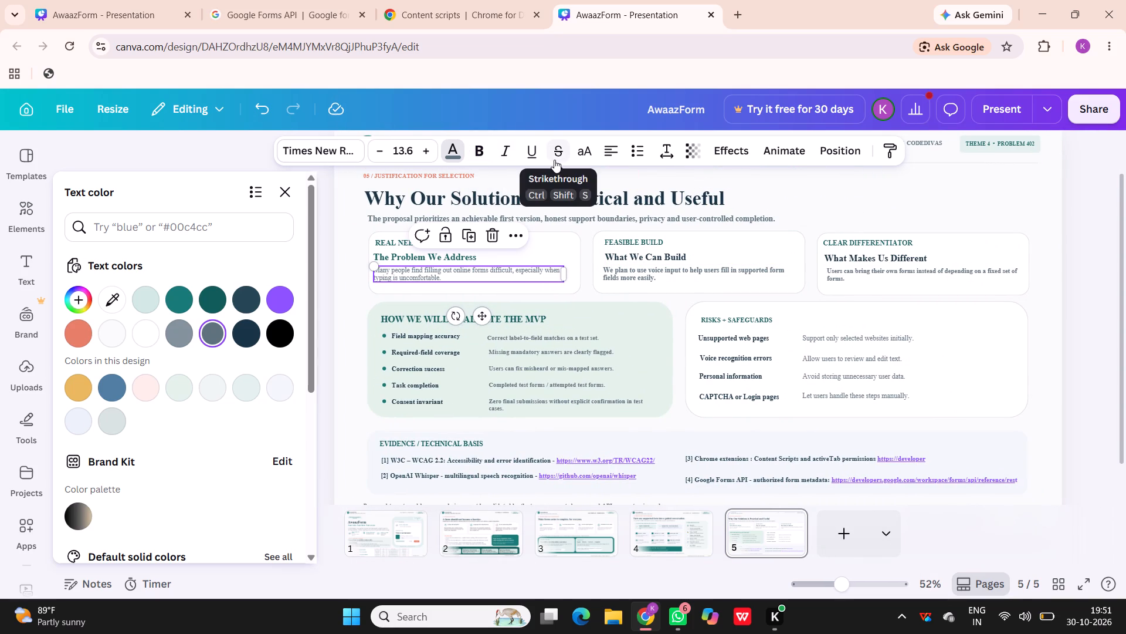
left_click(630, 266)
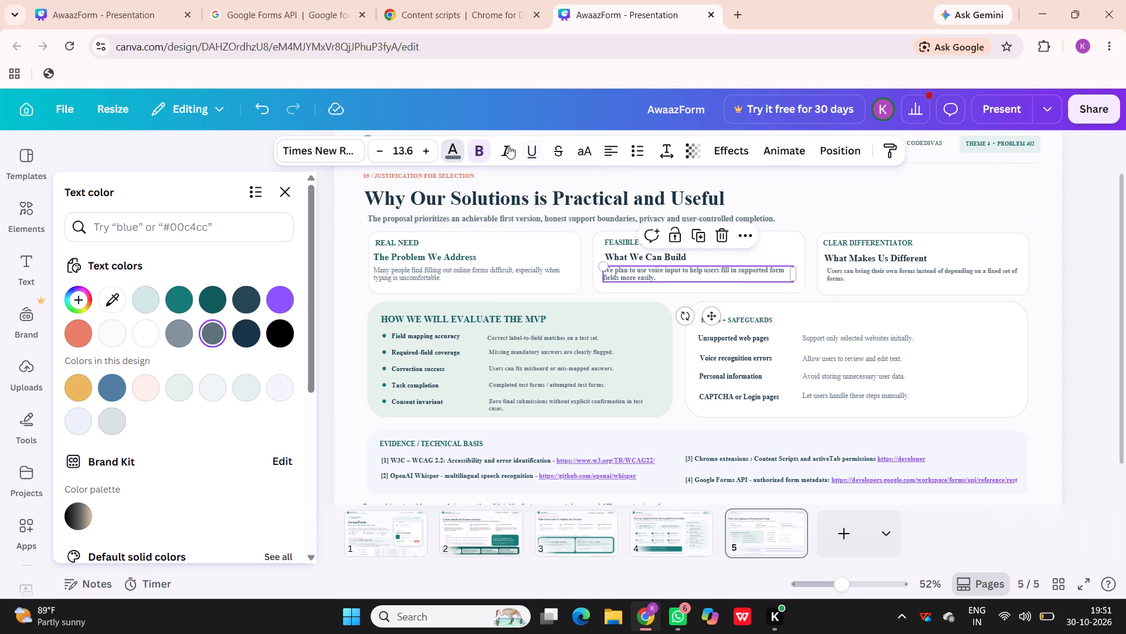
left_click(478, 145)
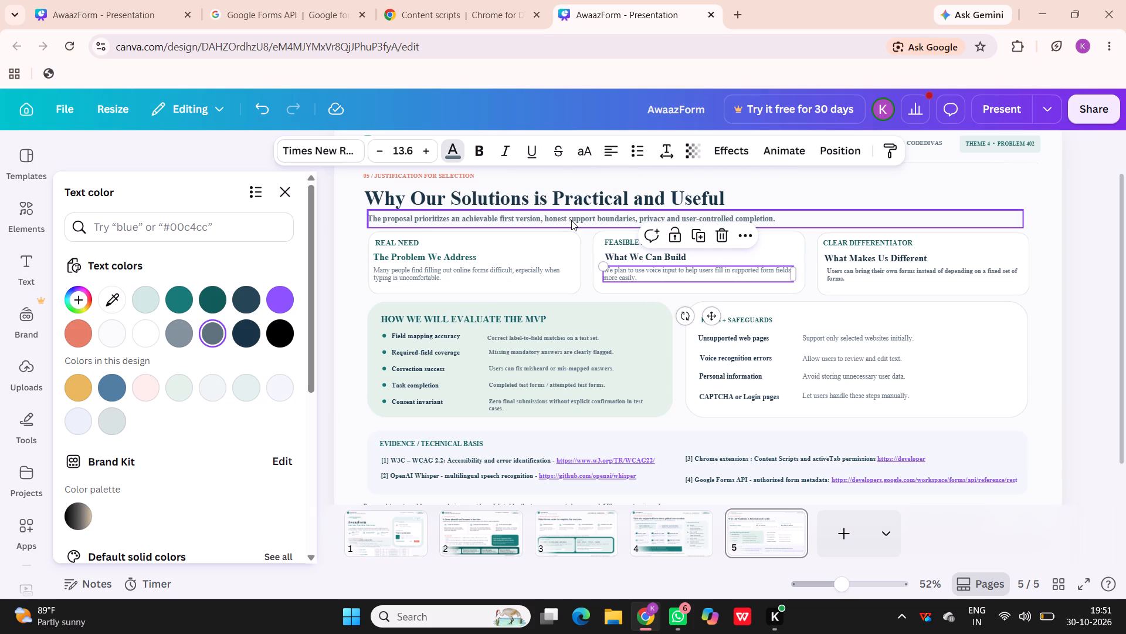
Remove bold from the description under "What Makes Us Different", set its font size to 13.6, and deselect it.
left_click(832, 274)
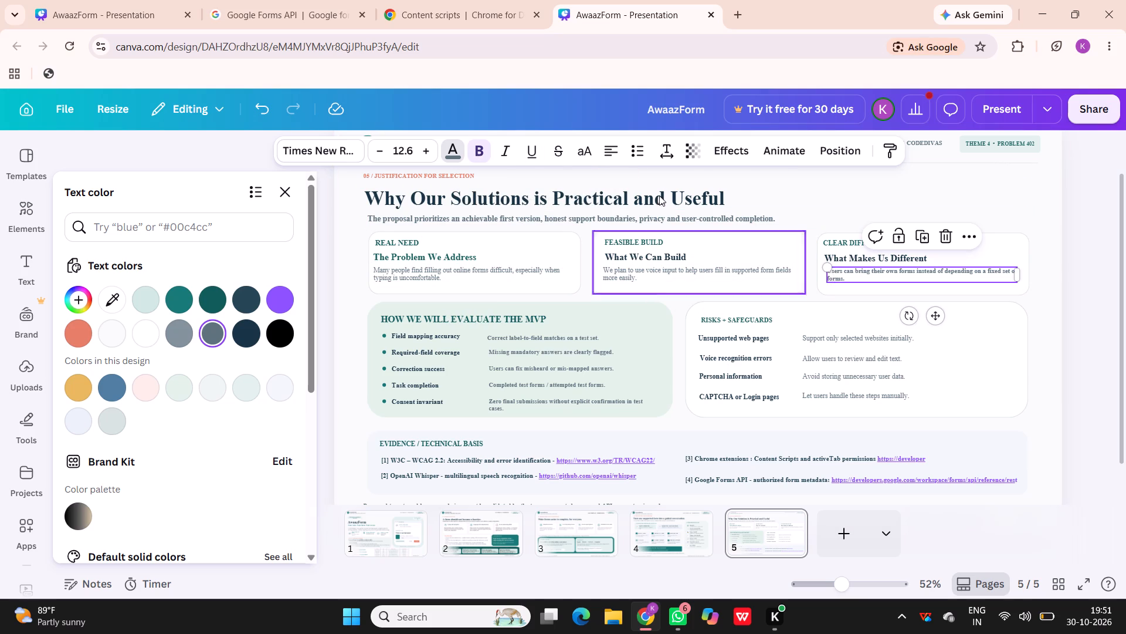
left_click(480, 153)
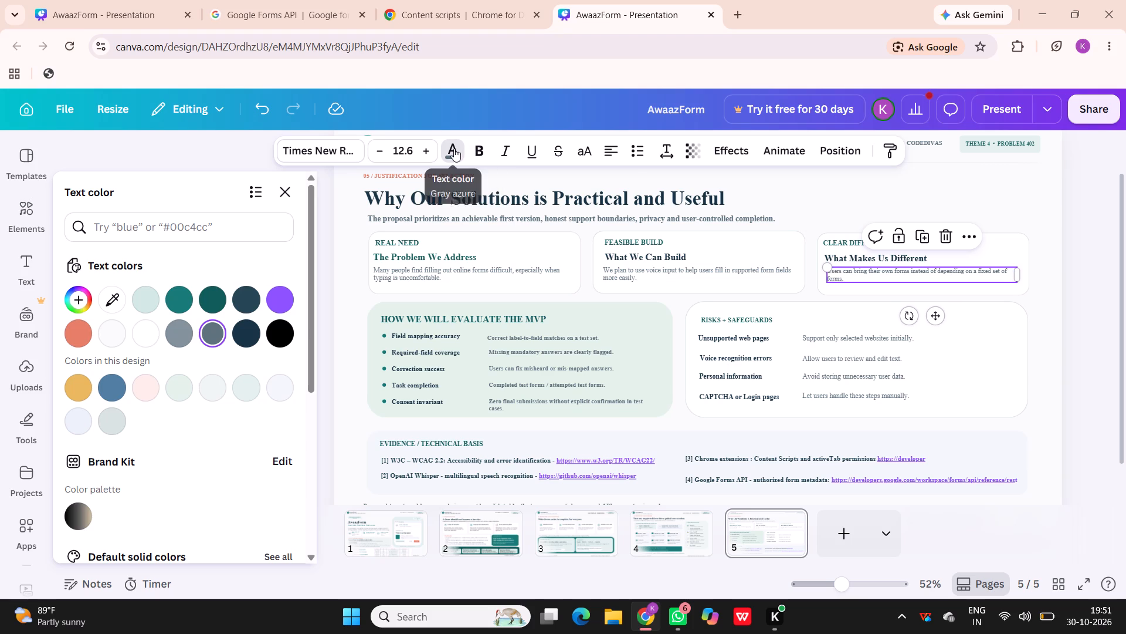
left_click(423, 147)
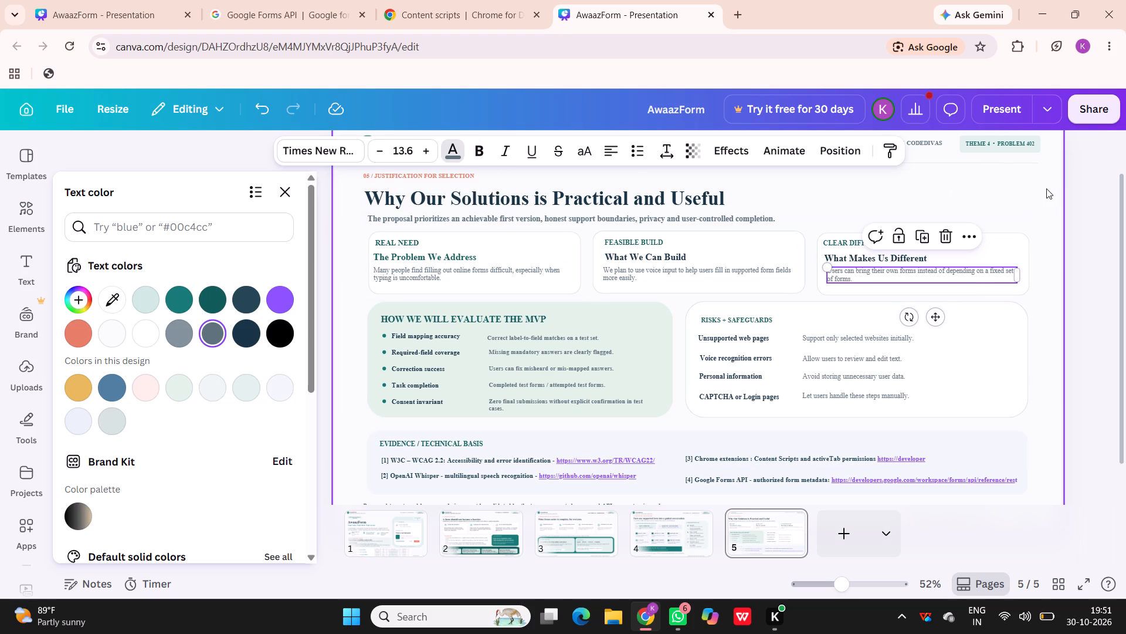
left_click(1114, 183)
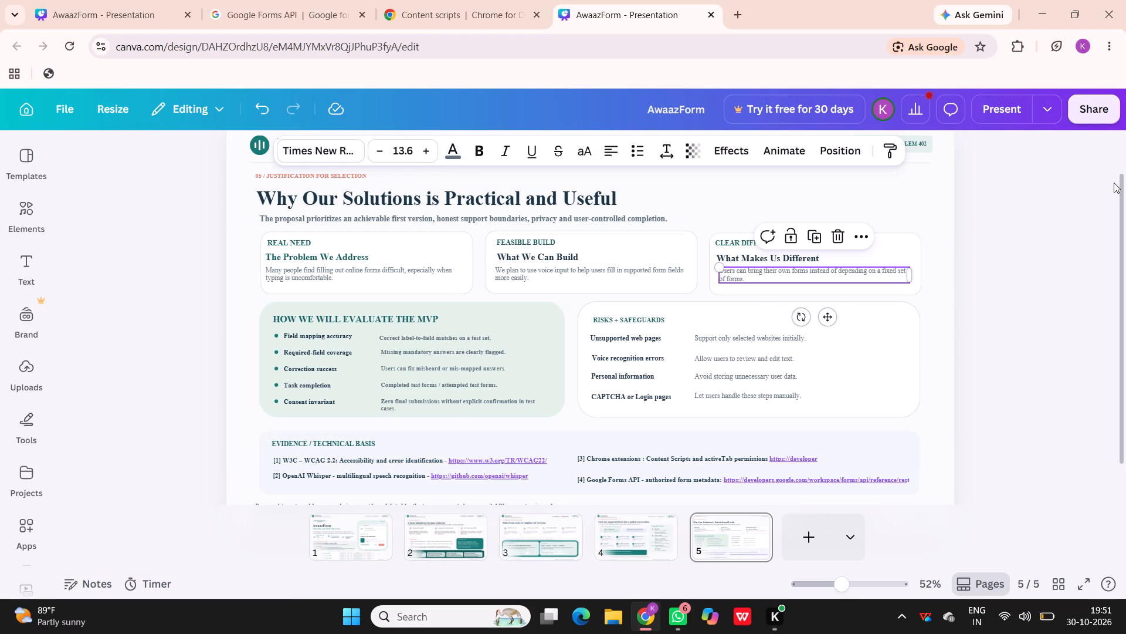
left_click(1047, 242)
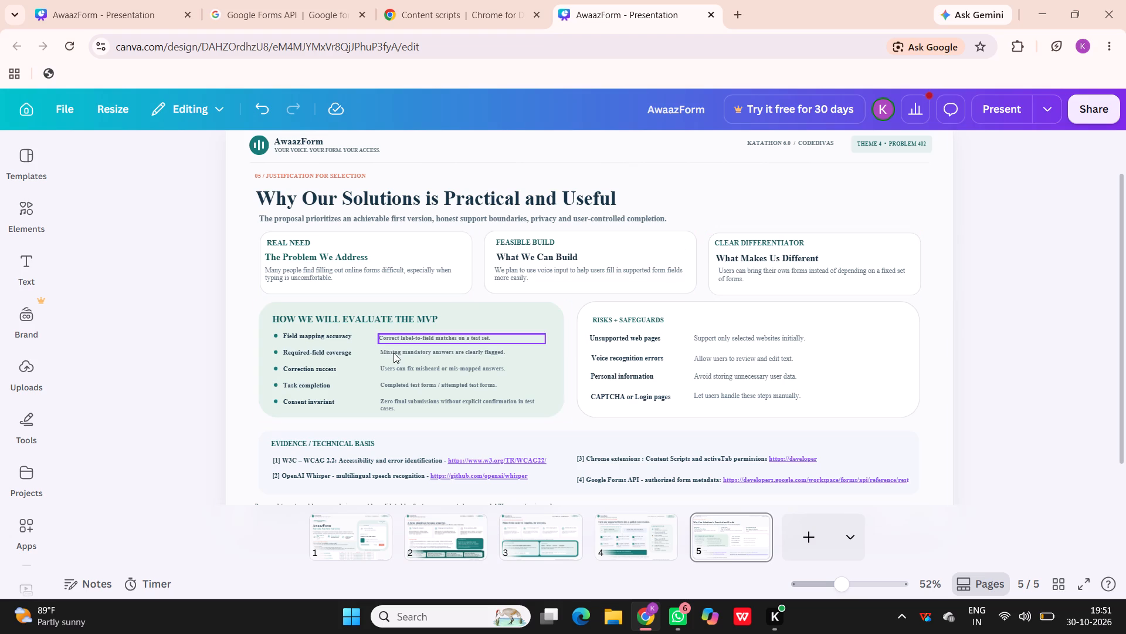
Increase the "HOW WE WILL EVALUATE THE MVP" heading to font size 19.
left_click(351, 318)
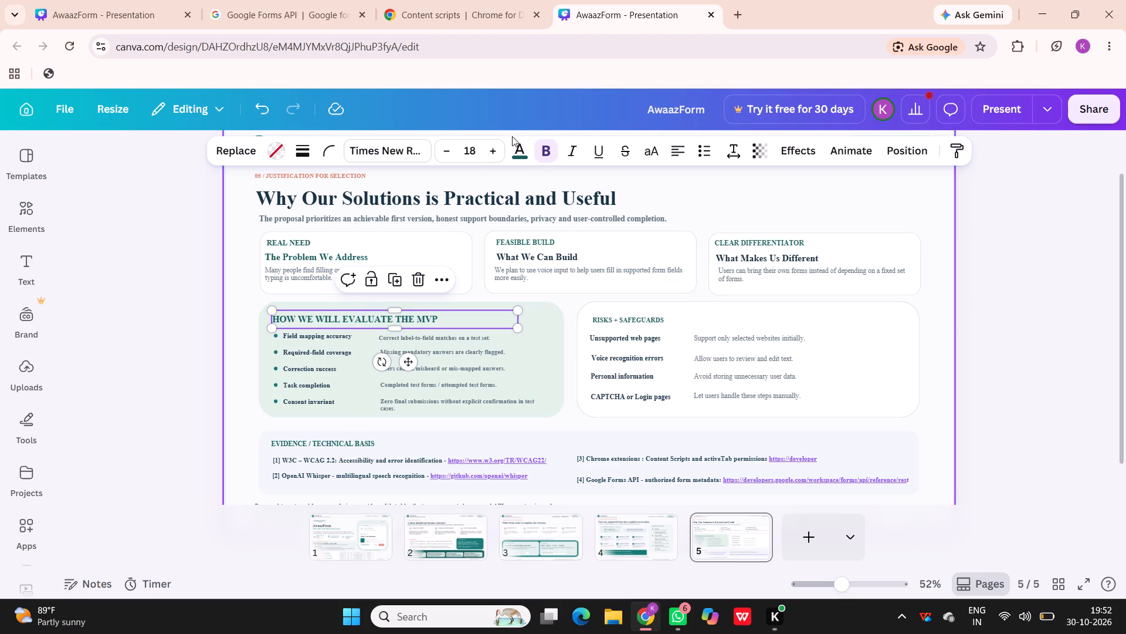
left_click(491, 150)
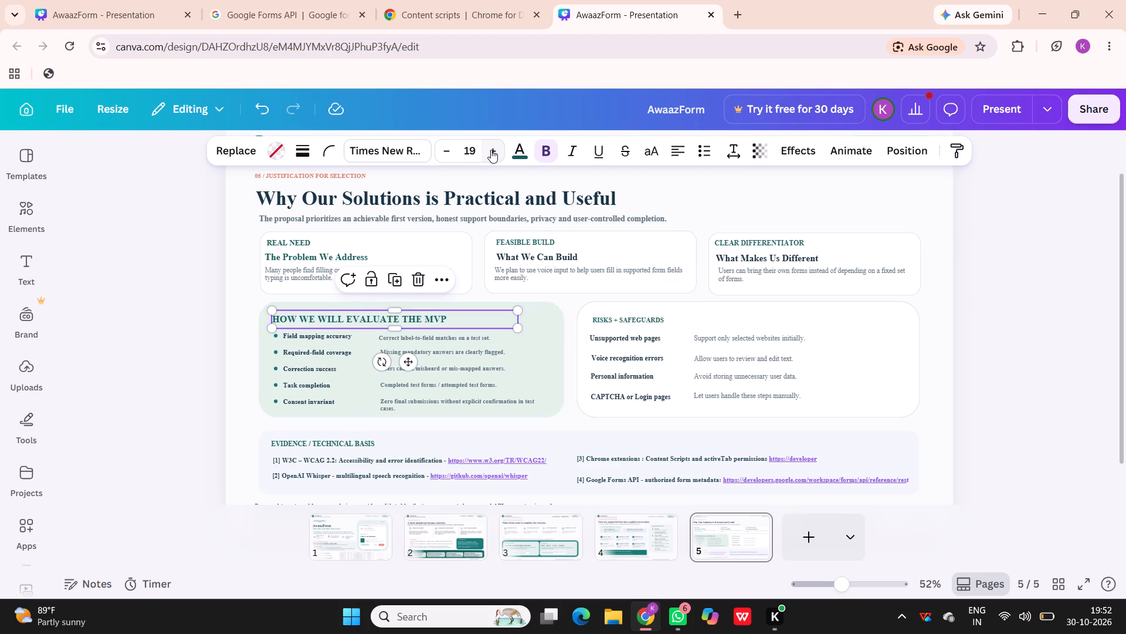
Set the "RISKS + SAFEGUARDS" heading to font size 18 and shift it slightly up to line up with the labels below.
left_click(596, 315)
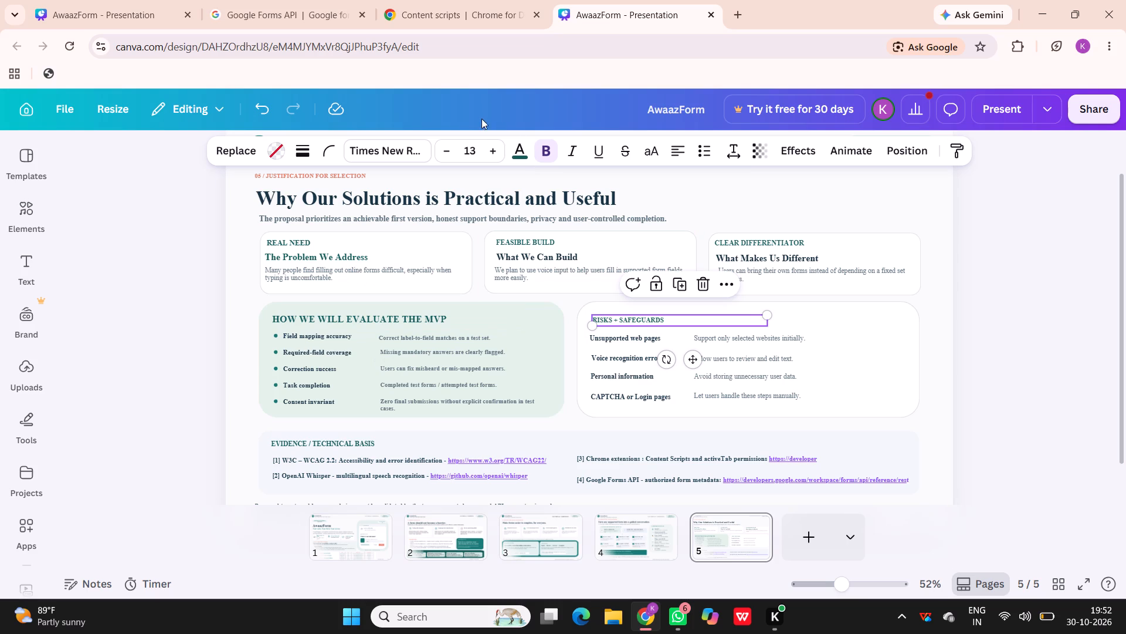
double_click(490, 150)
left_click(490, 150)
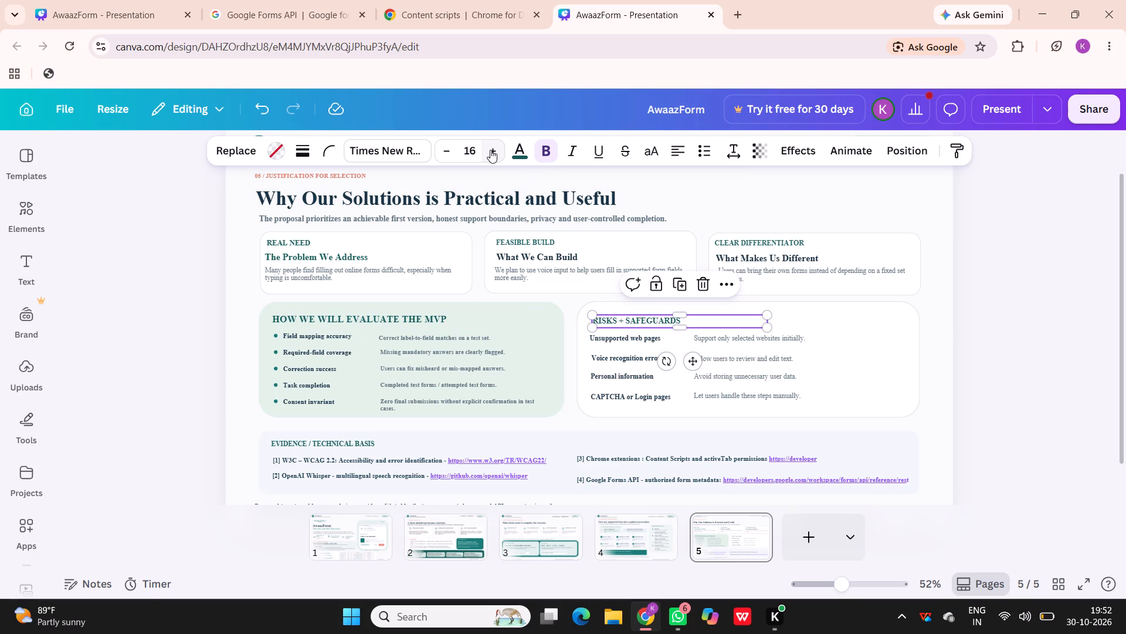
left_click(490, 150)
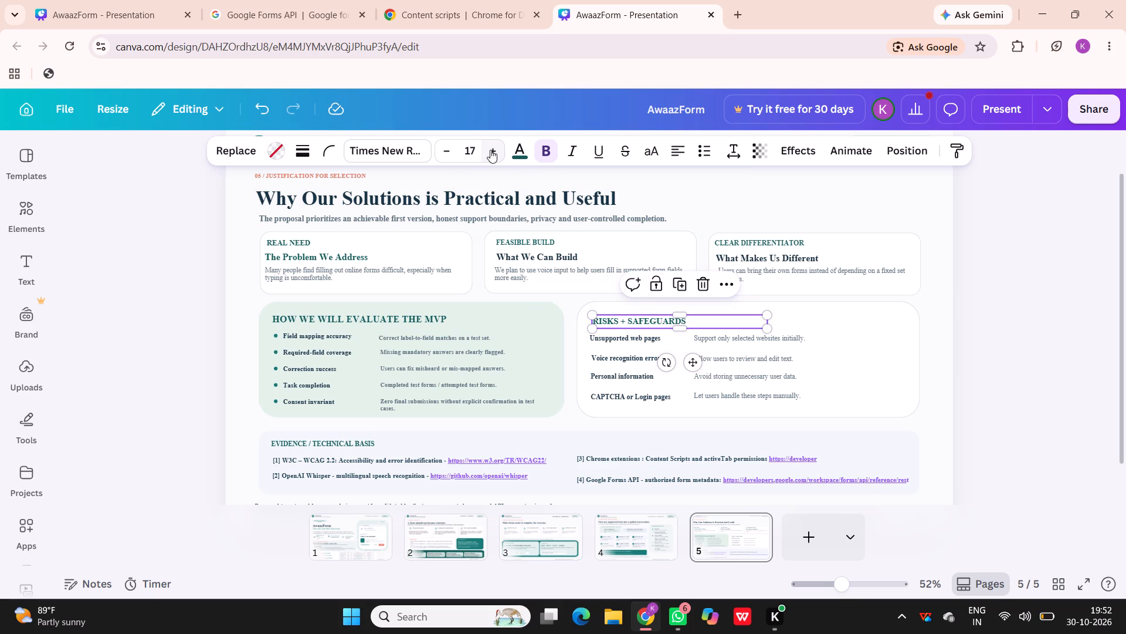
left_click(490, 150)
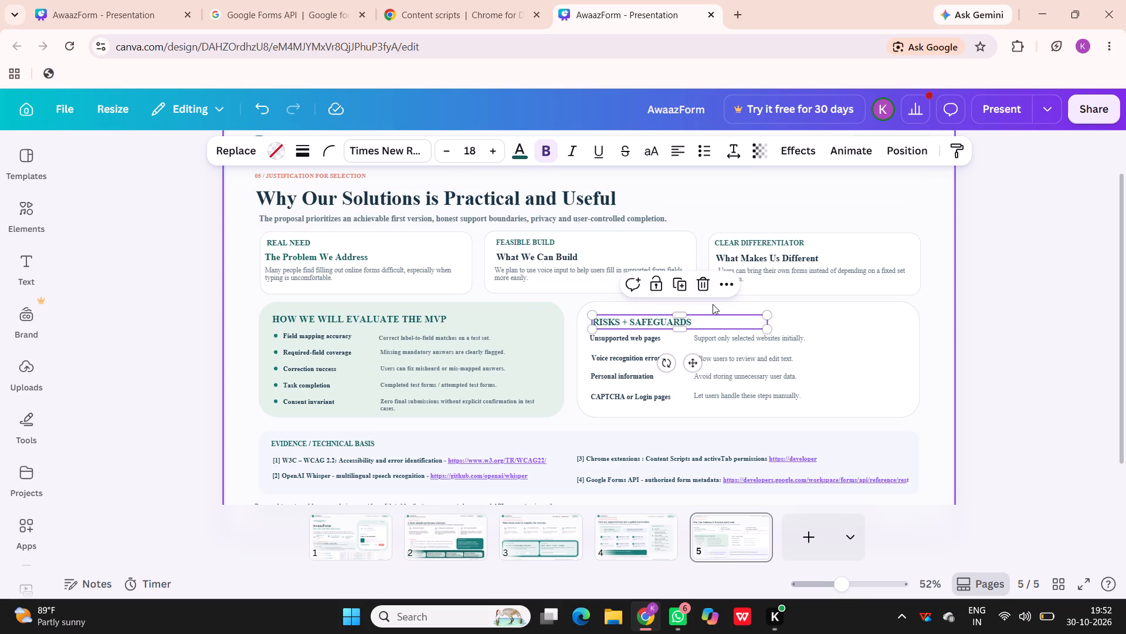
left_click(934, 309)
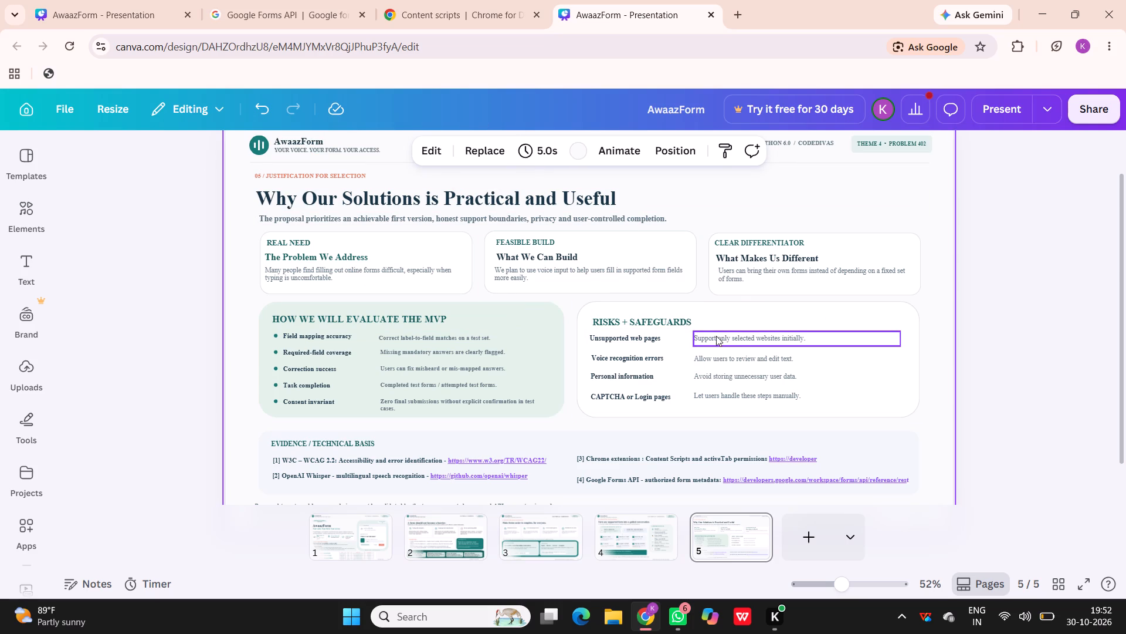
left_click(672, 322)
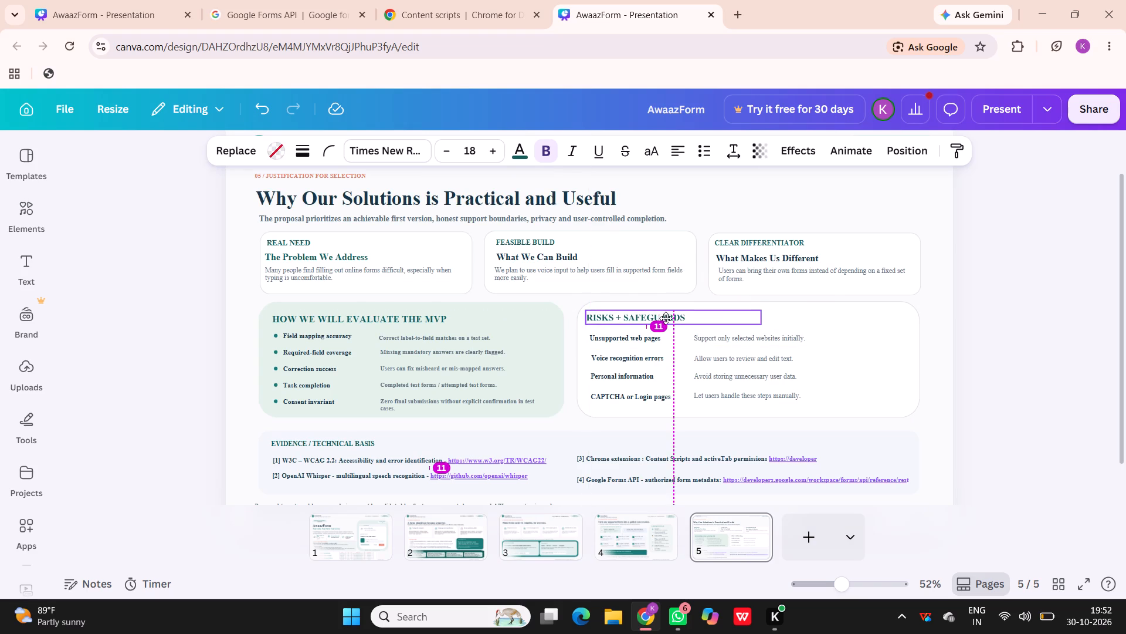
Set the four risk labels, from "Unsupported web pages" to "CAPTCHA or Login pages", to font size 14.7.
left_click(633, 335)
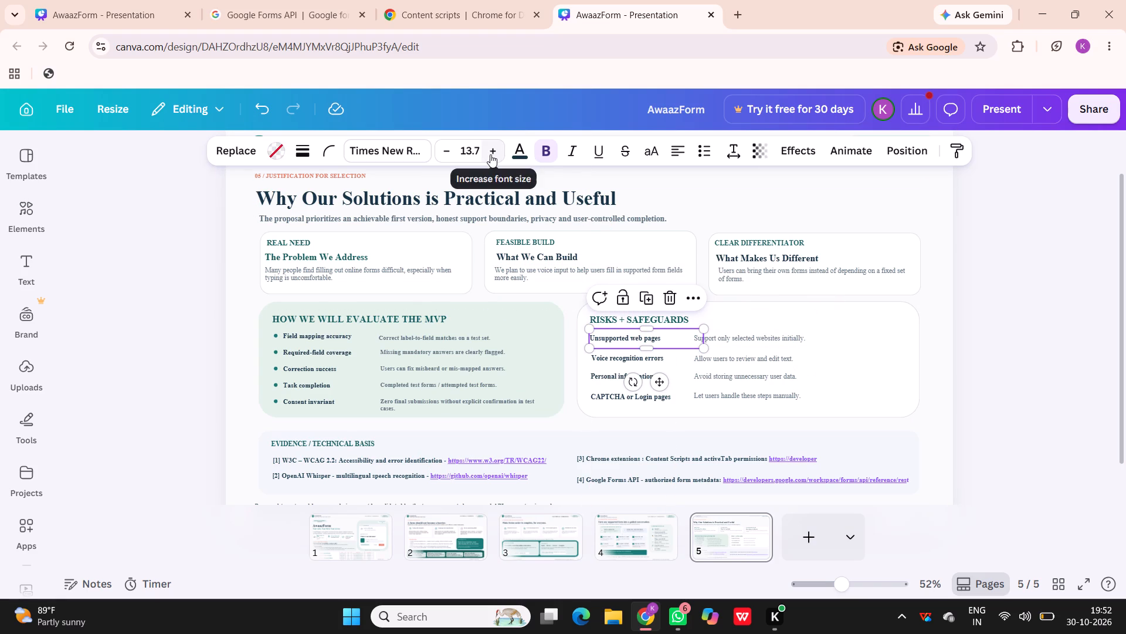
left_click(490, 154)
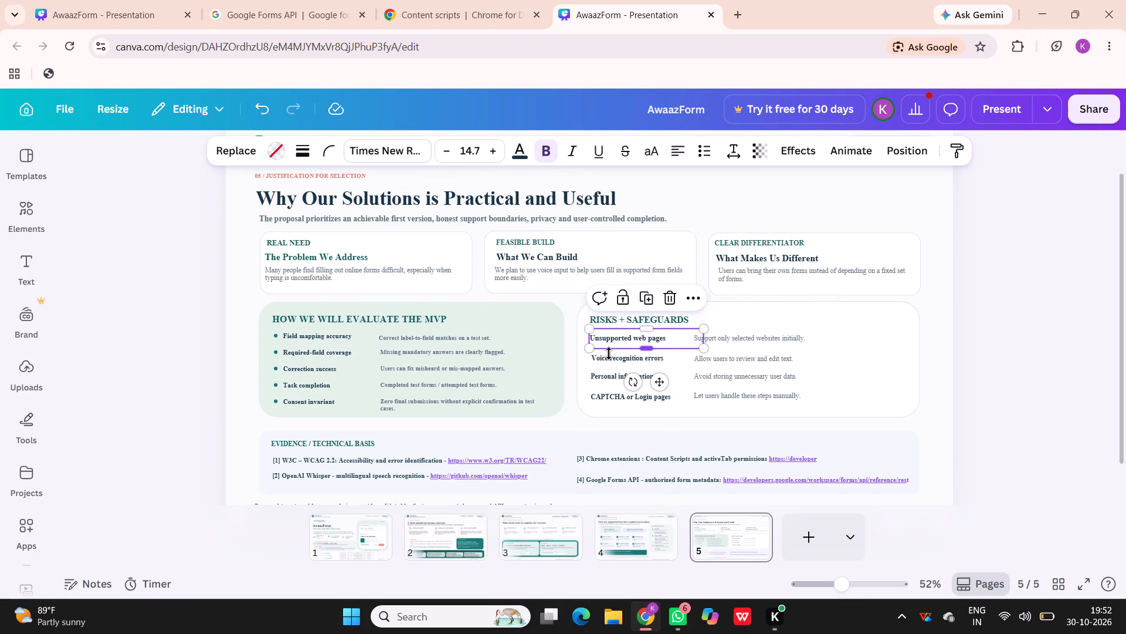
left_click(609, 361)
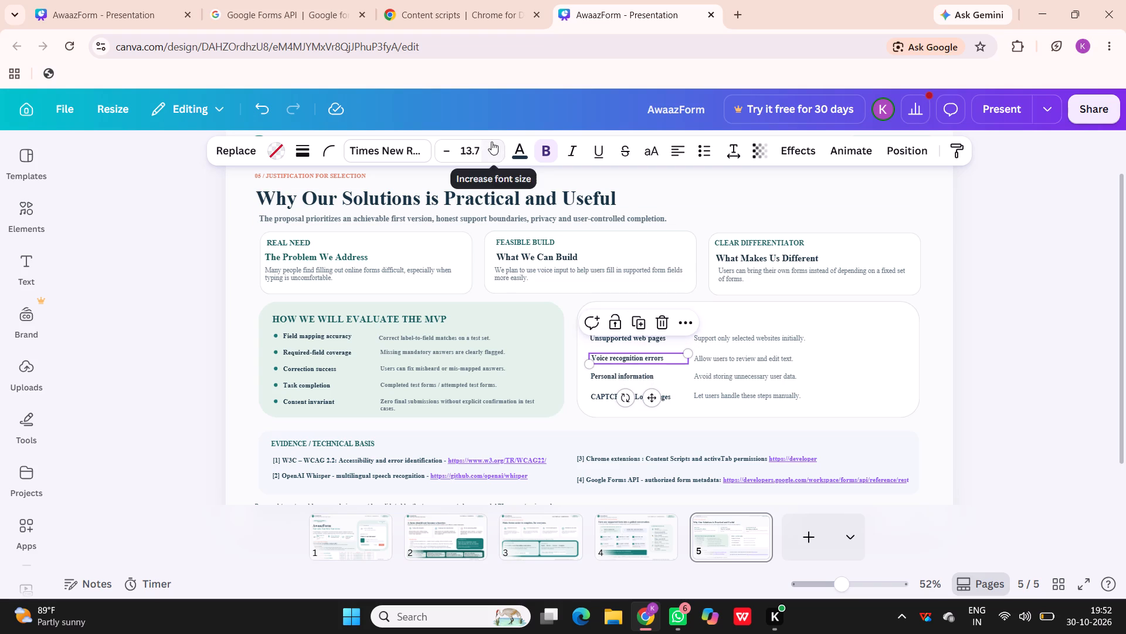
left_click(497, 151)
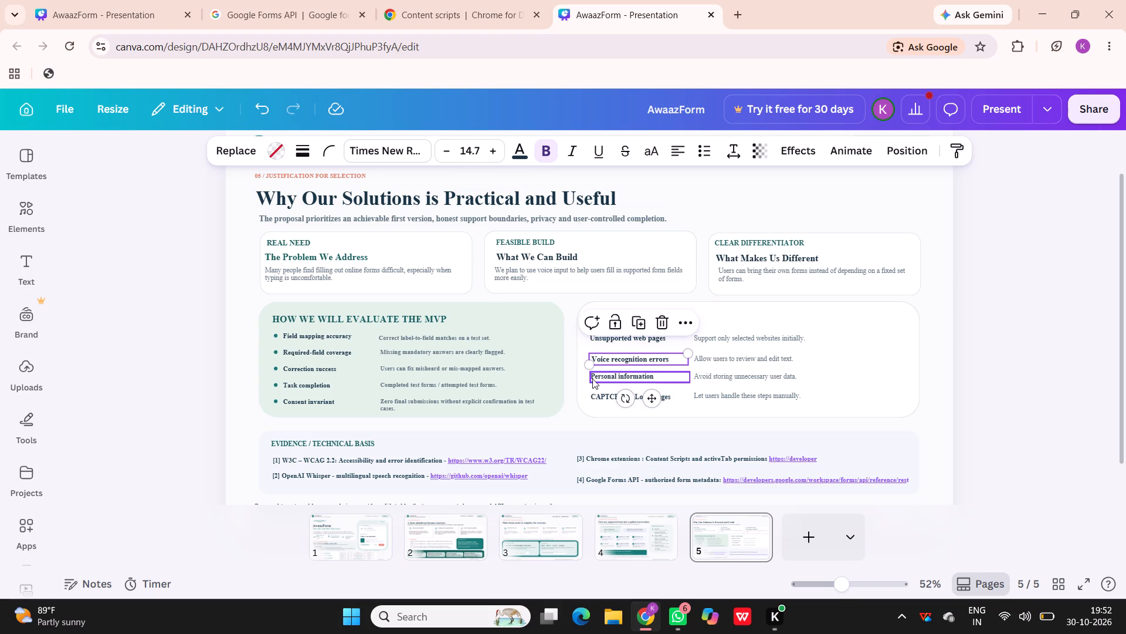
left_click(592, 379)
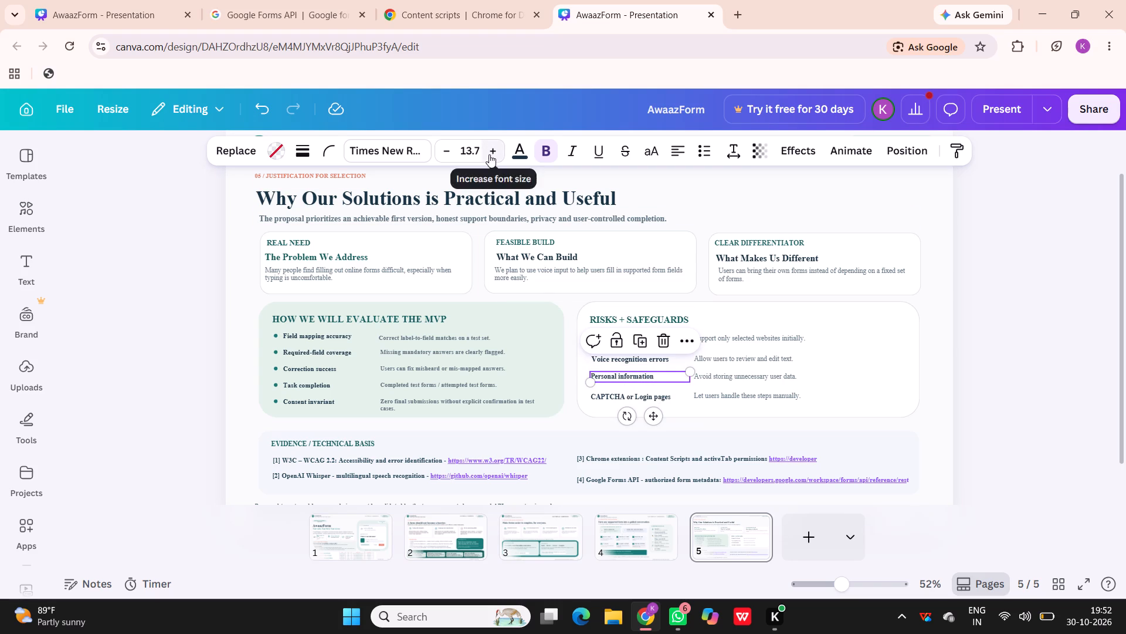
left_click(489, 154)
left_click(615, 400)
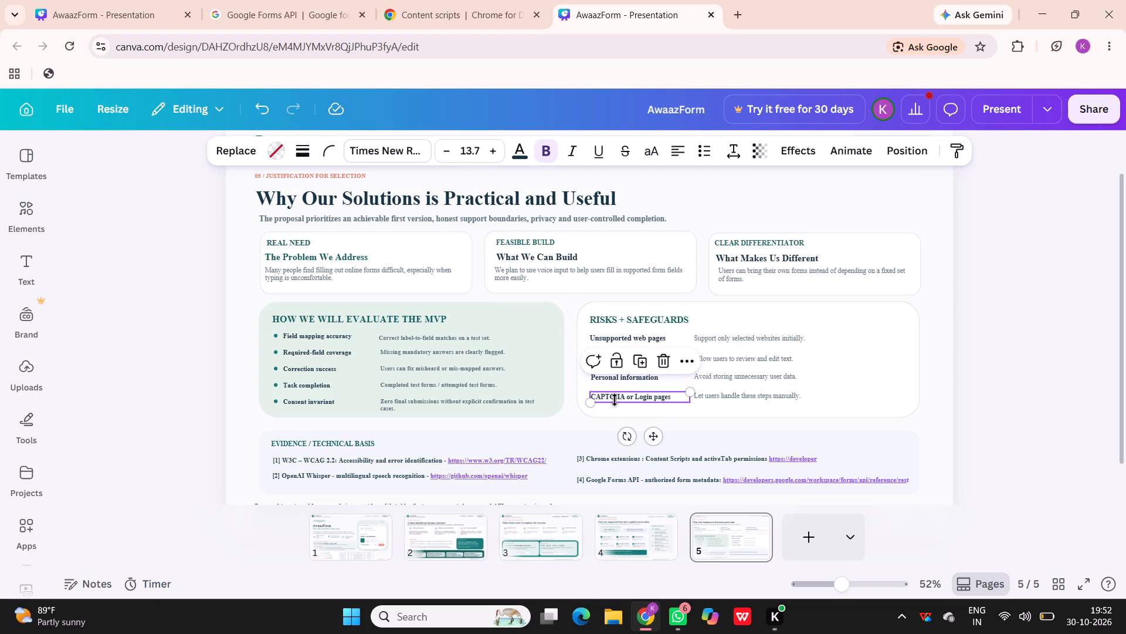
left_click(490, 153)
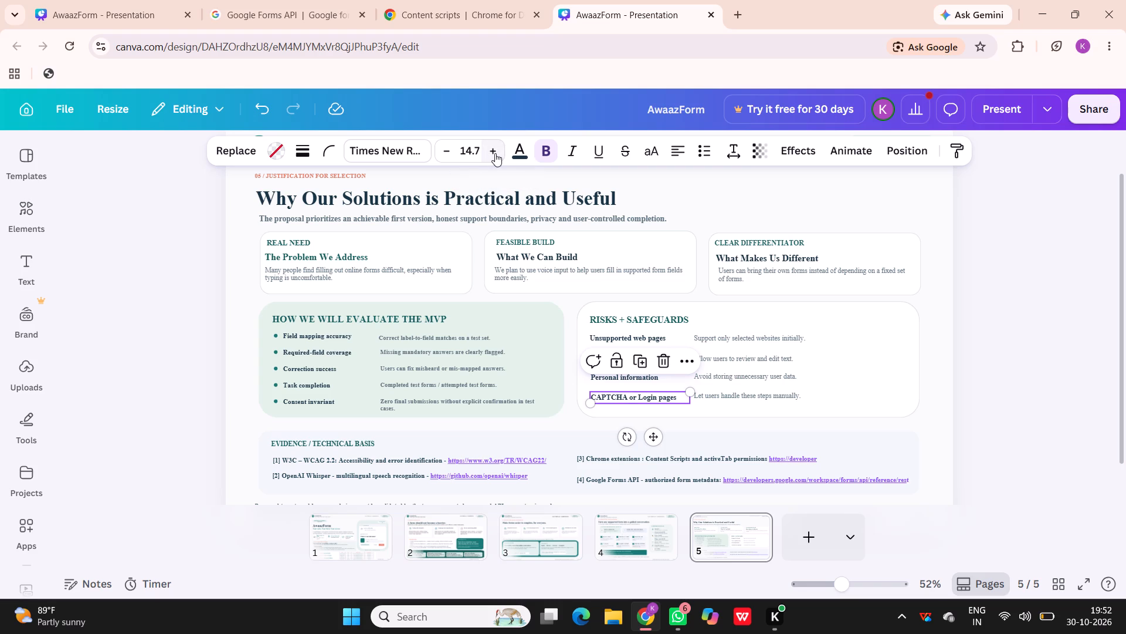
Nudge the descriptions beside "CAPTCHA or Login pages" and "Personal information" slightly, and clear the selection.
left_click(779, 396)
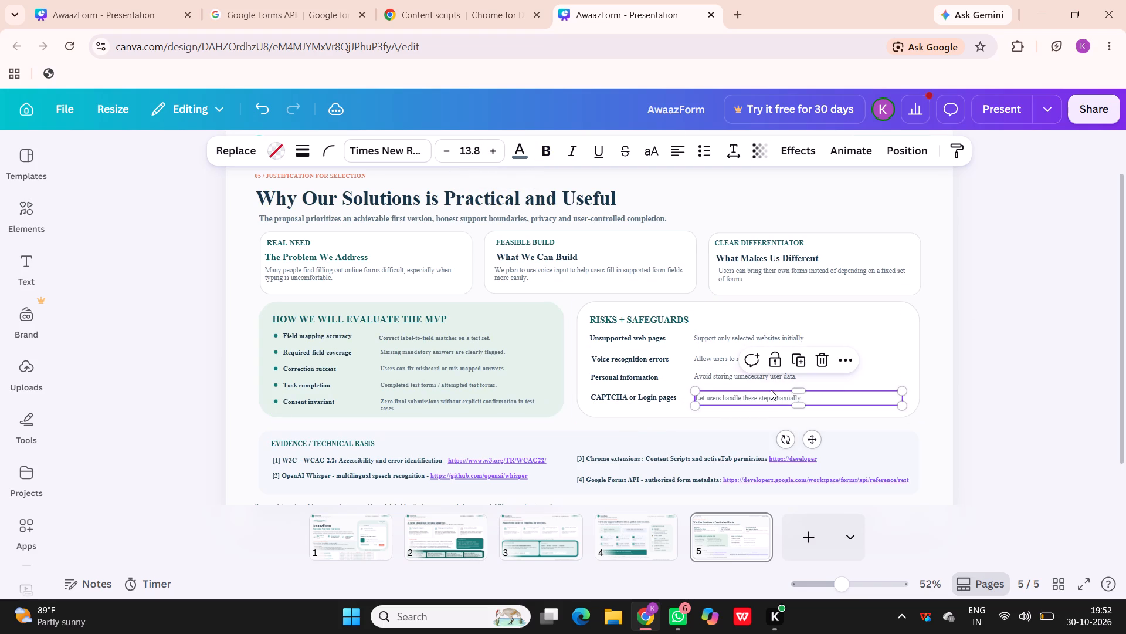
left_click(757, 376)
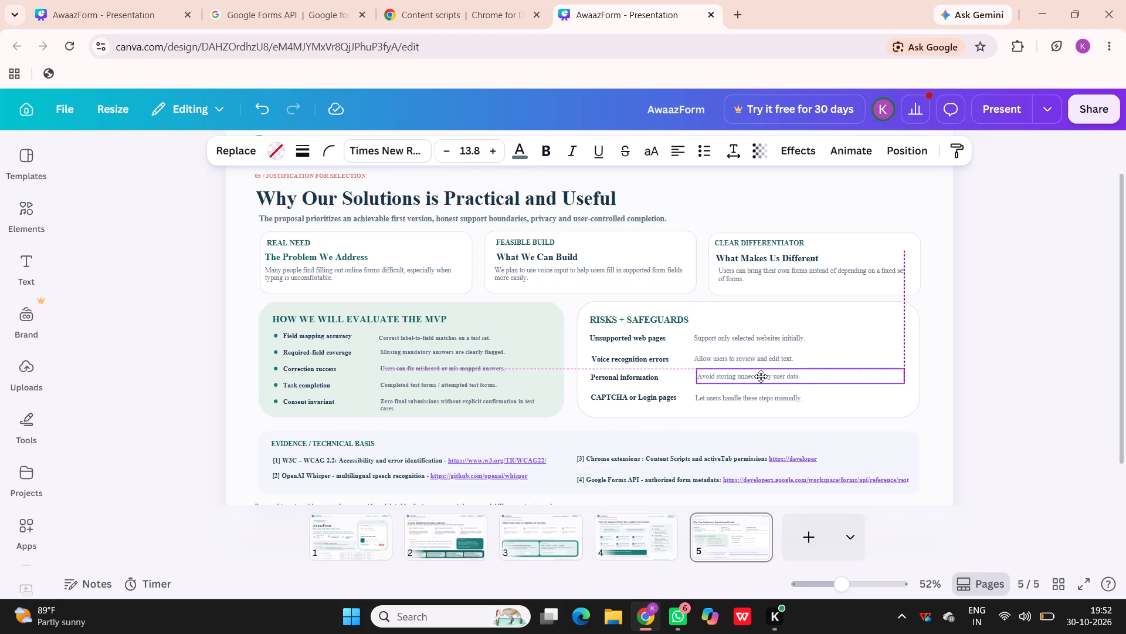
left_click(738, 359)
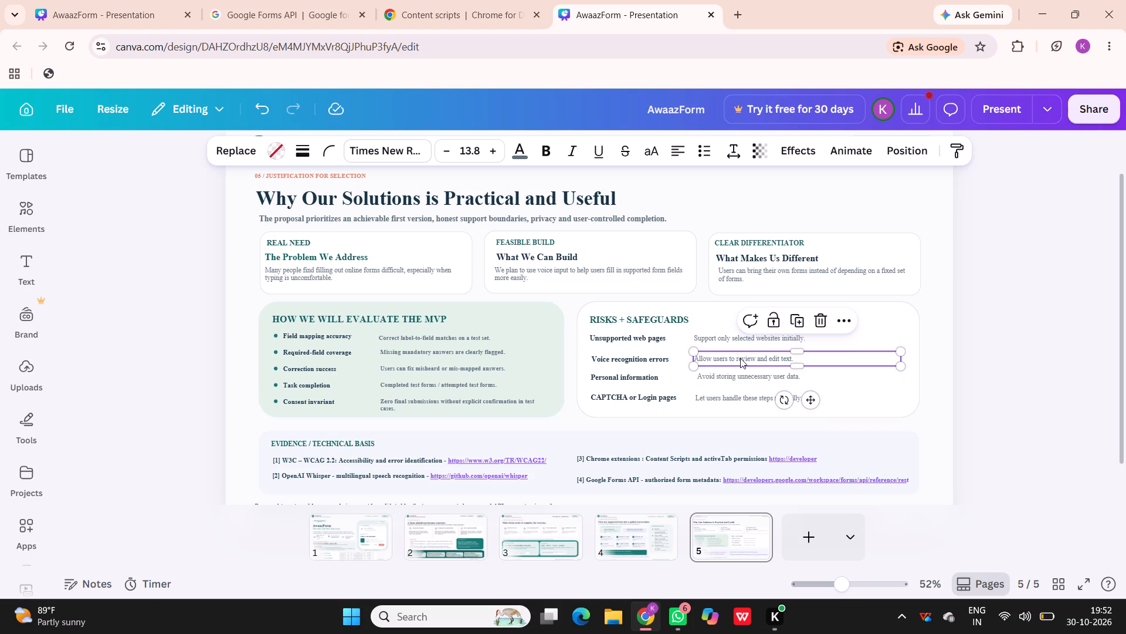
left_click(941, 285)
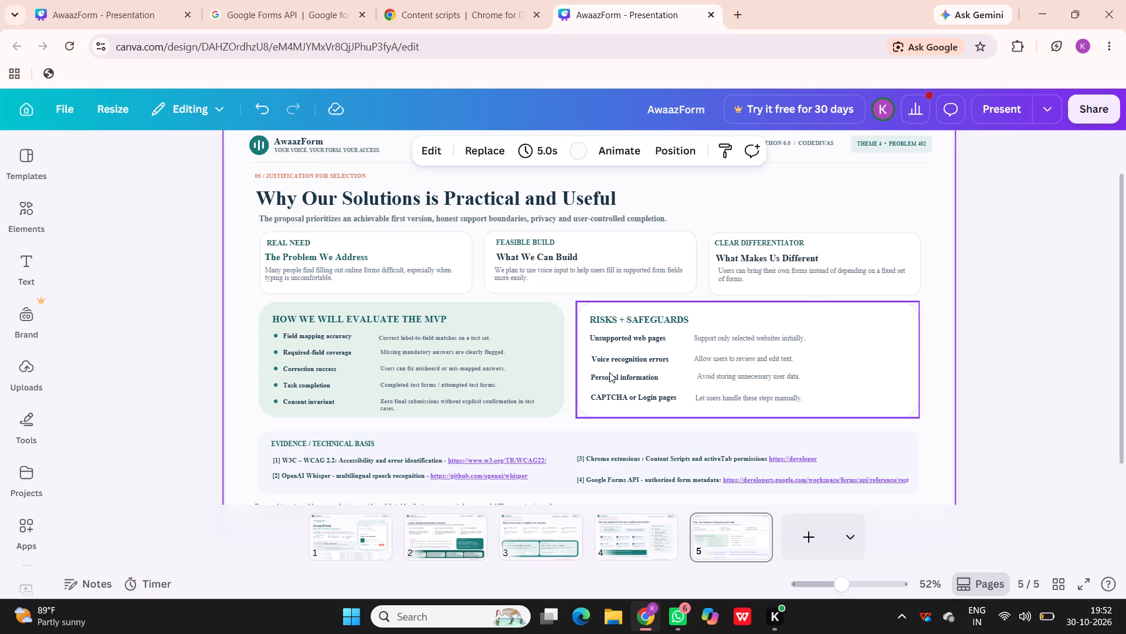
Try light tints as the fill of the "HOW WE WILL EVALUATE THE MVP" card and settle on white.
double_click(542, 345)
left_click(527, 317)
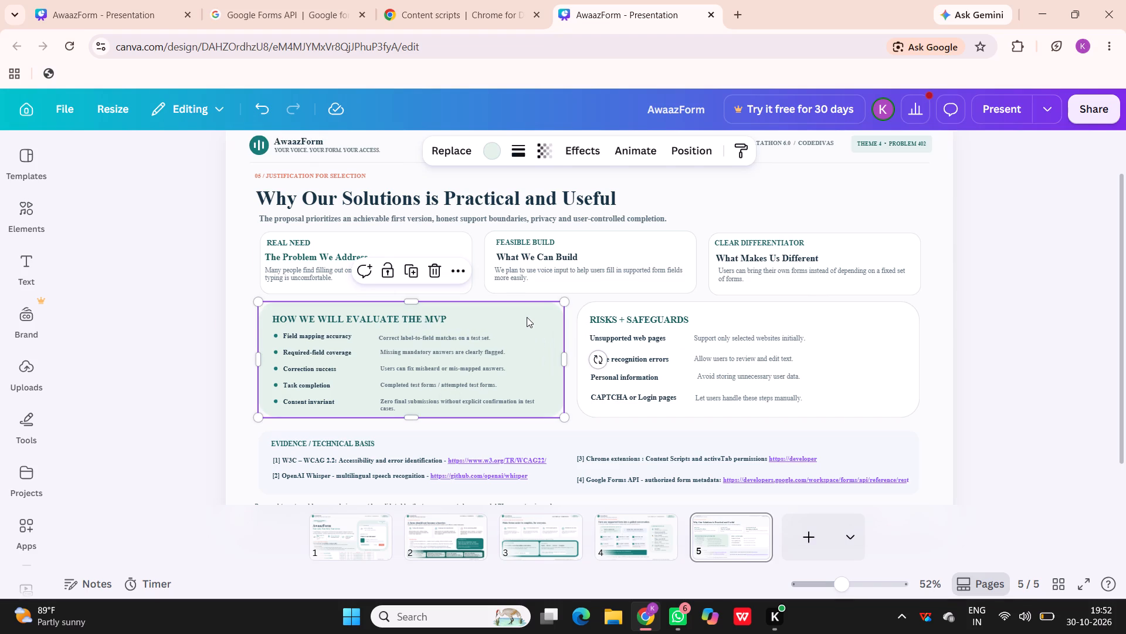
left_click(490, 150)
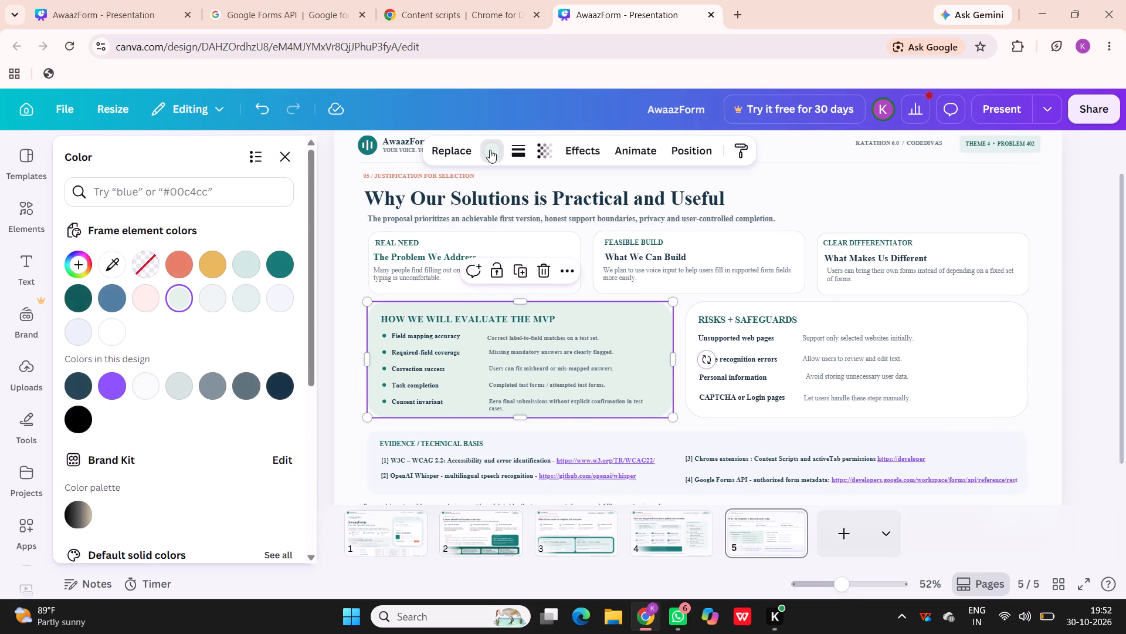
left_click(208, 301)
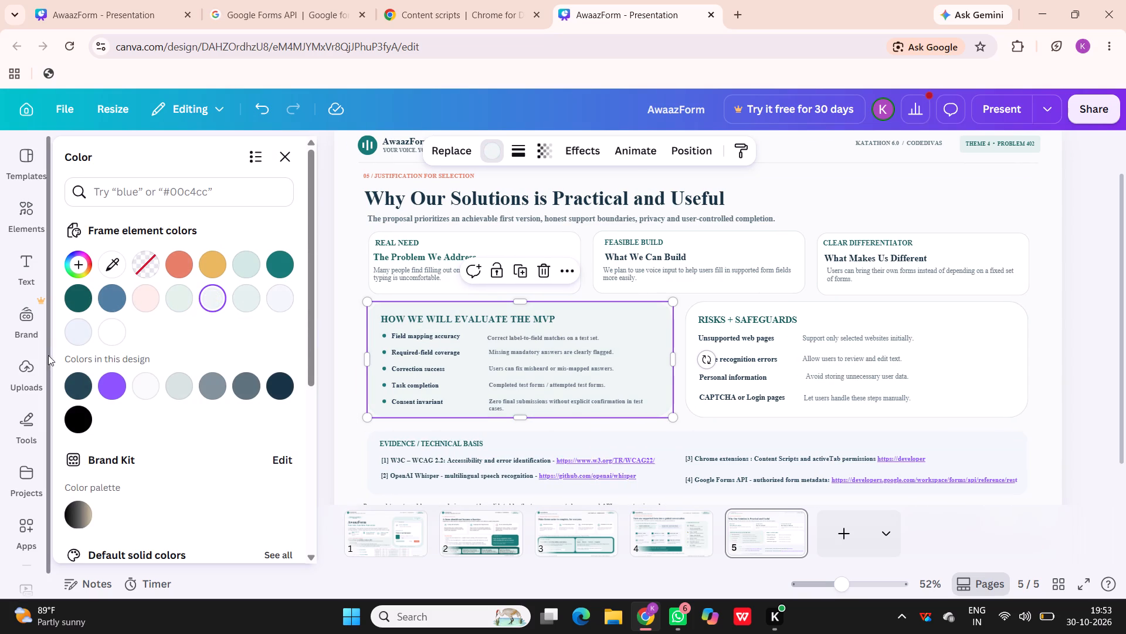
left_click(83, 331)
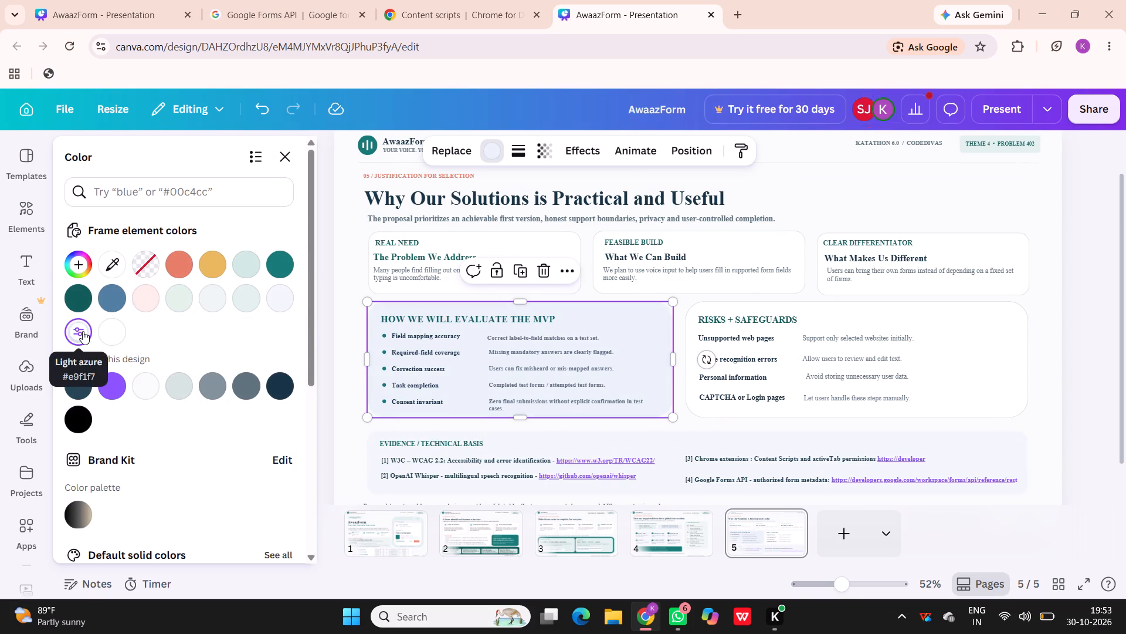
left_click(107, 329)
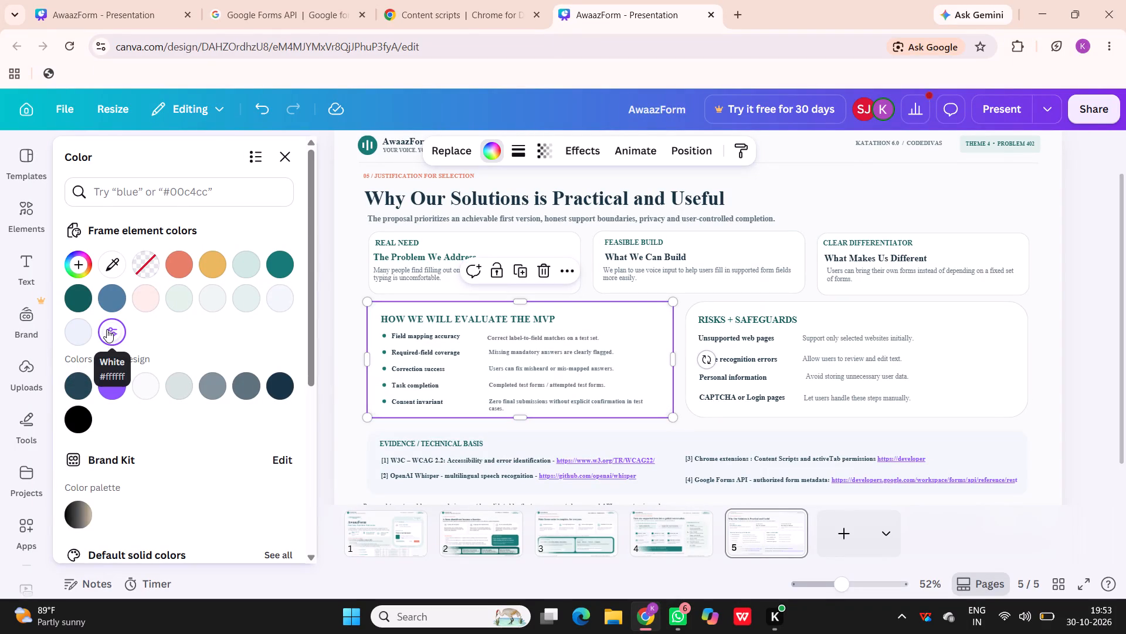
Change the fill of the "EVIDENCE / TECHNICAL BASIS" card to white and check it against the rest of the slide.
left_click(898, 197)
scroll(898, 197, "down", 1)
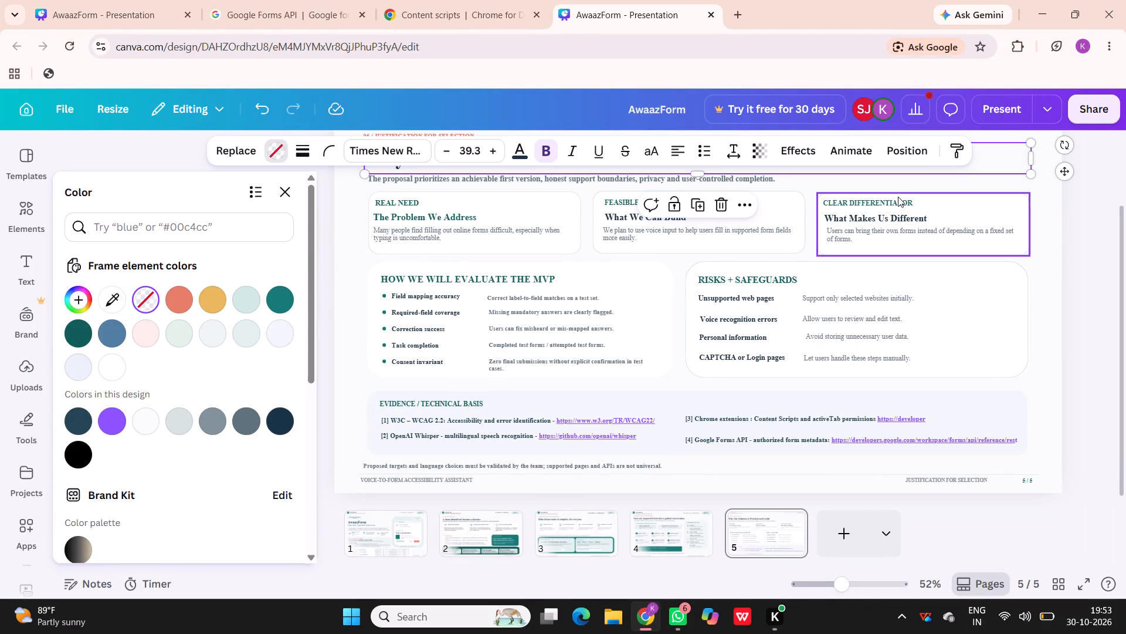
left_click(653, 399)
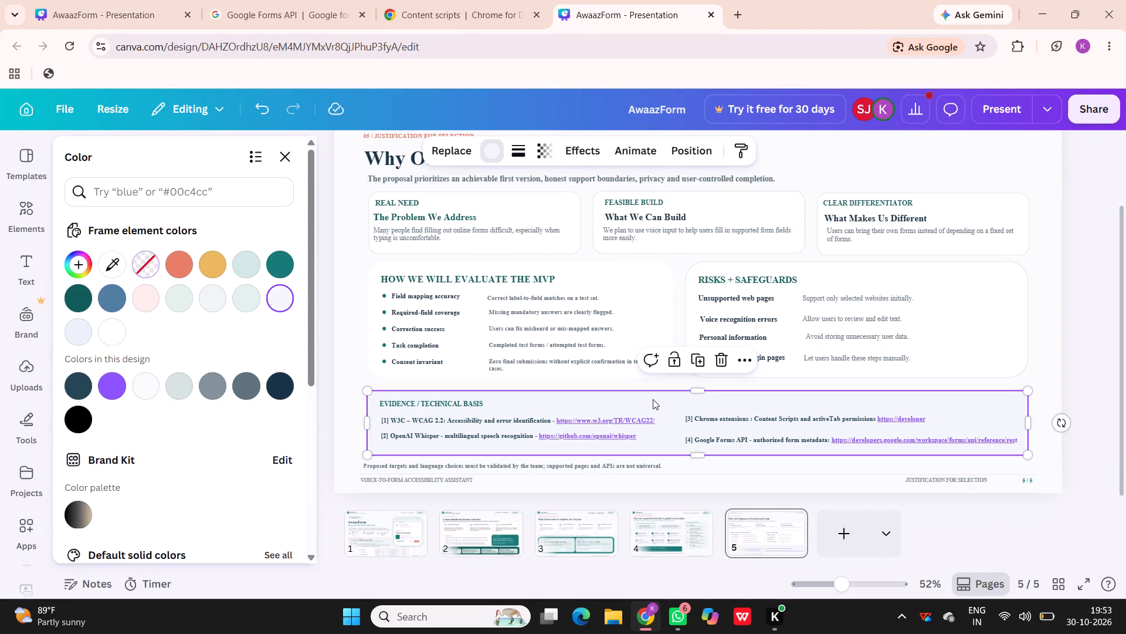
left_click(107, 333)
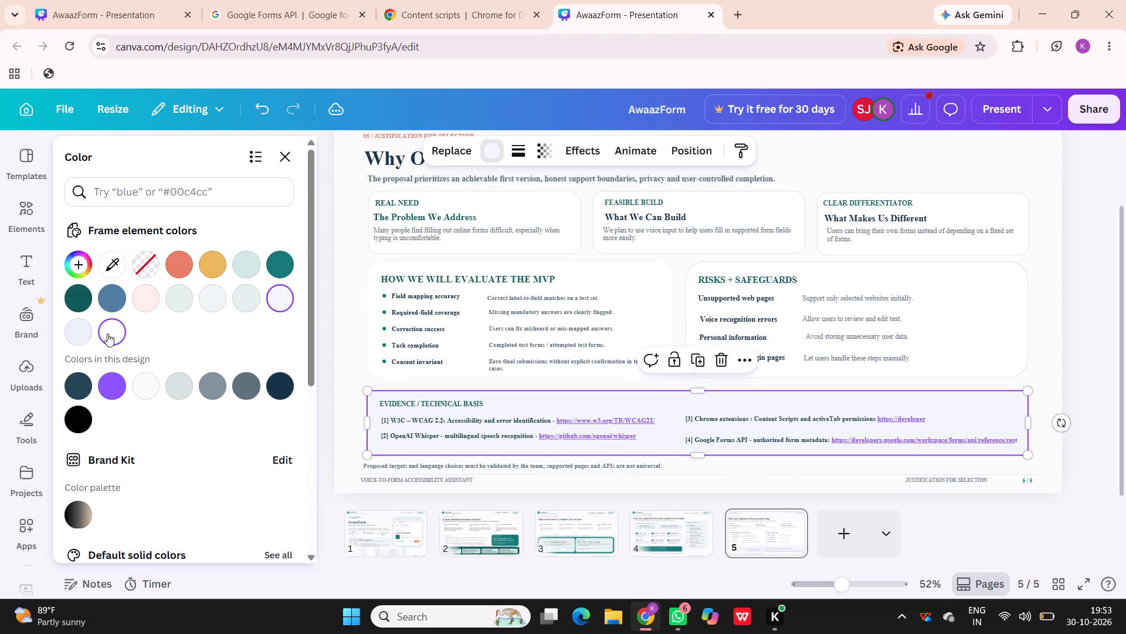
scroll(959, 224, "up", 2)
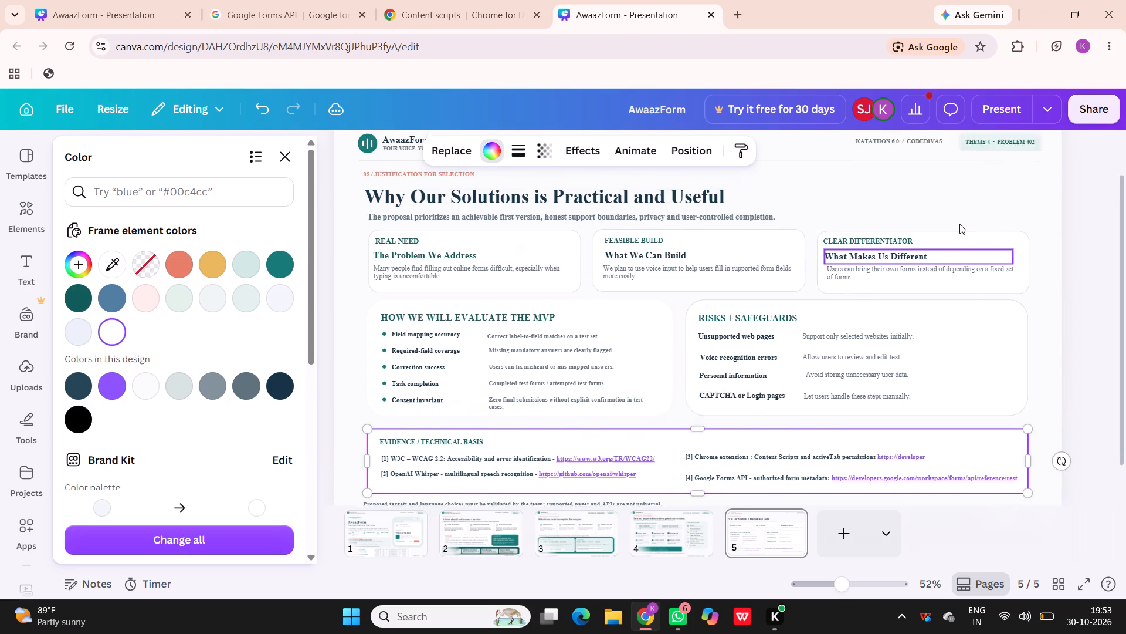
scroll(959, 224, "down", 2)
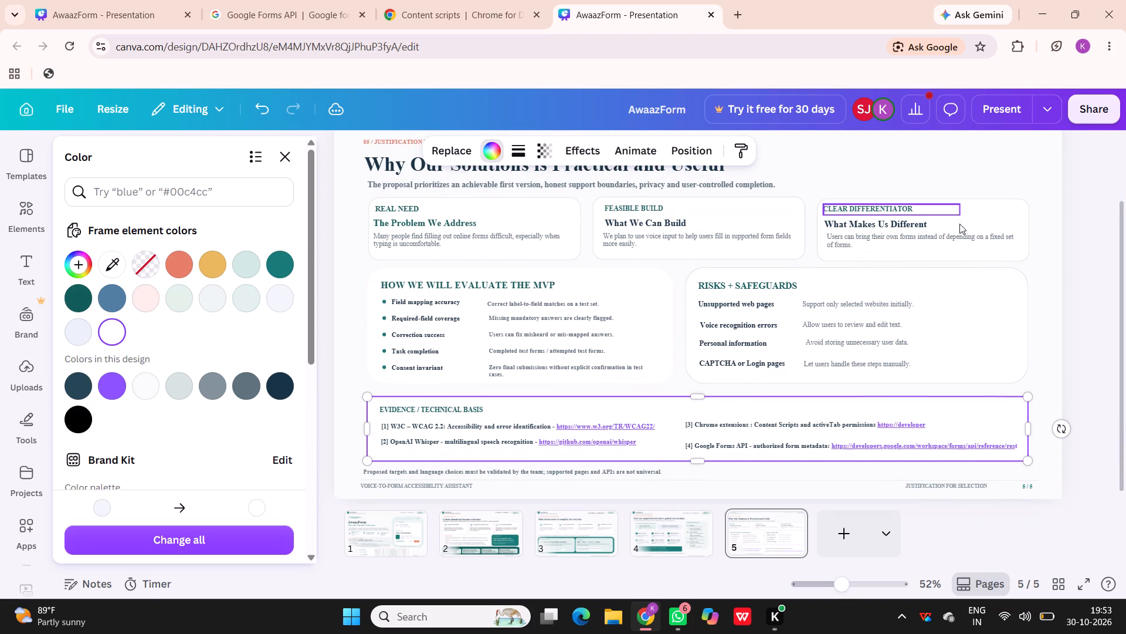
scroll(959, 224, "down", 1)
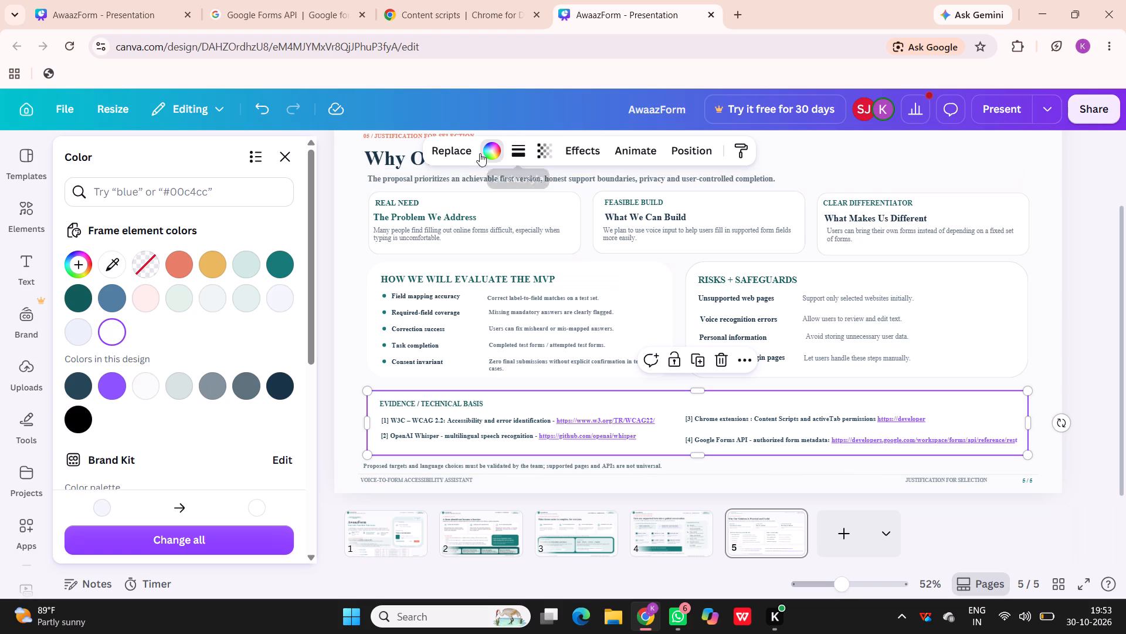
Try an off-white fill on the "REAL NEED" card and replace it with light green #eef5f2.
left_click(489, 214)
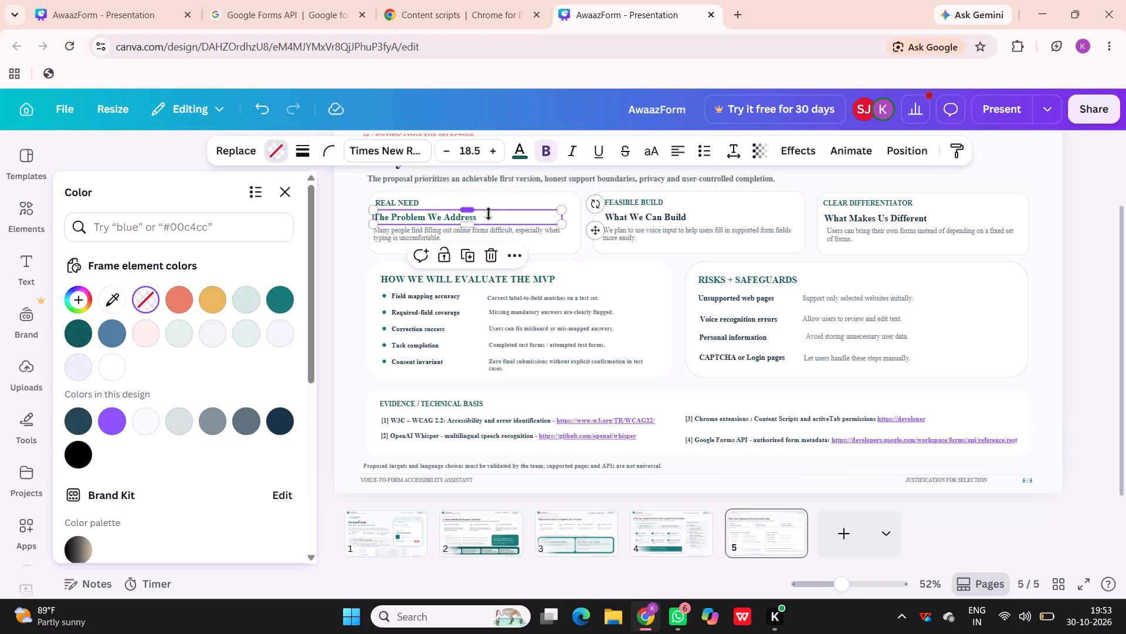
left_click(491, 201)
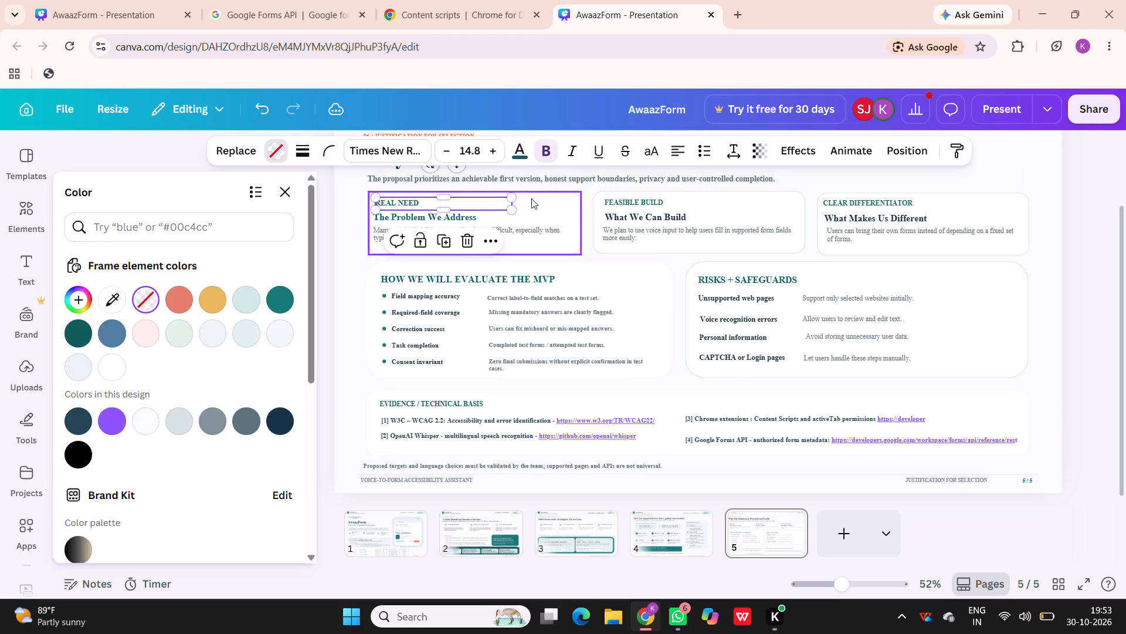
left_click(531, 198)
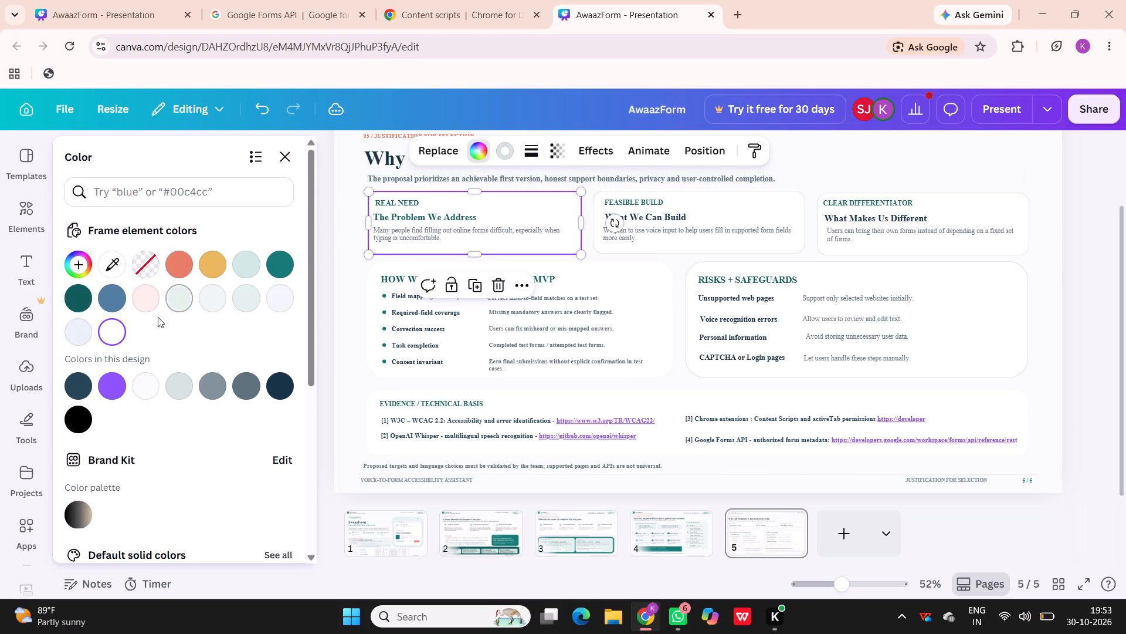
left_click(143, 379)
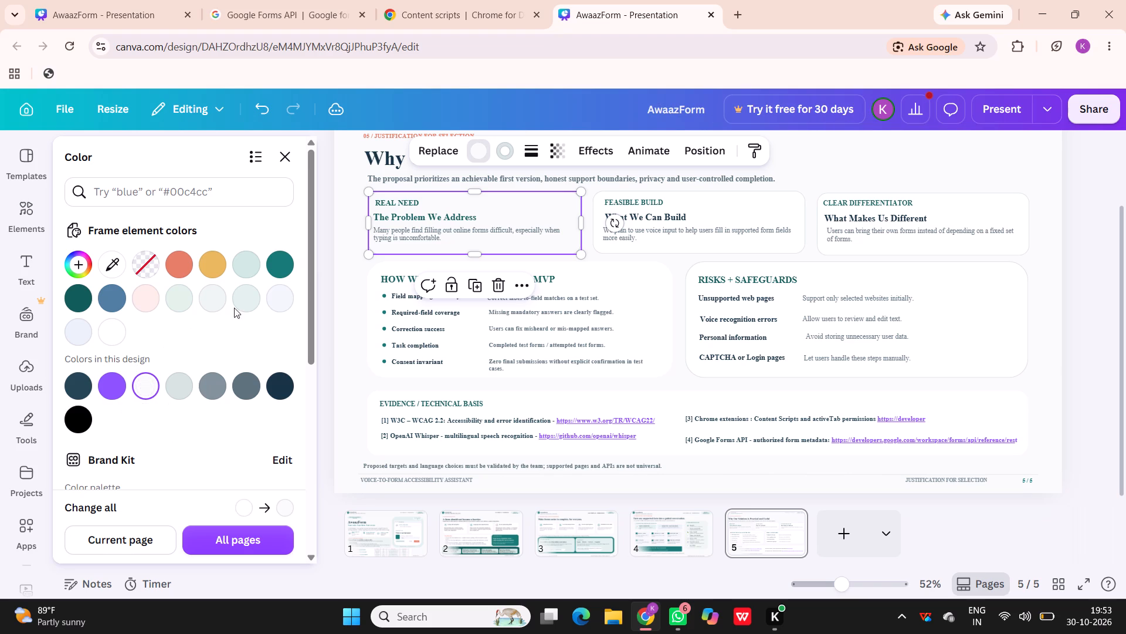
left_click(210, 301)
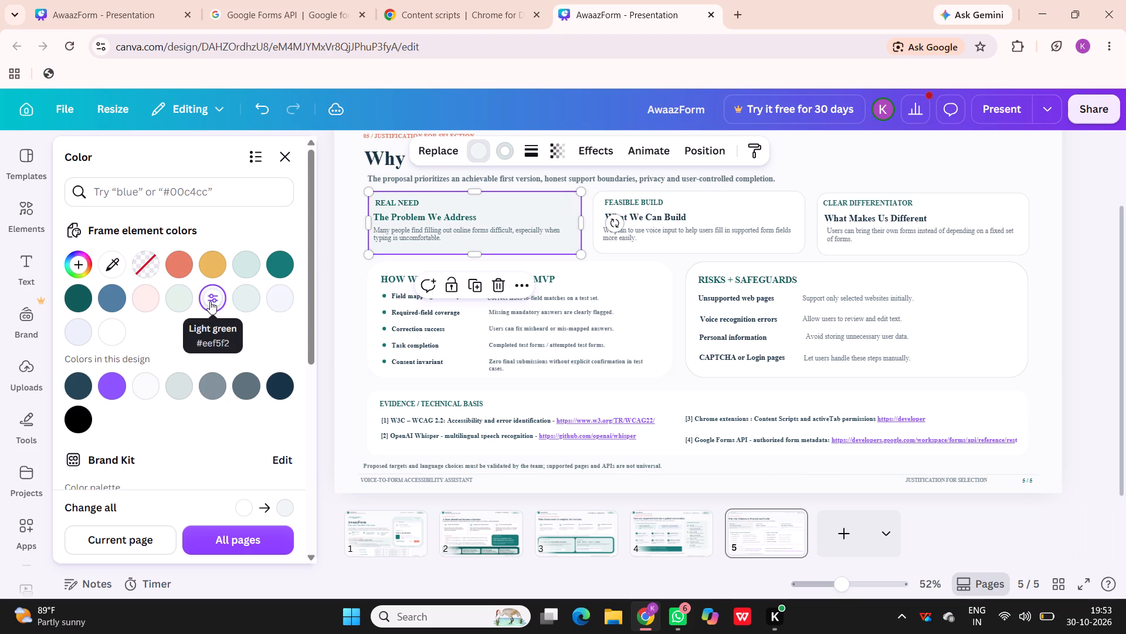
Try light green, light turquoise and cyan #167a76 fills on the "REAL NEED" card and settle on light turquoise #d1e8e1.
left_click(172, 297)
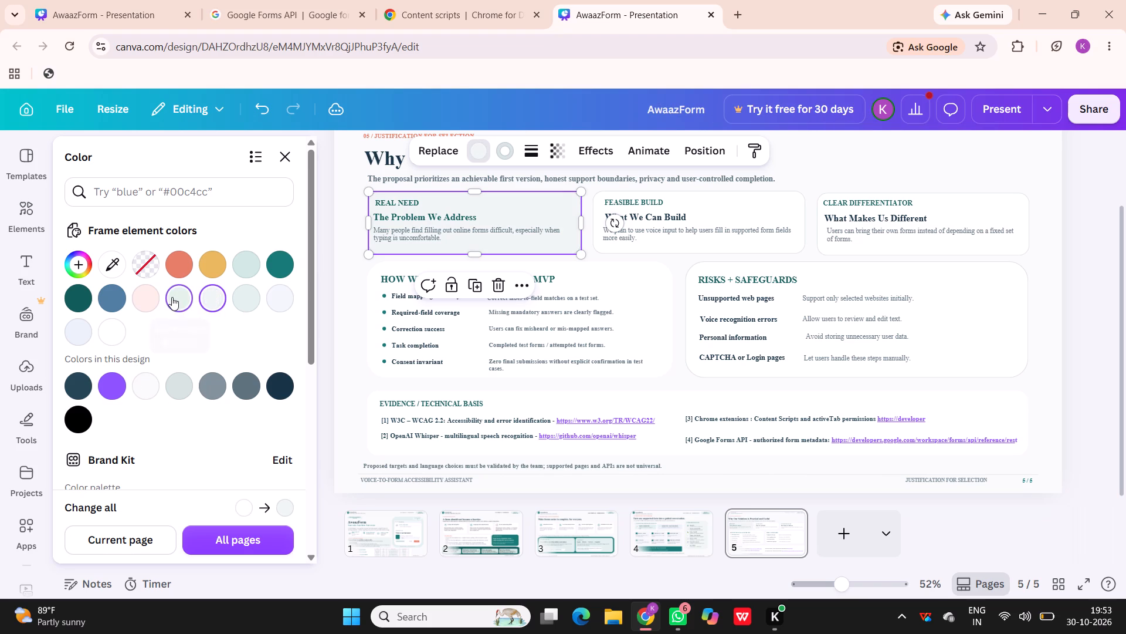
left_click(246, 264)
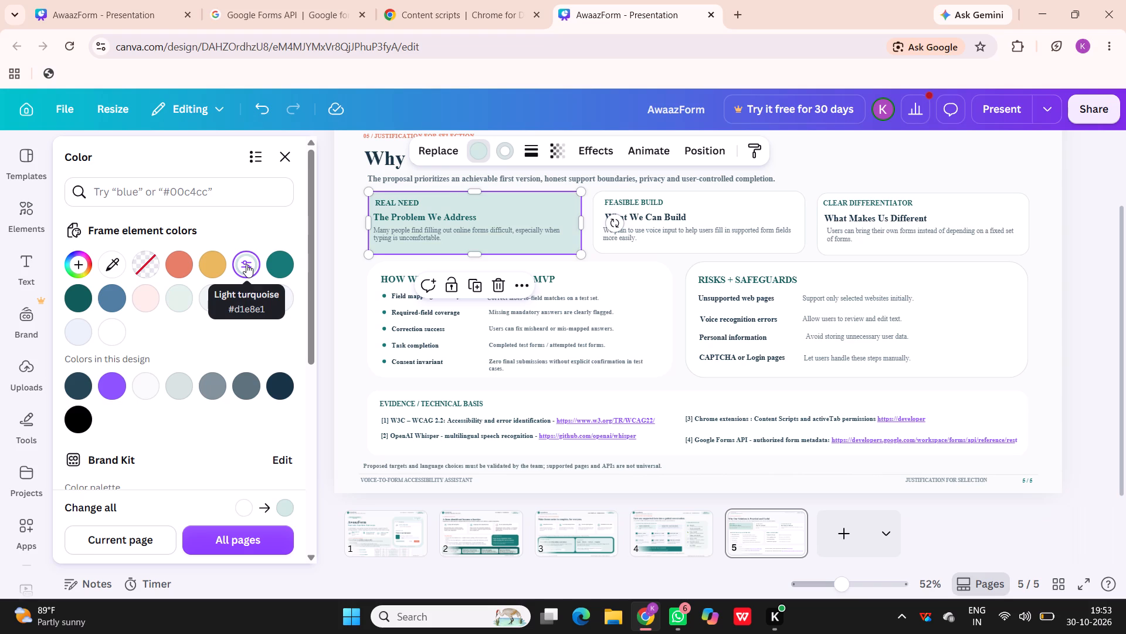
left_click(277, 262)
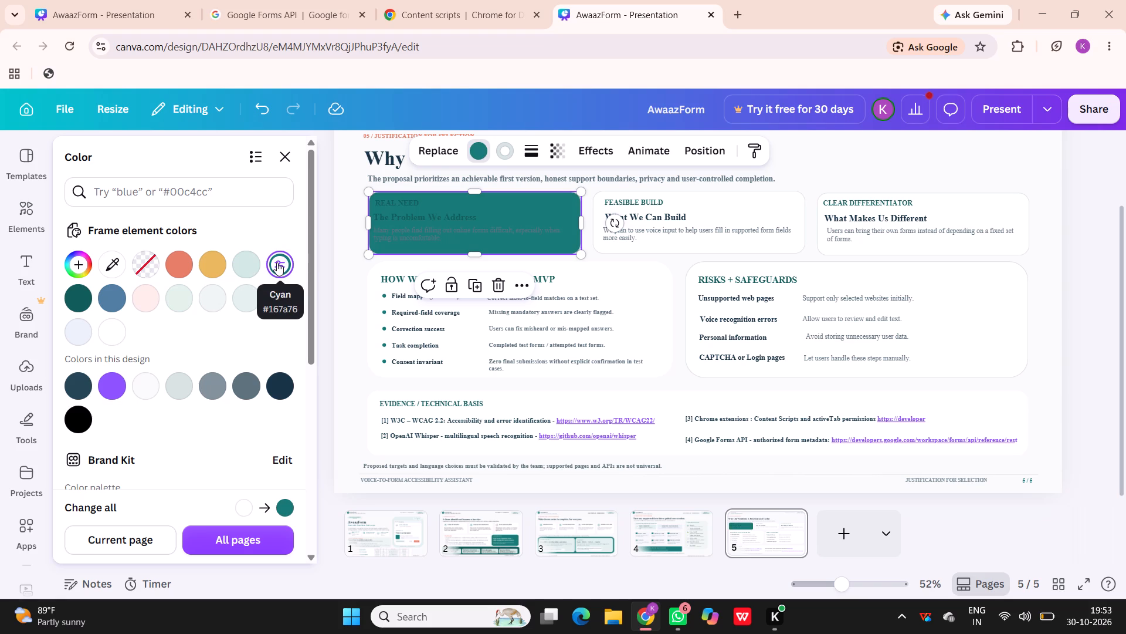
left_click(244, 261)
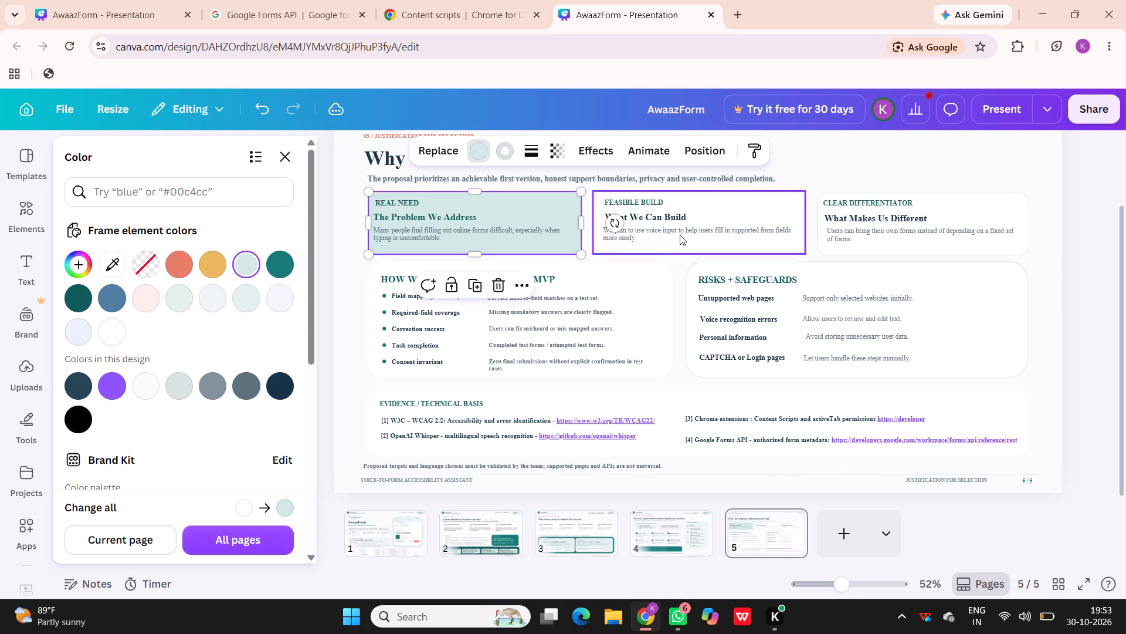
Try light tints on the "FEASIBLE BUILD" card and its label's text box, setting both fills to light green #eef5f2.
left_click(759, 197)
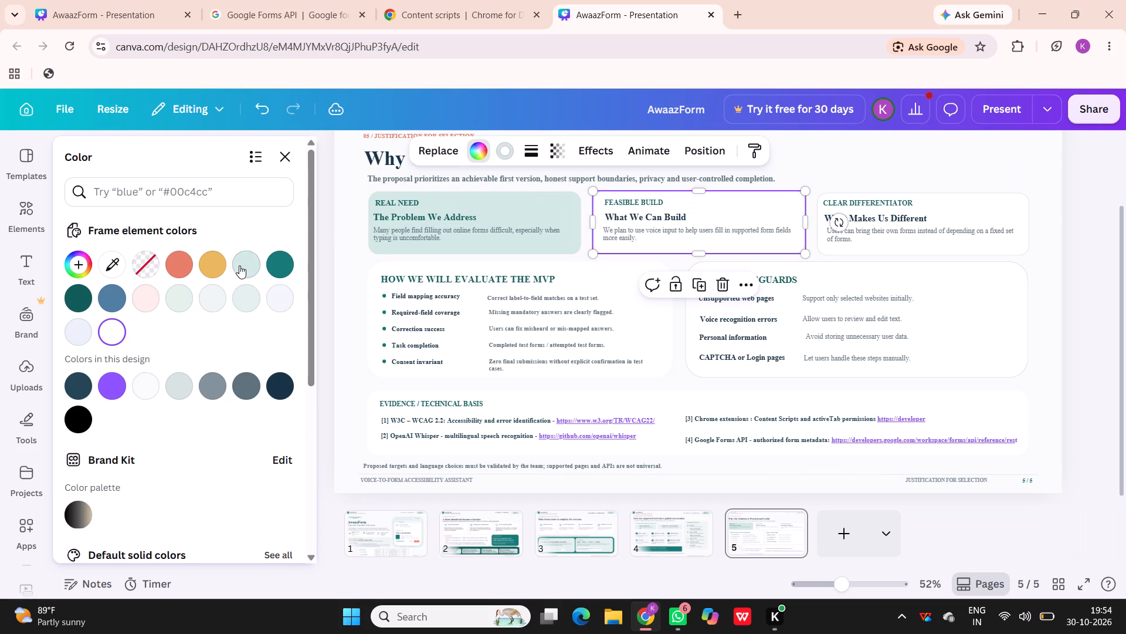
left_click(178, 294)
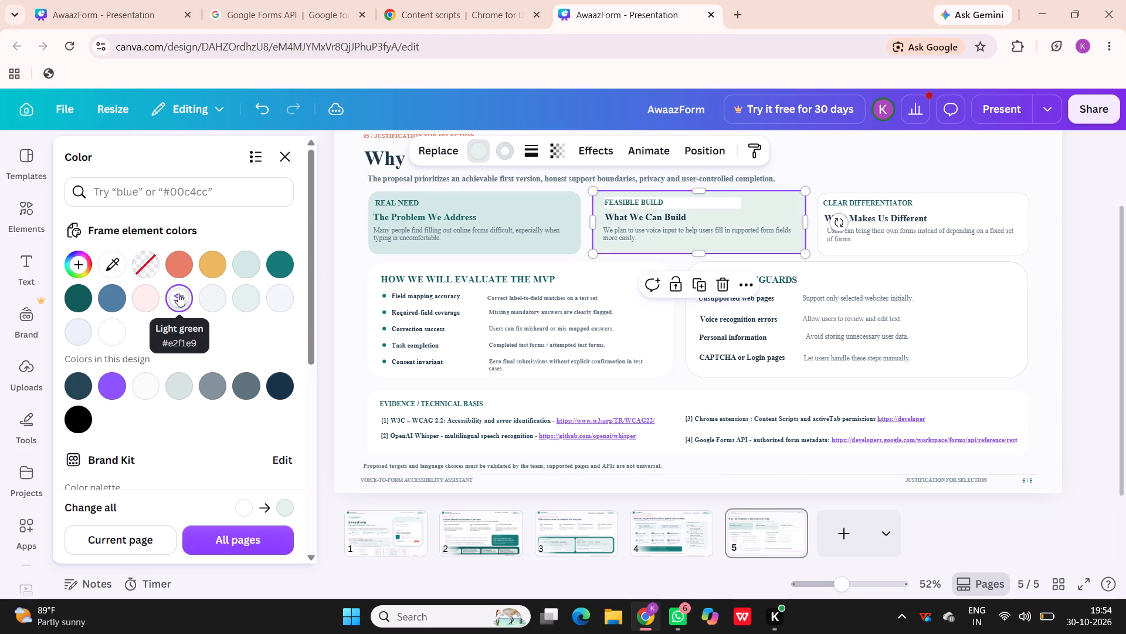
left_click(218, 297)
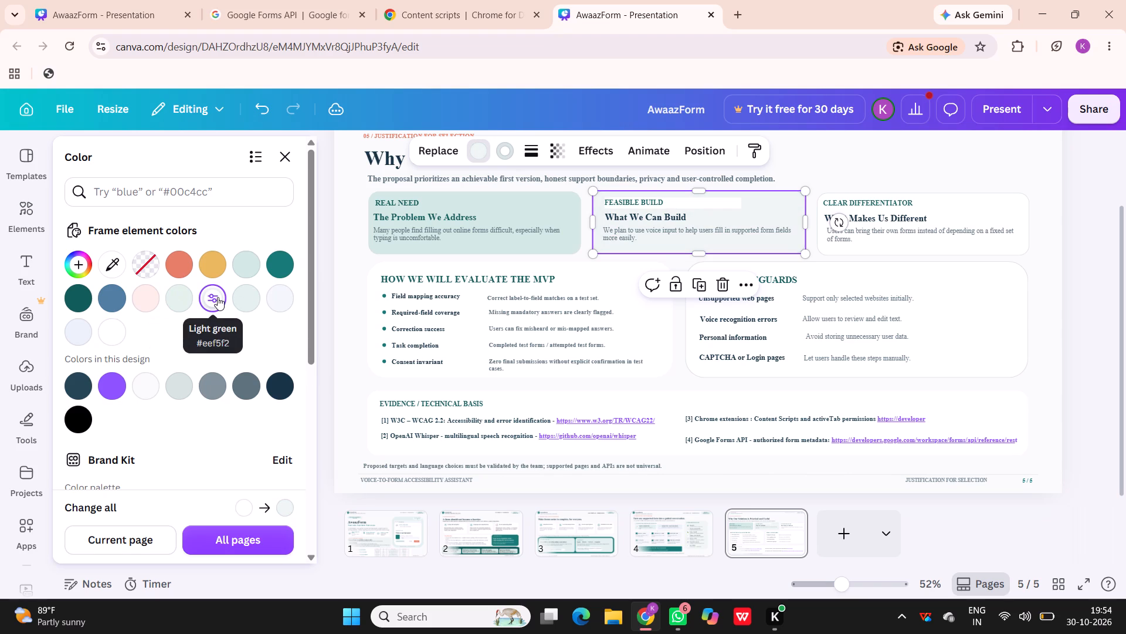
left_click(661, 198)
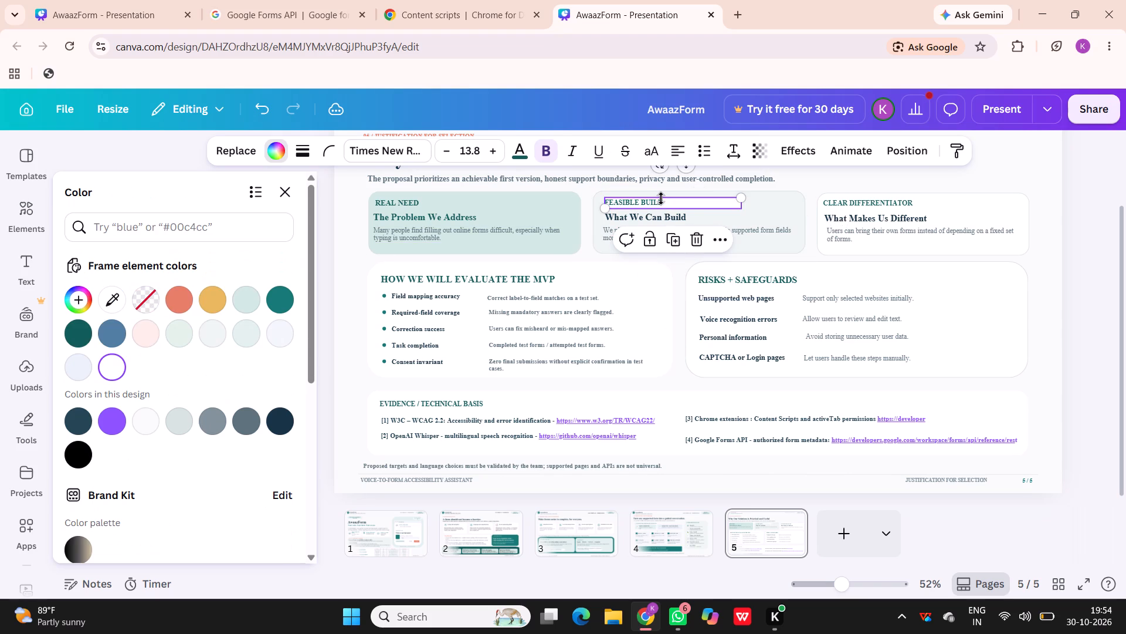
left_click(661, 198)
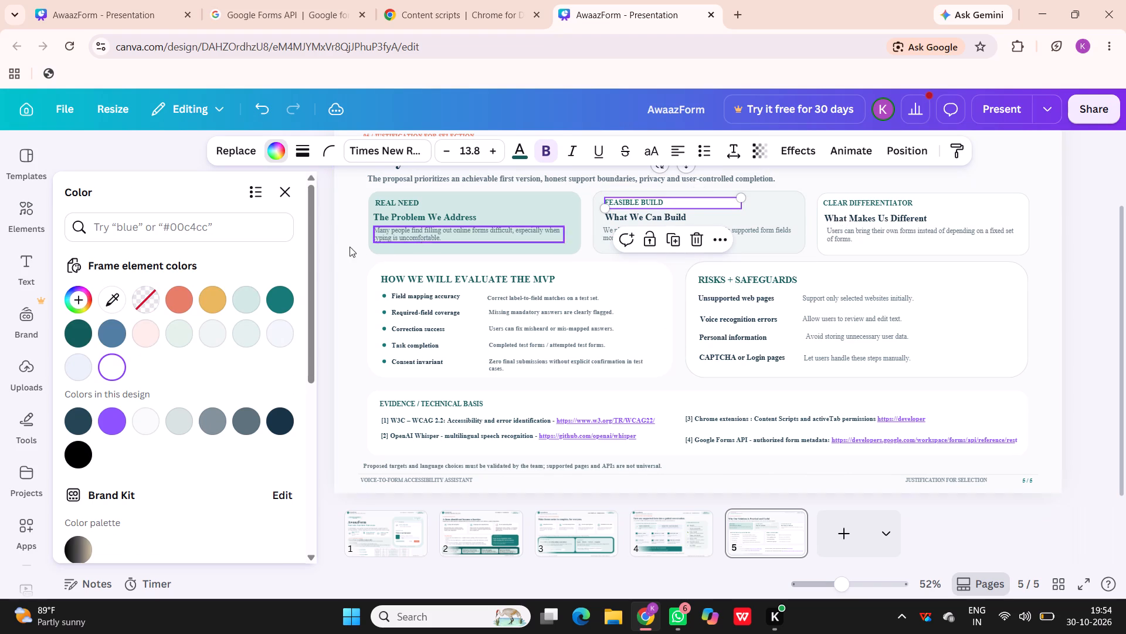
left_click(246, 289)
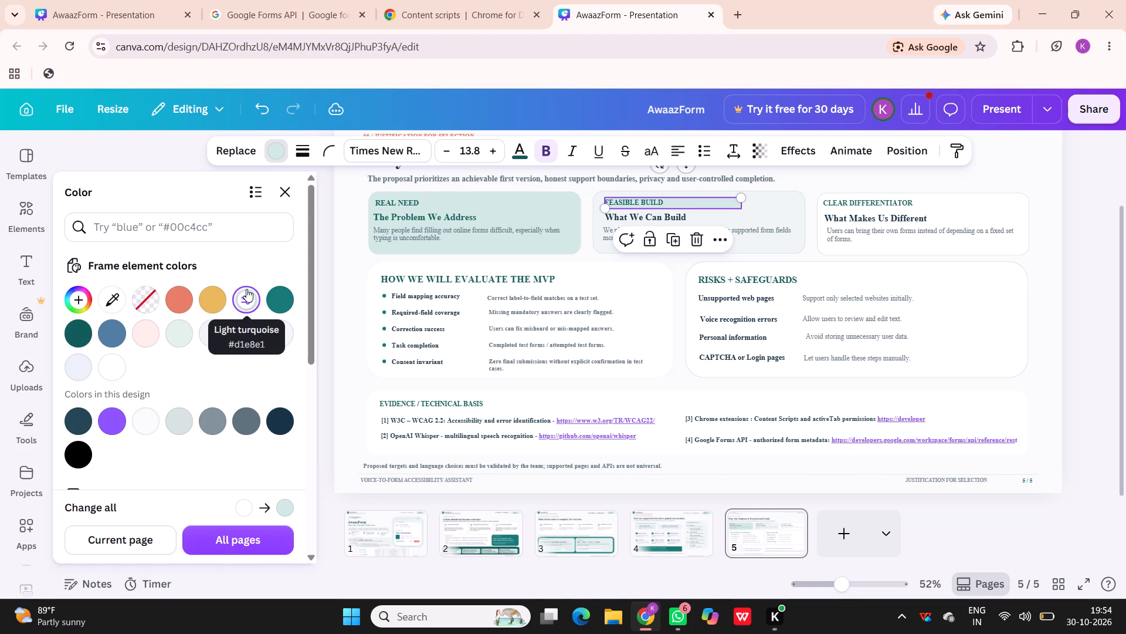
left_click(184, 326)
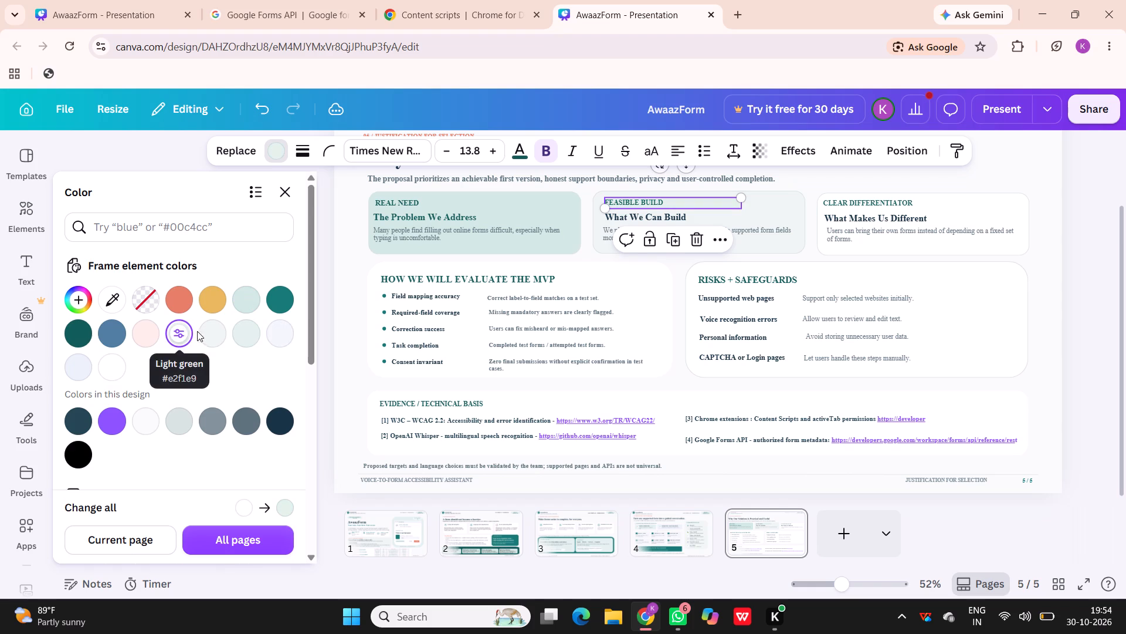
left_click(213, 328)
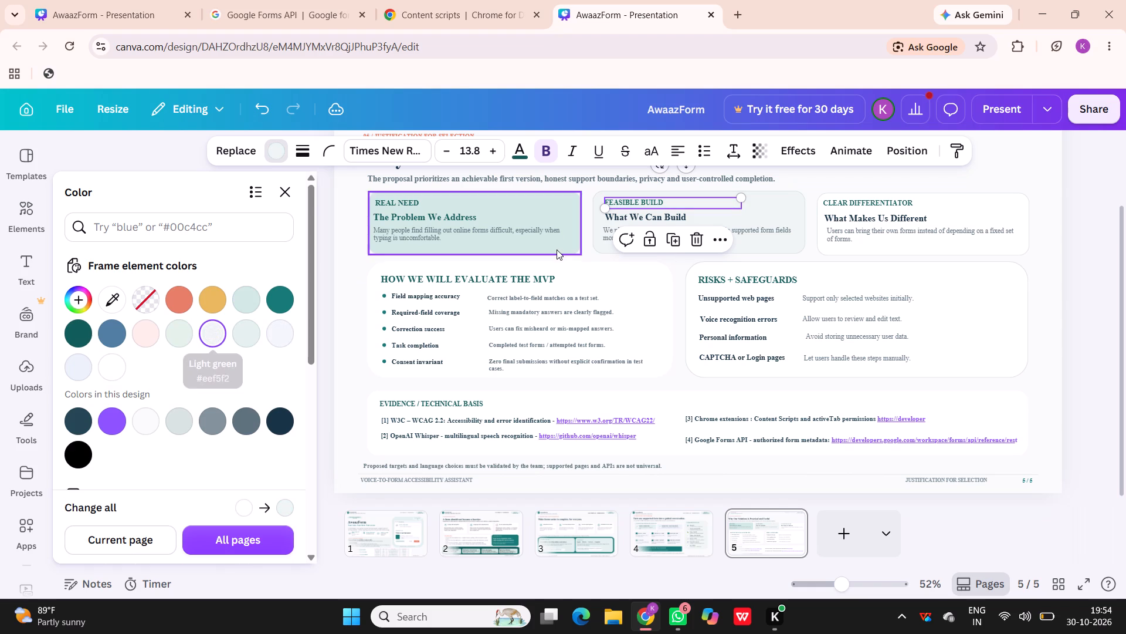
Try light orange #fbece7 and a light green on the "CLEAR DIFFERENTIATOR" card, settle on light turquoise #d1e8e1, and check the slide.
left_click(986, 198)
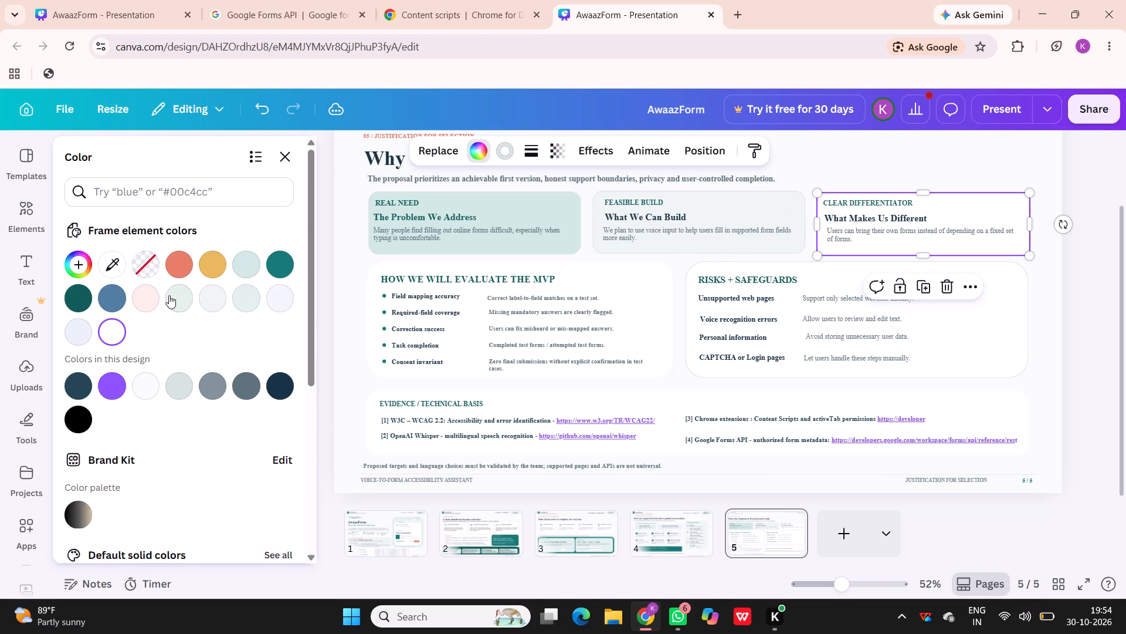
left_click(143, 295)
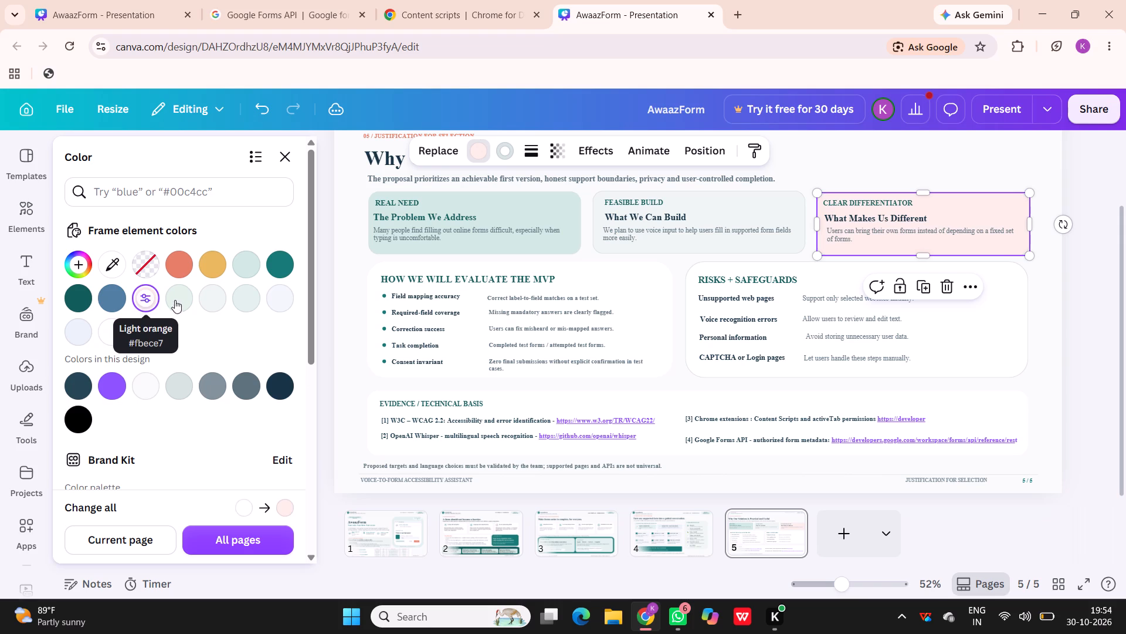
left_click(208, 296)
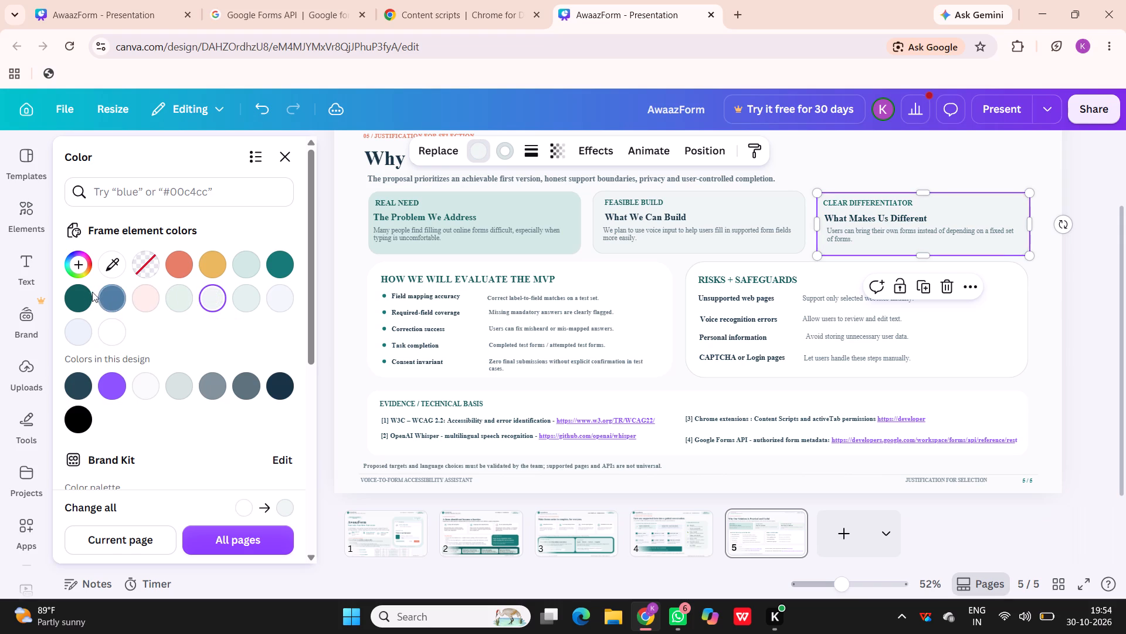
left_click(247, 268)
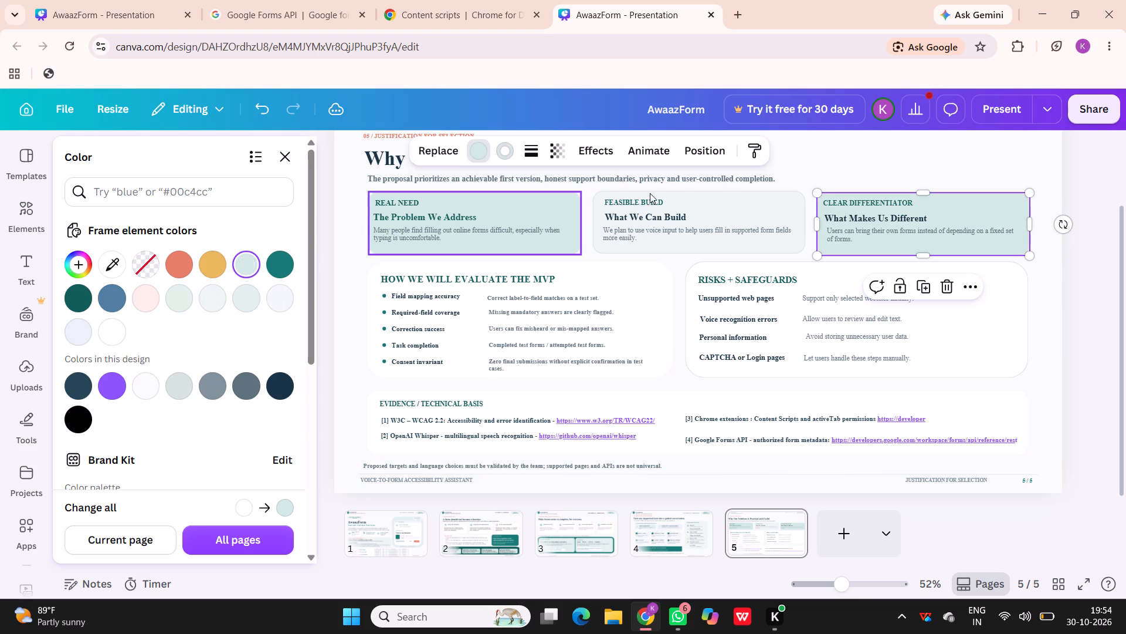
left_click(882, 146)
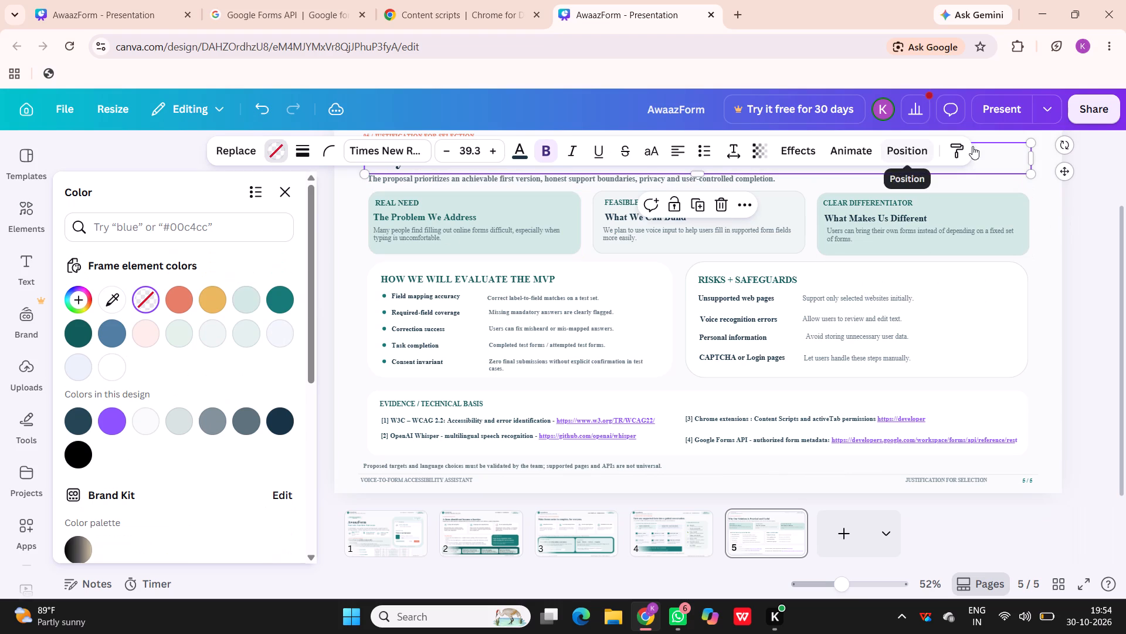
left_click(1050, 220)
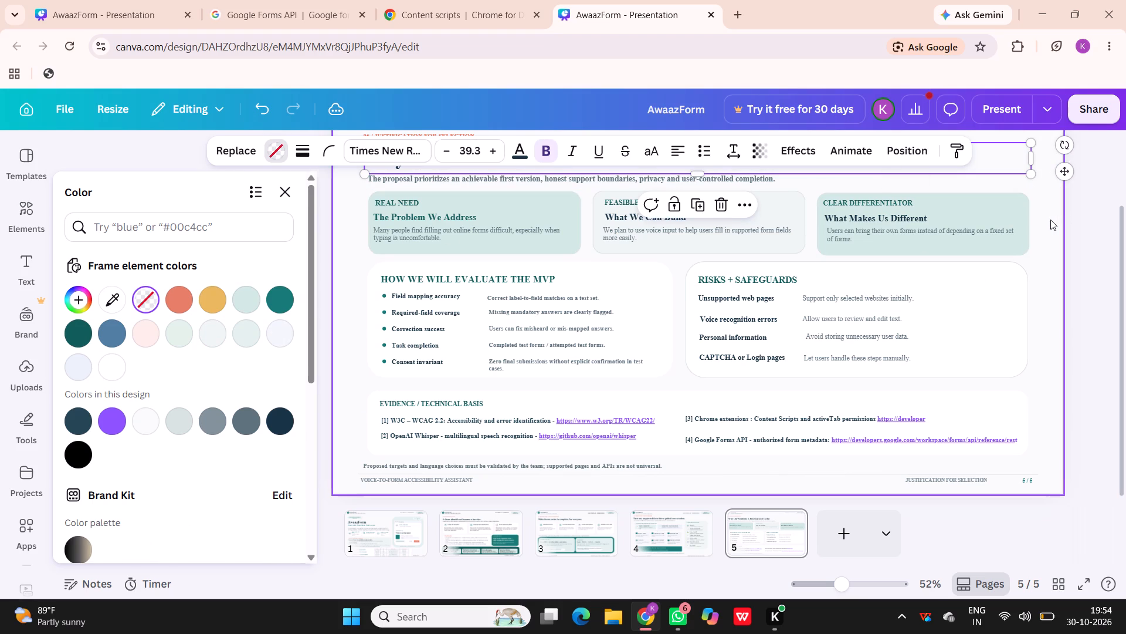
scroll(1050, 220, "up", 2)
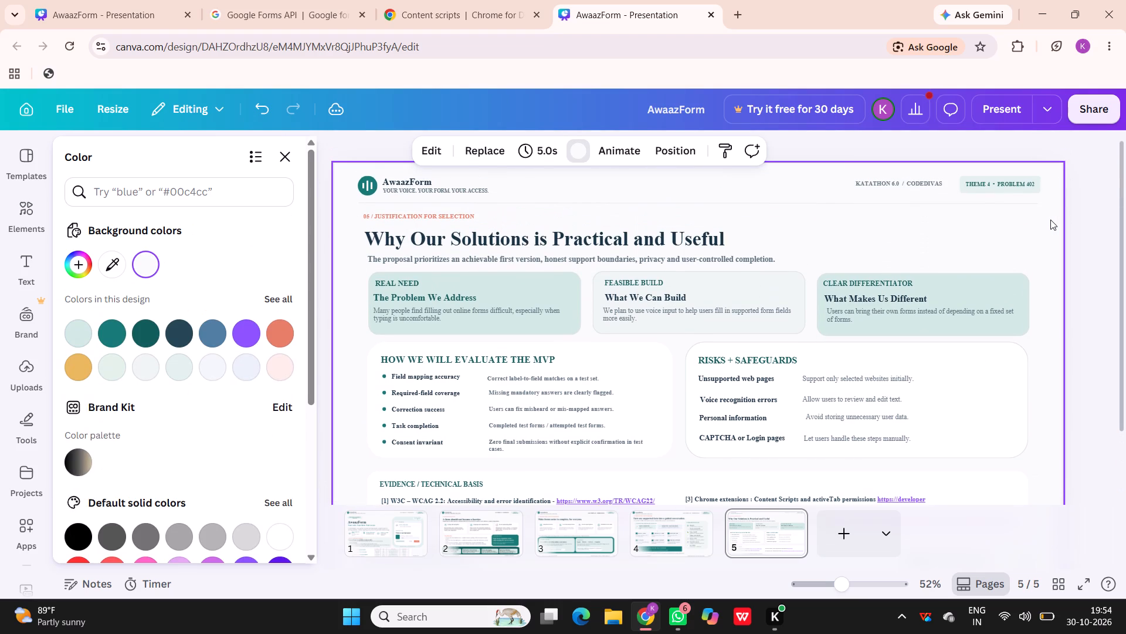
Fill the "HOW WE WILL EVALUATE THE MVP" and "RISKS + SAFEGUARDS" cards with light turquoise #d1e8e1.
scroll(1050, 220, "down", 1)
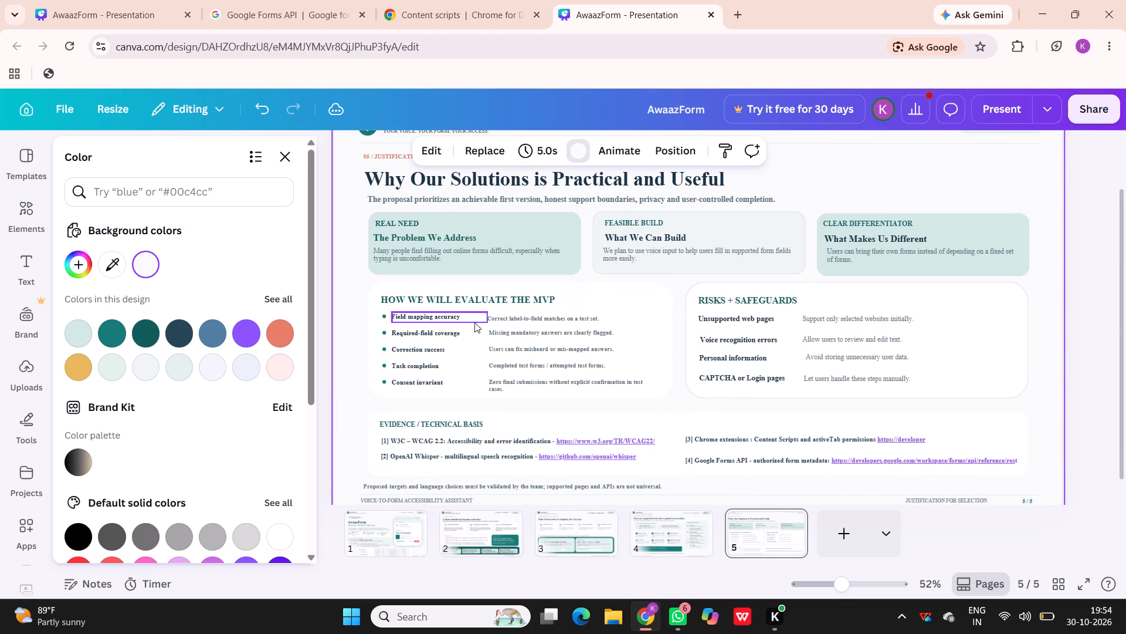
left_click(648, 298)
left_click(244, 269)
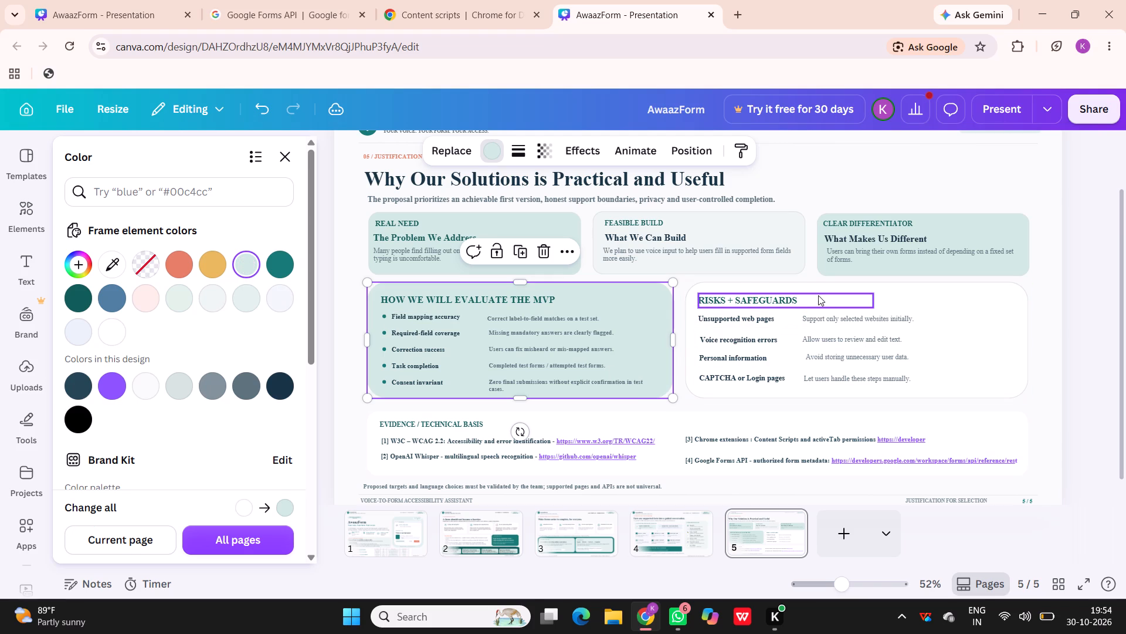
left_click(923, 290)
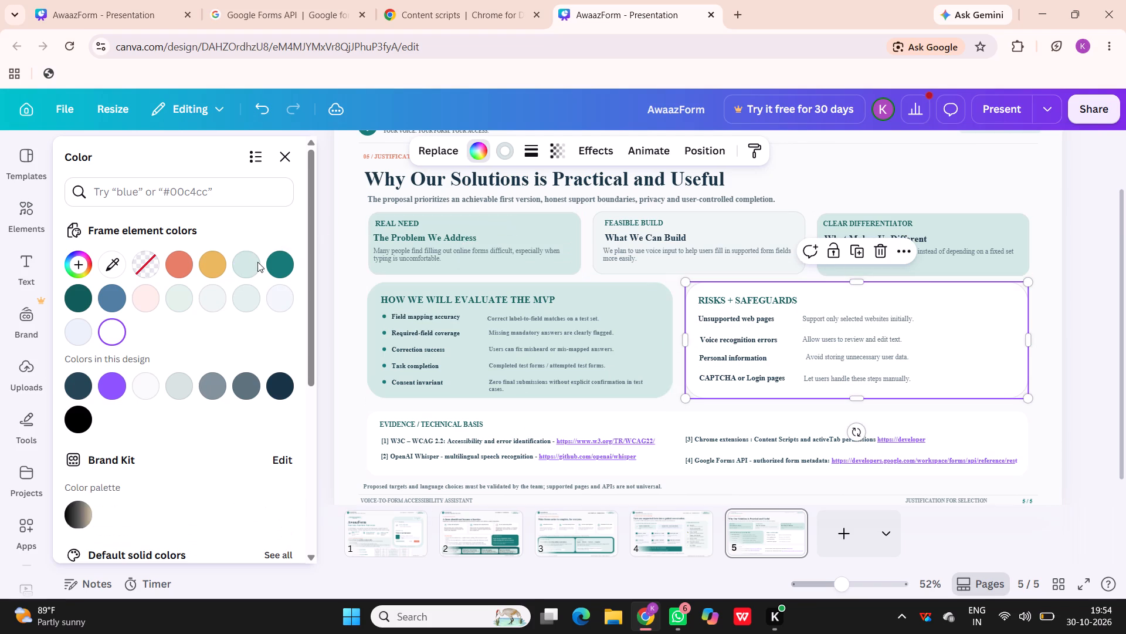
left_click(236, 268)
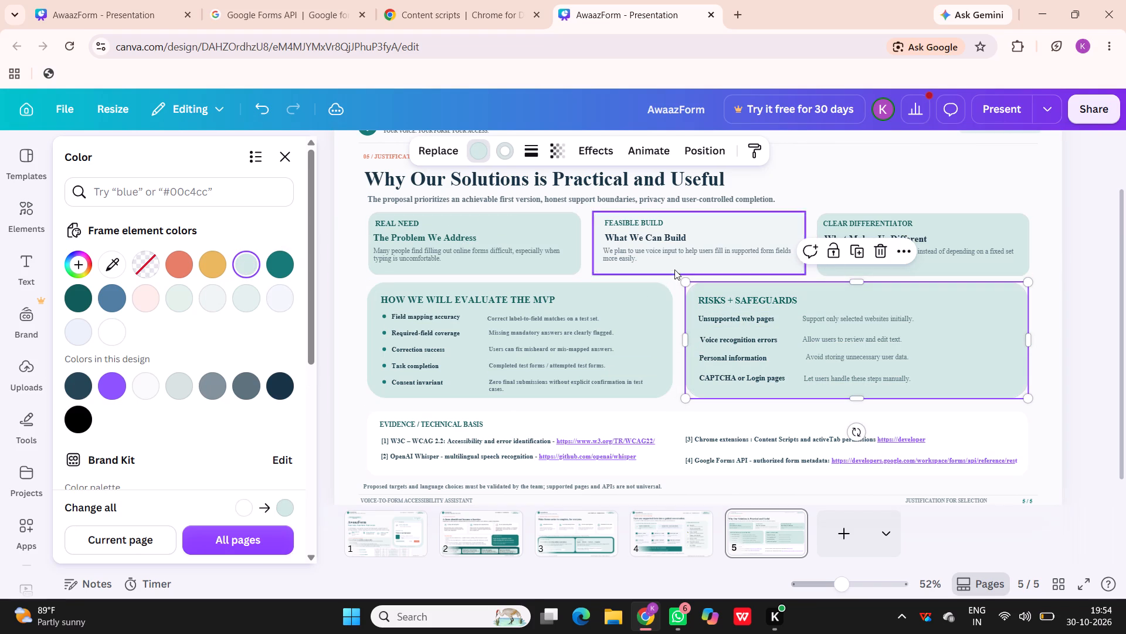
Change the fills of the "FEASIBLE BUILD" card and its label's text box to light turquoise #d1e8e1.
left_click(766, 216)
left_click(245, 261)
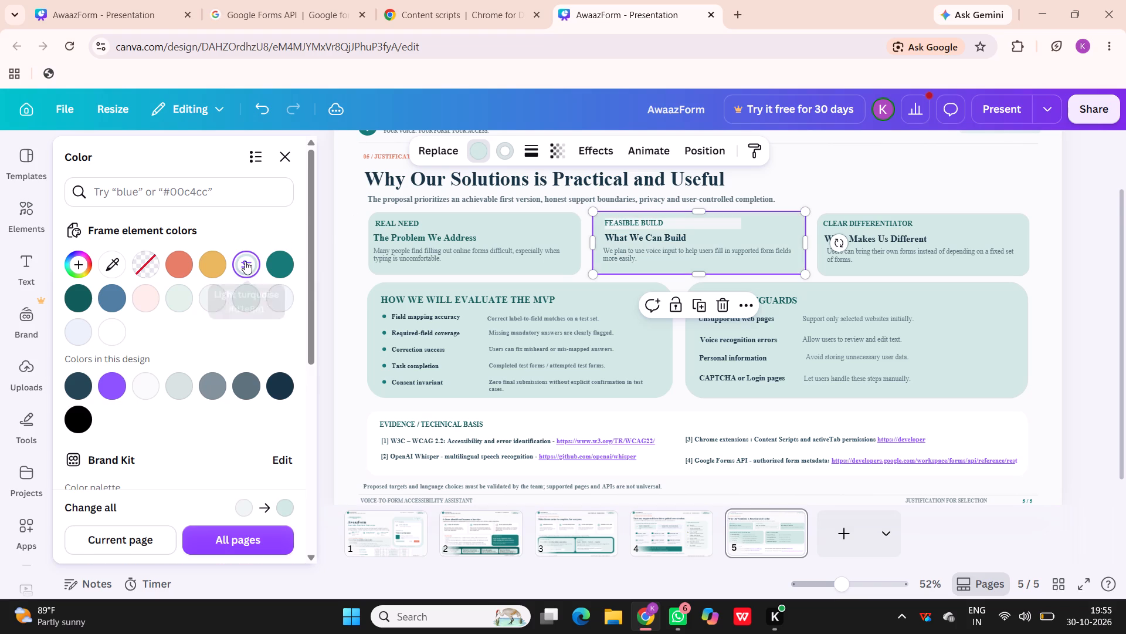
scroll(583, 331, "down", 2)
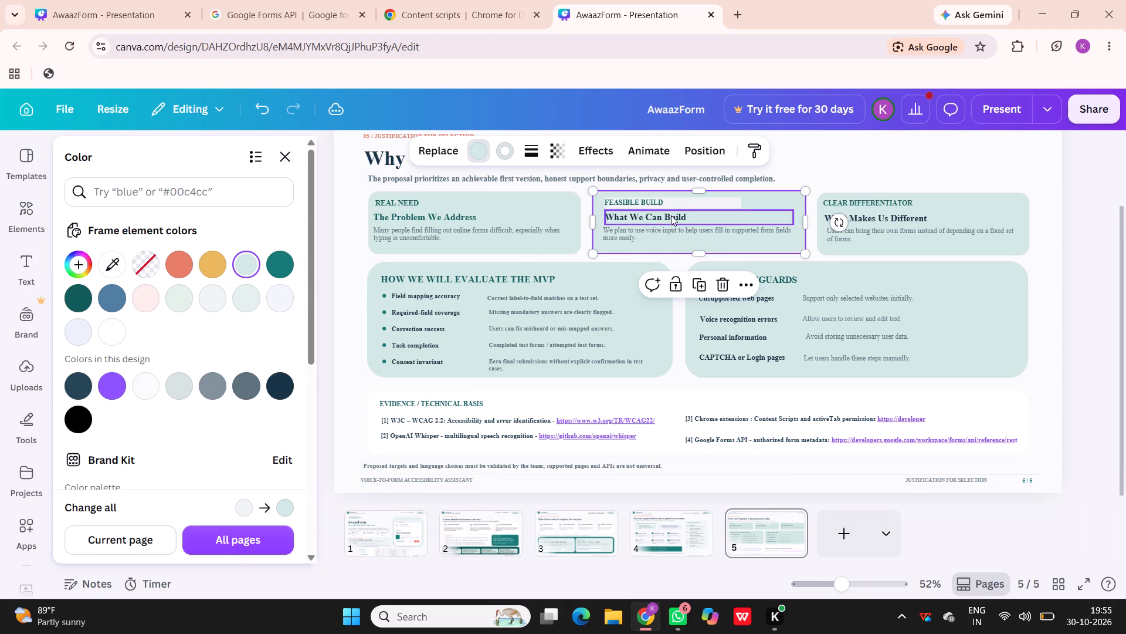
left_click(676, 203)
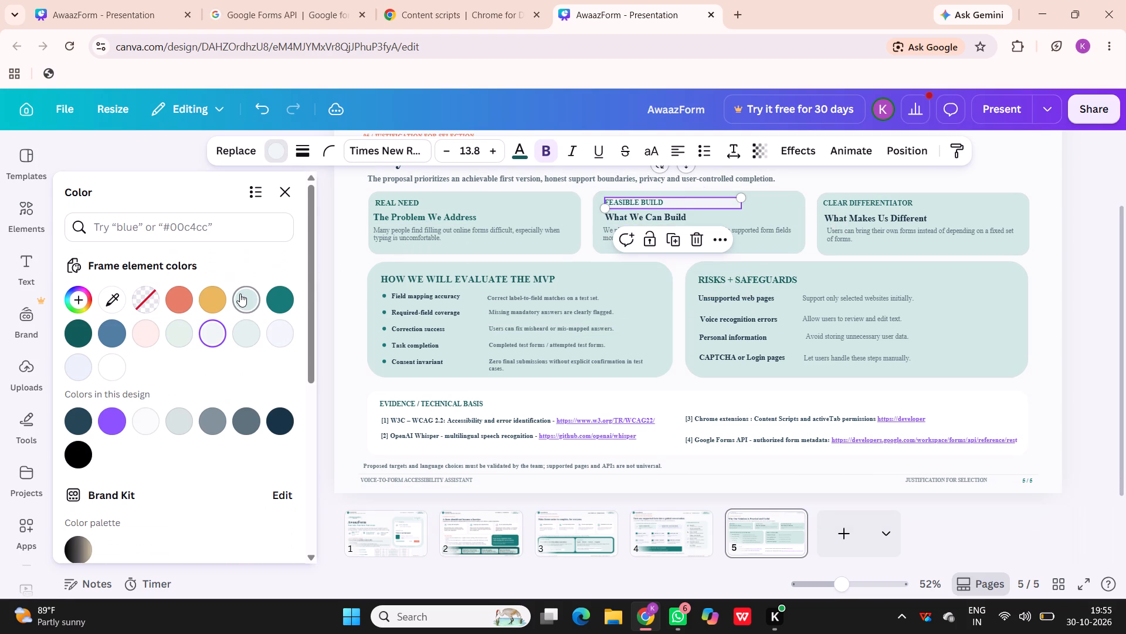
left_click(240, 294)
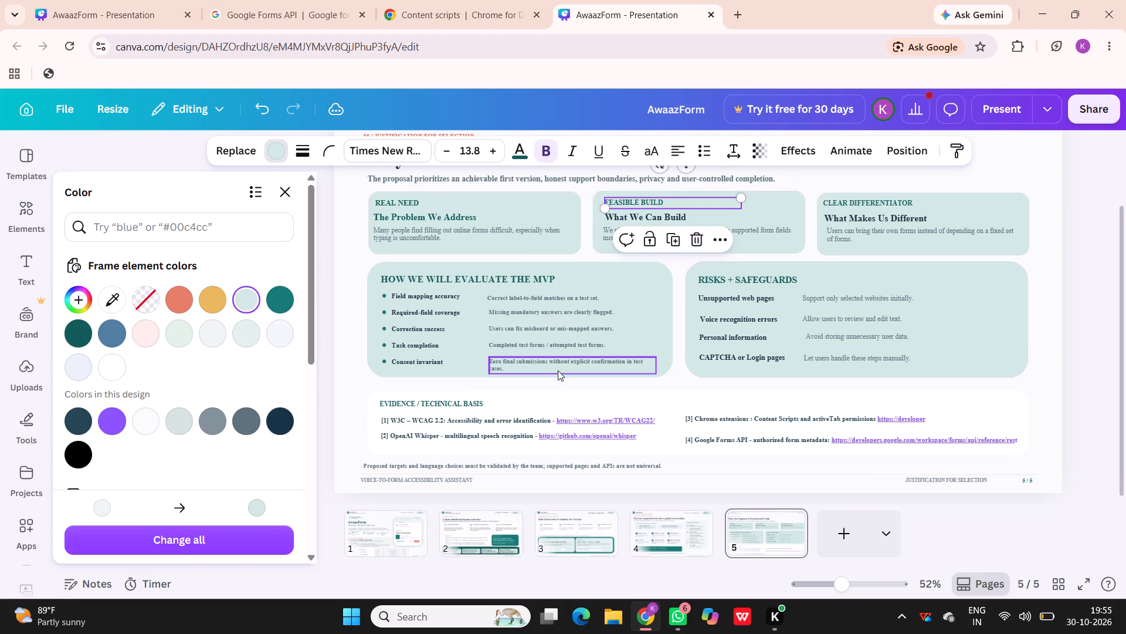
Fill the "EVIDENCE / TECHNICAL BASIS" card with light turquoise #d1e8e1, clear the selection and check the whole slide.
scroll(583, 409, "down", 1)
scroll(583, 409, "up", 1)
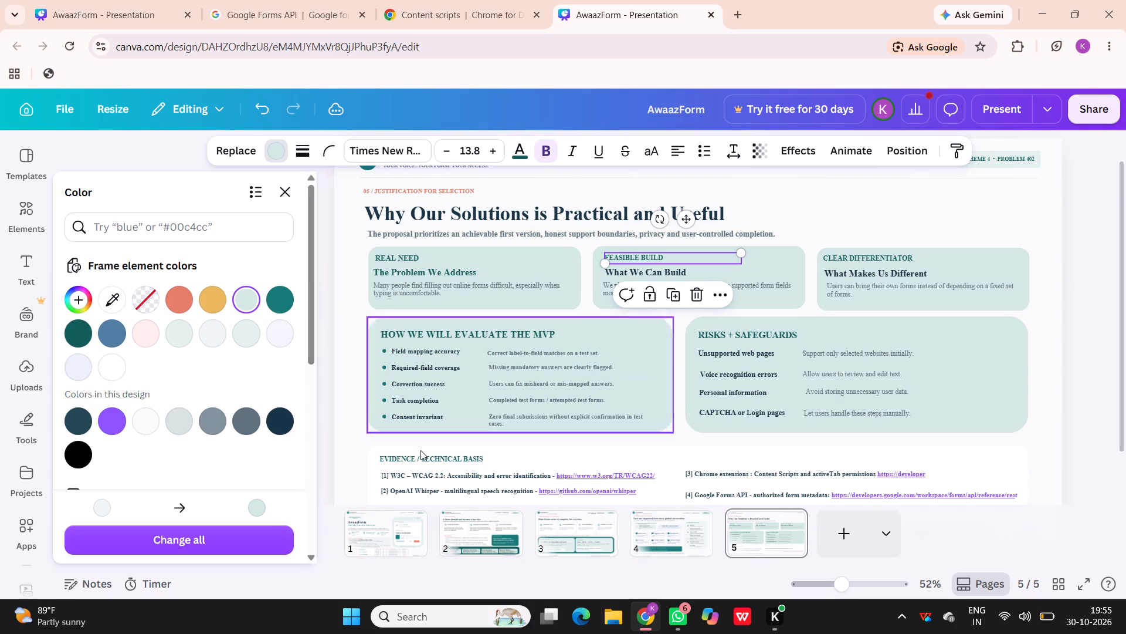
scroll(439, 458, "down", 1)
left_click(544, 405)
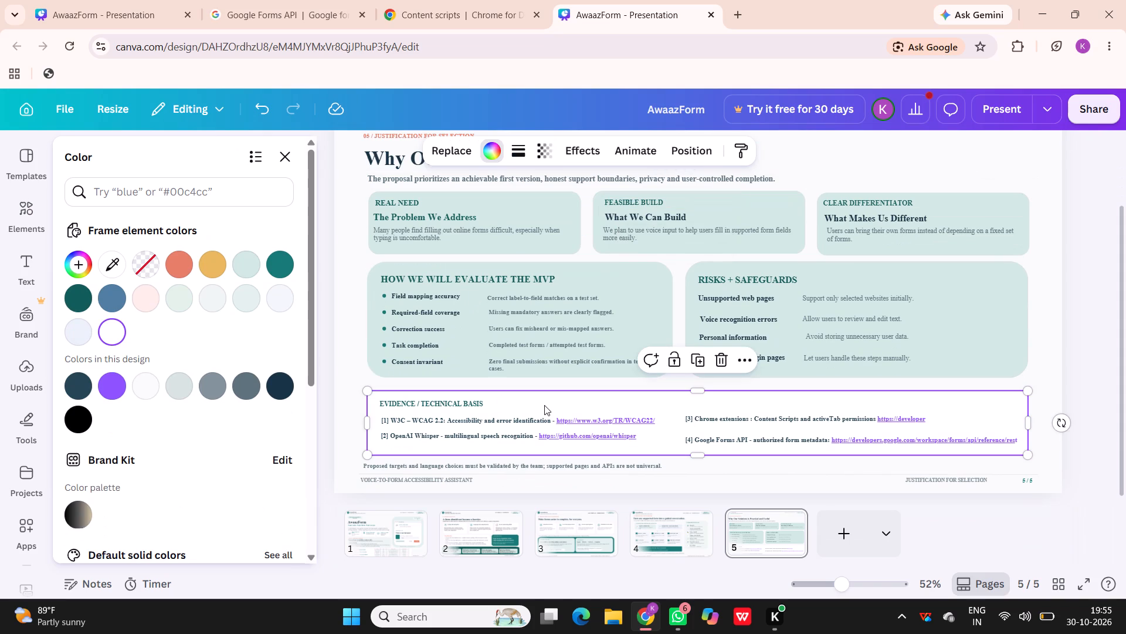
left_click(249, 261)
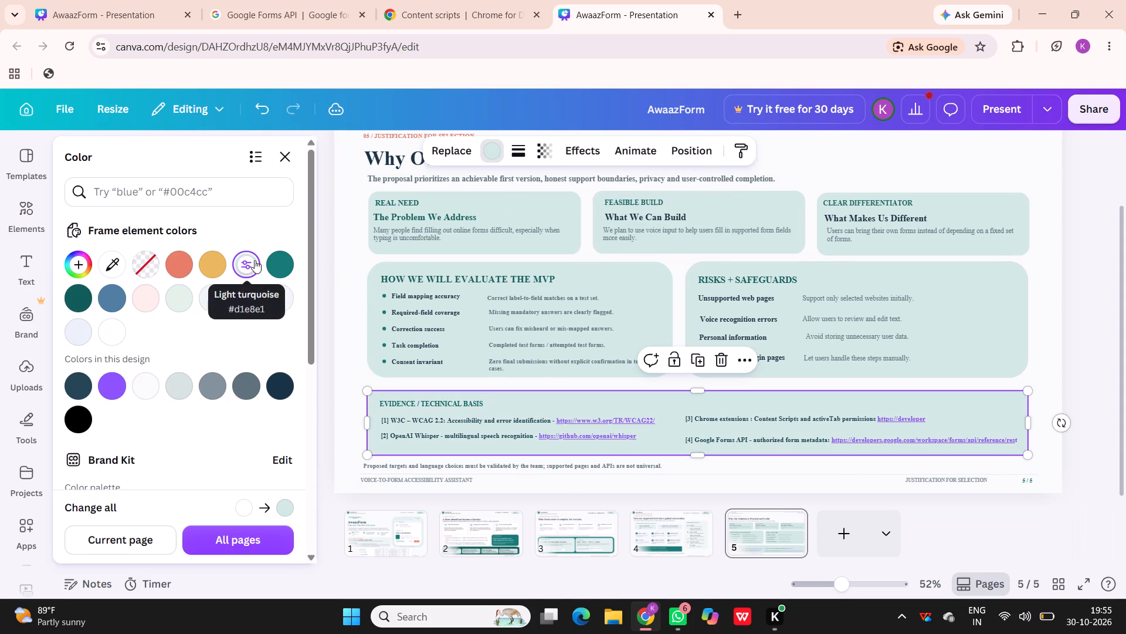
left_click(1043, 165)
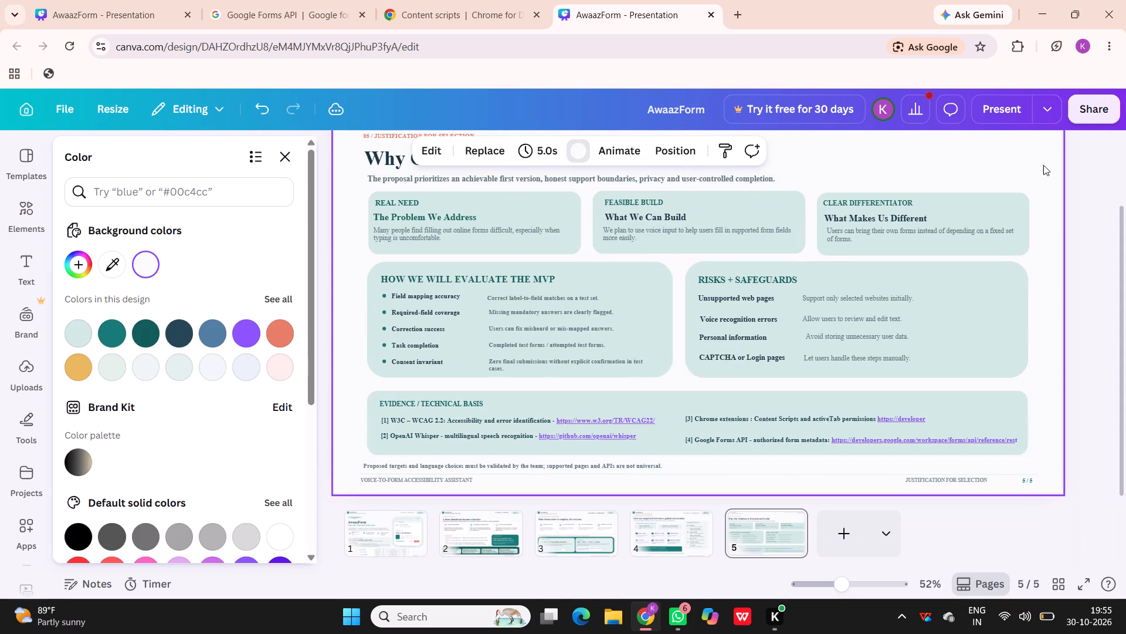
scroll(1043, 165, "up", 2)
scroll(1043, 165, "down", 1)
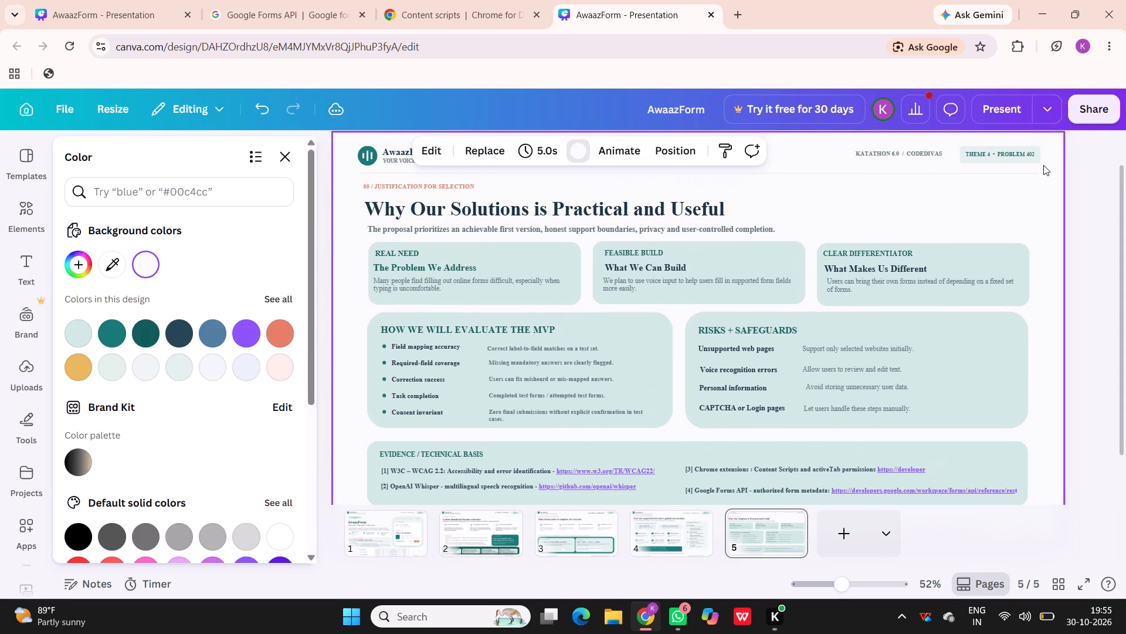
scroll(1043, 165, "right", 1)
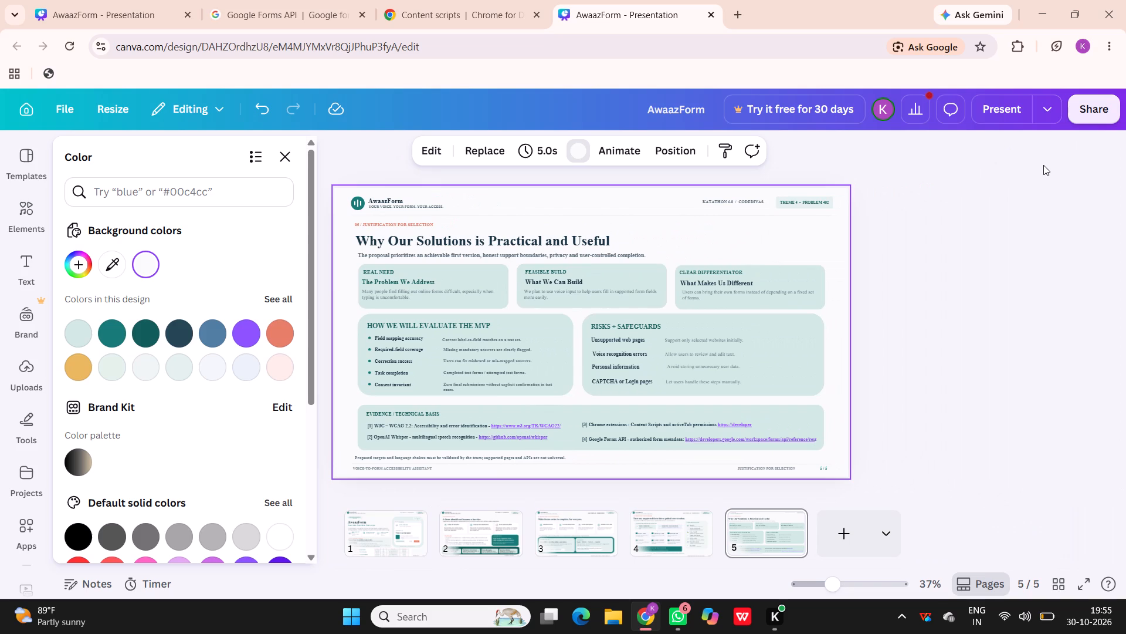
scroll(998, 201, "right", 1)
scroll(945, 289, "right", 1)
Compare page 5's card styling with pages 4 and 2, ending on page 5.
left_click(695, 531)
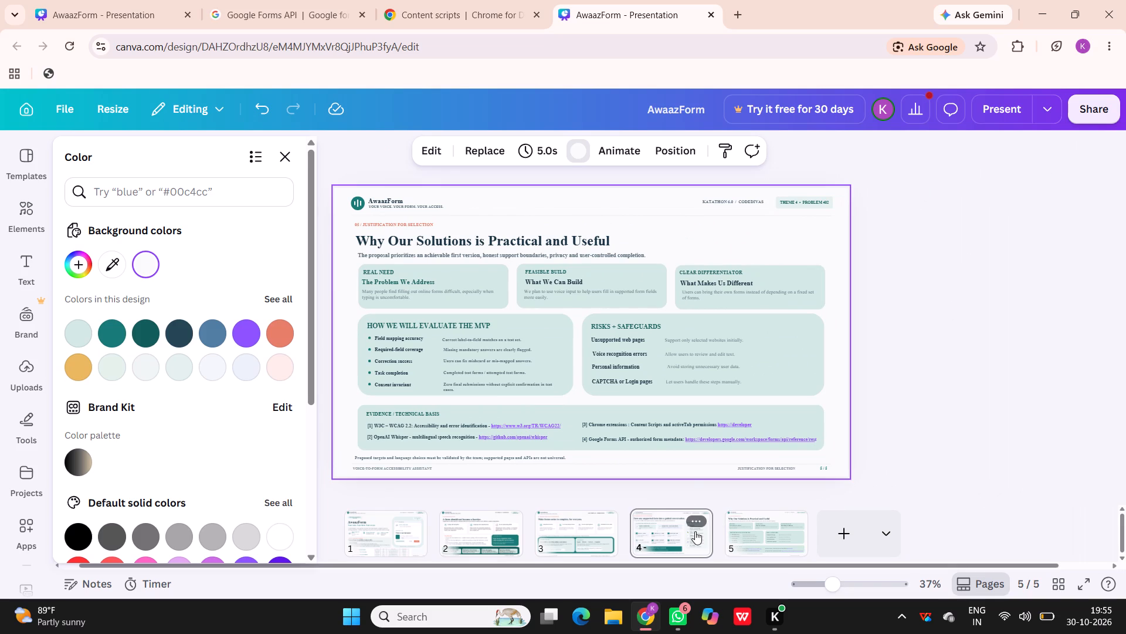
left_click(769, 533)
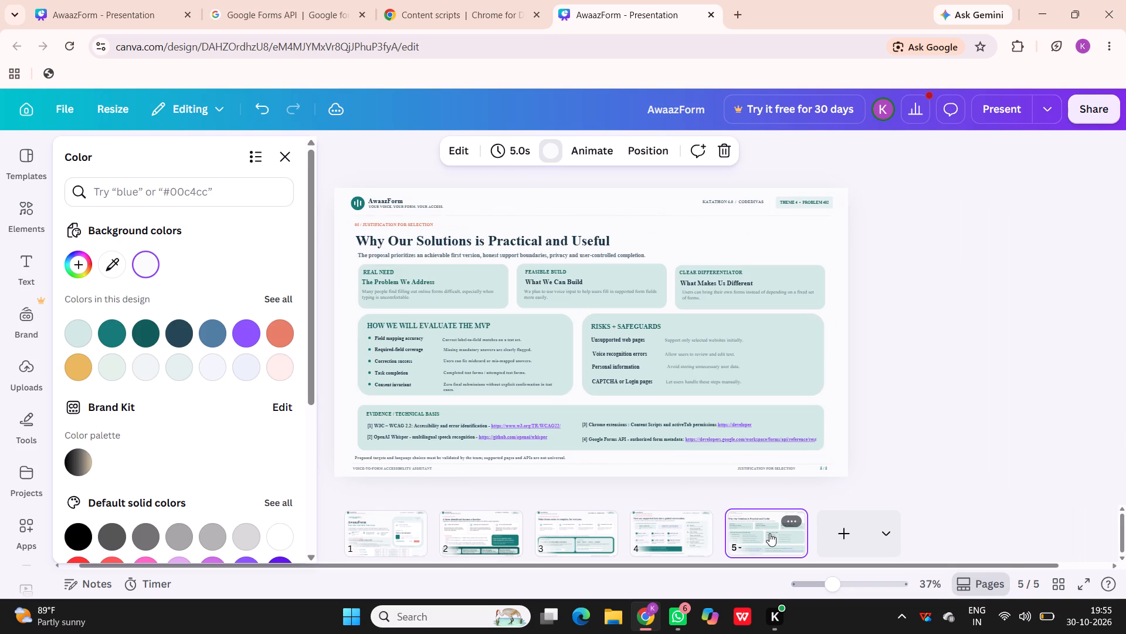
left_click(698, 529)
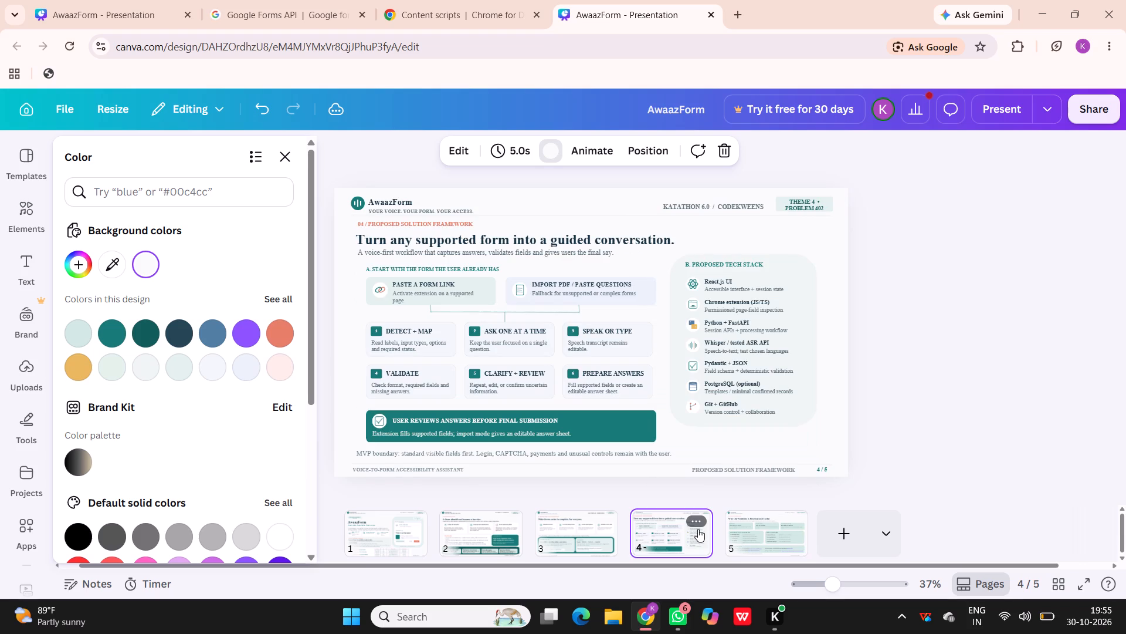
left_click(788, 533)
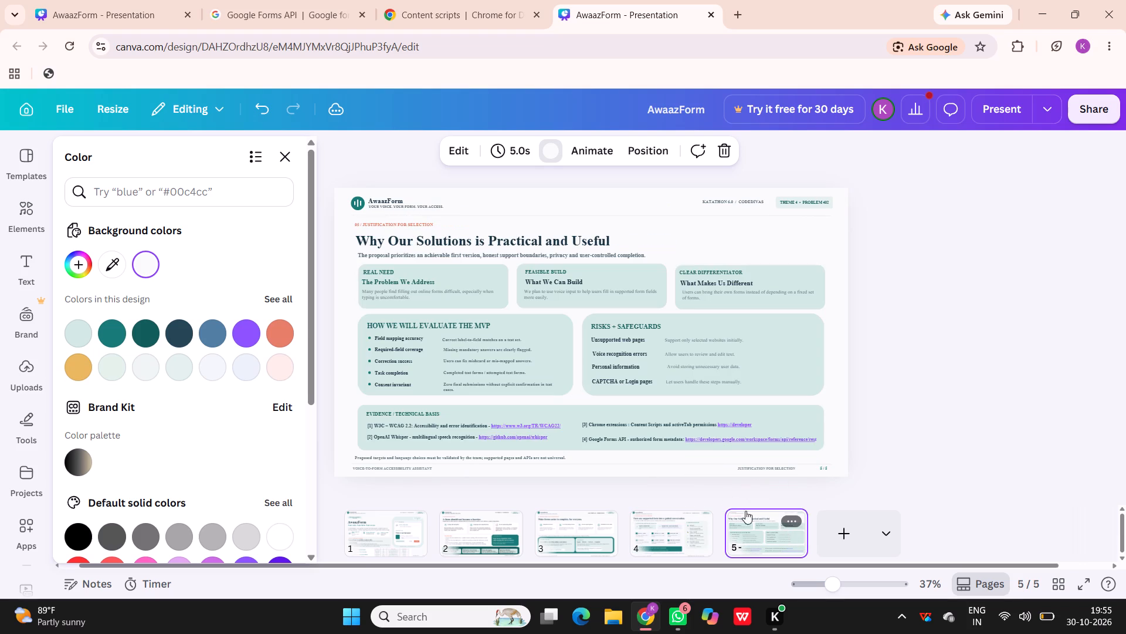
scroll(903, 295, "right", 2)
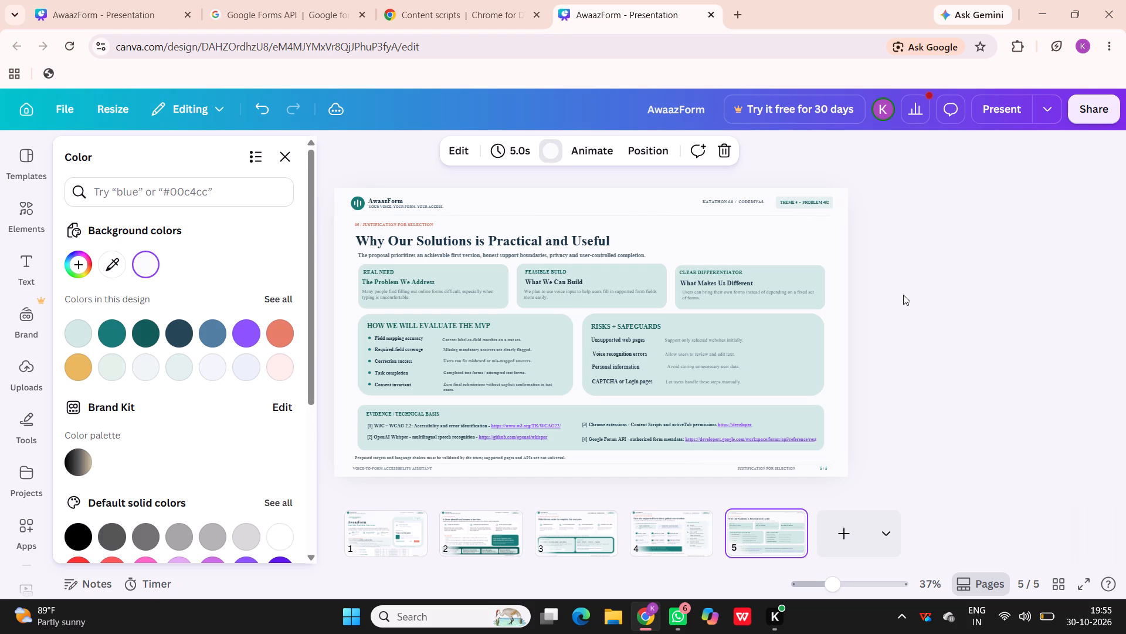
left_click(696, 529)
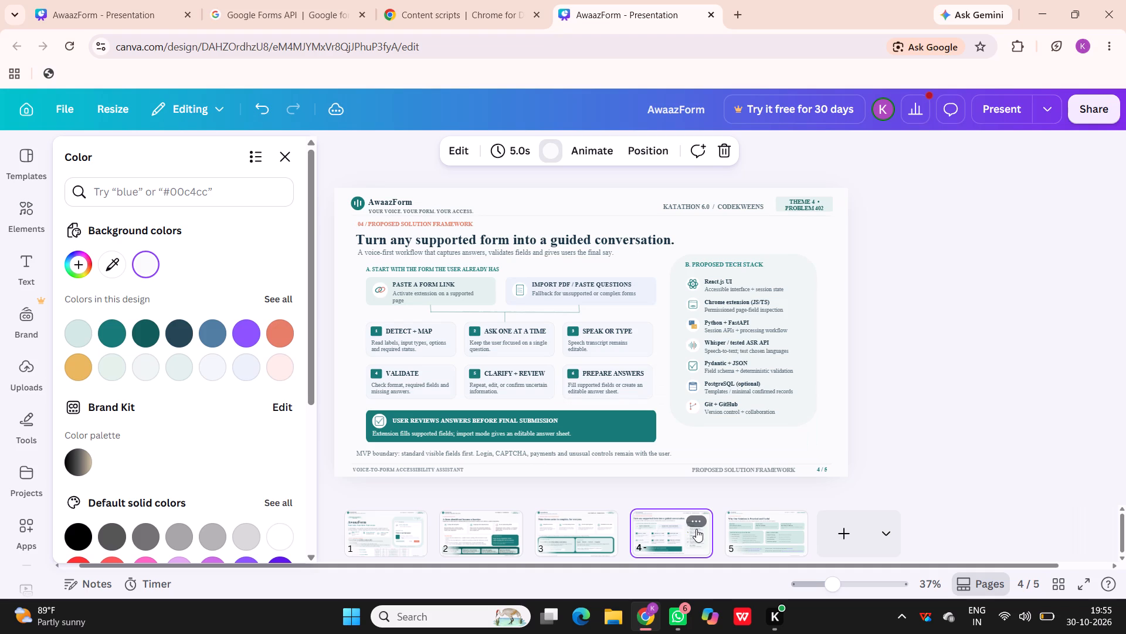
left_click(486, 543)
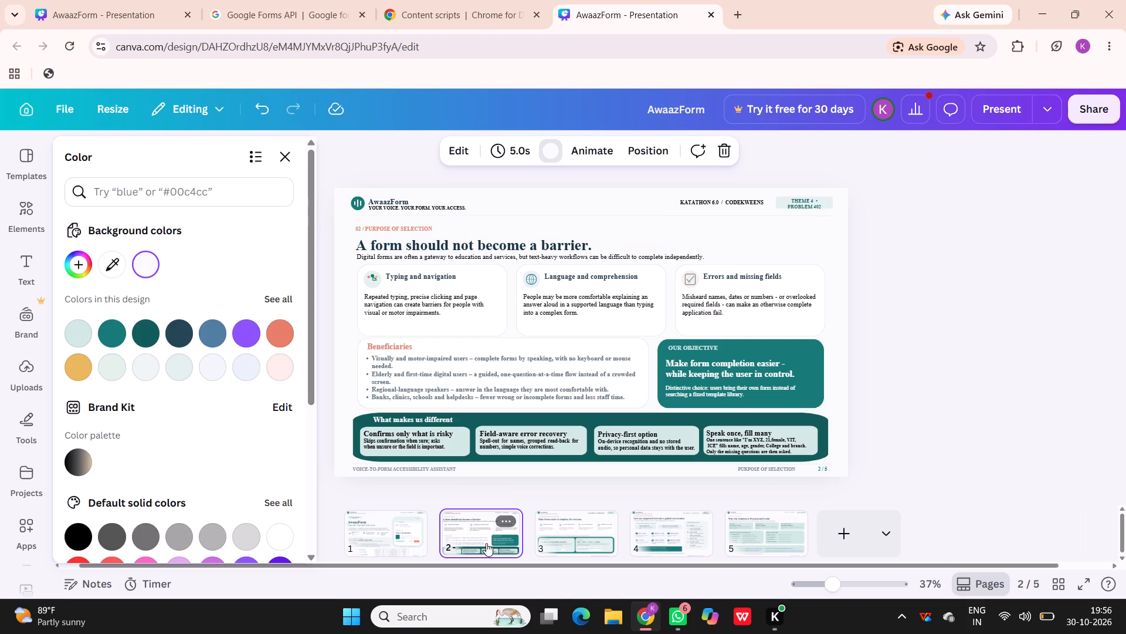
left_click(751, 535)
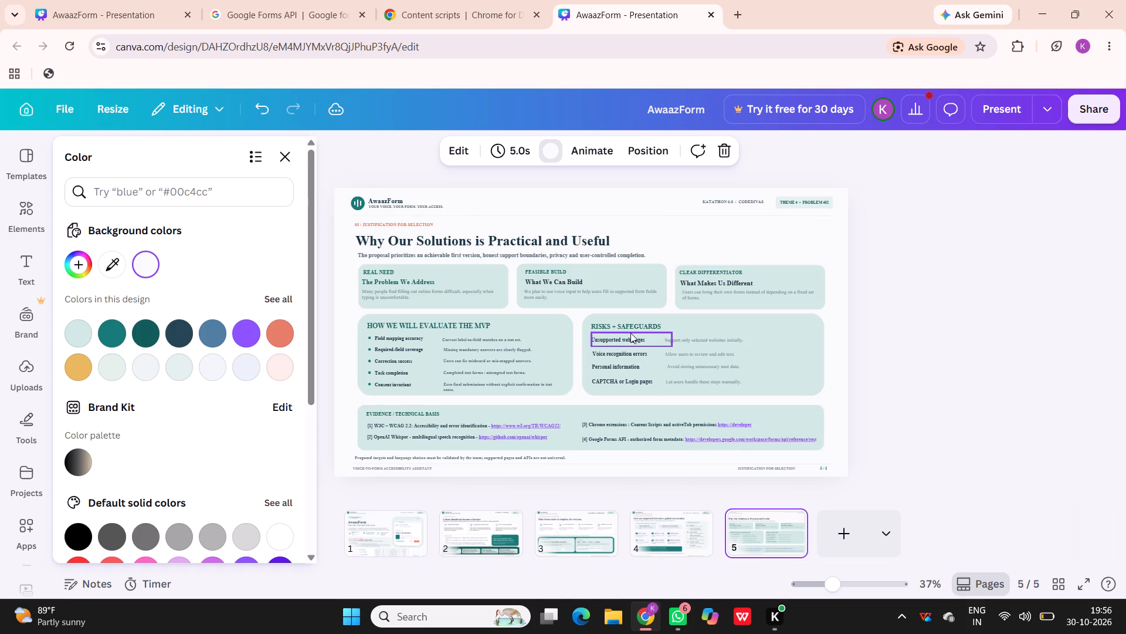
Try white as the fill of the "RISKS + SAFEGUARDS" heading's text box, settle on light turquoise, and clear the selection.
left_click(611, 325)
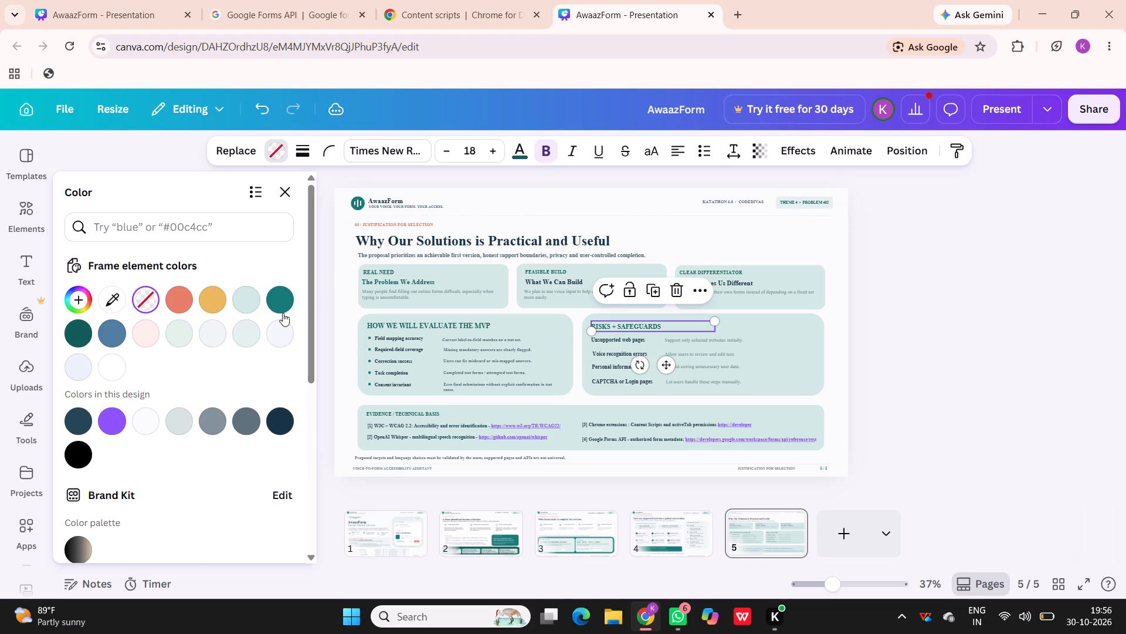
left_click(111, 365)
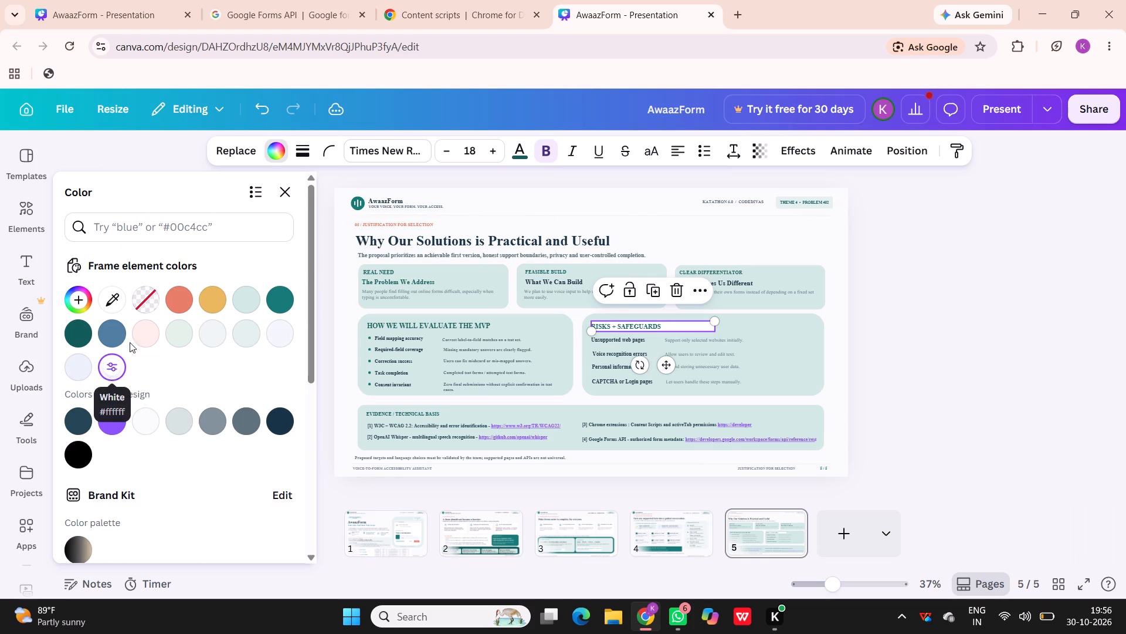
left_click(242, 293)
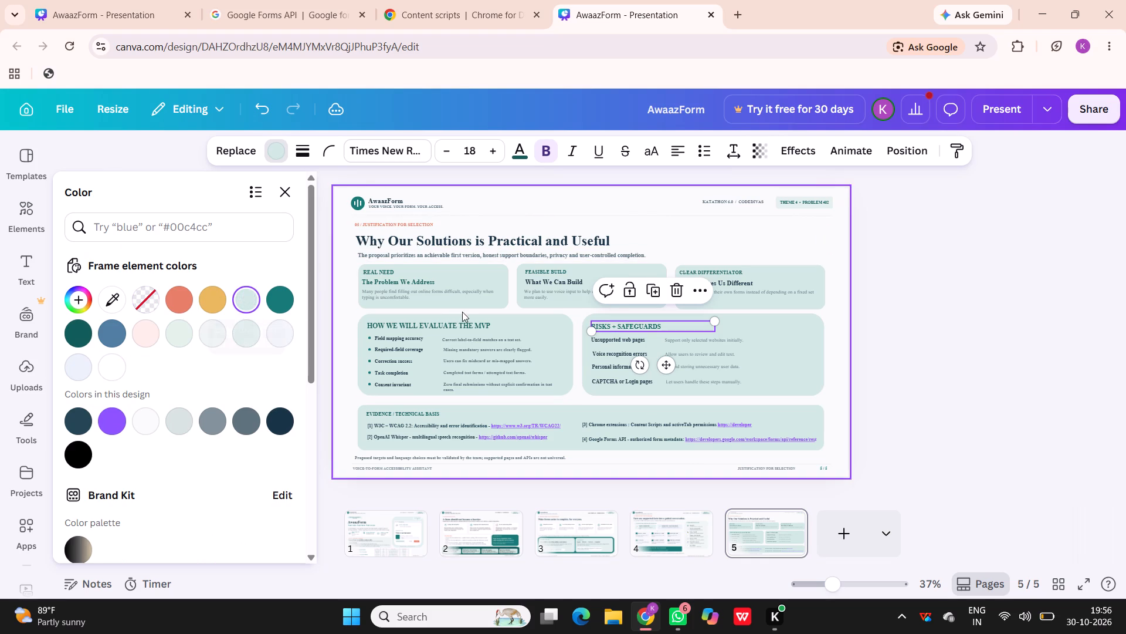
triple_click(593, 338)
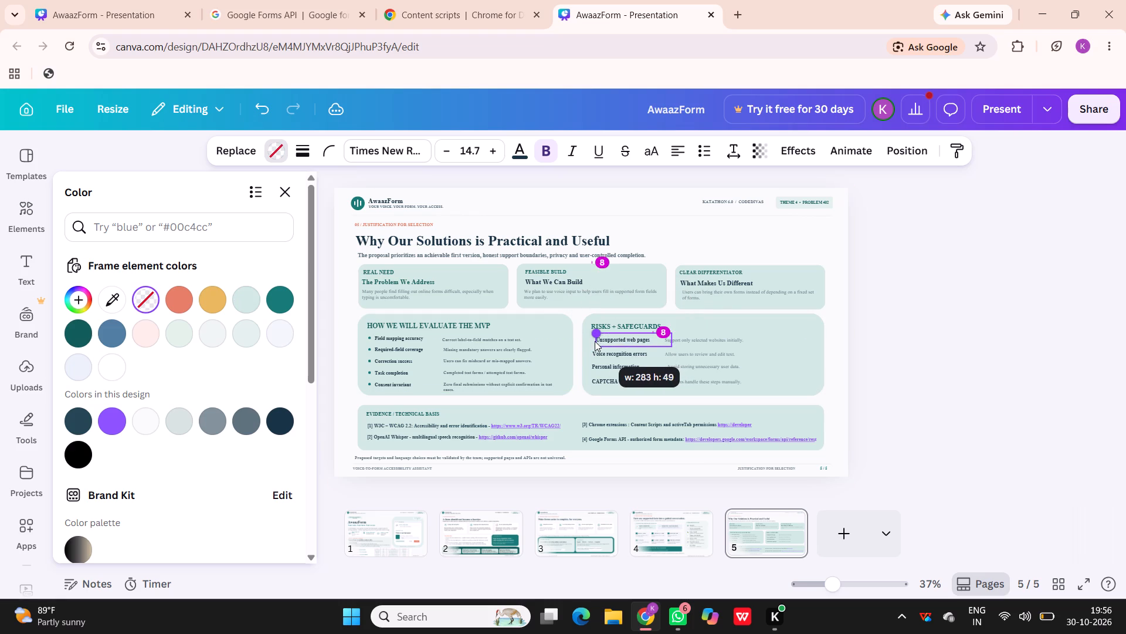
left_click(881, 323)
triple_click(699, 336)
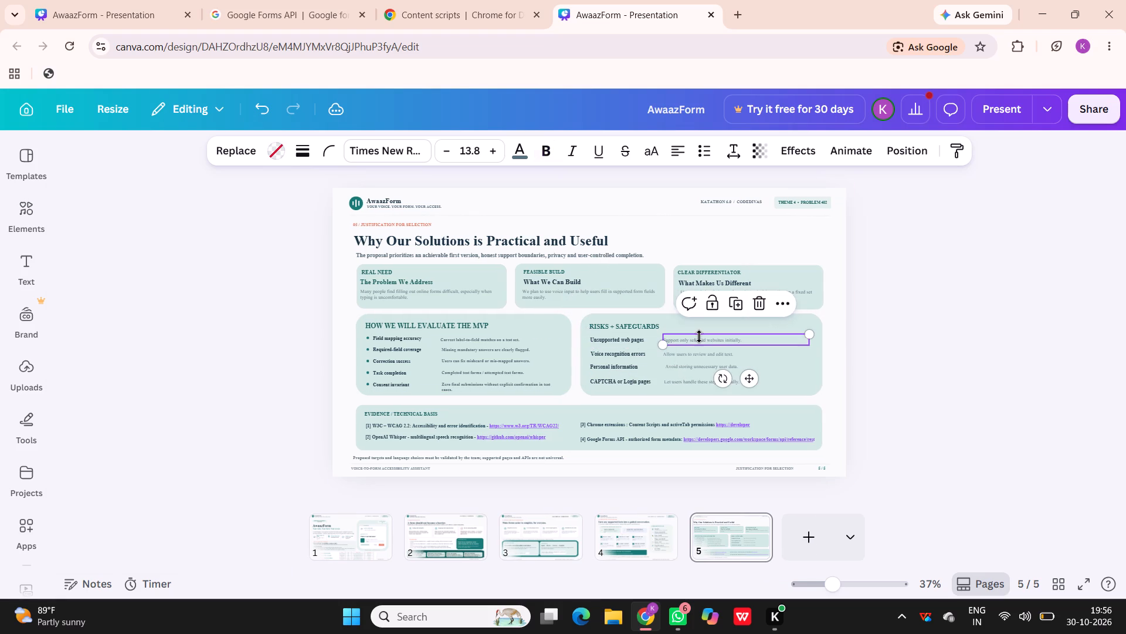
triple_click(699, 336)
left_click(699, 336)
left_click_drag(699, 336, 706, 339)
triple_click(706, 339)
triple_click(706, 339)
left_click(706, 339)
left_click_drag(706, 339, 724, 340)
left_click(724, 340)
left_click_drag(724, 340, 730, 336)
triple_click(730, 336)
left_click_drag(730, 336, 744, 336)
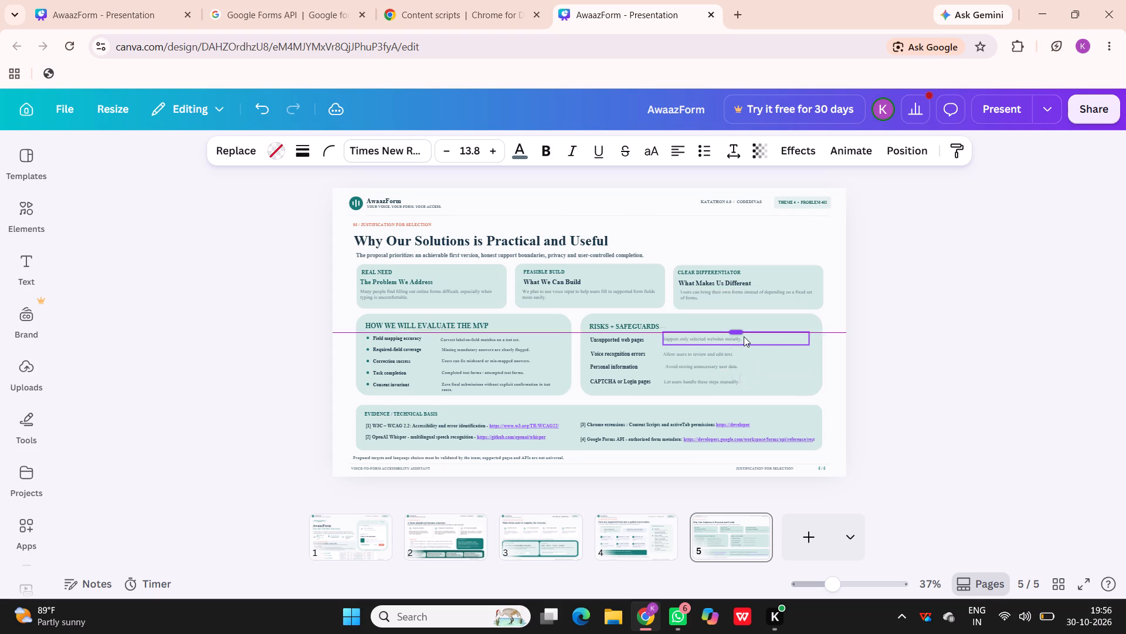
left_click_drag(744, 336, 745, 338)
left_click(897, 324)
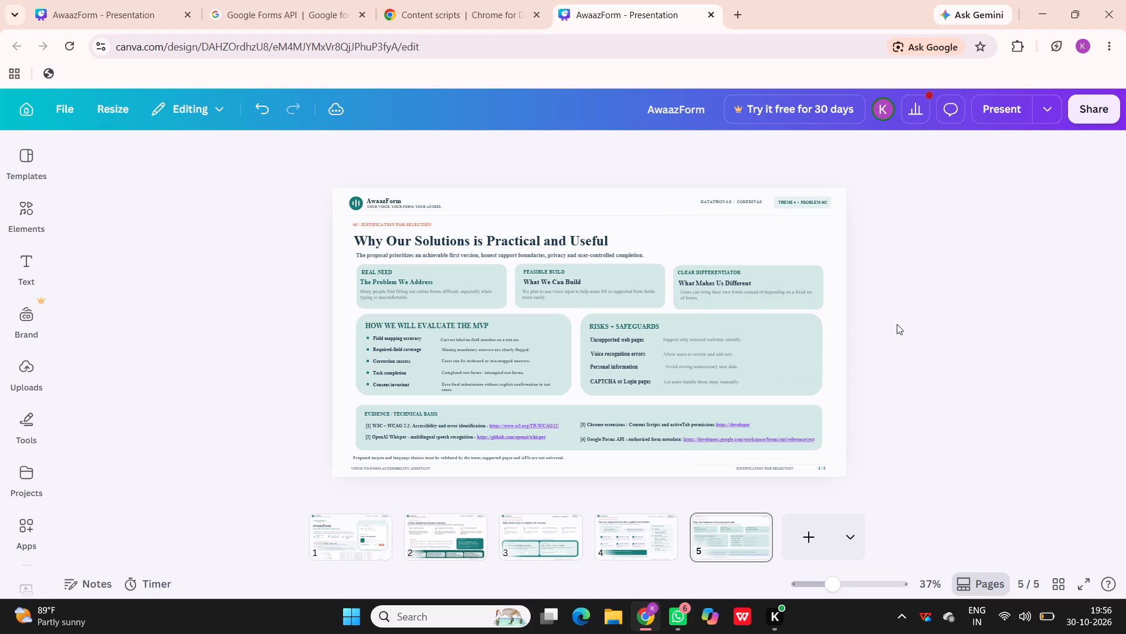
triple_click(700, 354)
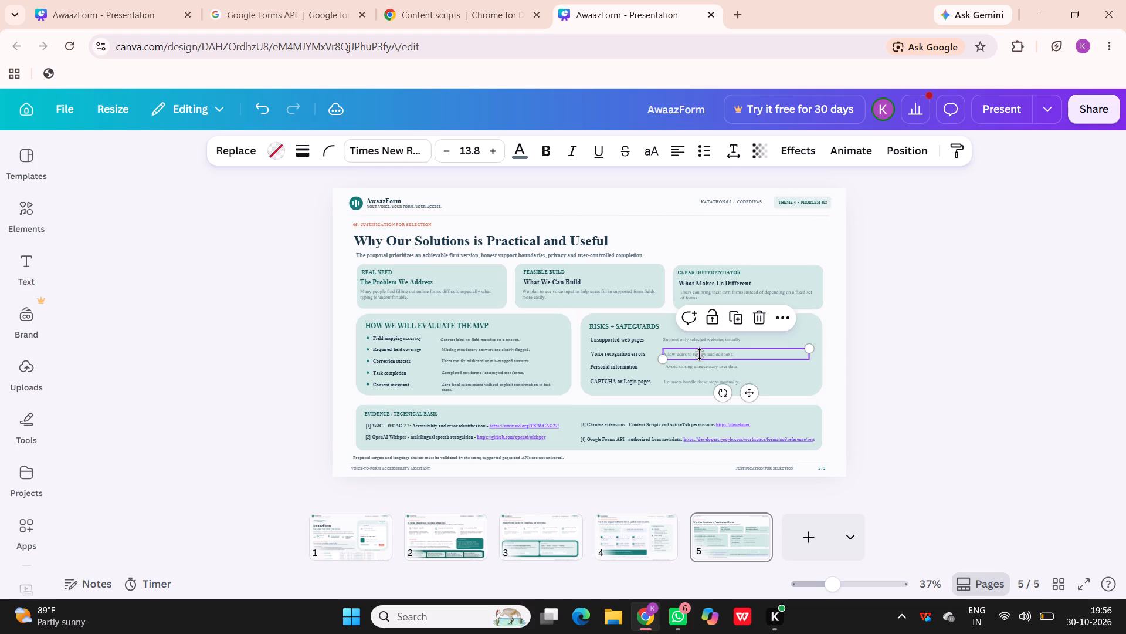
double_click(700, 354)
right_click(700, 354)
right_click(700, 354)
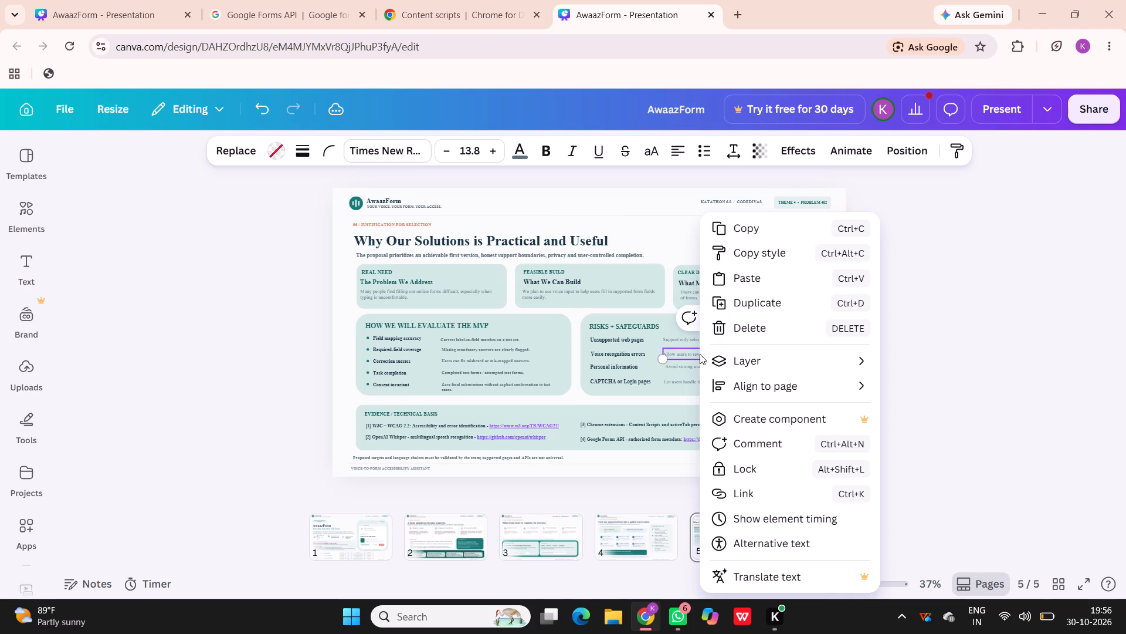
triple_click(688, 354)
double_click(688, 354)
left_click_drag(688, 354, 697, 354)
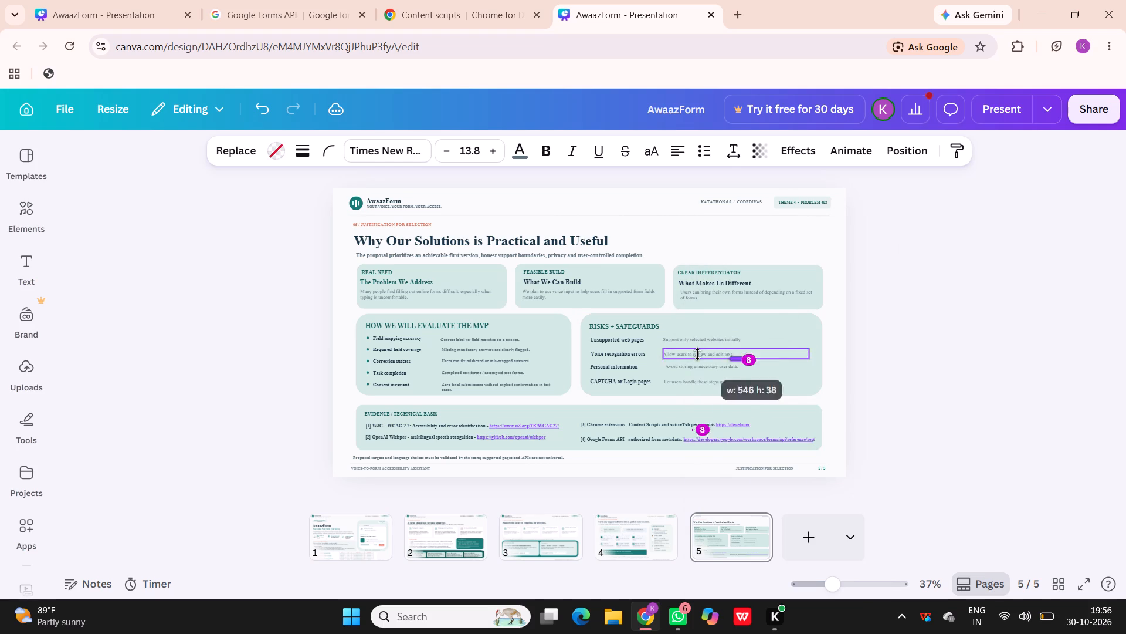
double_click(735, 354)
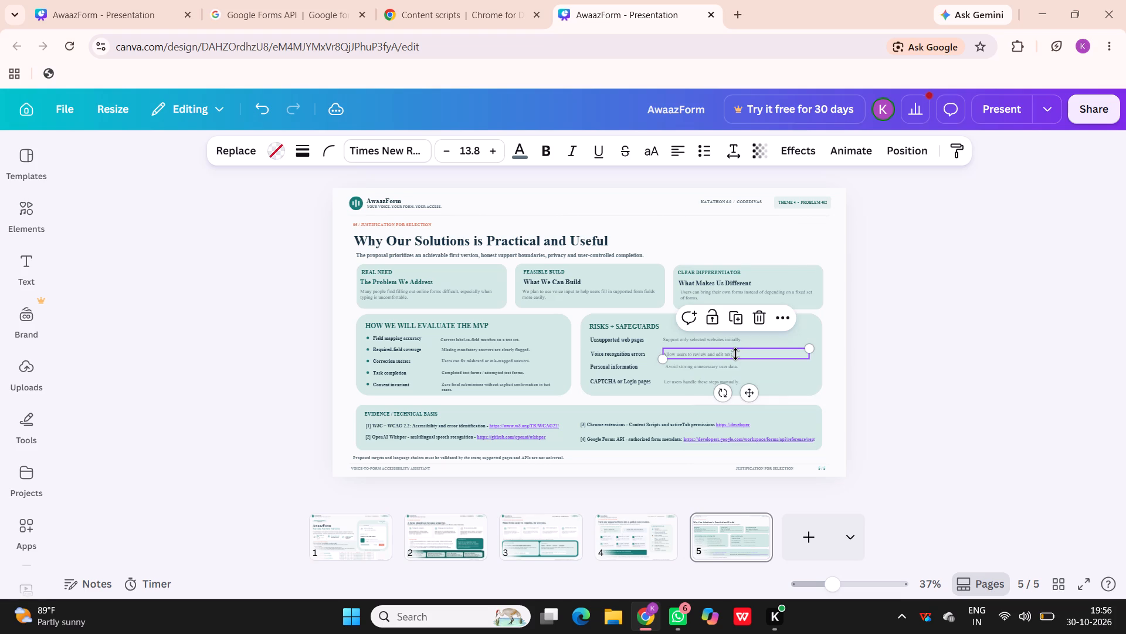
Change the text colour of the "REAL NEED" label in the first card to white.
scroll(476, 328, "right", 2)
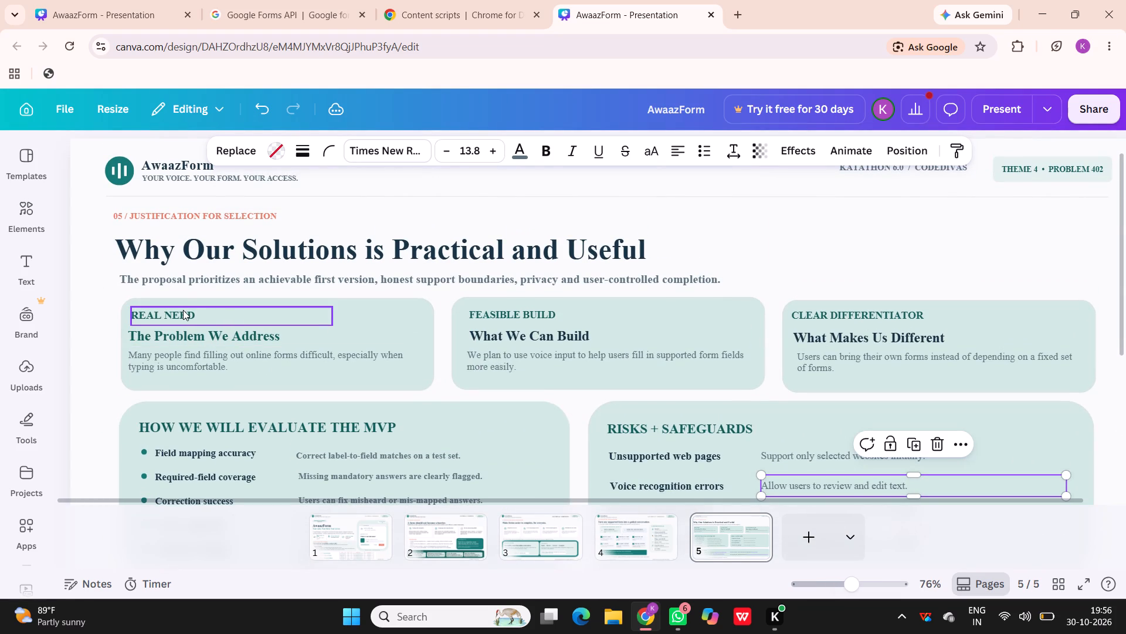
triple_click(183, 310)
left_click(183, 310)
triple_click(191, 311)
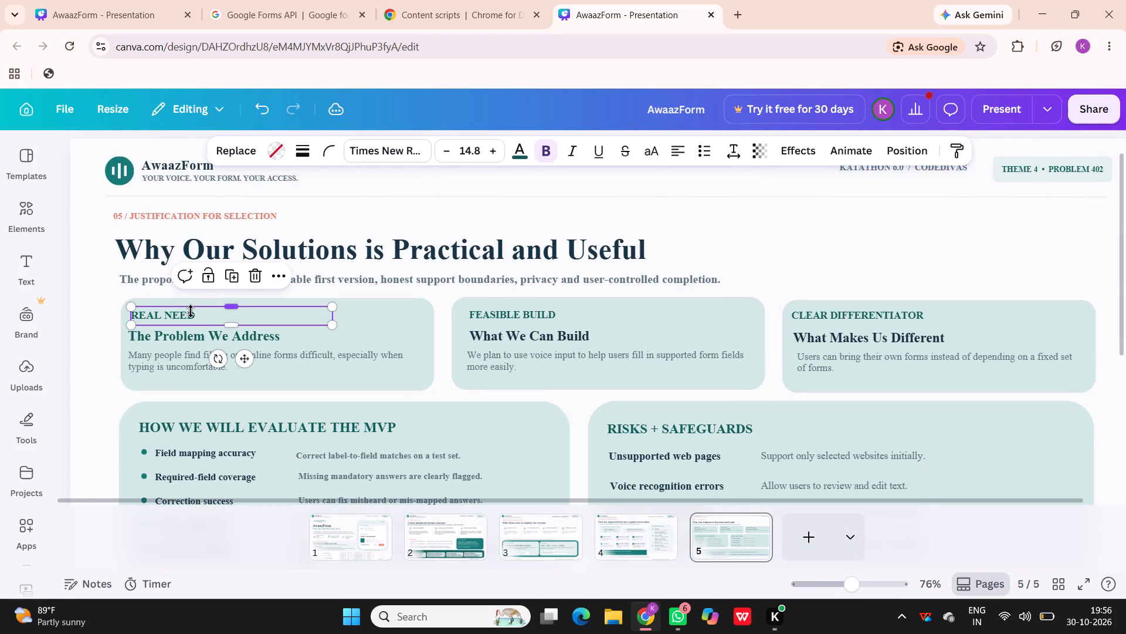
left_click_drag(191, 311, 197, 316)
triple_click(196, 316)
double_click(196, 316)
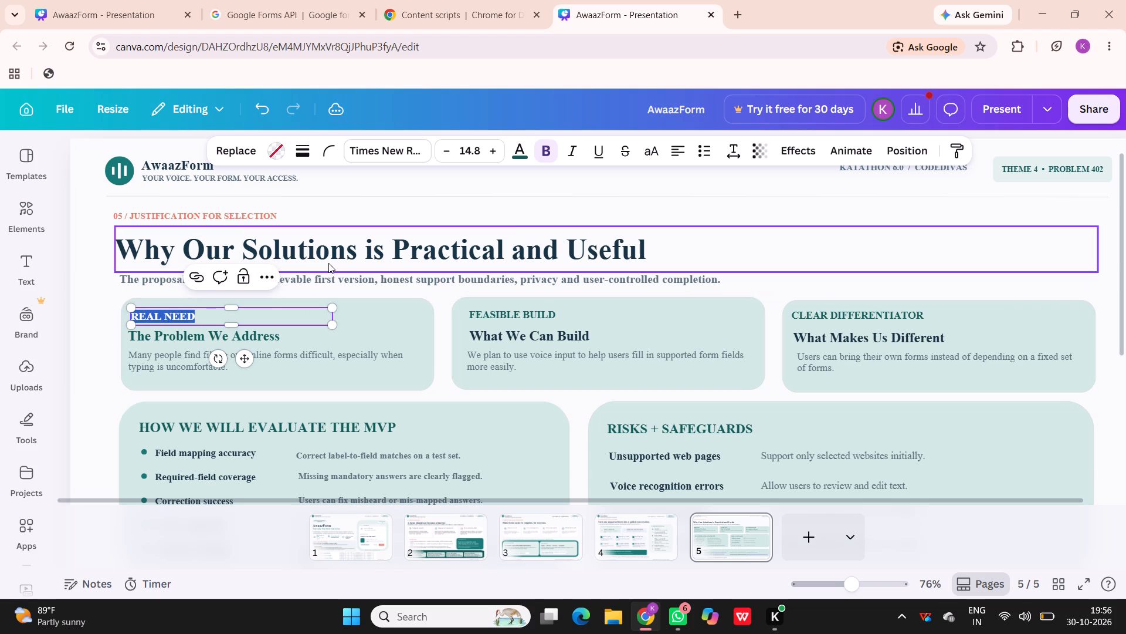
left_click(517, 150)
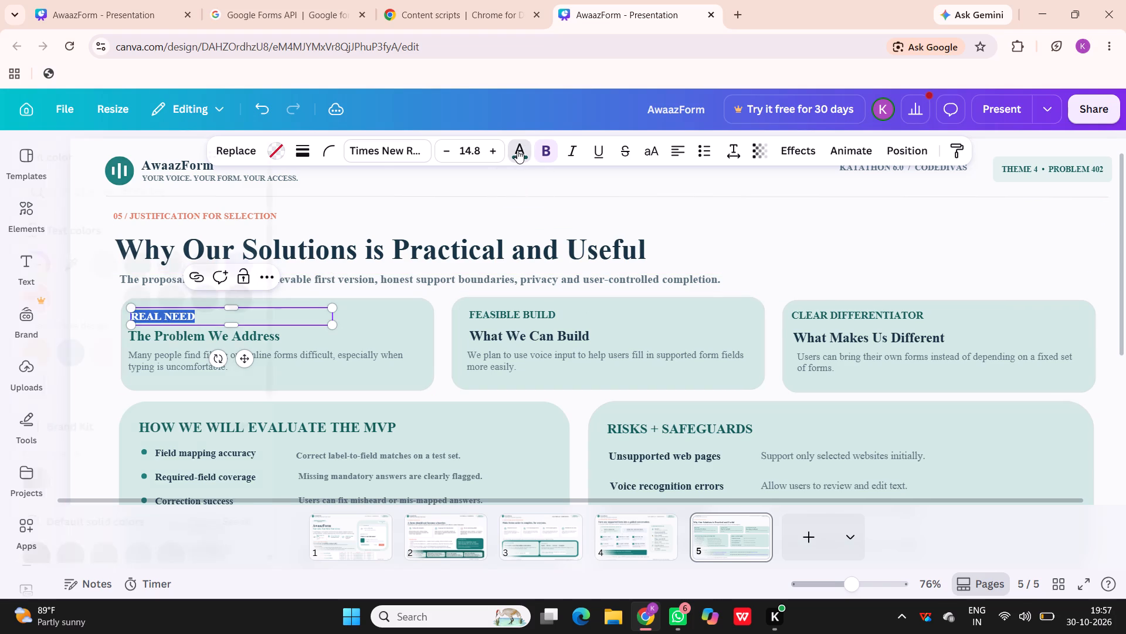
left_click(145, 331)
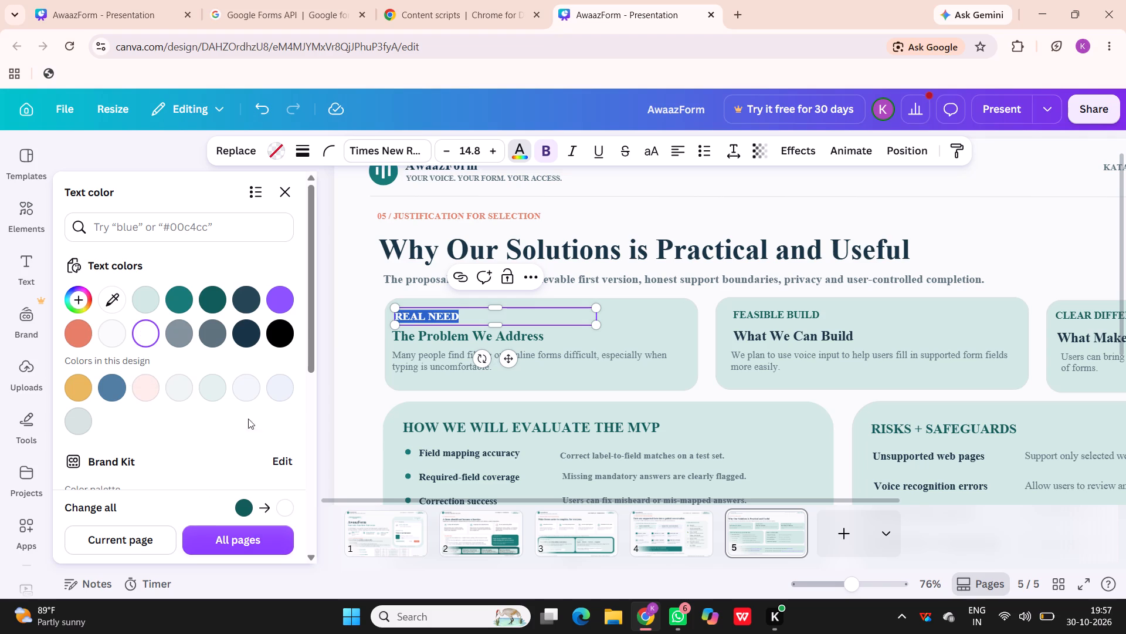
Change the "The Problem We Address" heading and the description beneath it to white text.
triple_click(445, 335)
left_click(445, 335)
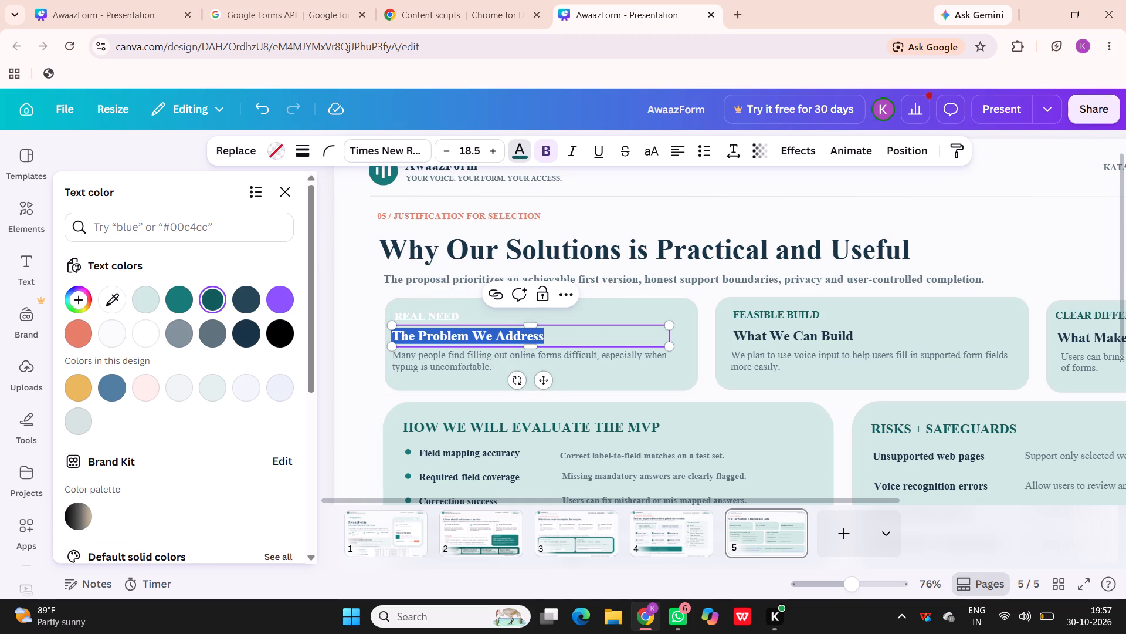
left_click(151, 334)
left_click(194, 439)
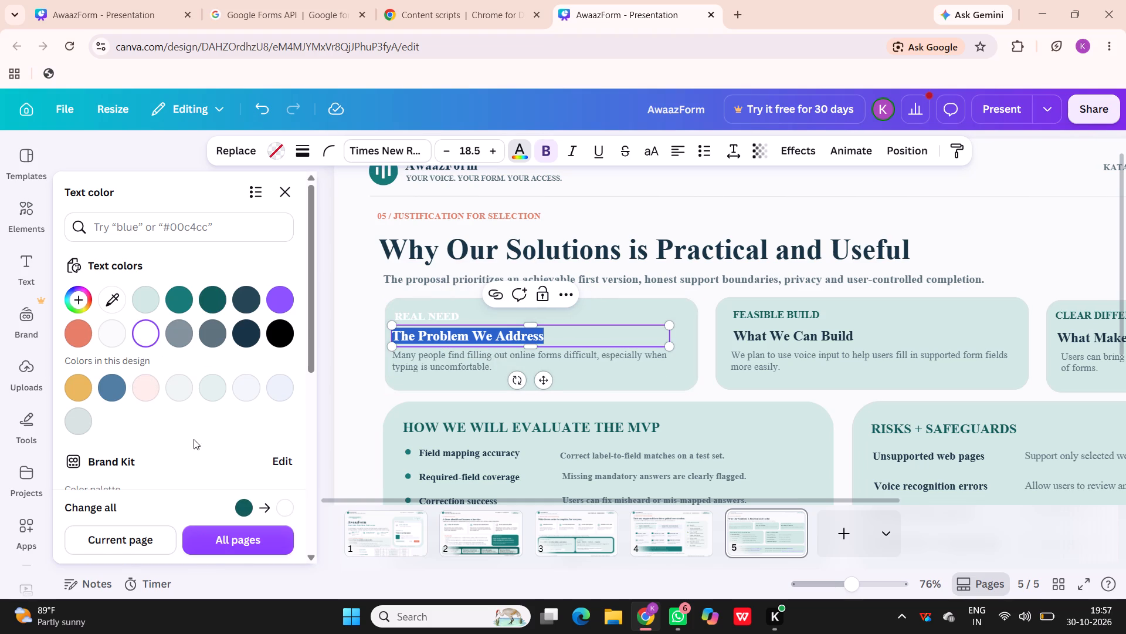
triple_click(460, 360)
left_click(460, 360)
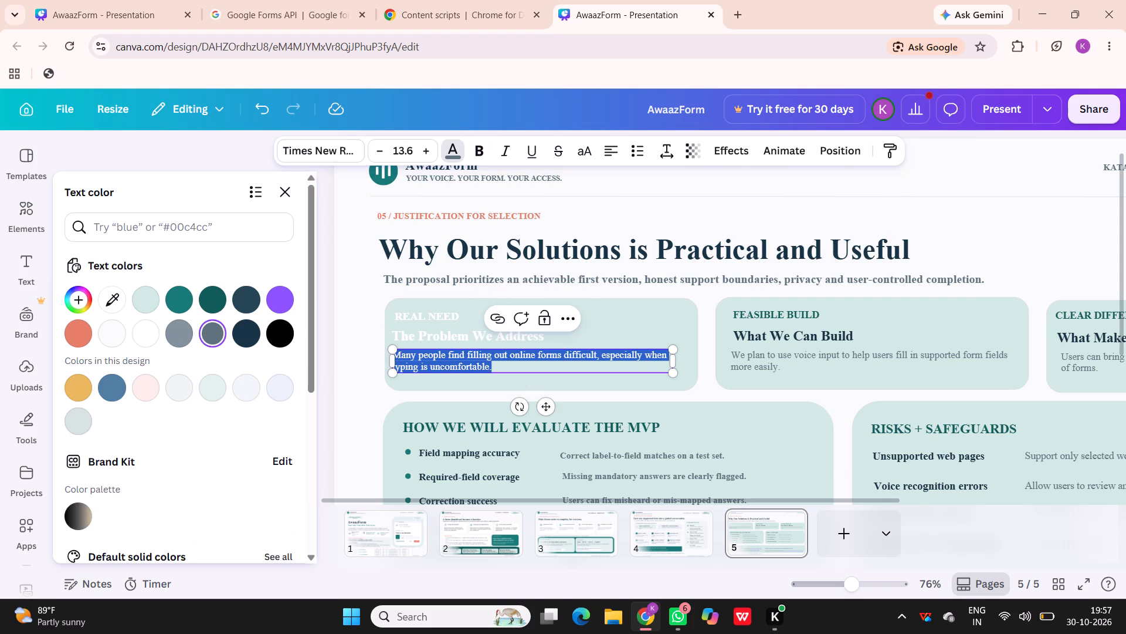
left_click(145, 338)
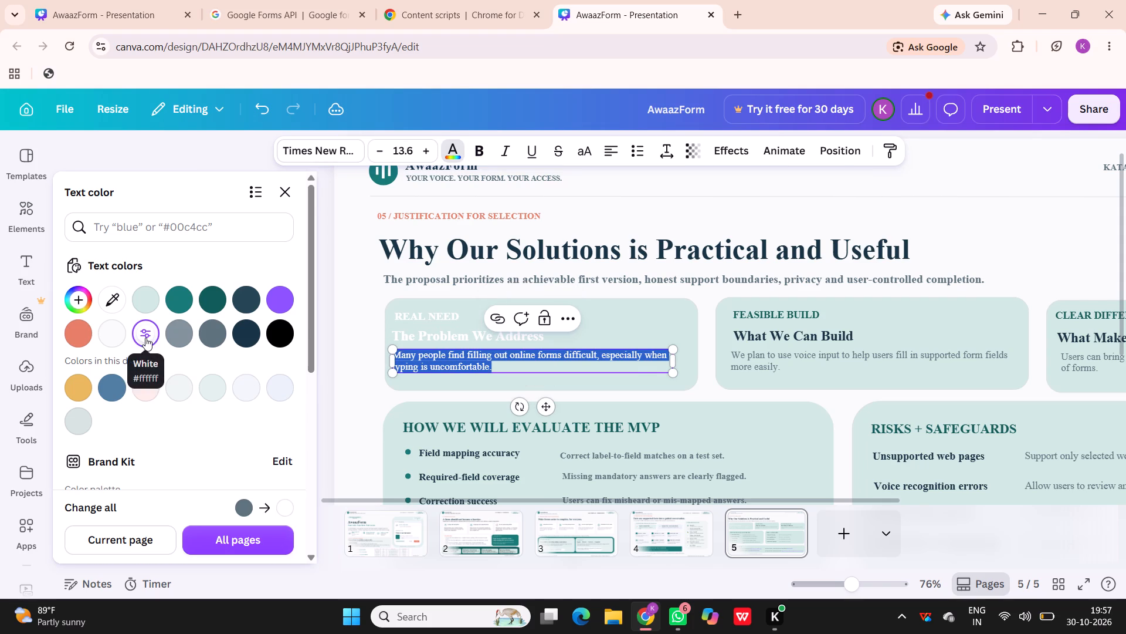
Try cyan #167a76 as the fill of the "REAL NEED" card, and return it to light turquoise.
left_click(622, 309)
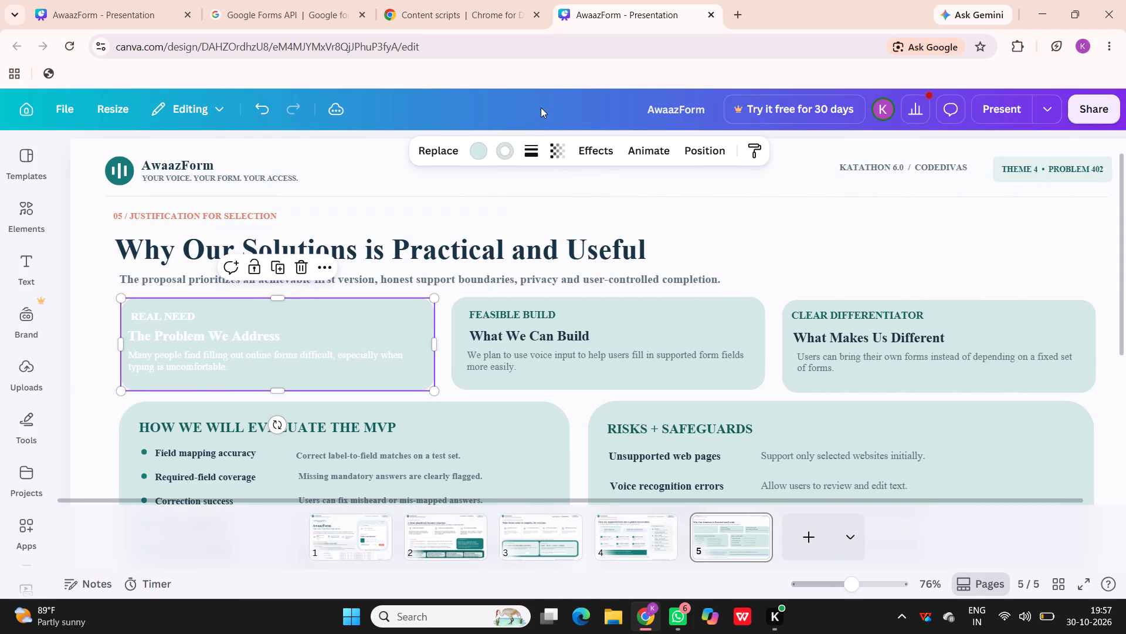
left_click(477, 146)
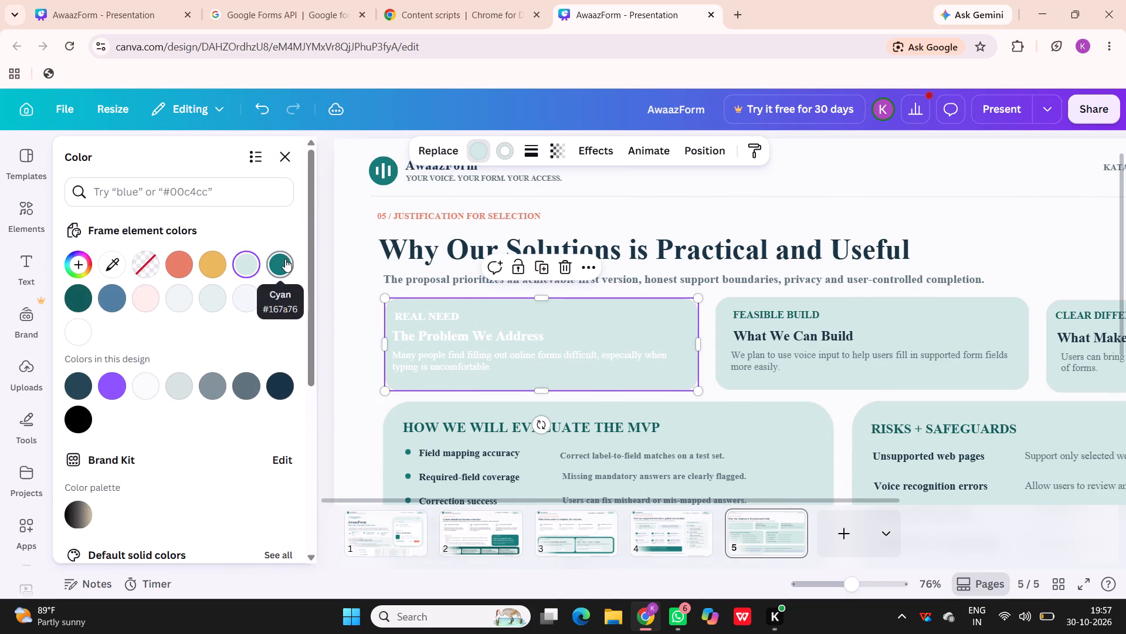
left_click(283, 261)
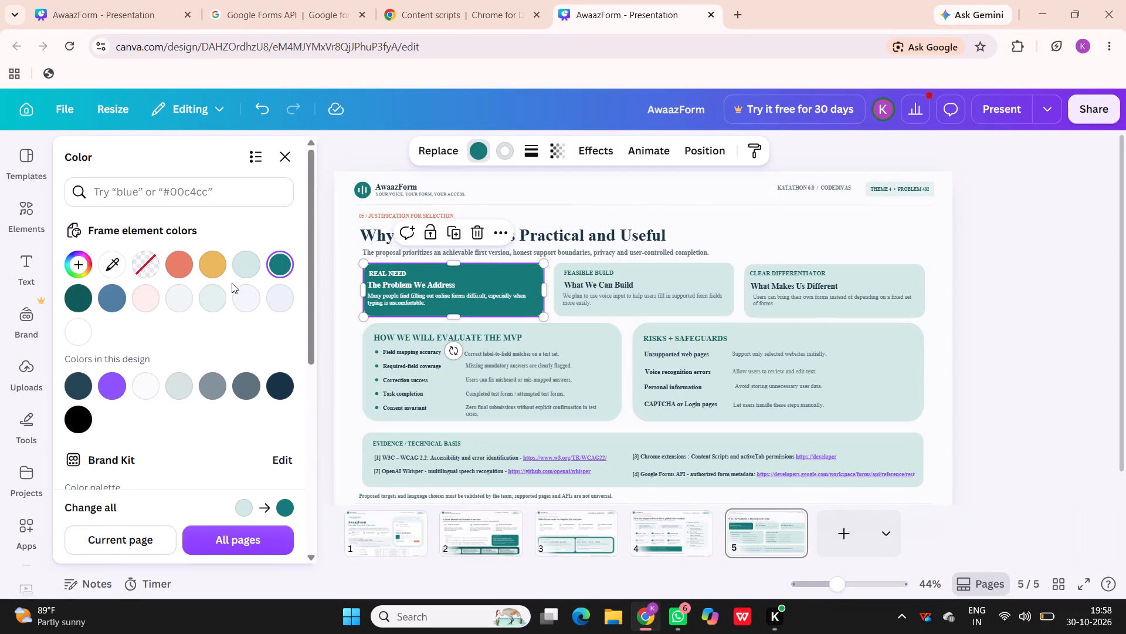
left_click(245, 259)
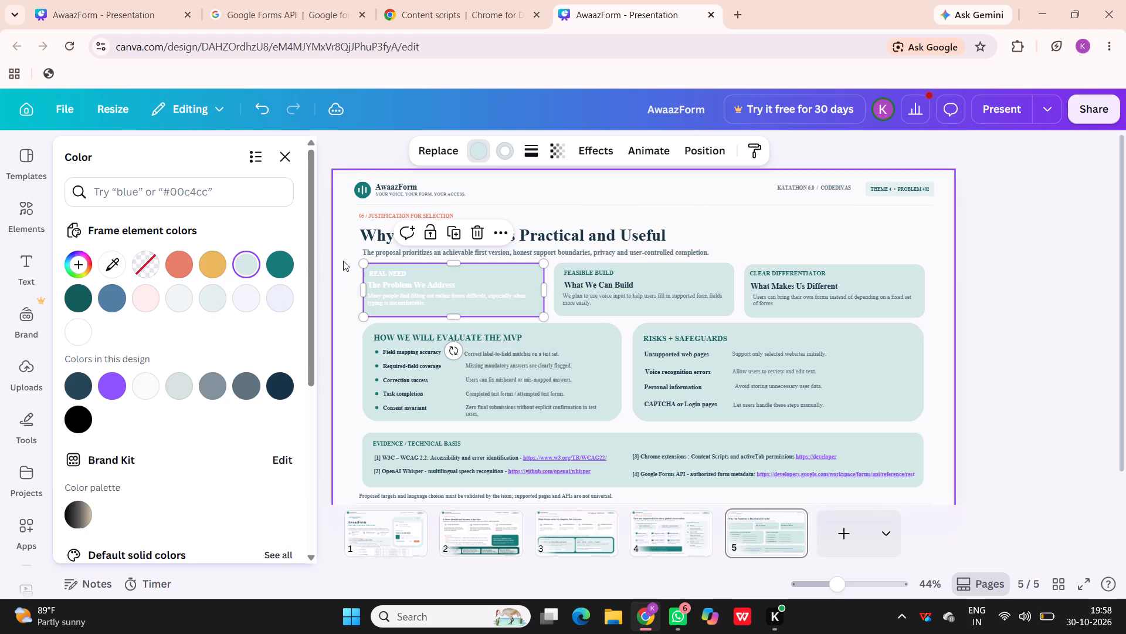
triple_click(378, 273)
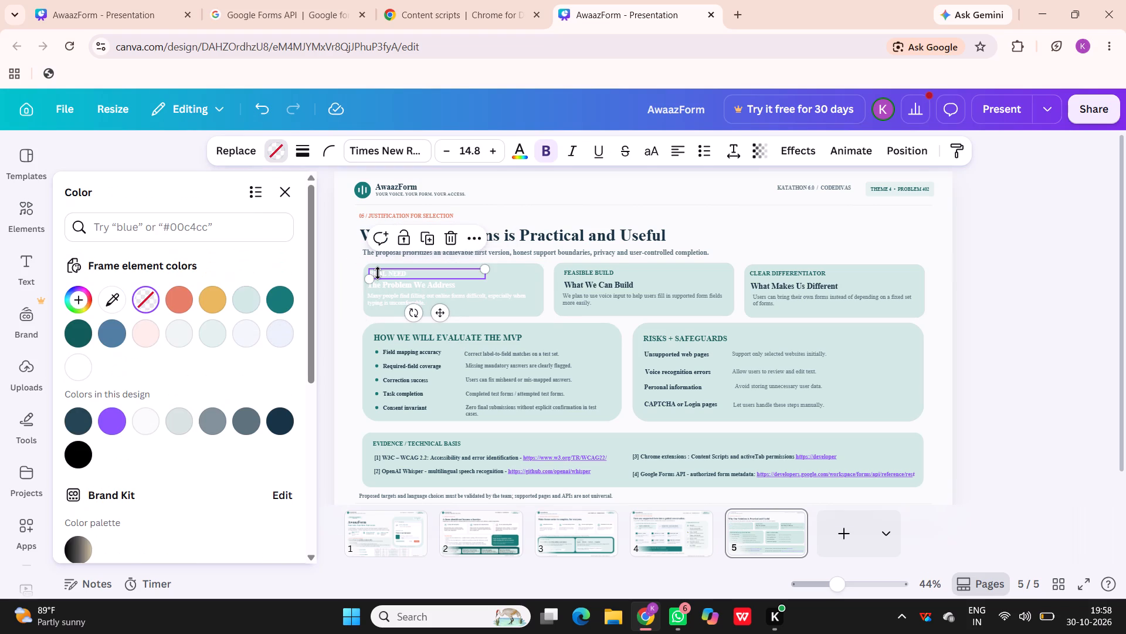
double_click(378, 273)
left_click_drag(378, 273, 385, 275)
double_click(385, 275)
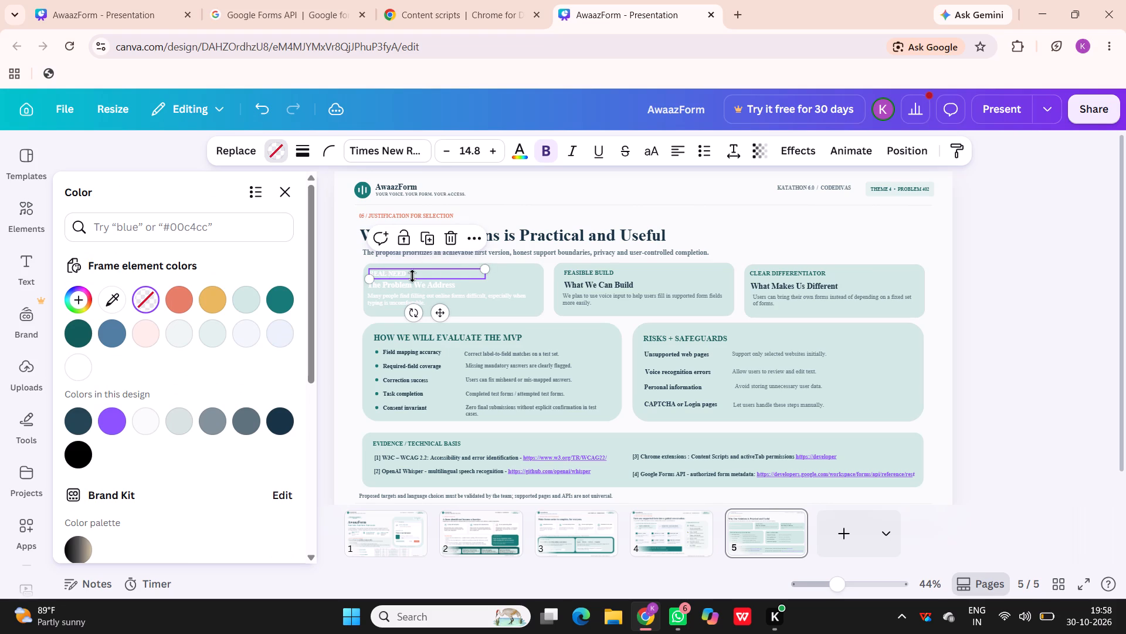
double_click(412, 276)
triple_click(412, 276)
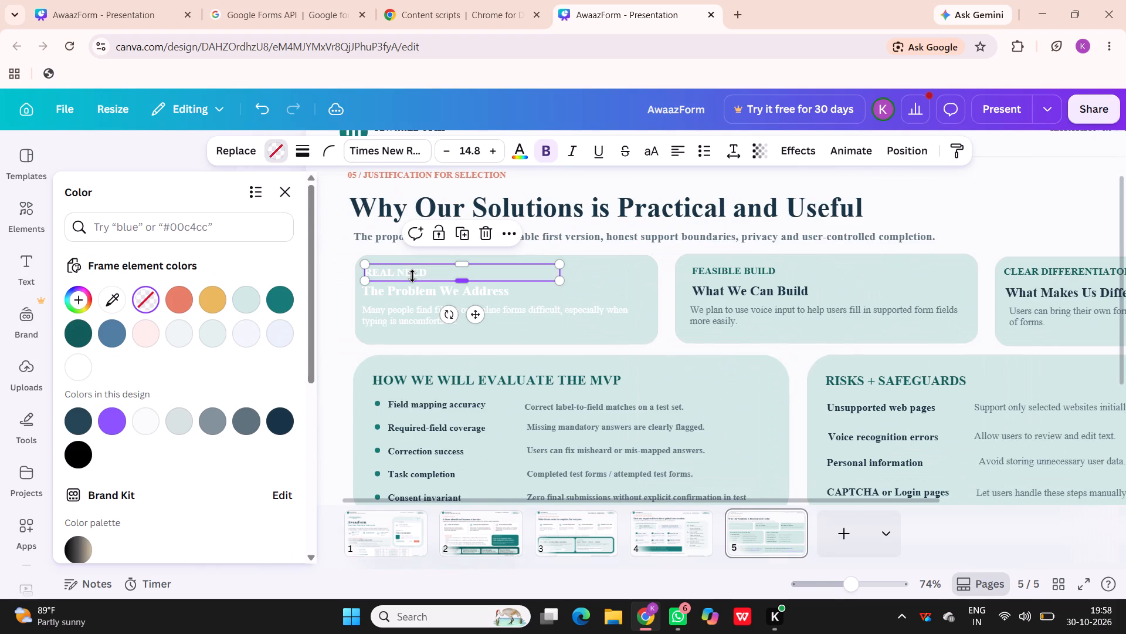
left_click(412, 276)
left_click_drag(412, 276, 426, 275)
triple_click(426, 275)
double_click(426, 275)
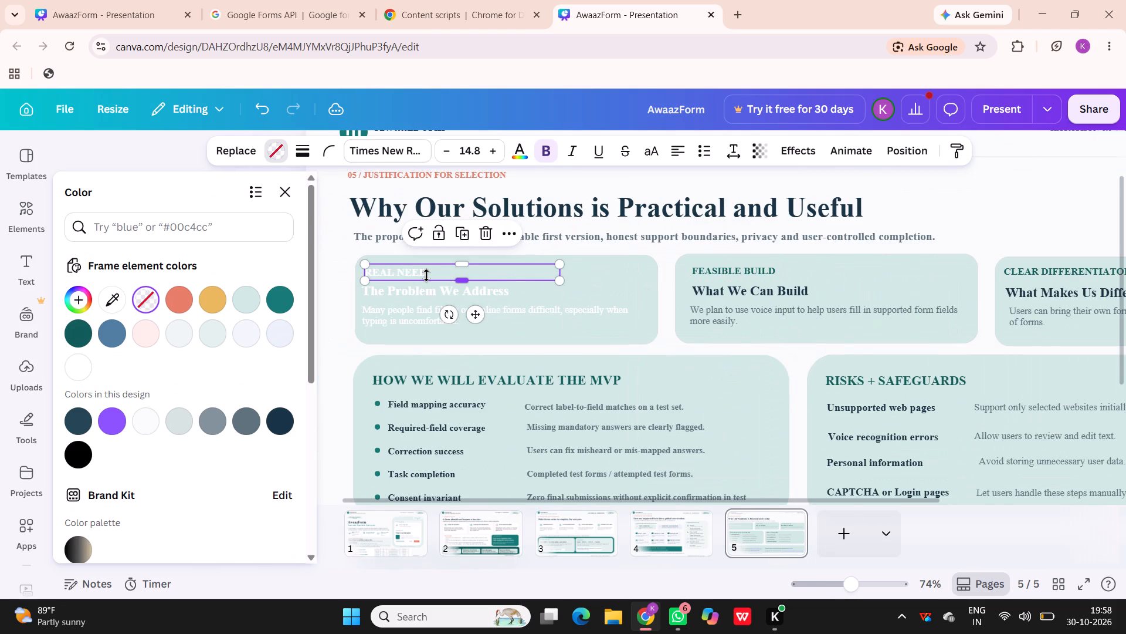
Try cyan #167a76 as the fill of the "The Problem We Address" heading's text box, and settle on light turquoise #d1e8e1.
triple_click(426, 292)
double_click(426, 292)
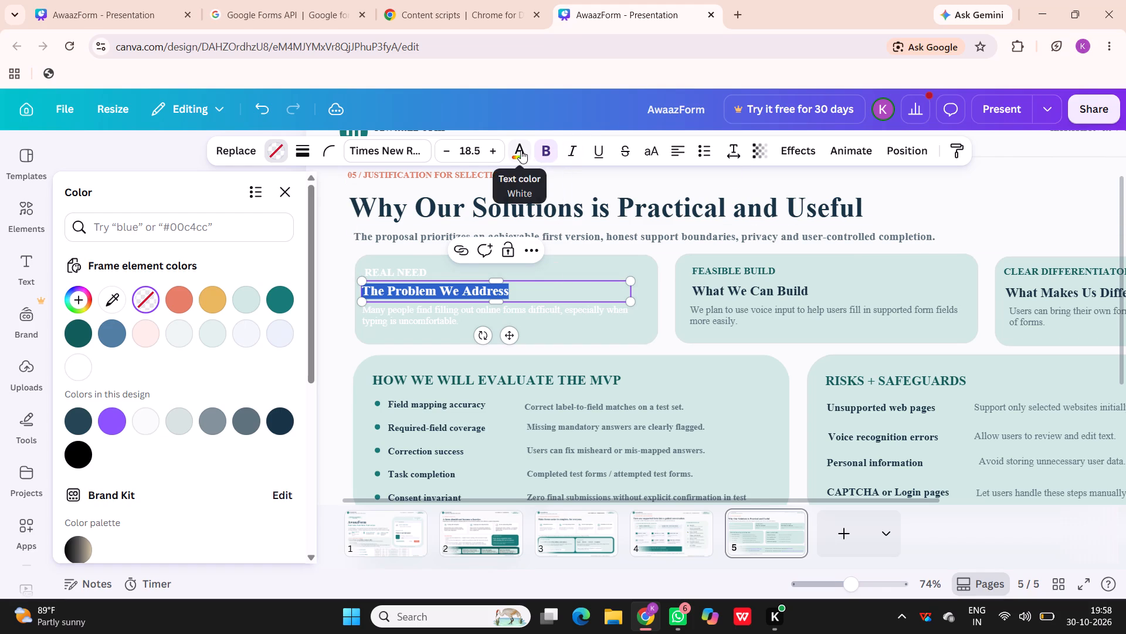
left_click(283, 302)
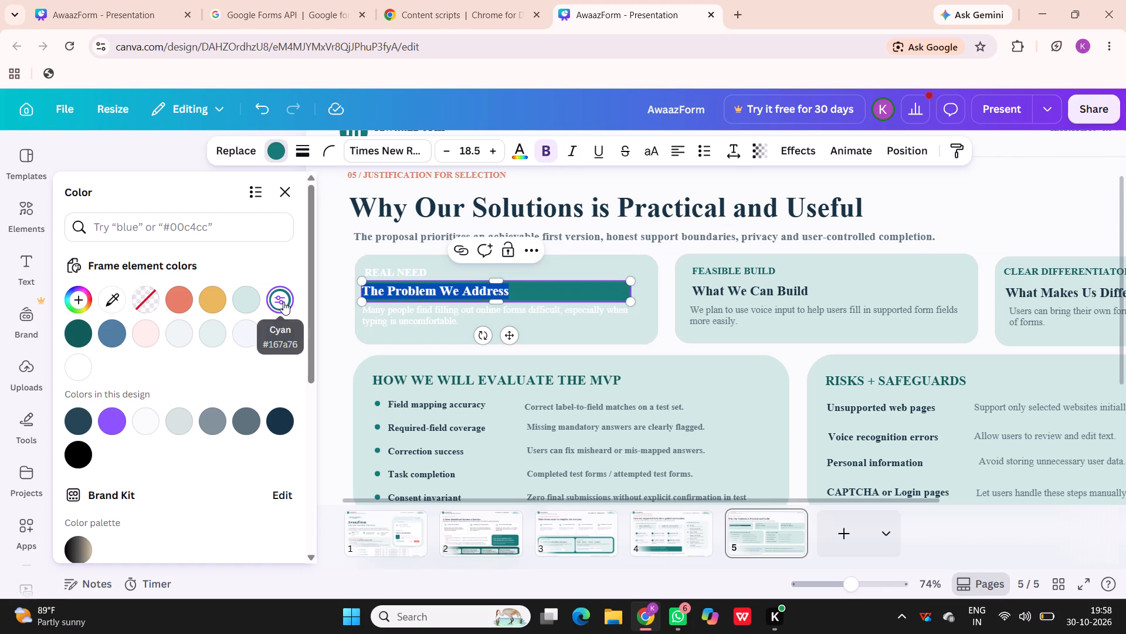
left_click(283, 302)
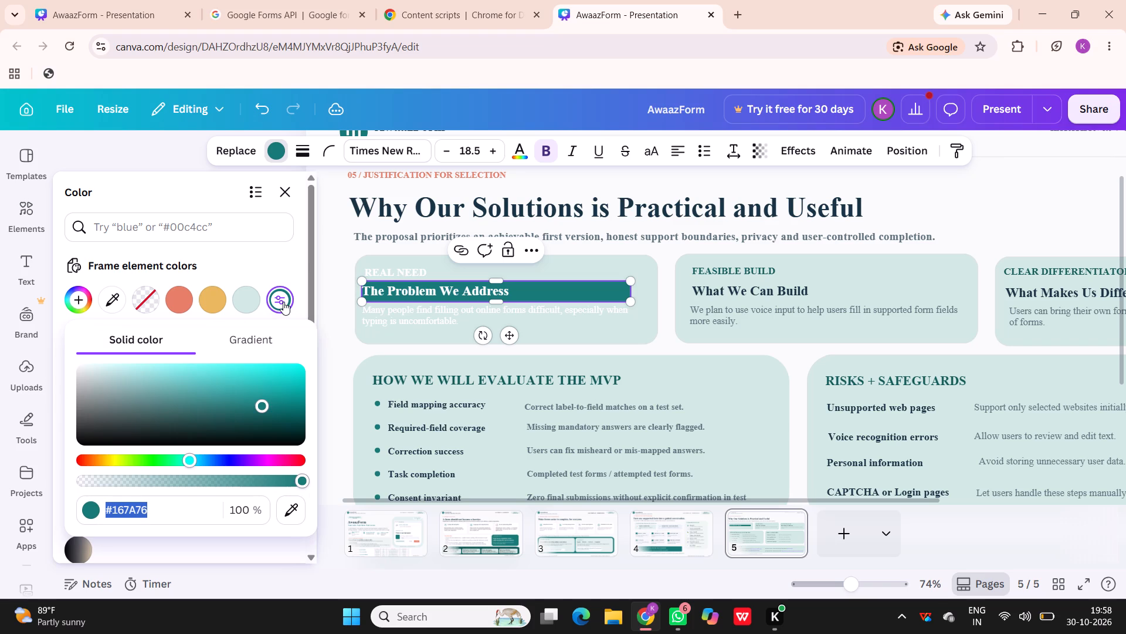
triple_click(455, 292)
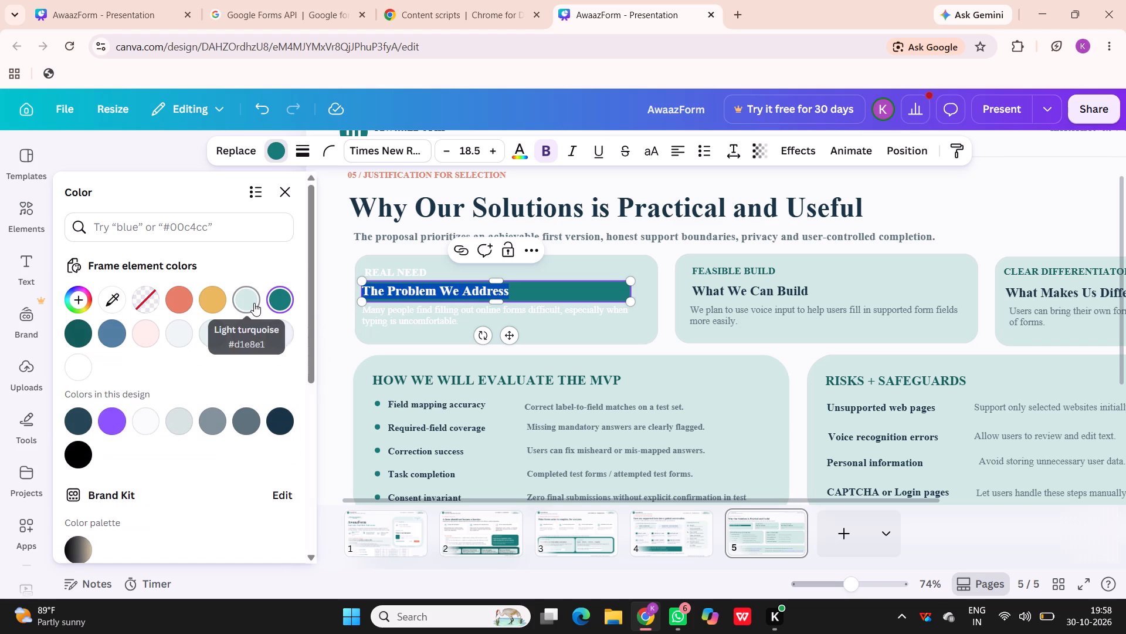
double_click(254, 303)
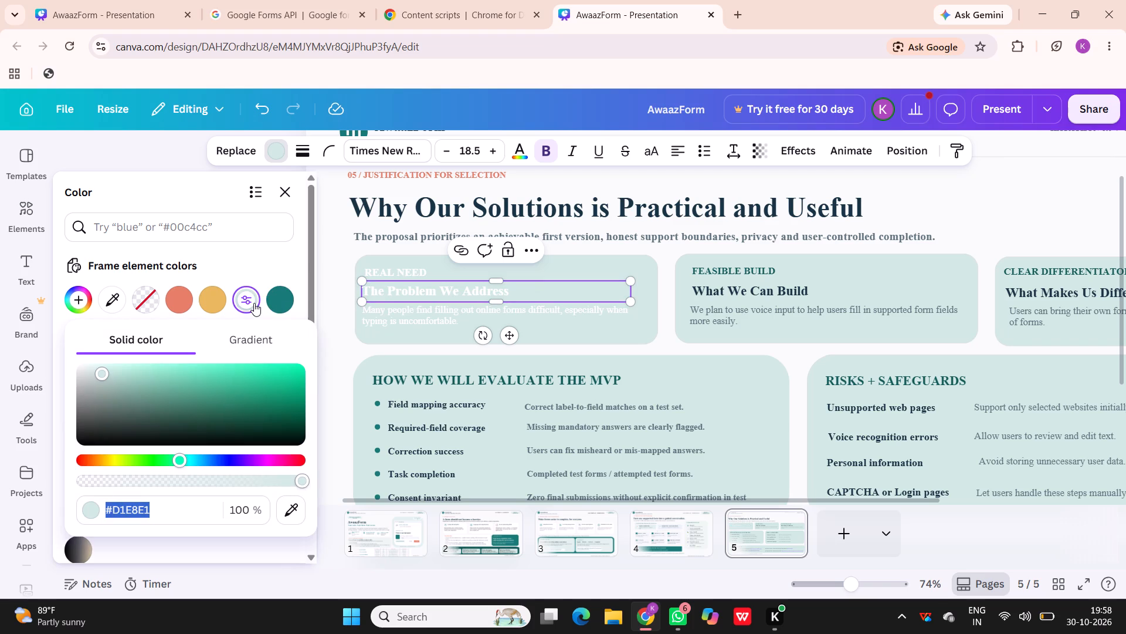
left_click(249, 259)
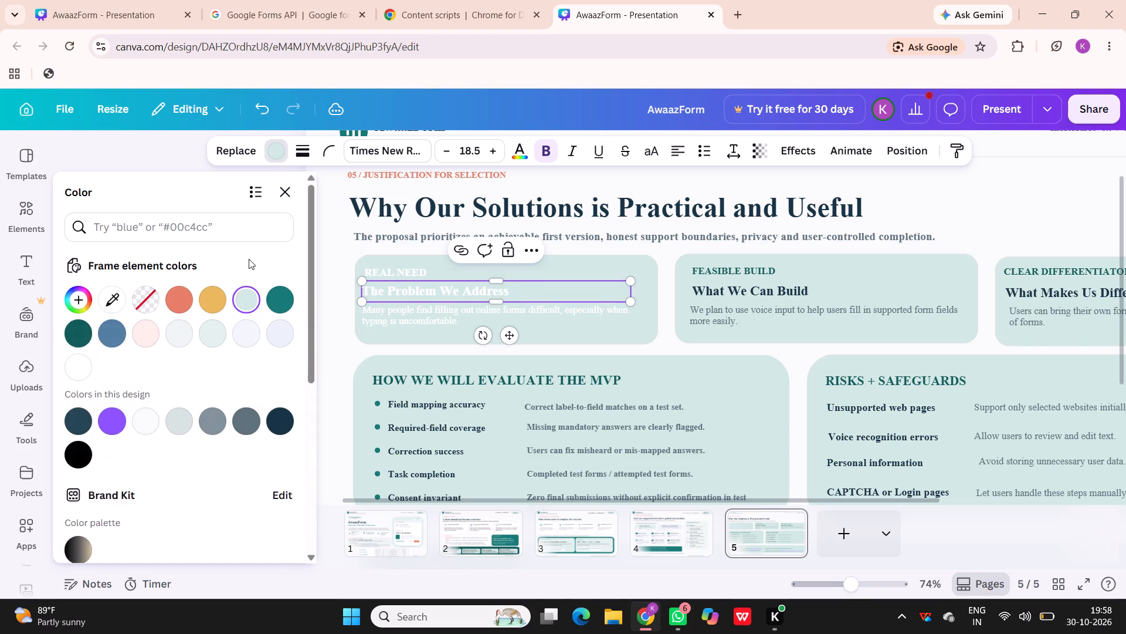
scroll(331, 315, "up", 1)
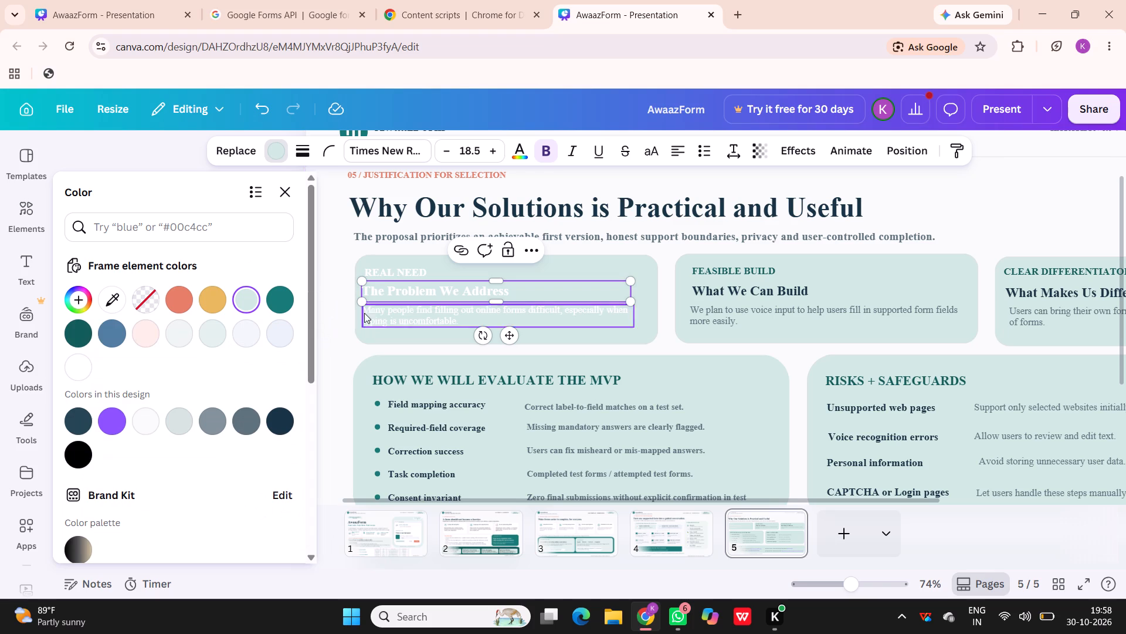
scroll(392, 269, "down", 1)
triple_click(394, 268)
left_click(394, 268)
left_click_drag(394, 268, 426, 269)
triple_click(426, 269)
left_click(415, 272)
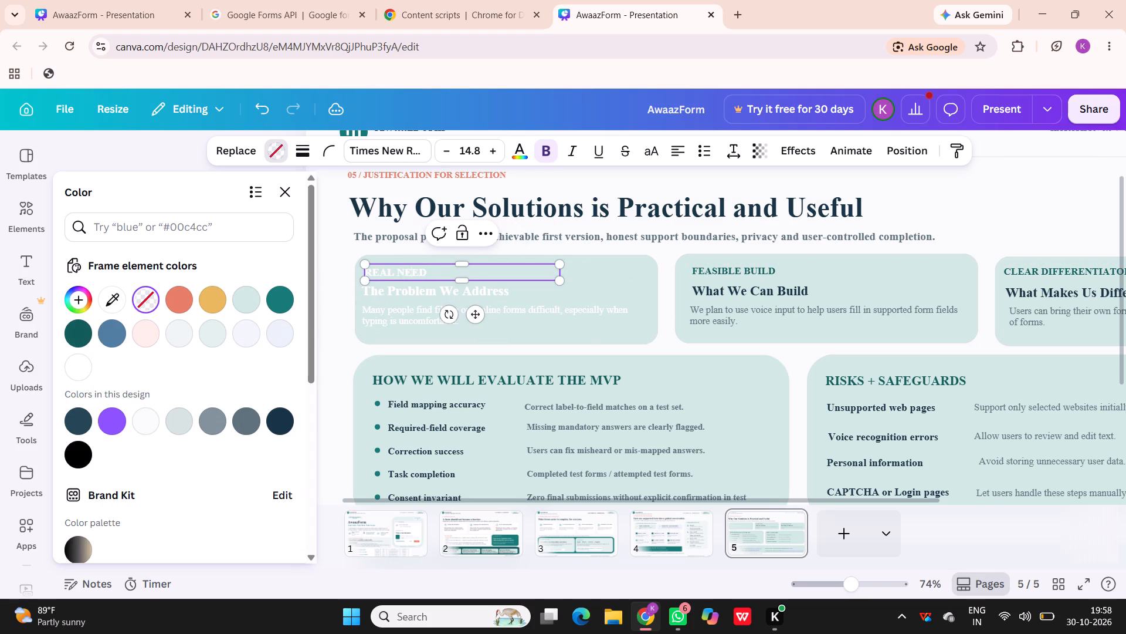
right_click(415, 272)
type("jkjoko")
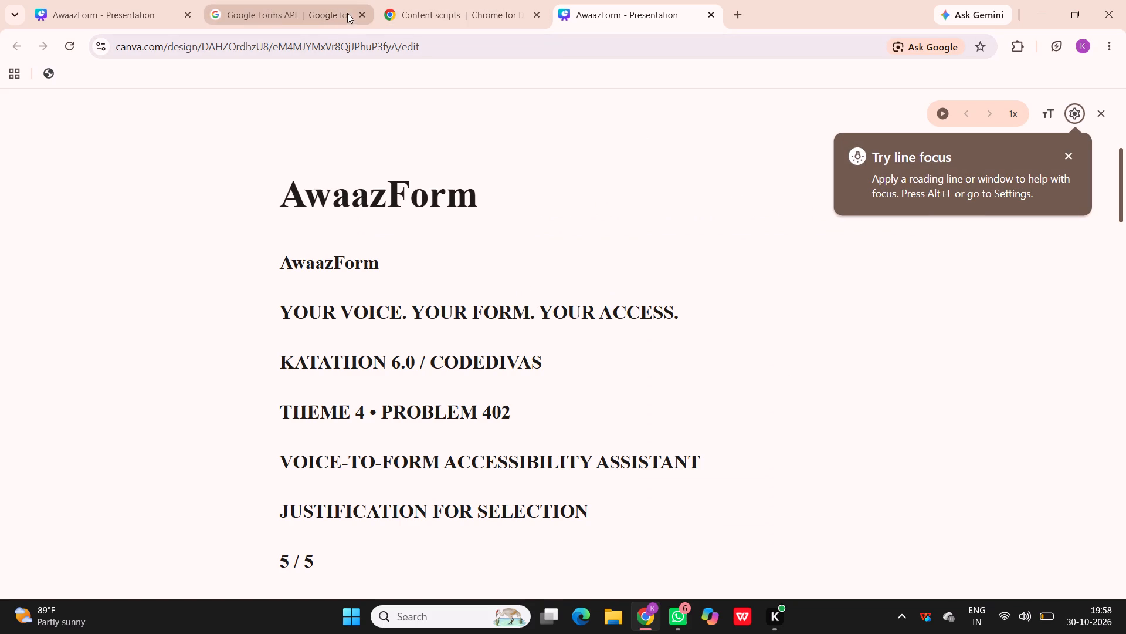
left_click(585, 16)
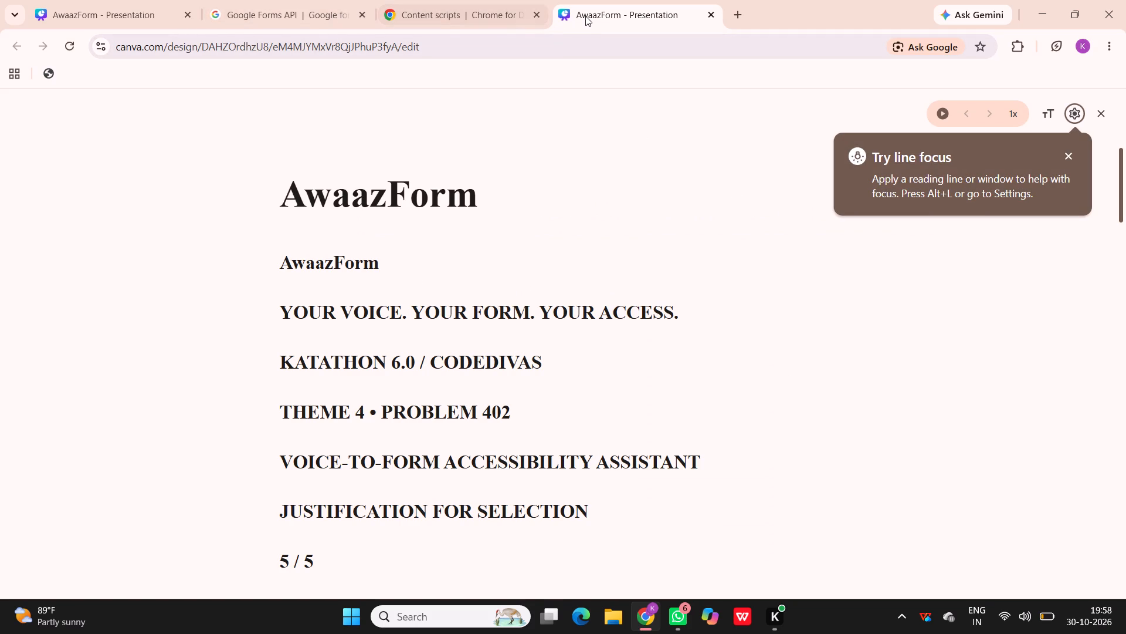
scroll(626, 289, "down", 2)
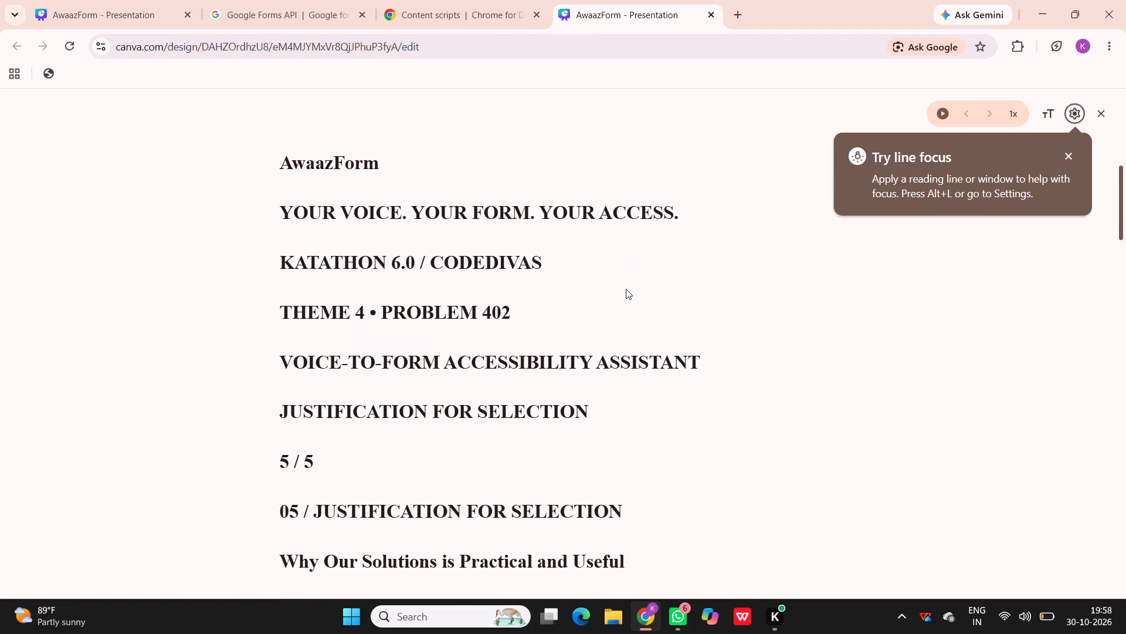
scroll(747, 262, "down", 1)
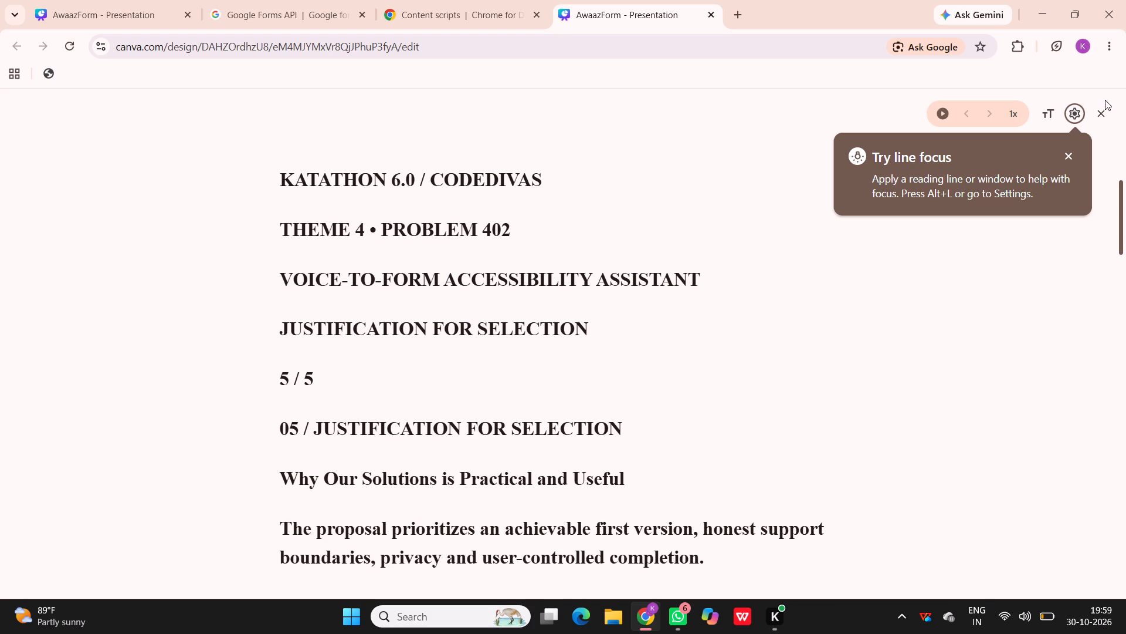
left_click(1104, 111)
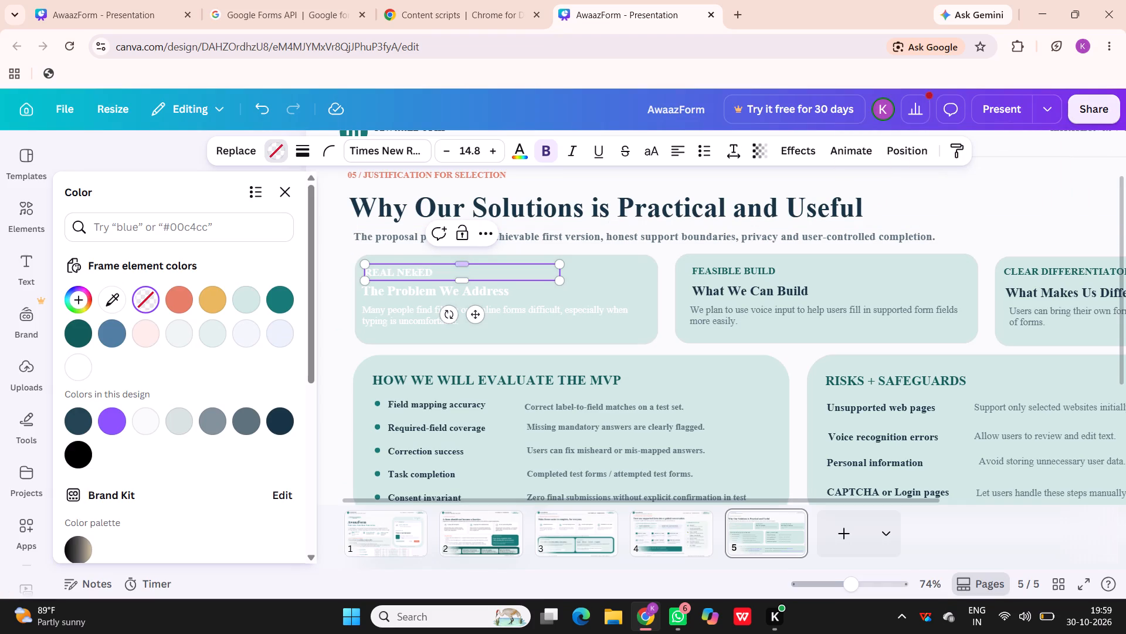
Change the text colour of the label at the top of the first card to dark cyan and clear the selection.
triple_click(414, 271)
left_click(414, 271)
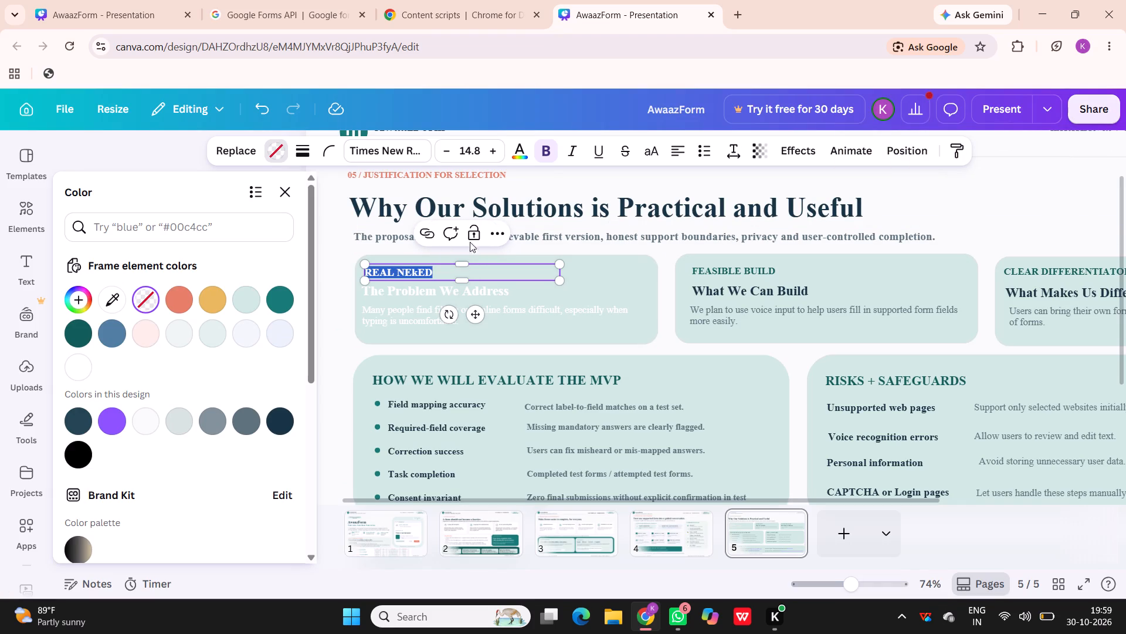
left_click(517, 156)
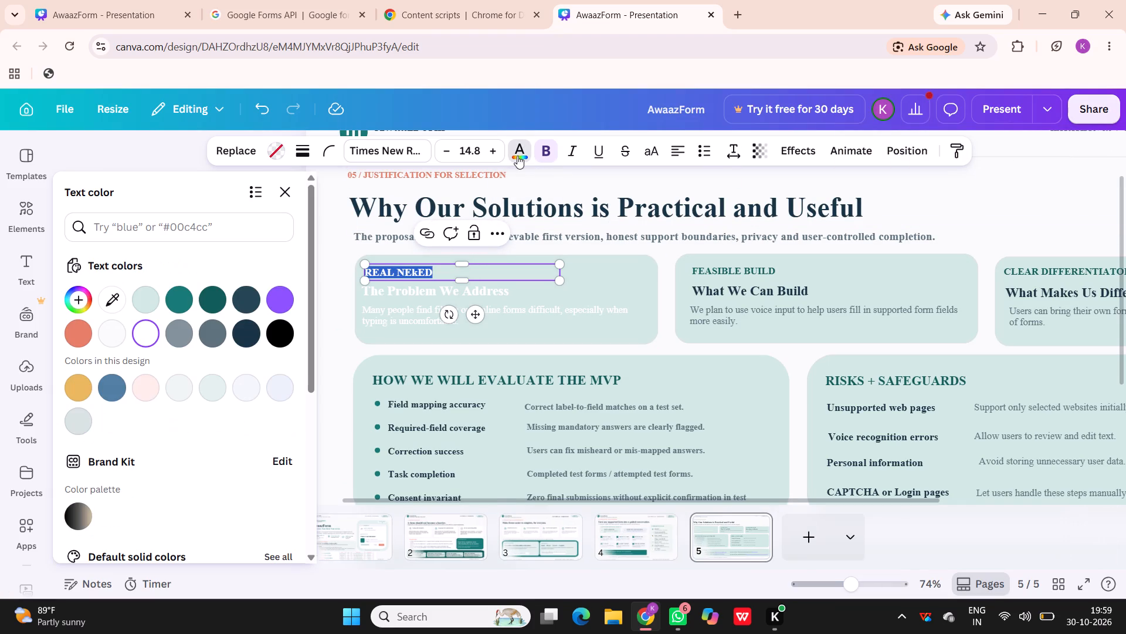
left_click(221, 298)
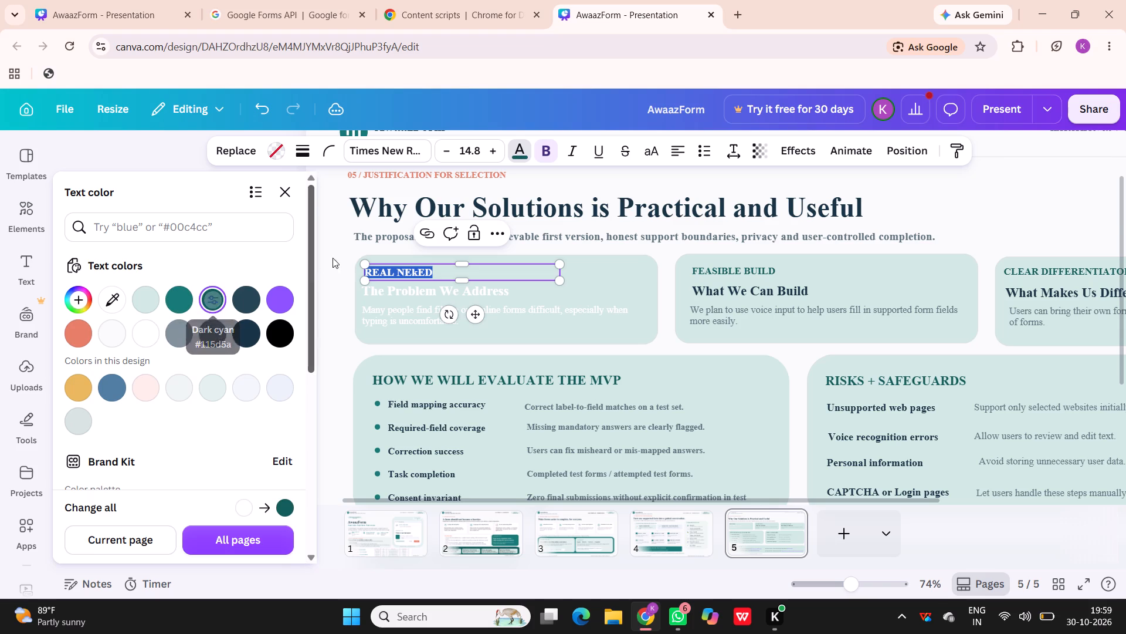
left_click(331, 227)
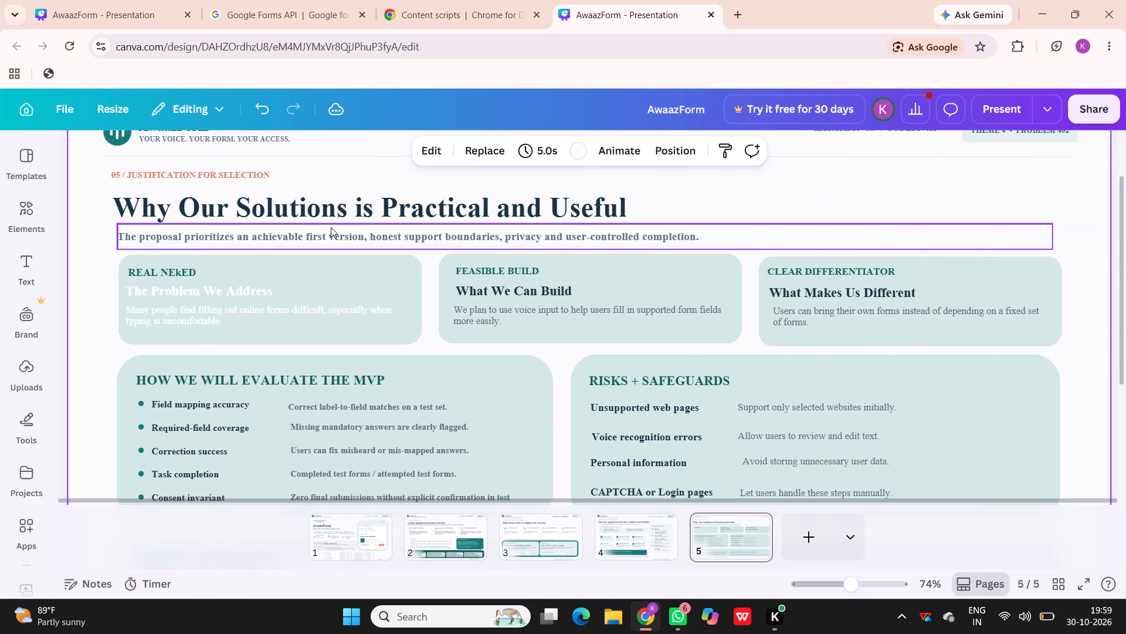
Change the text colour of the "The Problem We Address" heading to black #000000 and clear the selection.
triple_click(270, 287)
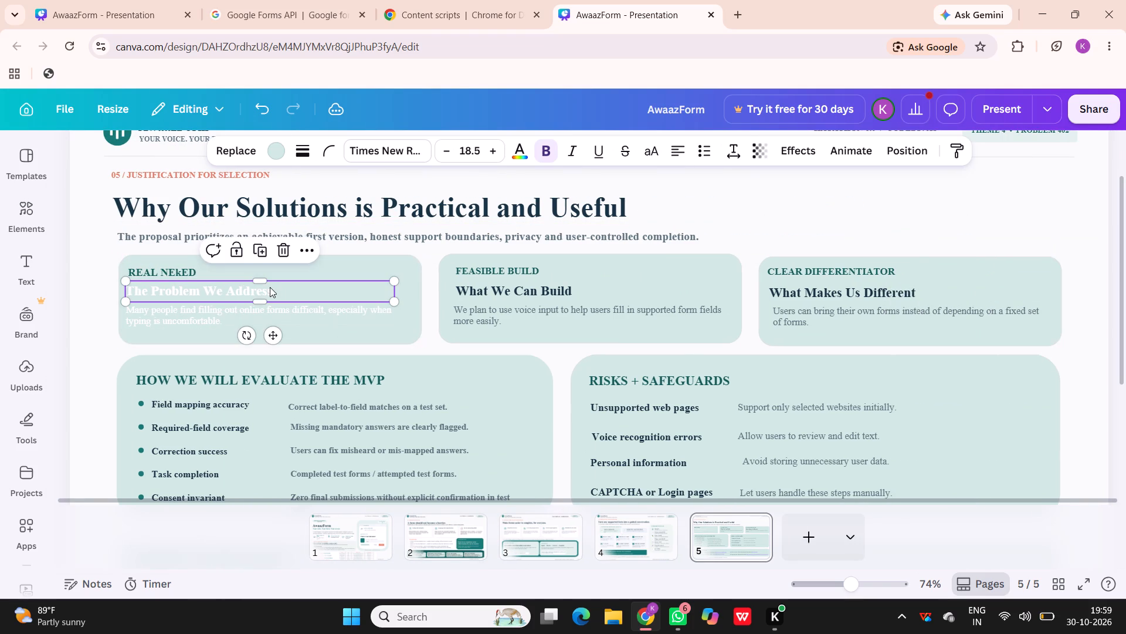
double_click(270, 287)
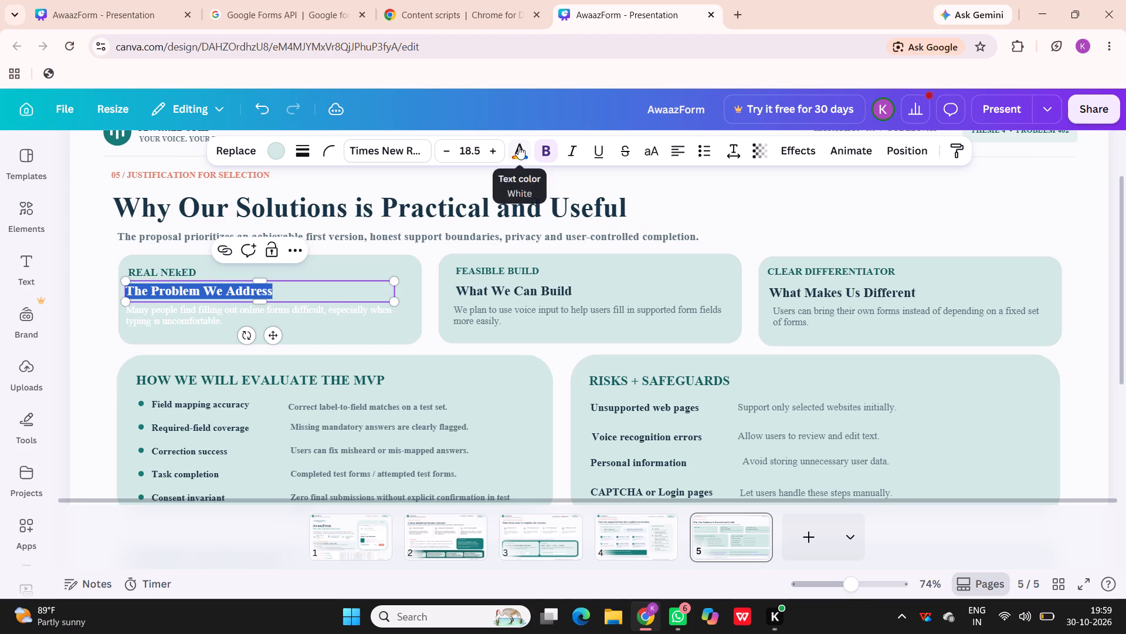
left_click(518, 146)
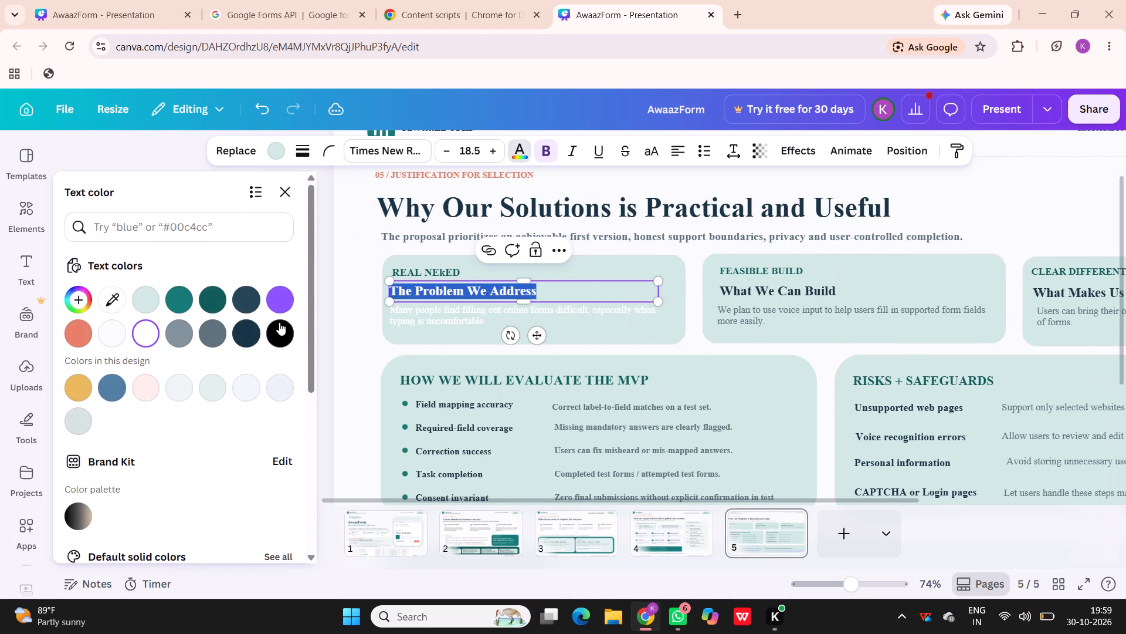
left_click(279, 325)
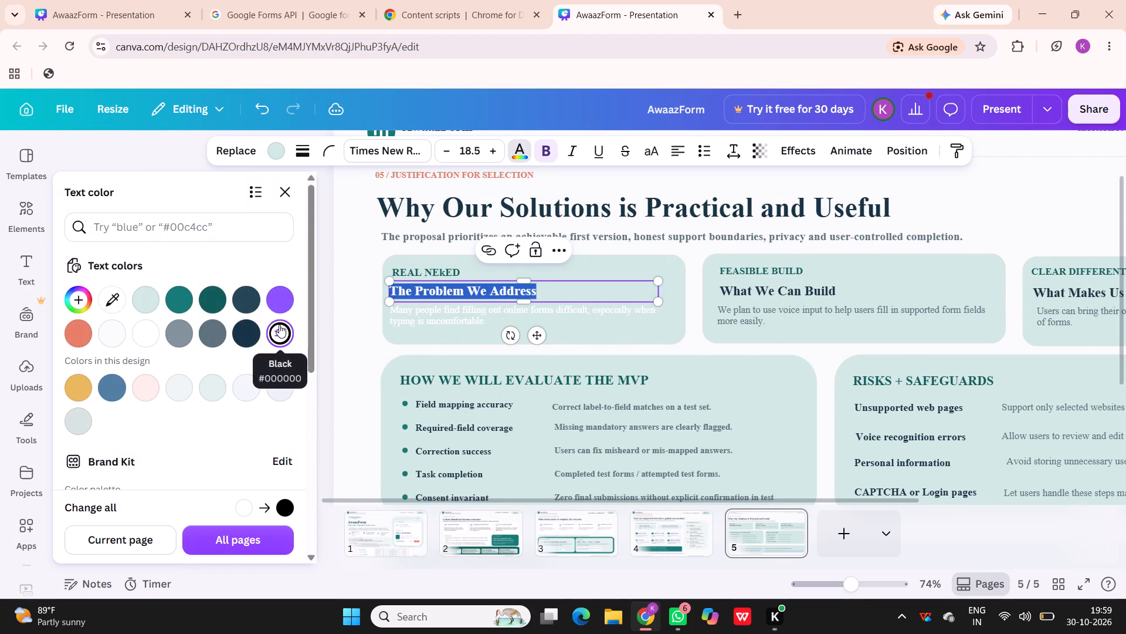
left_click(340, 249)
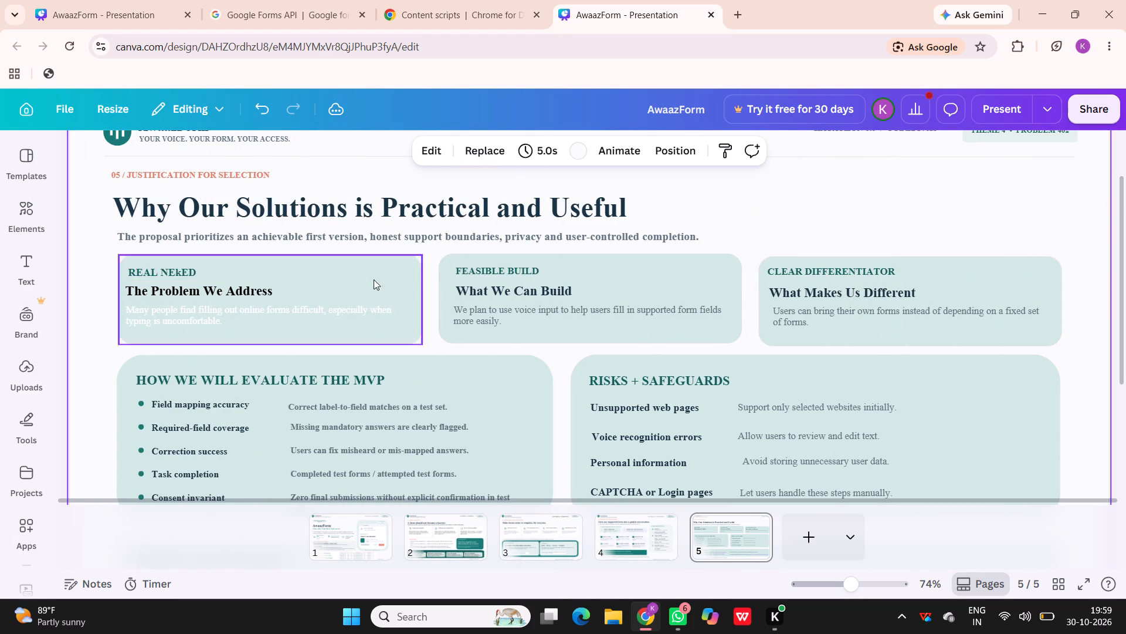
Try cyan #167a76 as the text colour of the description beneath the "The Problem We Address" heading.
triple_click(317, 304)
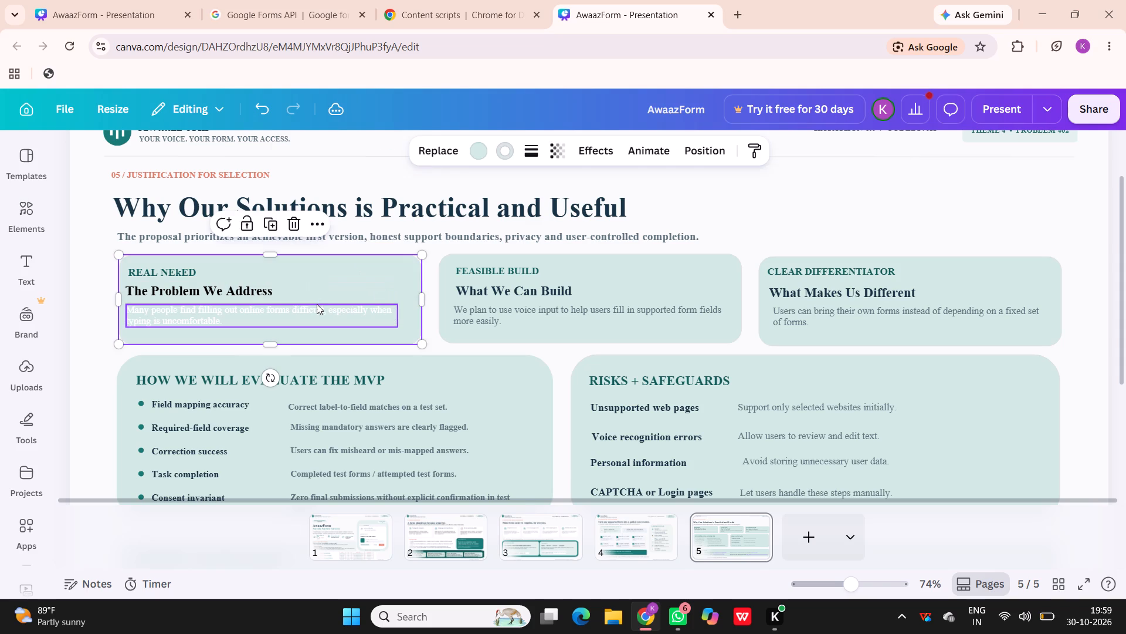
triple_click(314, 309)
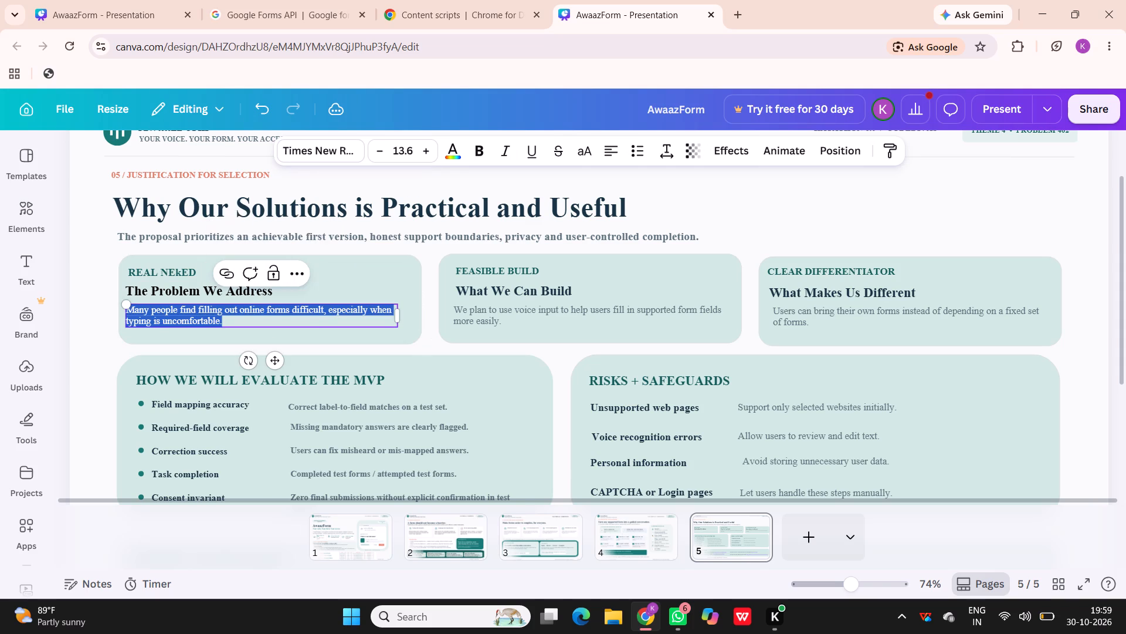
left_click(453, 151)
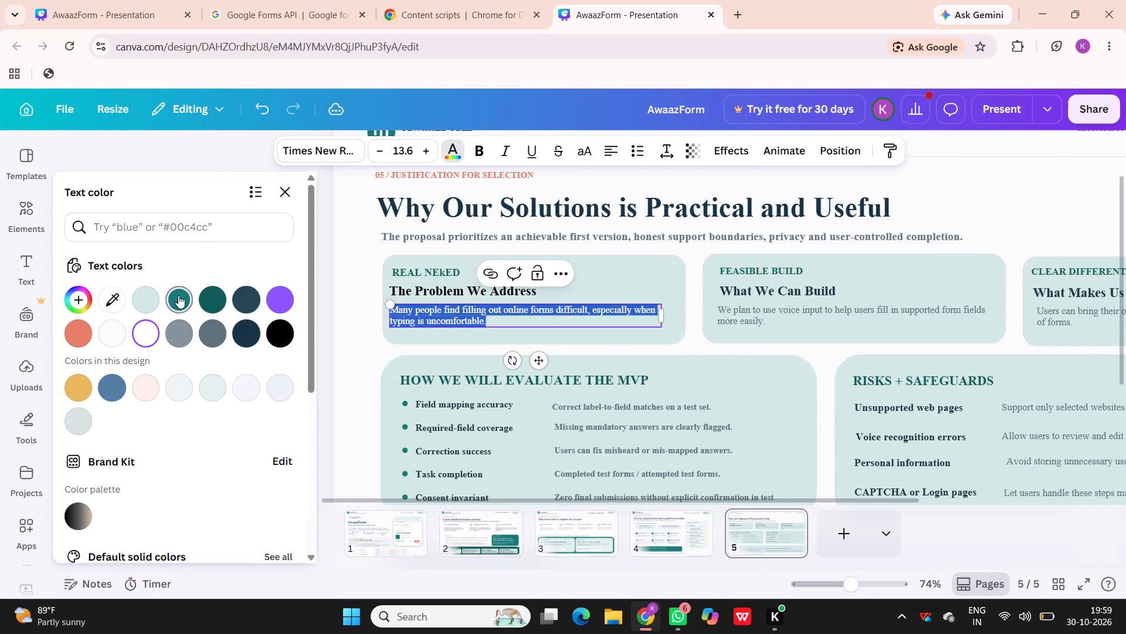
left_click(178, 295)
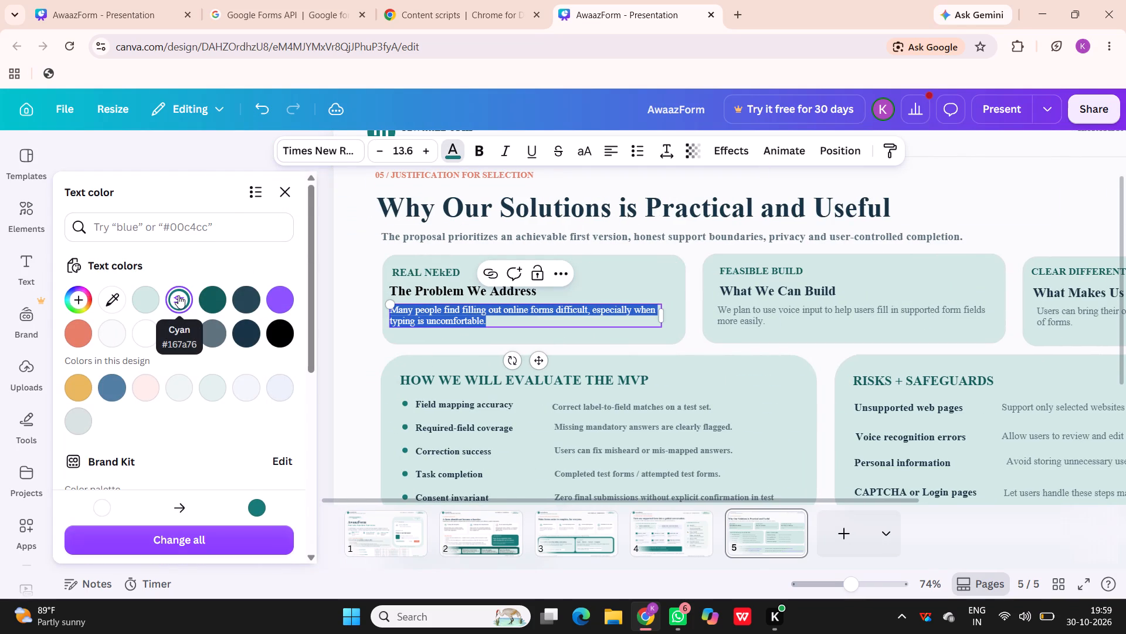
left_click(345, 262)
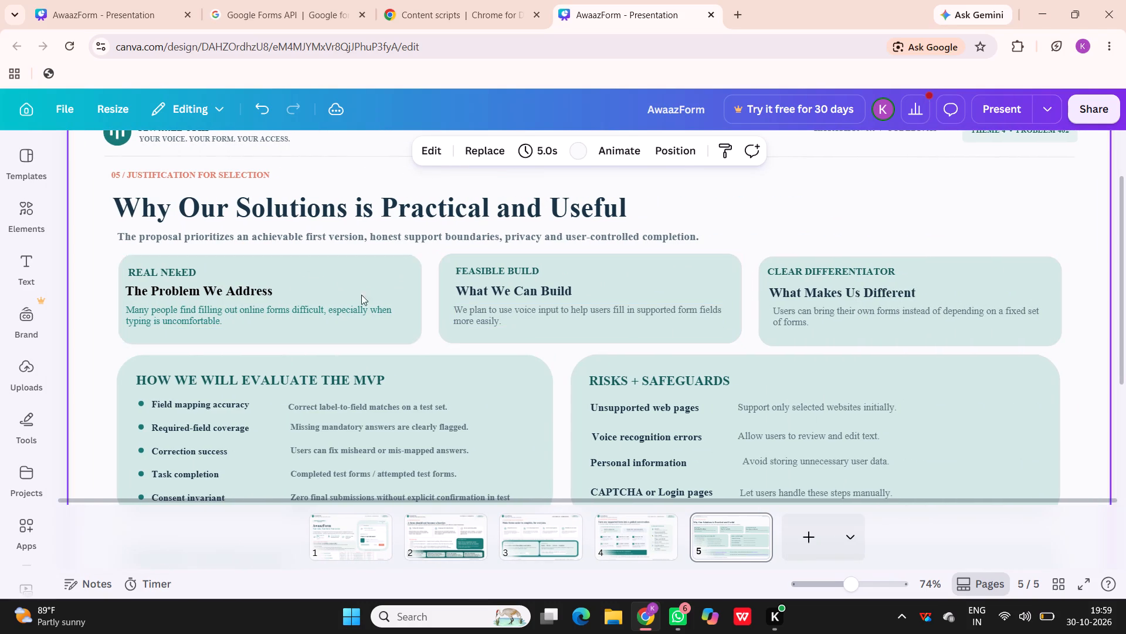
Set the text colour of the description in the first card to grey azure.
double_click(258, 324)
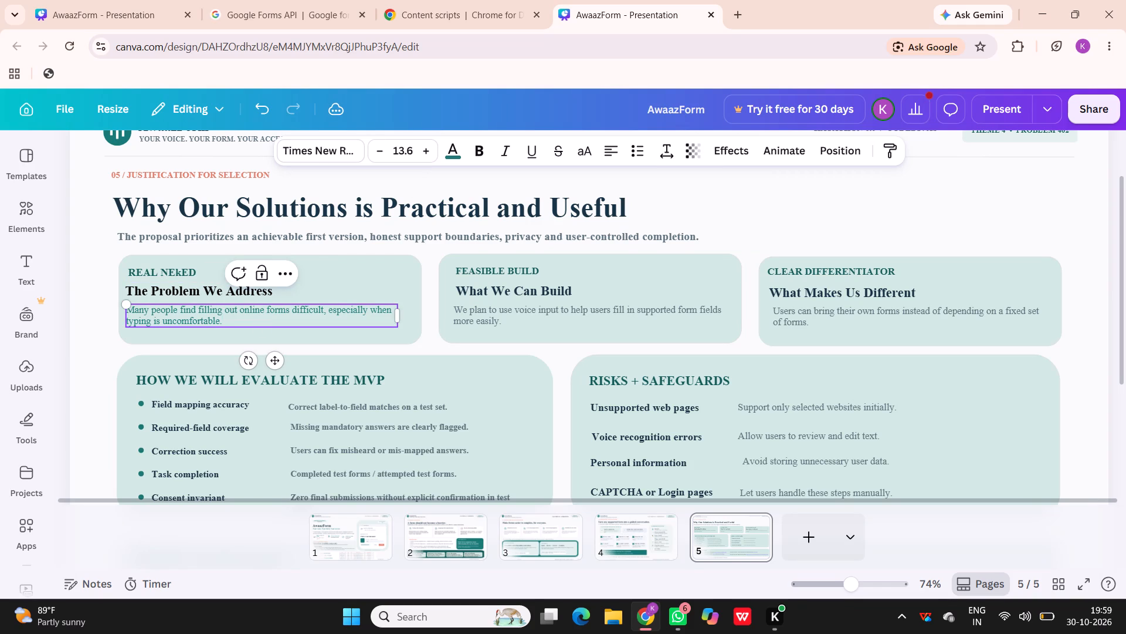
triple_click(240, 317)
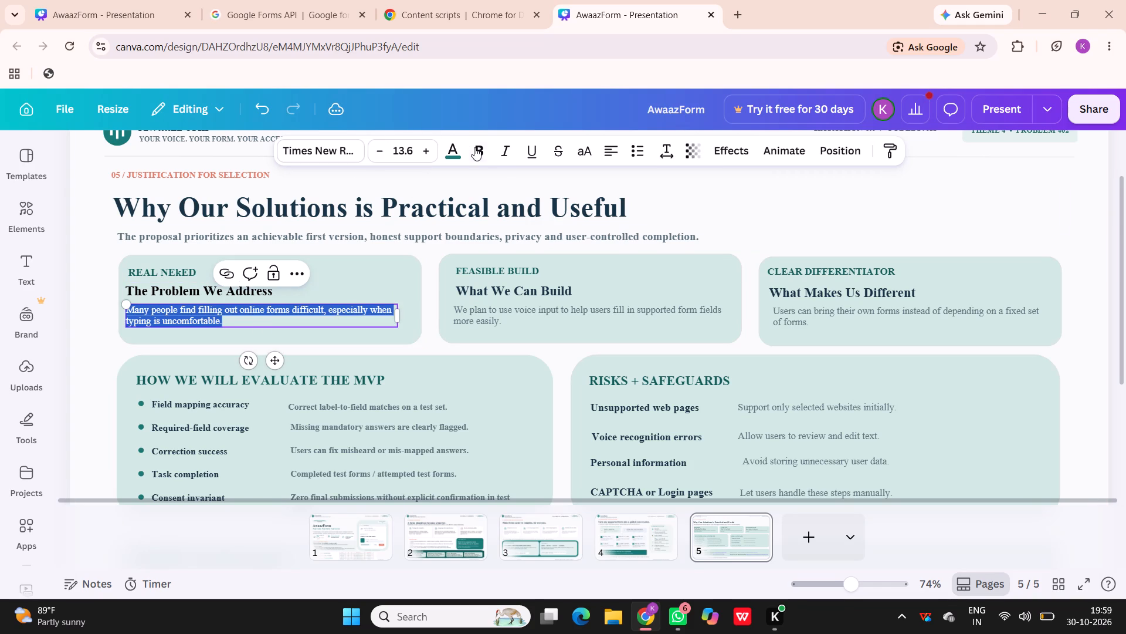
left_click(451, 154)
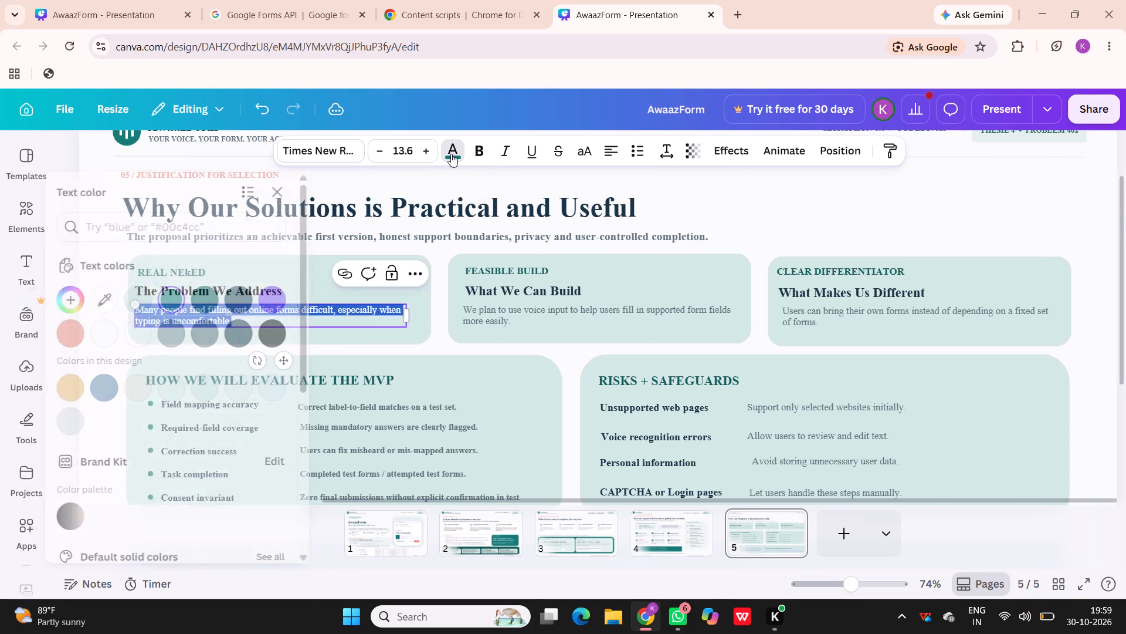
left_click(173, 337)
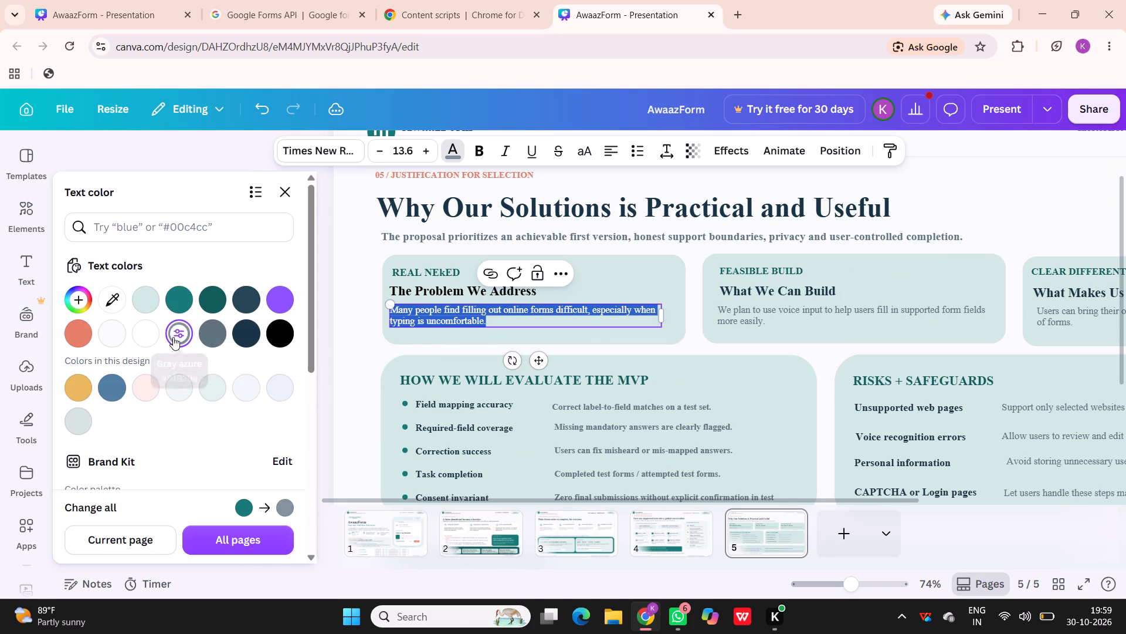
Change the text colour of the description in the first card to the darker grey azure and clear the selection.
left_click(355, 342)
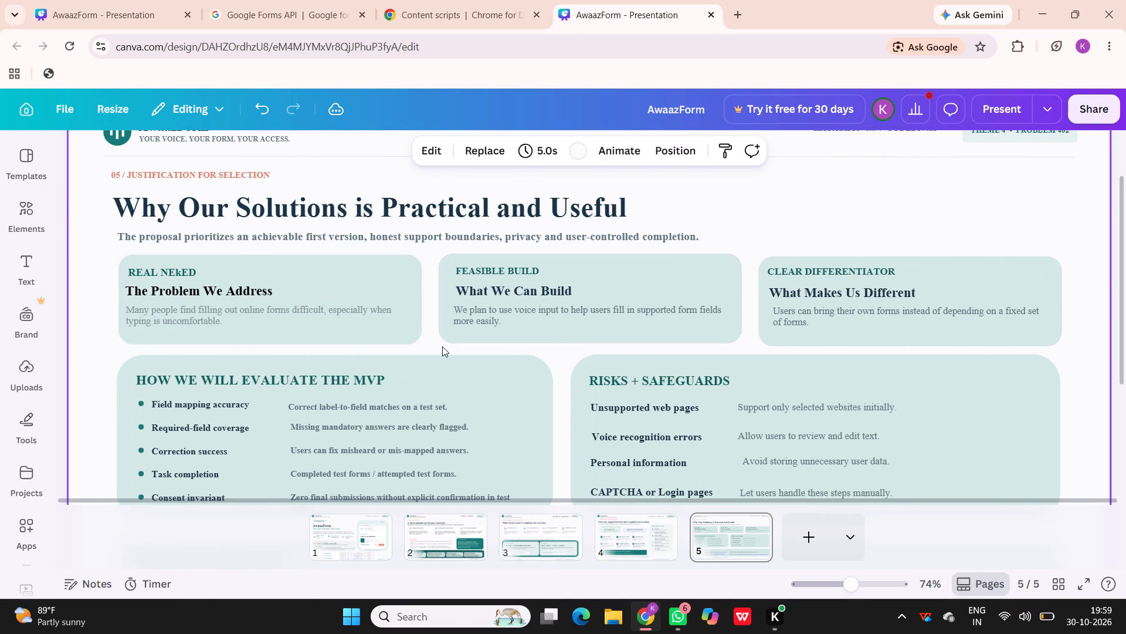
scroll(442, 346, "down", 1)
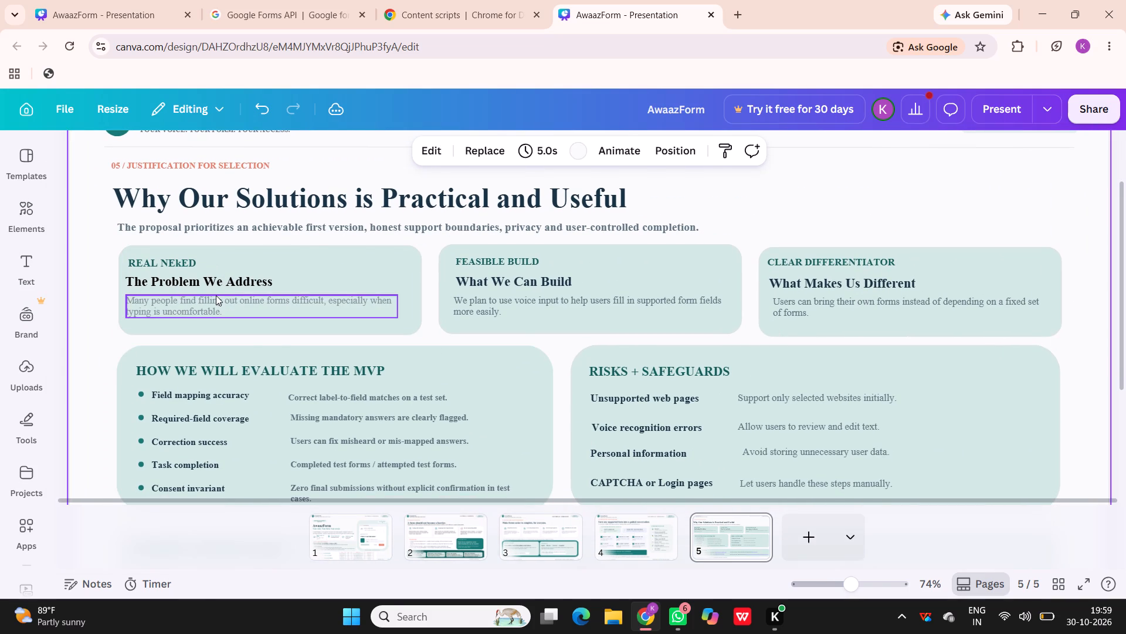
double_click(216, 295)
triple_click(233, 298)
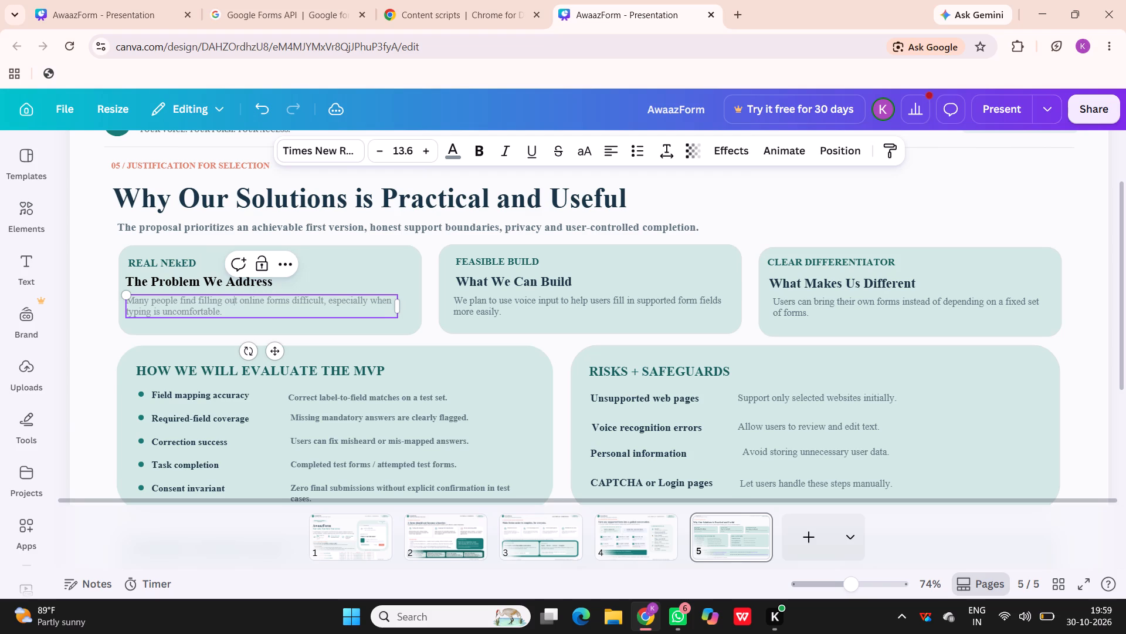
left_click(454, 153)
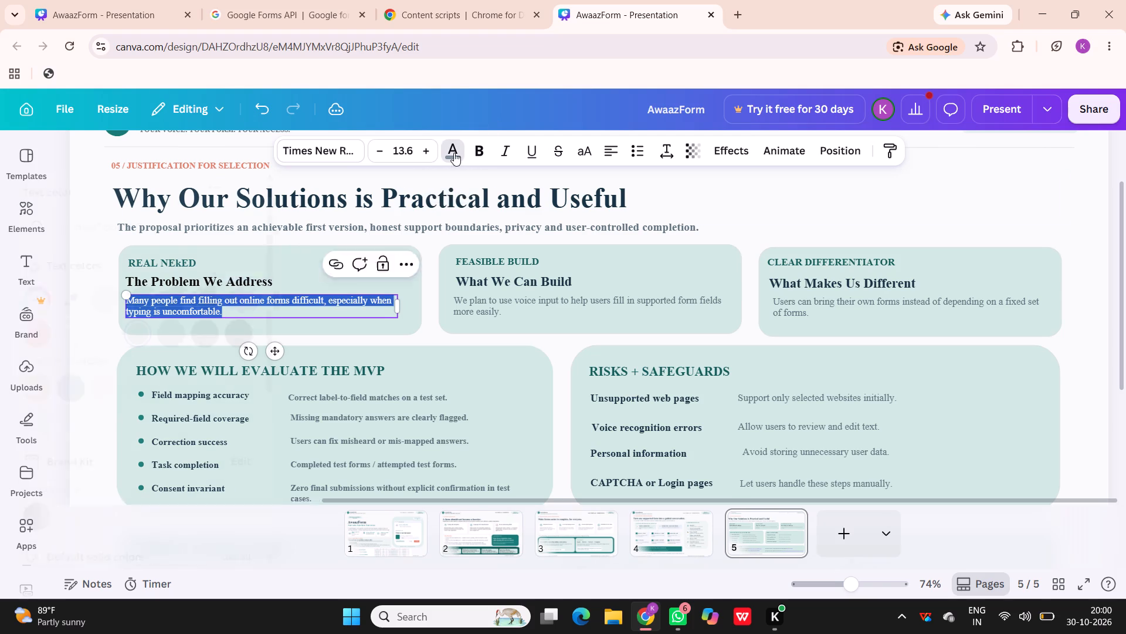
left_click(218, 336)
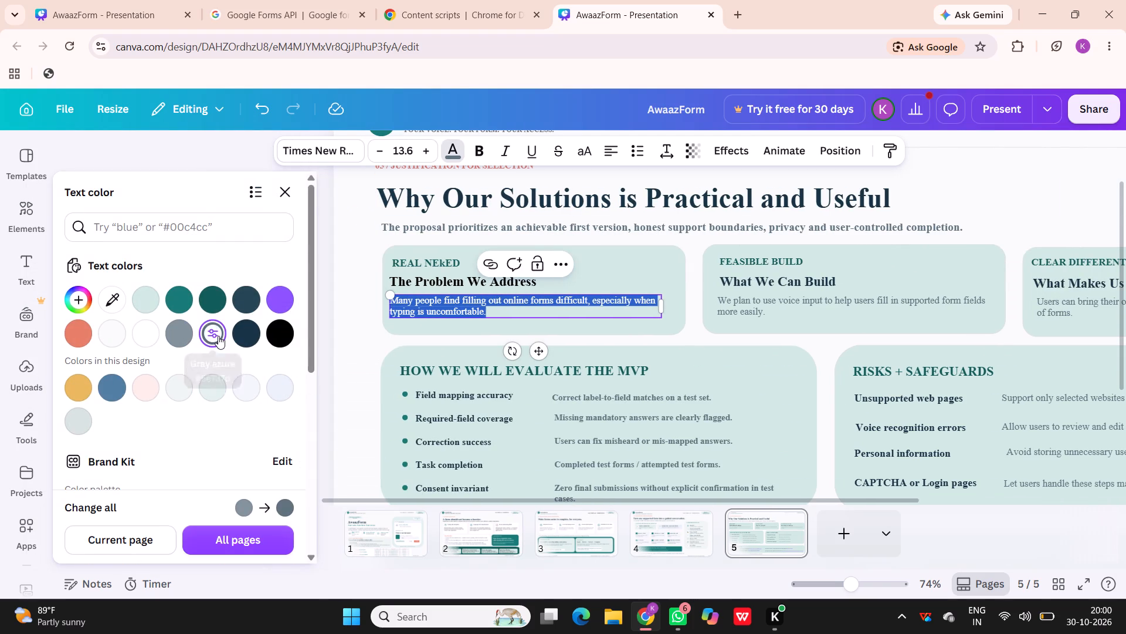
left_click(352, 348)
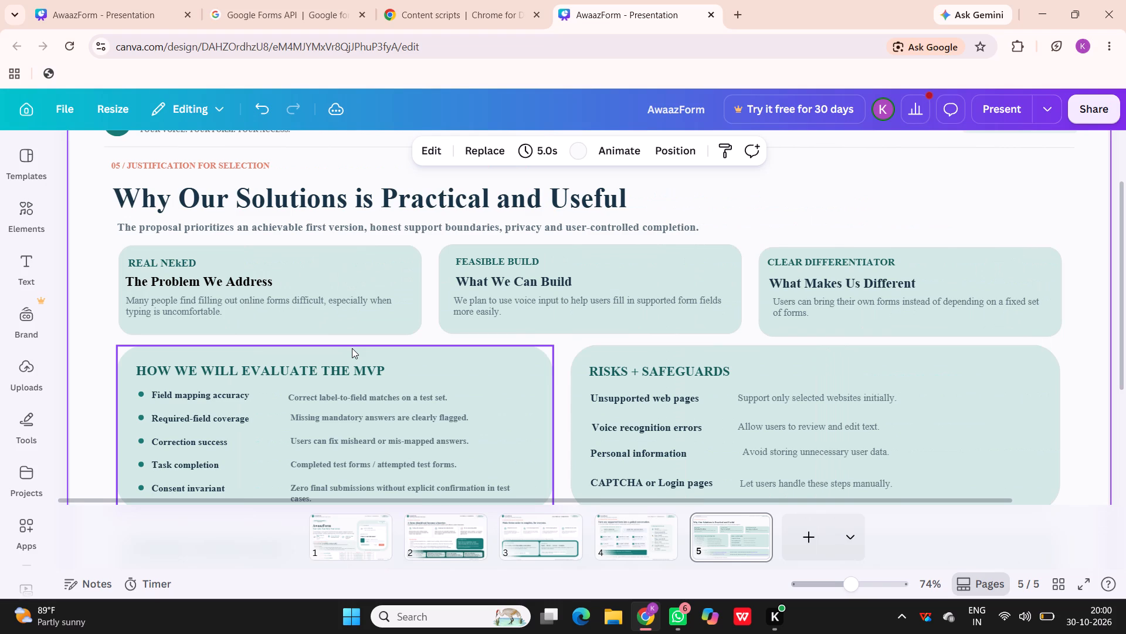
Compare with page 2 and set the fill of the "How We Will Evaluate the MVP" box on page 5 to pale lavender-blue.
scroll(352, 348, "down", 1)
scroll(352, 348, "up", 1)
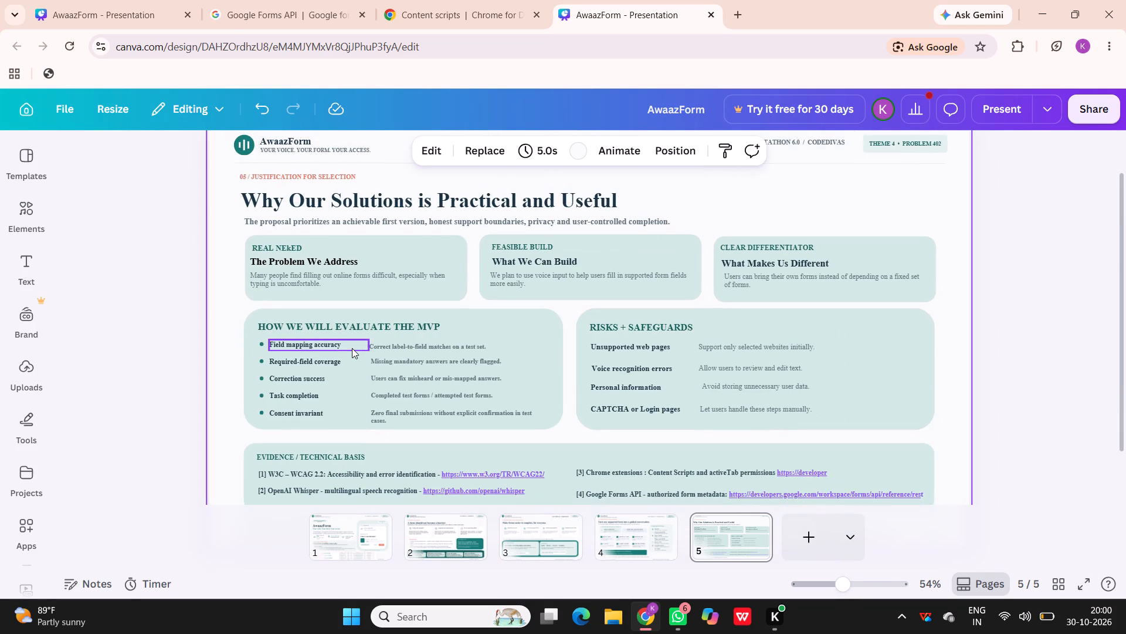
scroll(352, 348, "down", 1)
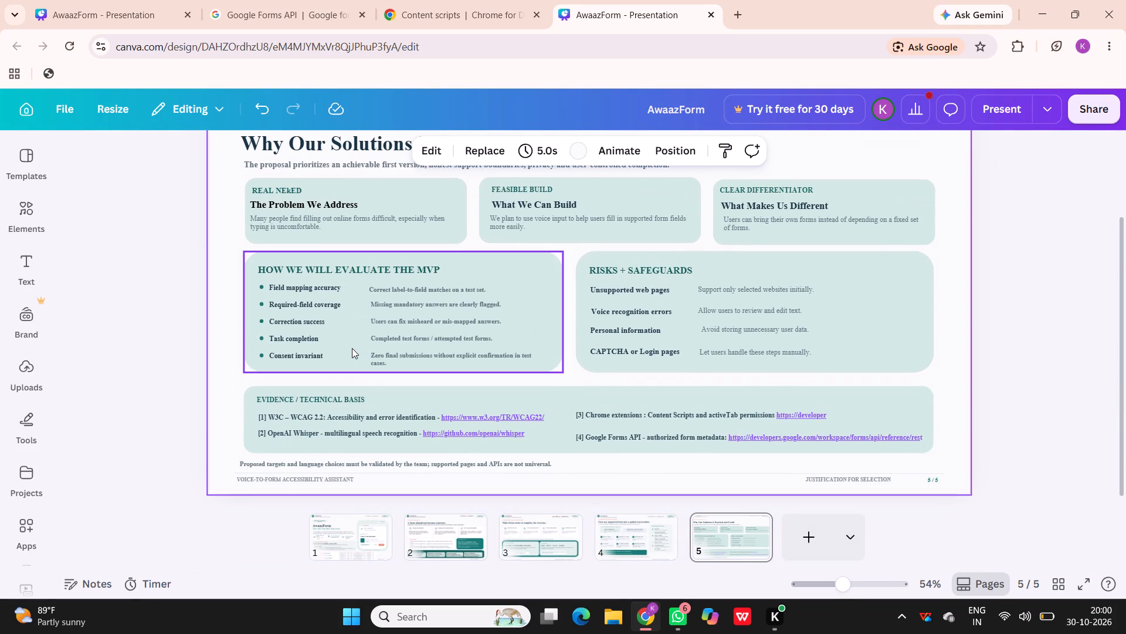
left_click(428, 525)
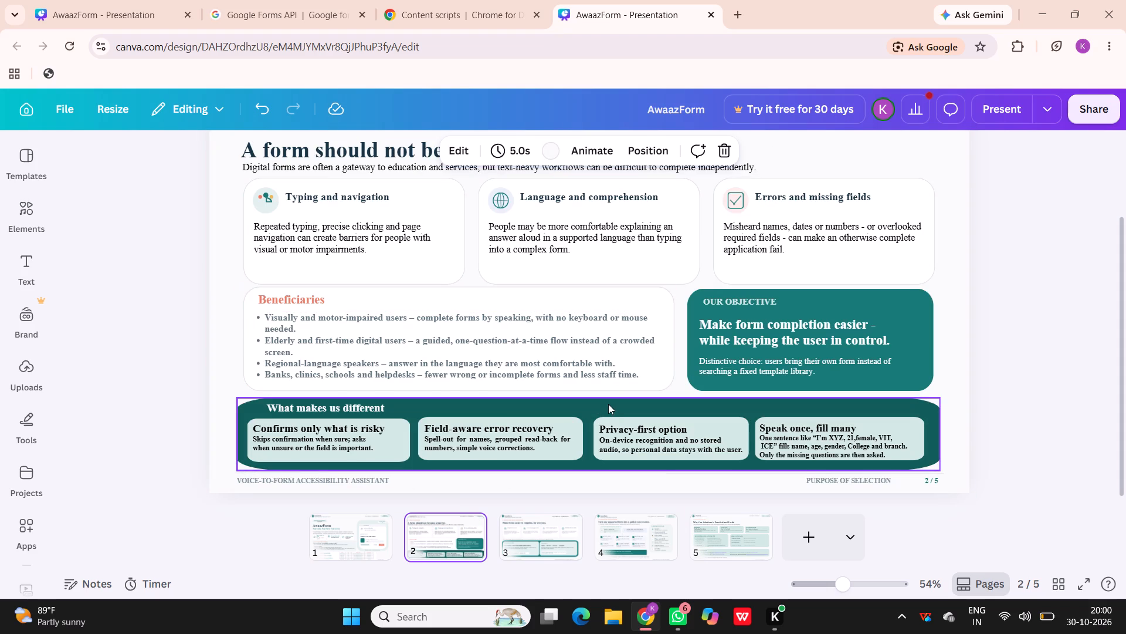
left_click(735, 538)
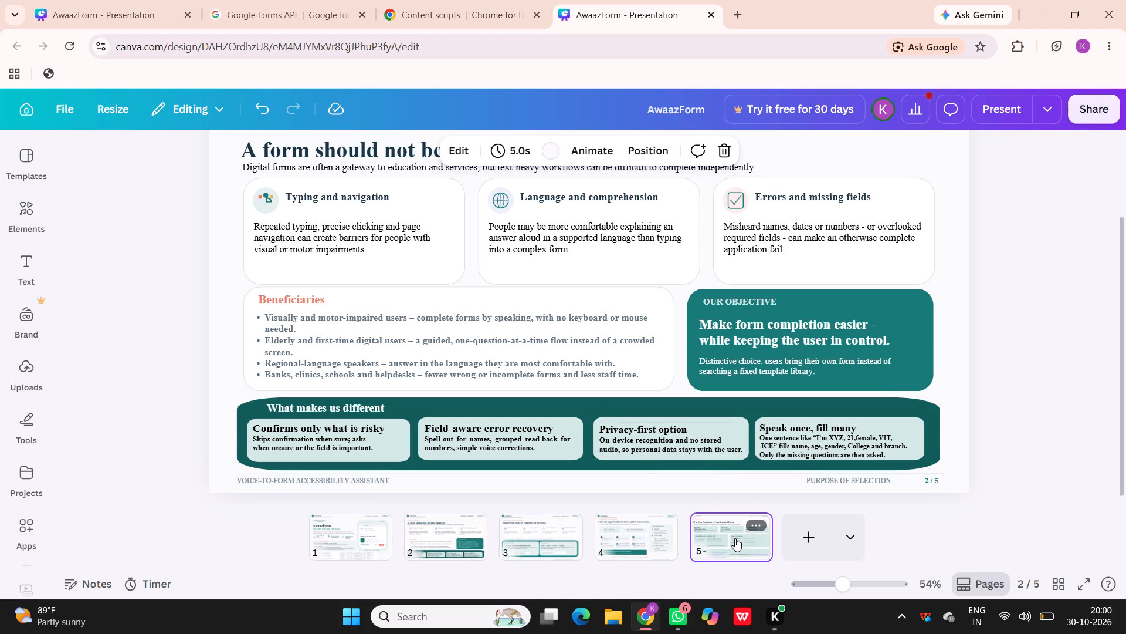
scroll(601, 390, "up", 1)
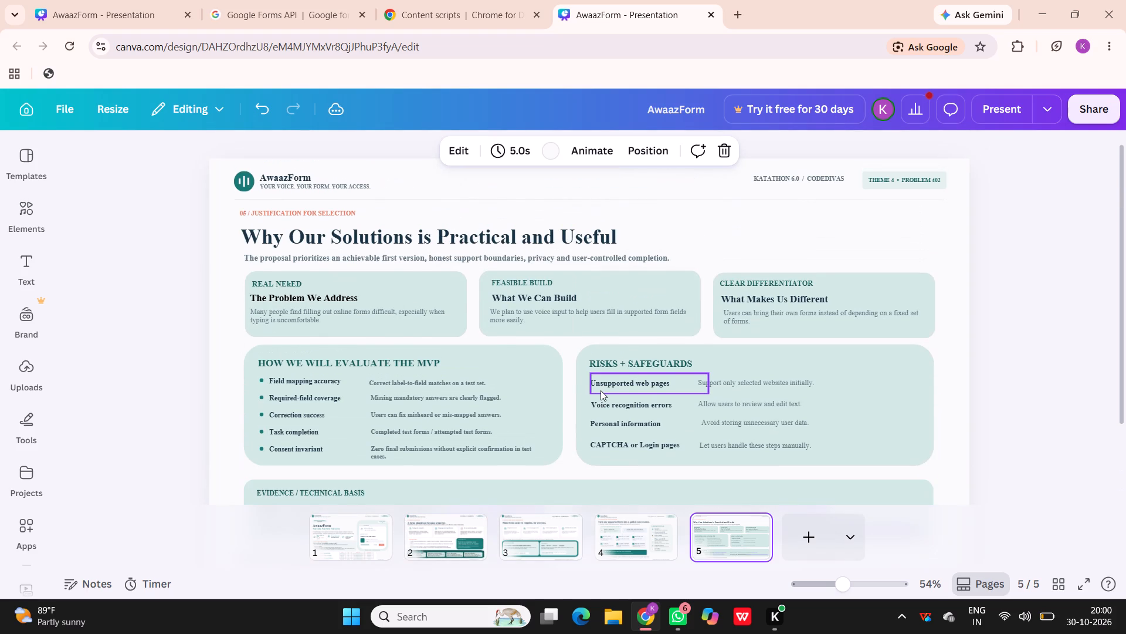
scroll(507, 346, "down", 1)
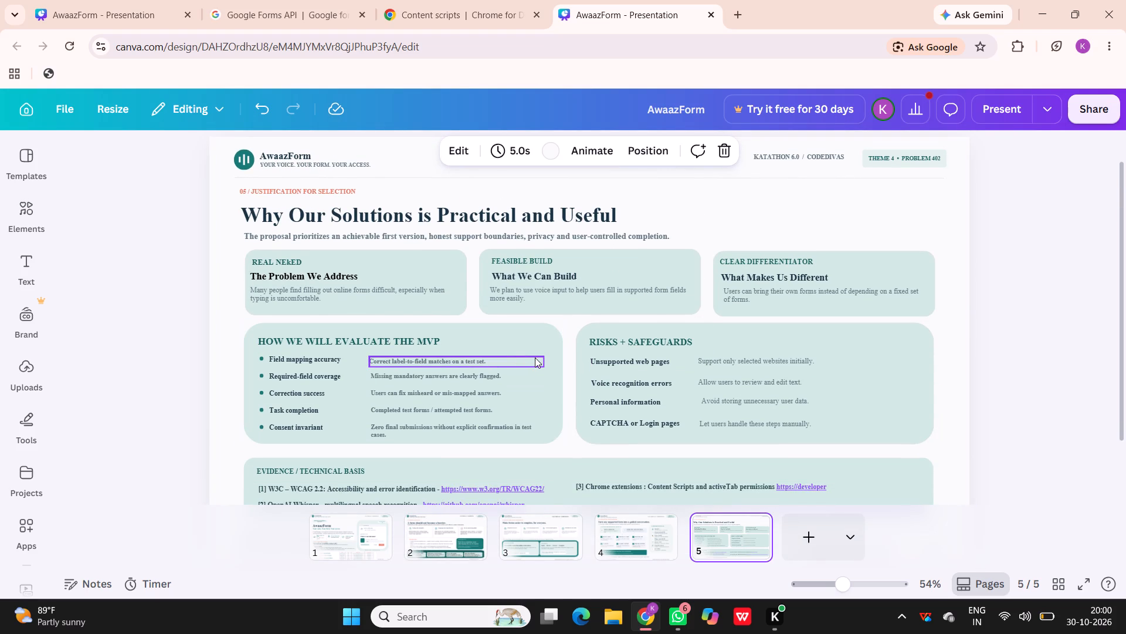
left_click(544, 337)
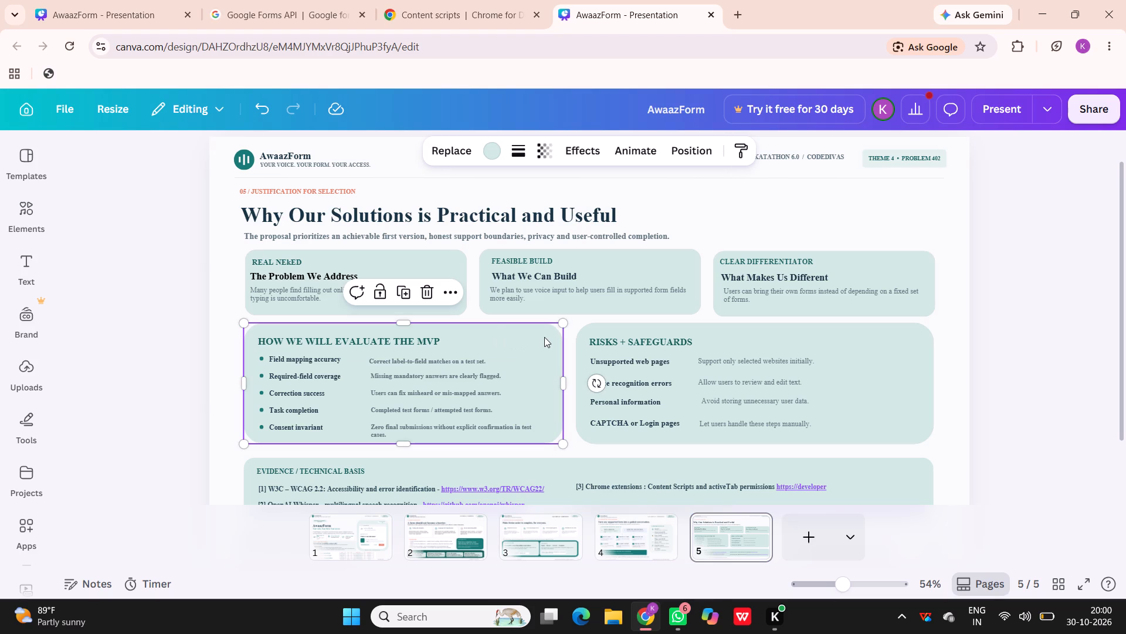
left_click(491, 144)
left_click(278, 299)
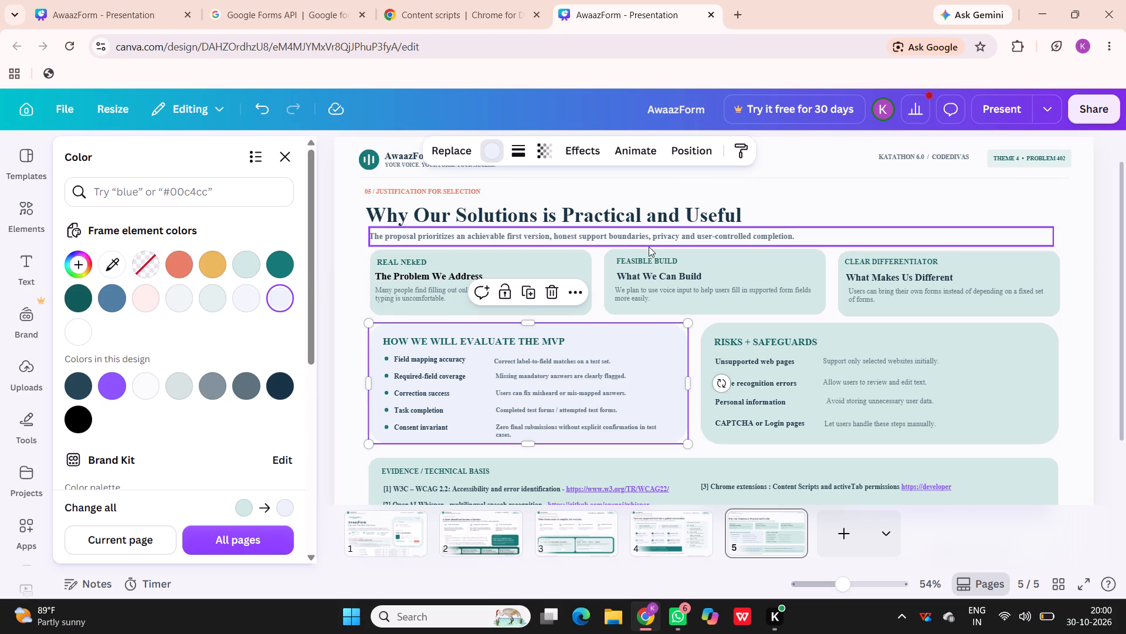
Set the fill of the middle "What We Can Build" card and its "FEASIBLE BUILD" label to very light grey.
left_click(781, 258)
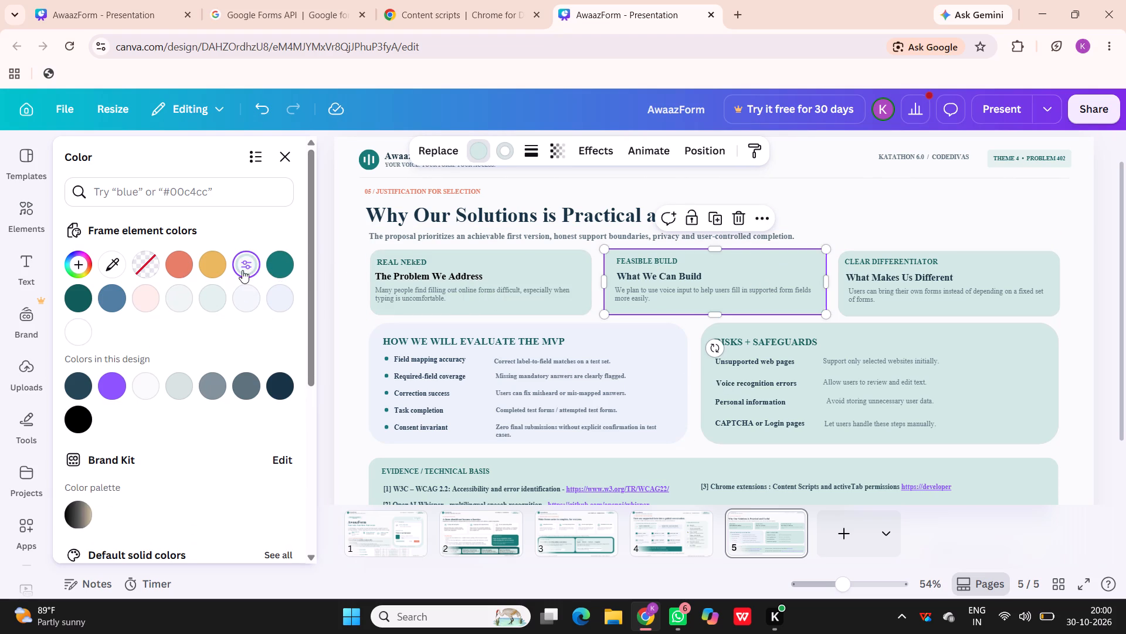
left_click(173, 299)
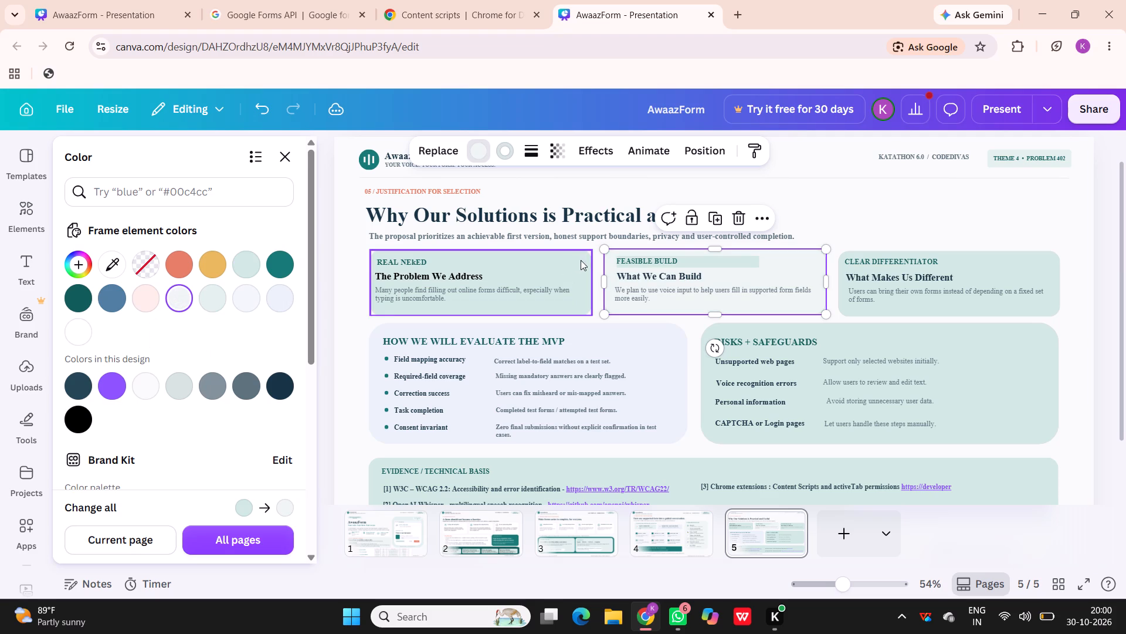
left_click(687, 261)
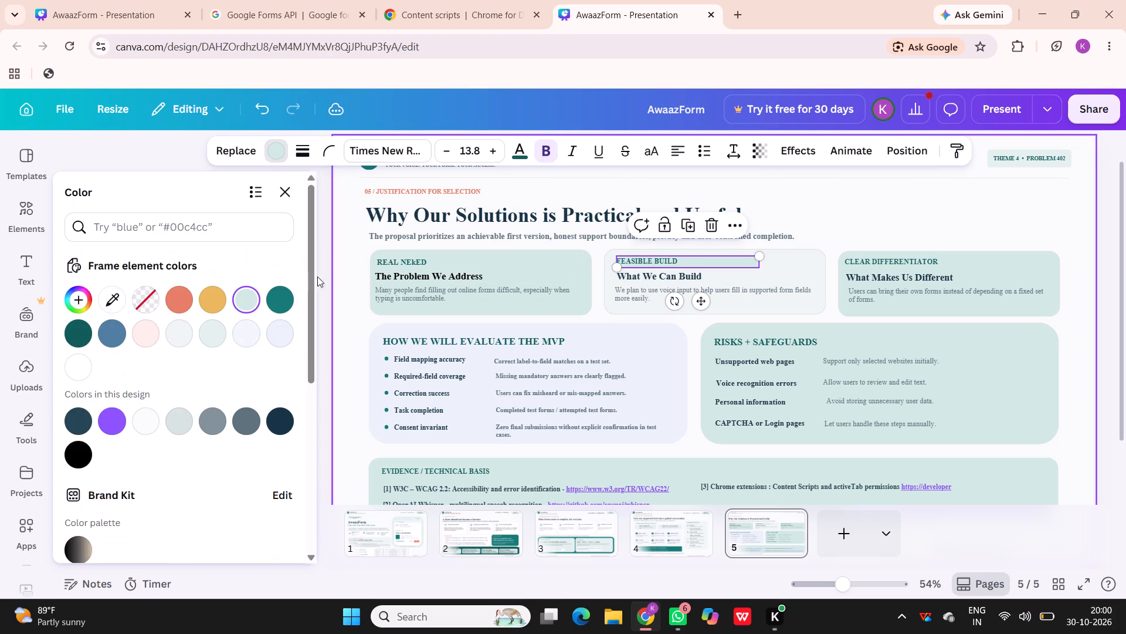
left_click(175, 335)
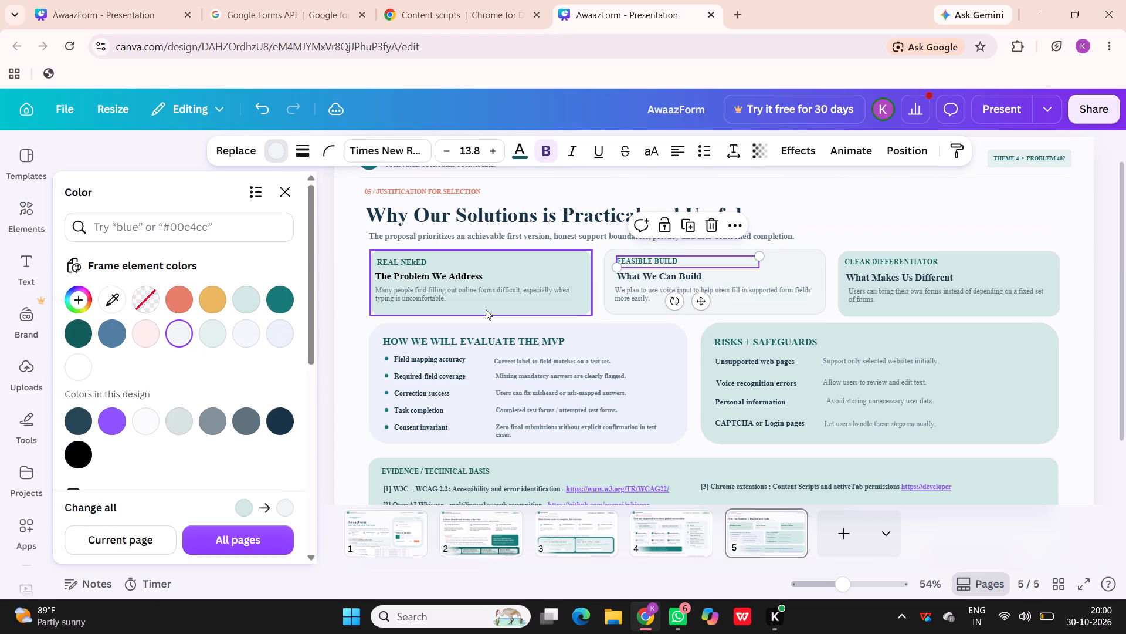
left_click(828, 205)
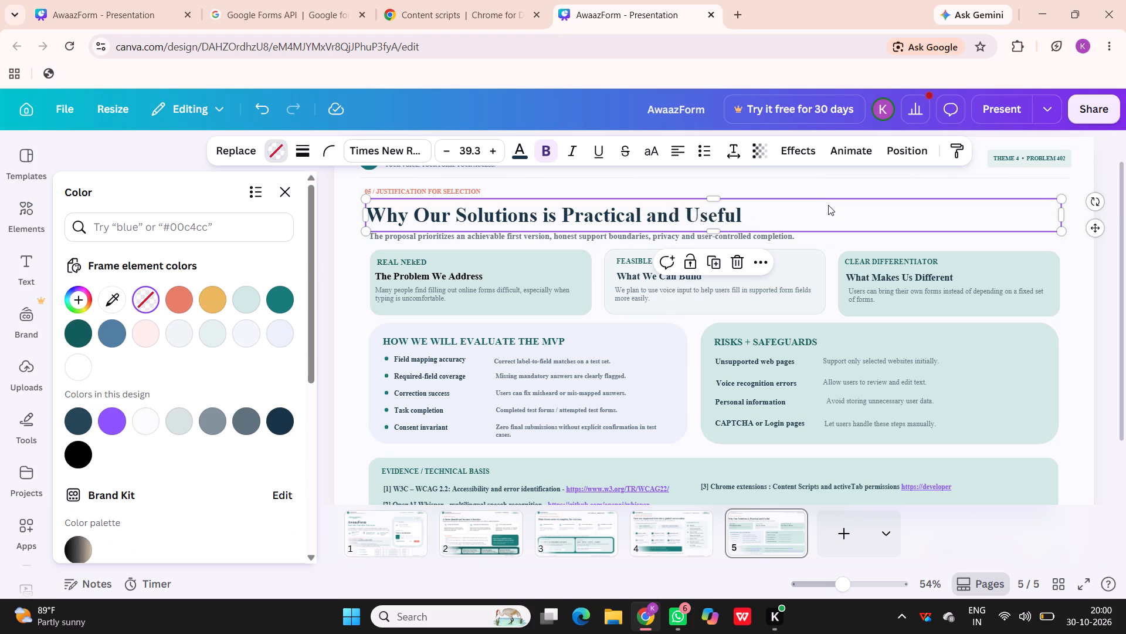
Set a custom muted green #95BEB1 as the fill of the first card and clear the selection.
left_click(554, 256)
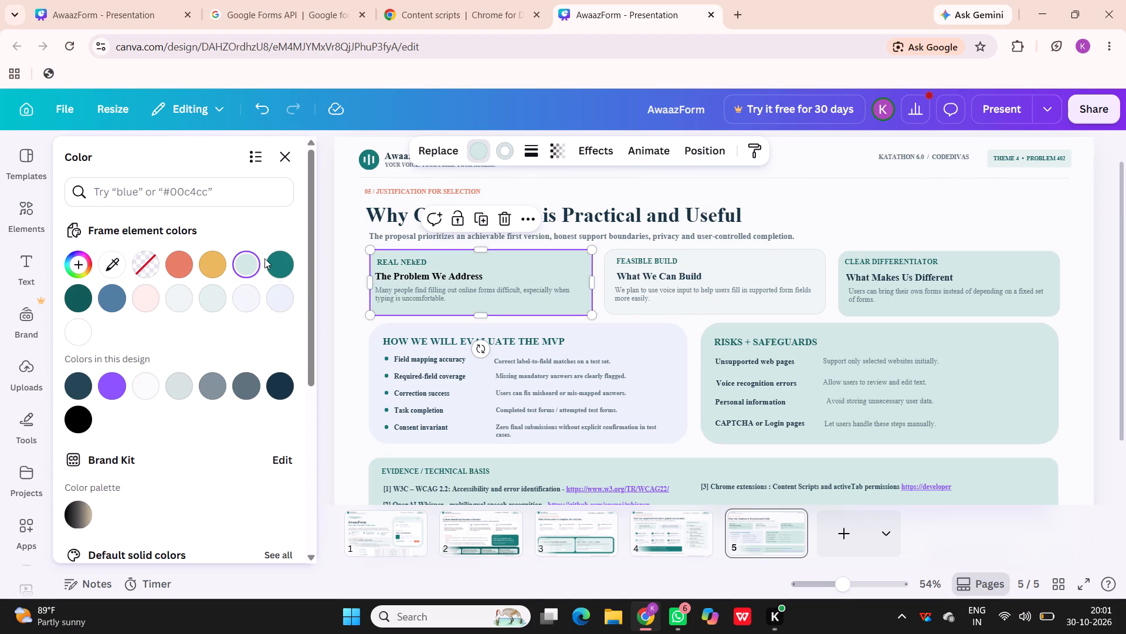
left_click(81, 260)
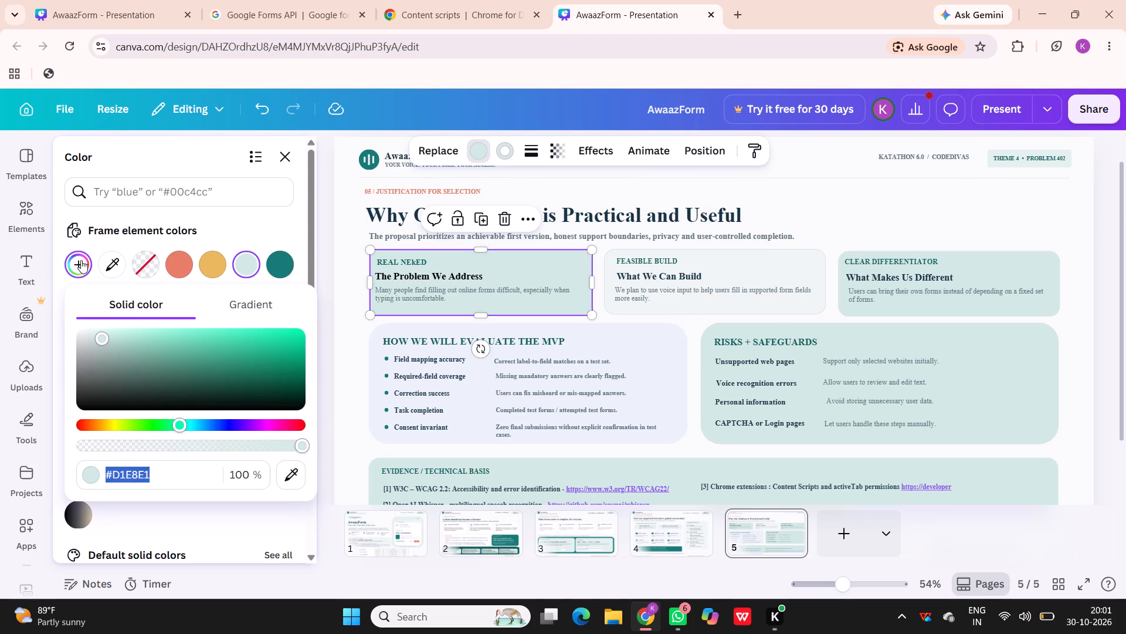
left_click_drag(104, 338, 110, 338)
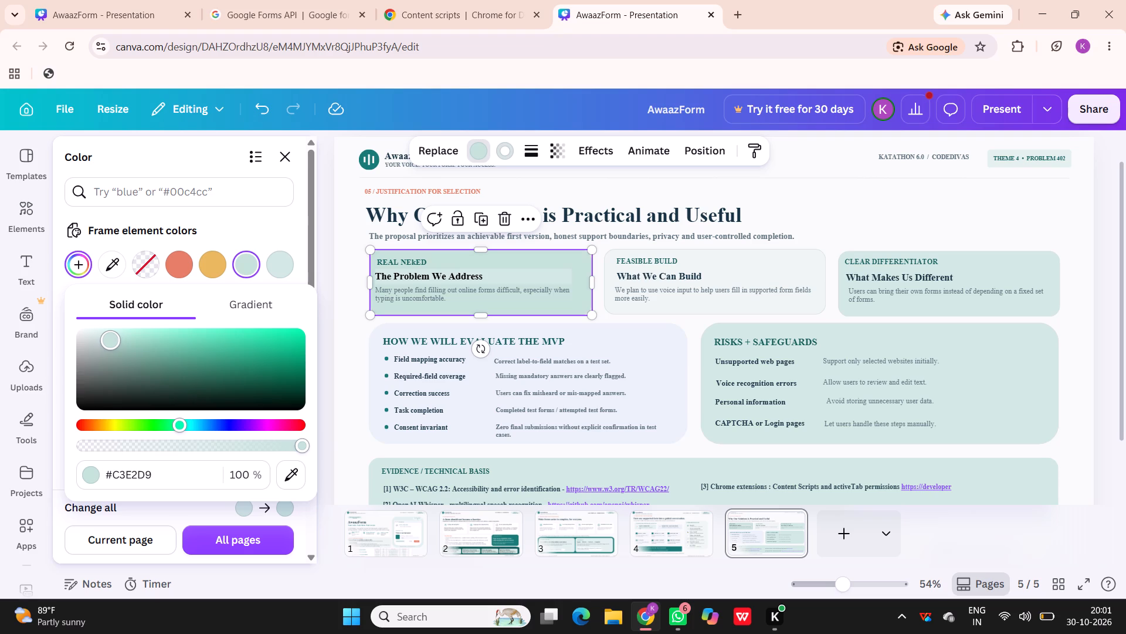
left_click_drag(110, 338, 138, 346)
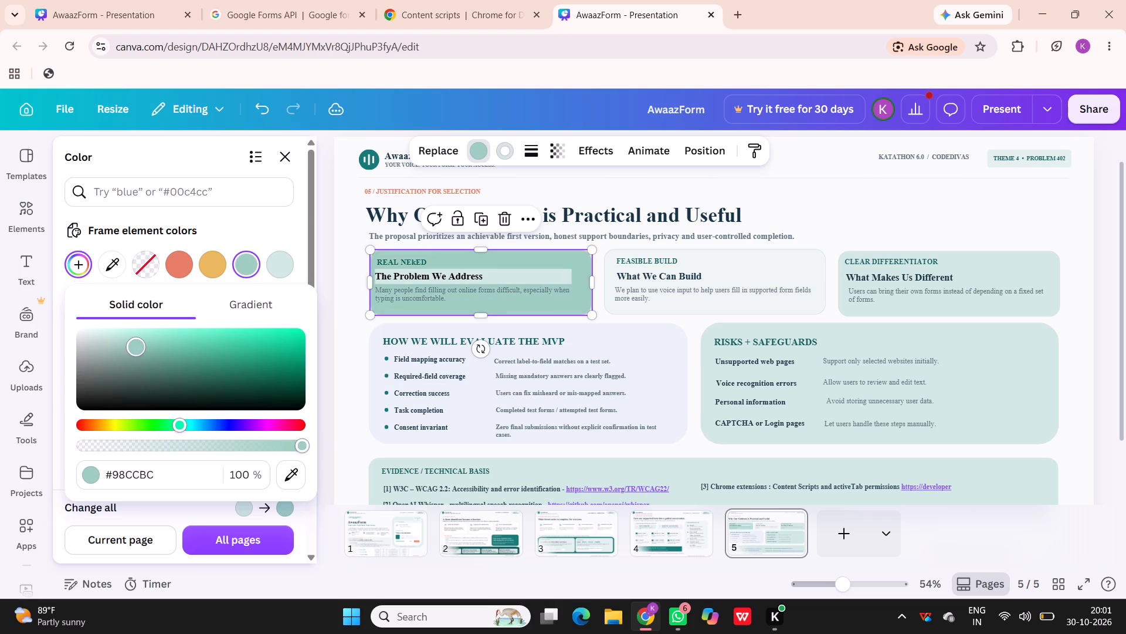
left_click_drag(138, 346, 138, 346)
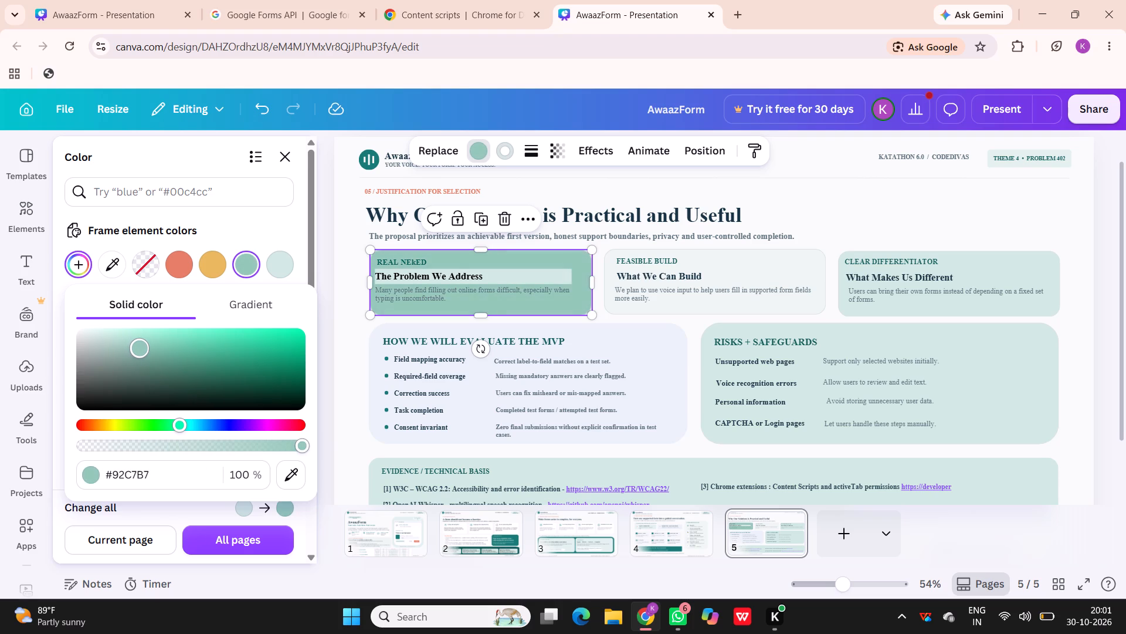
left_click_drag(138, 346, 127, 349)
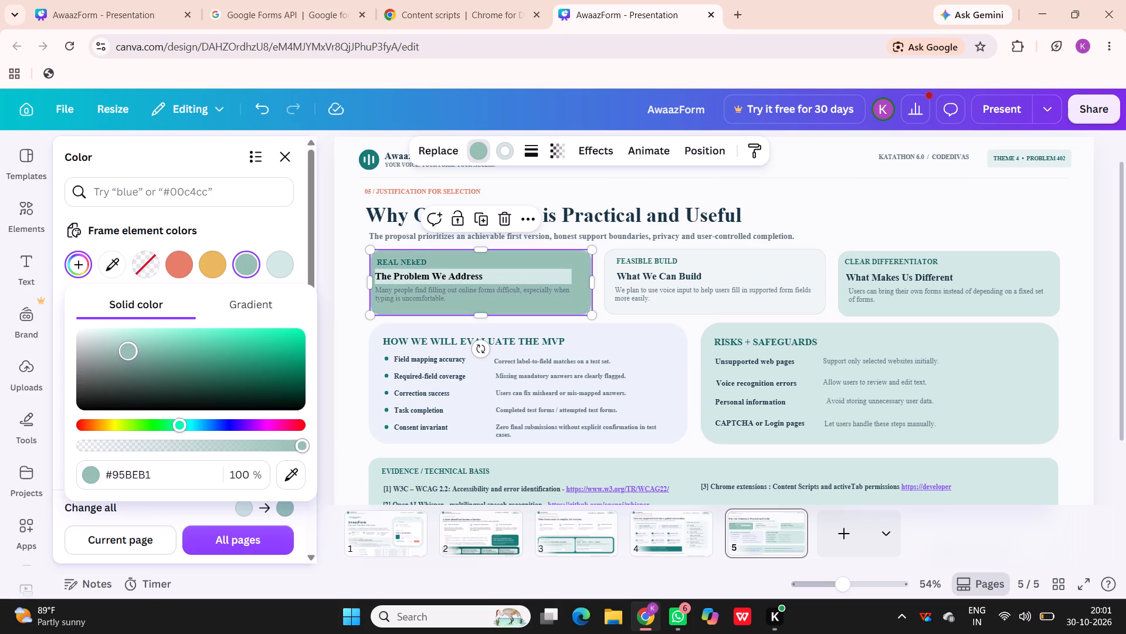
left_click_drag(127, 349, 126, 350)
left_click(126, 350)
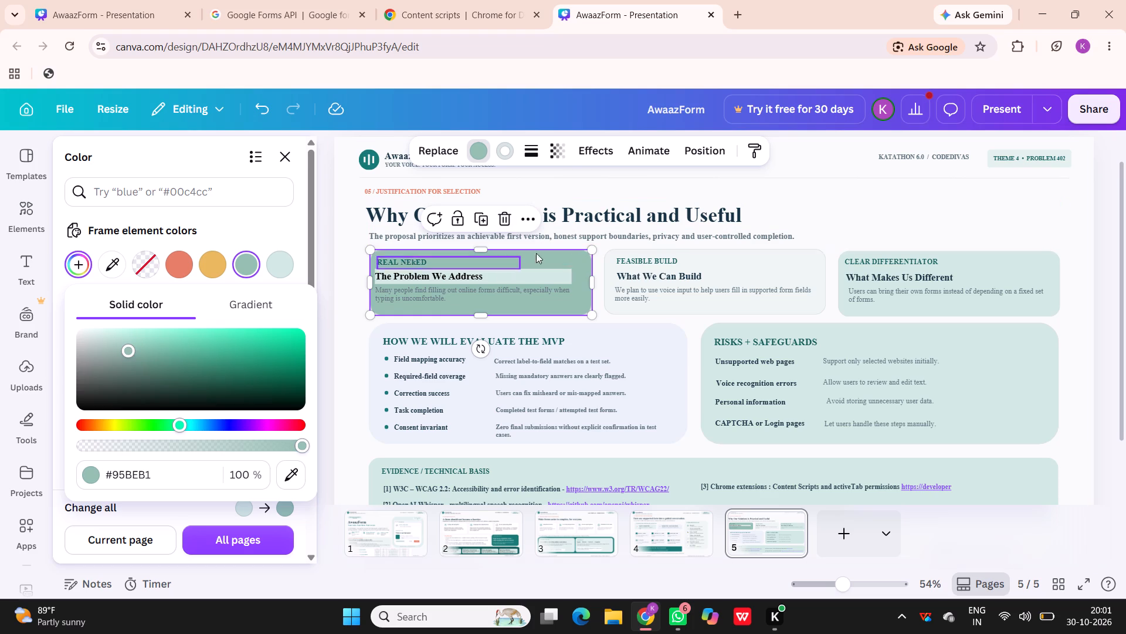
left_click(708, 186)
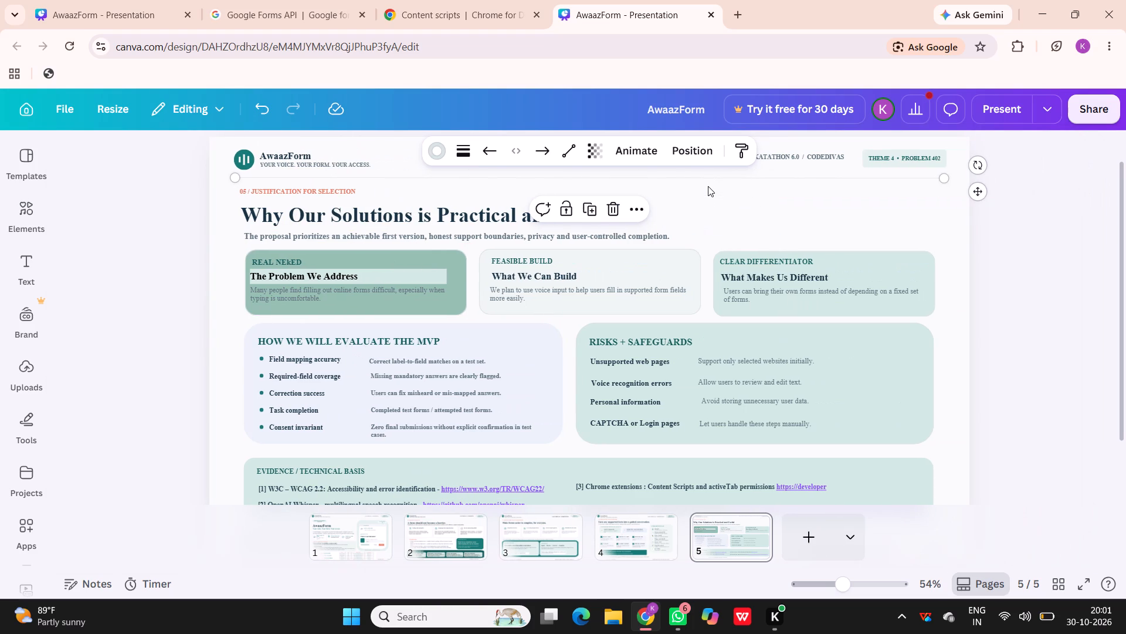
Change the text colour of the "The Problem We Address" heading to teal and clear the selection.
left_click(382, 279)
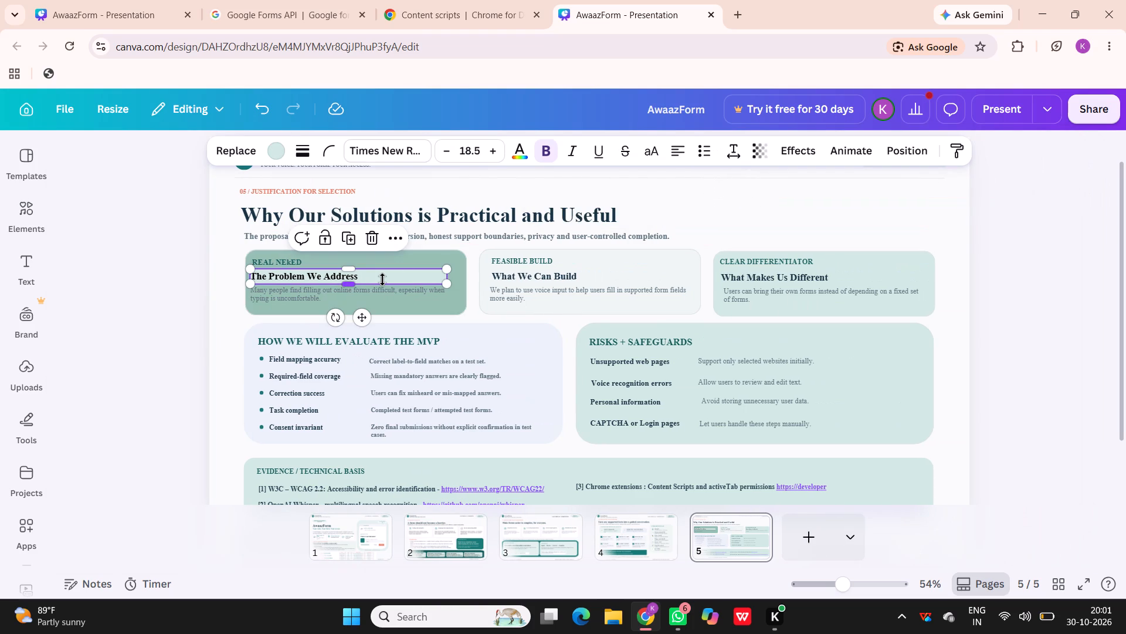
left_click(521, 157)
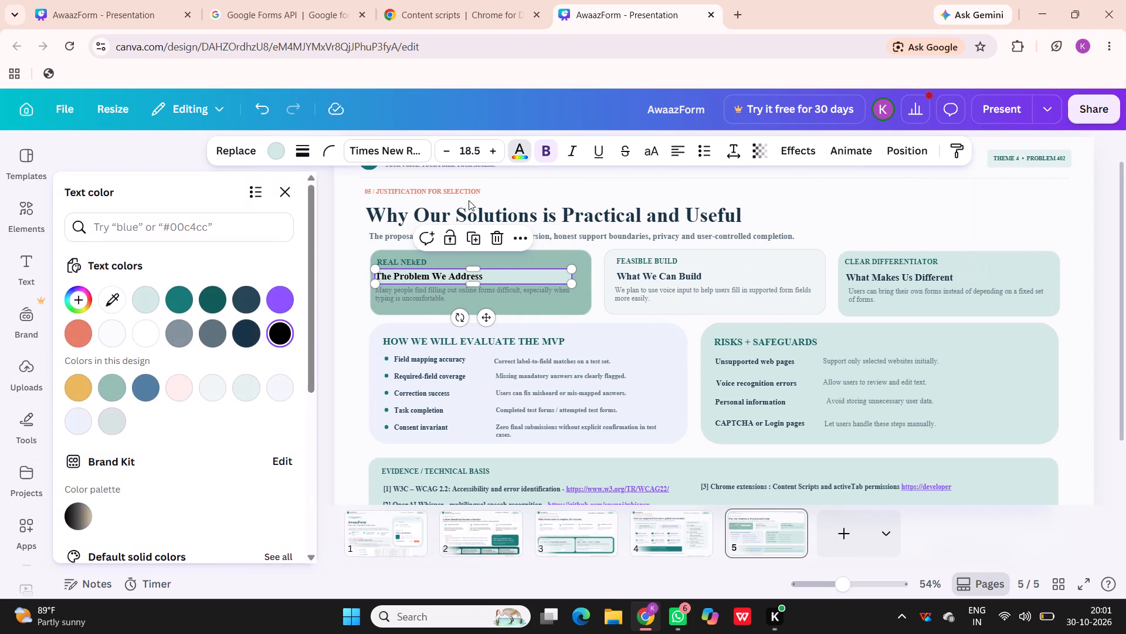
left_click(180, 295)
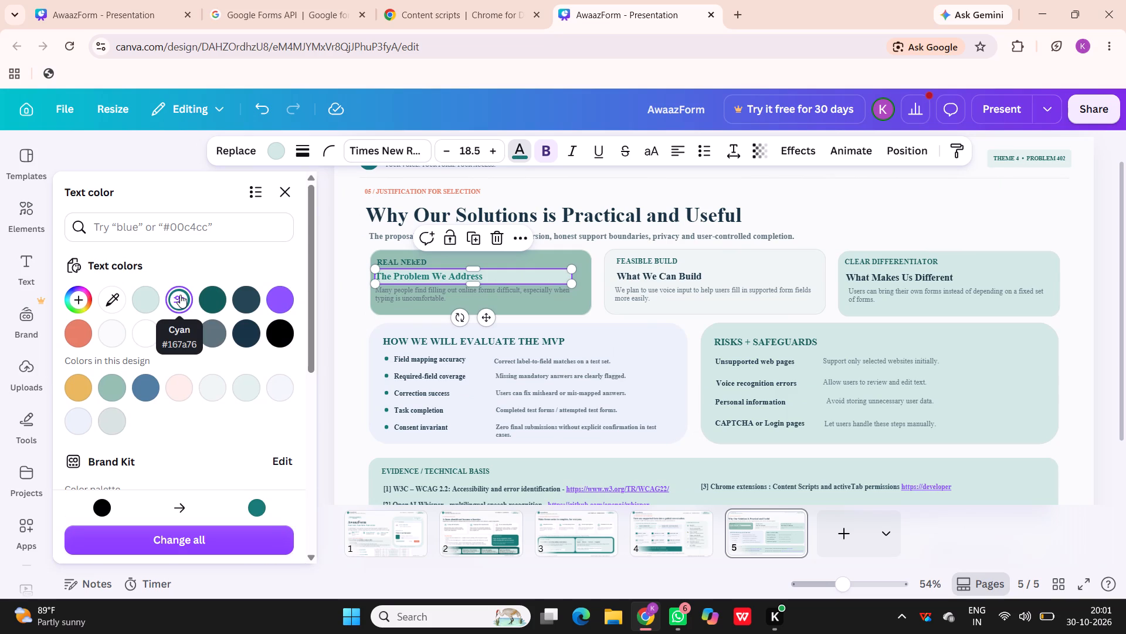
double_click(547, 180)
Try teal as the background of the "The Problem We Address" heading, settling on the first card's muted green.
left_click(415, 278)
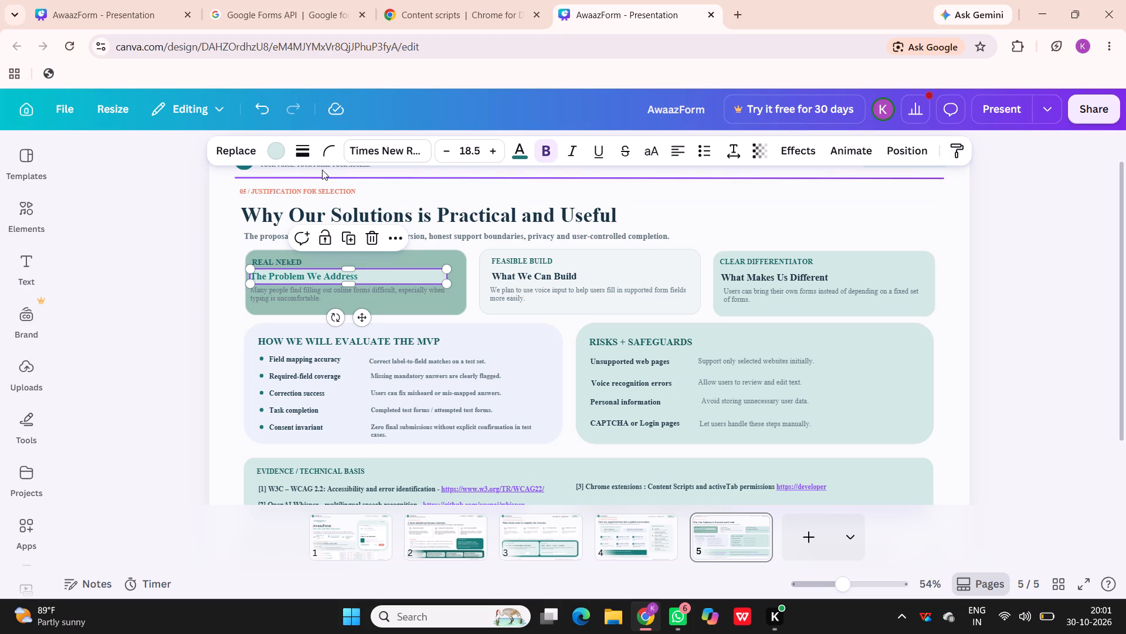
left_click(278, 151)
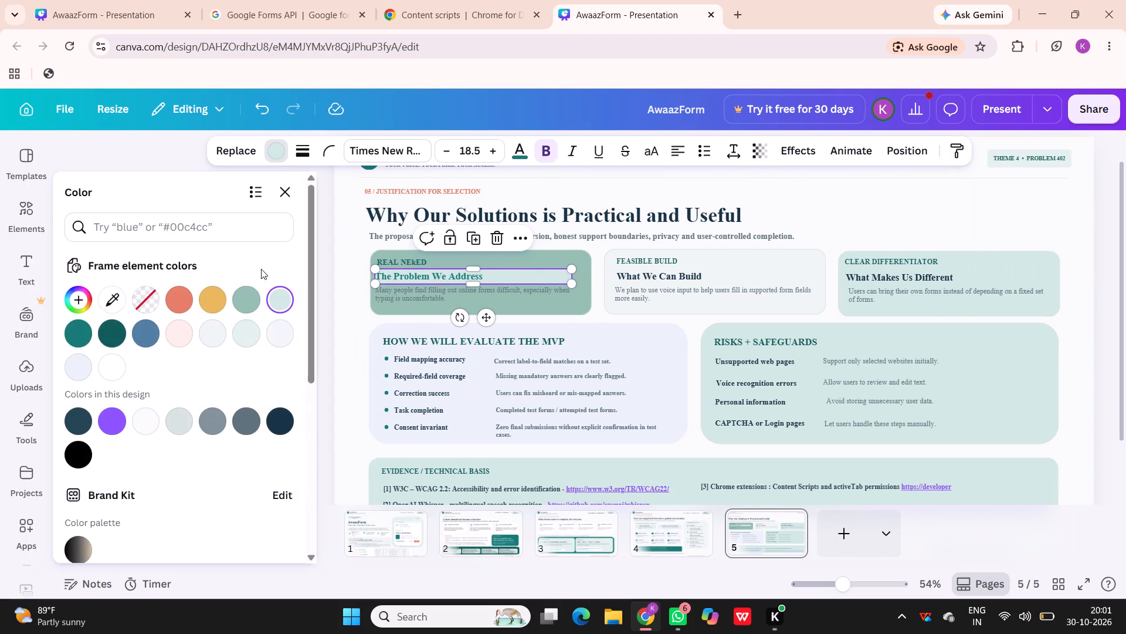
left_click(82, 333)
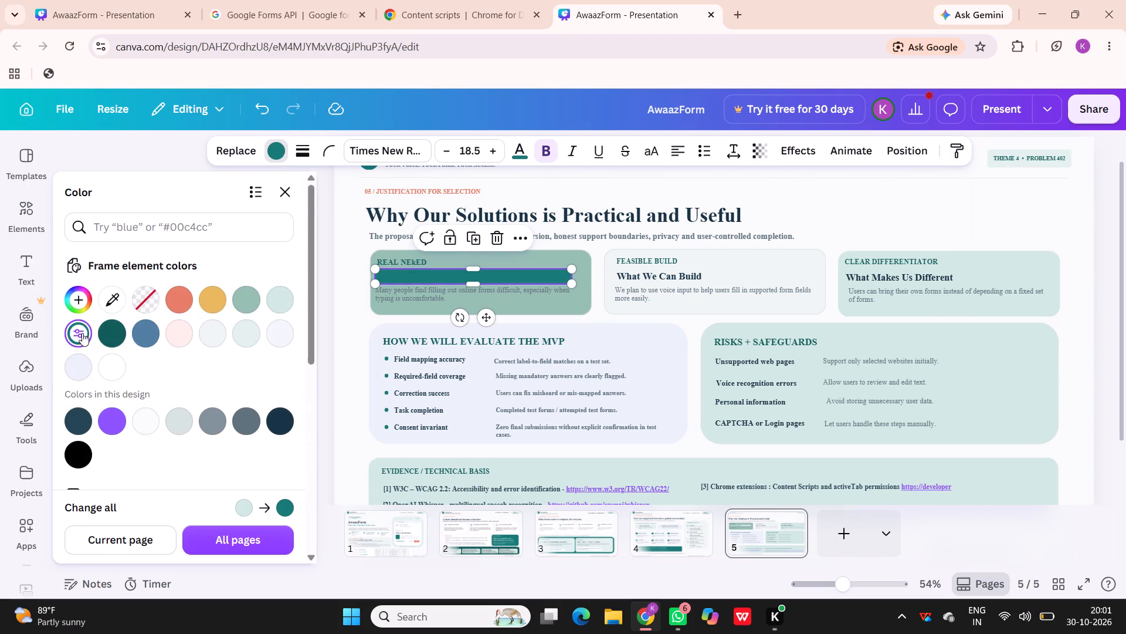
left_click(255, 291)
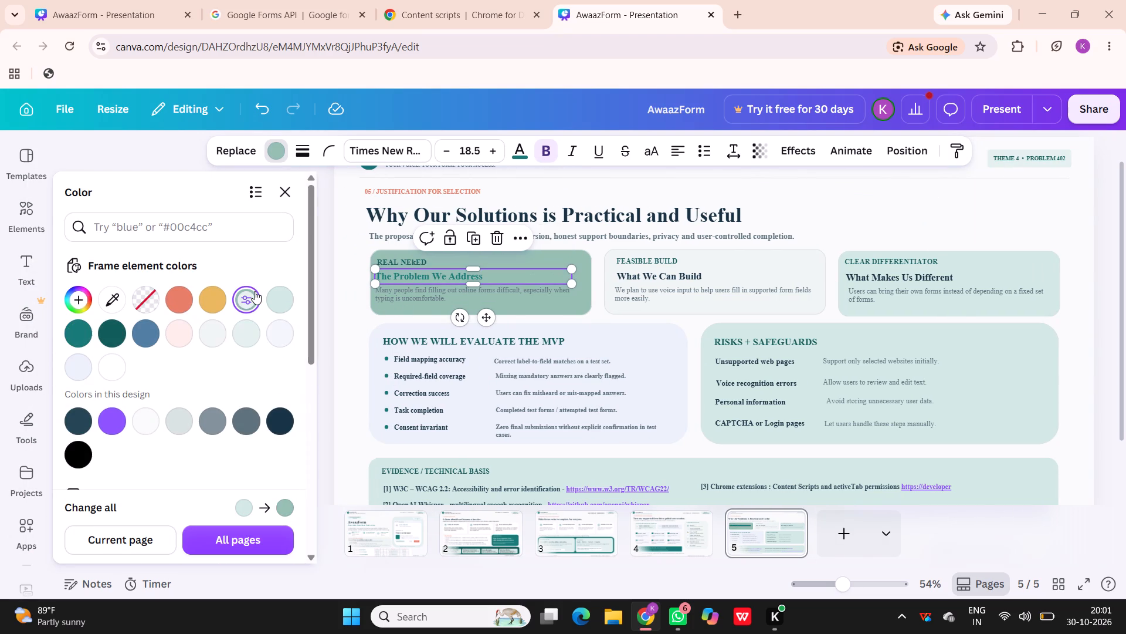
Set the fill of the middle "What We Can Build" card and its "FEASIBLE BUILD" label to light turquoise #d1e8e1.
left_click(348, 244)
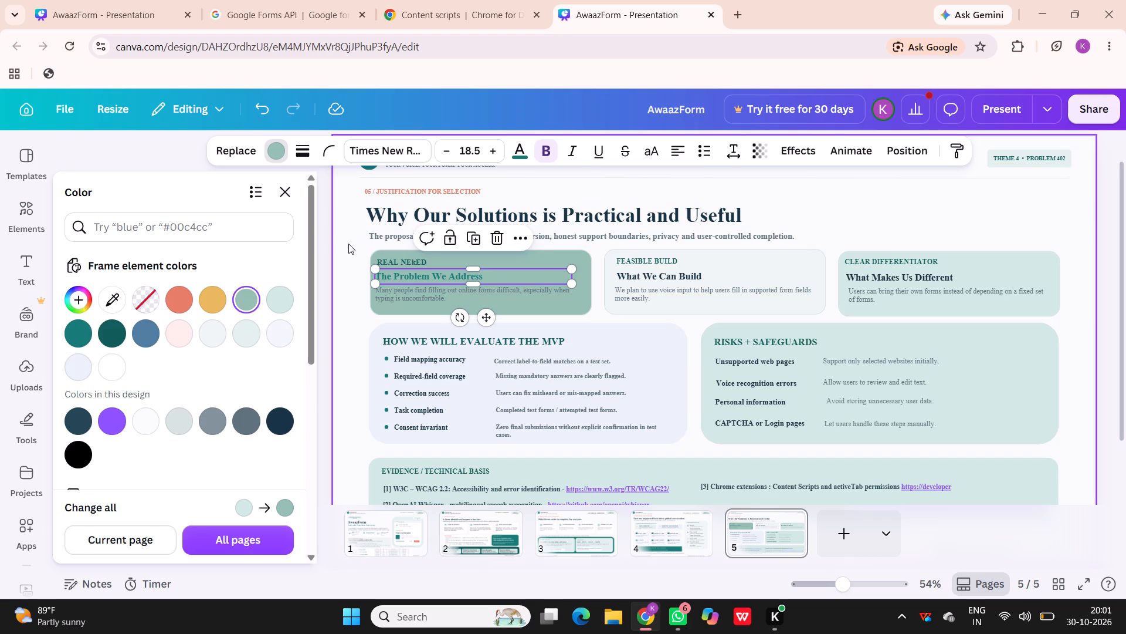
scroll(667, 242, "down", 1)
scroll(667, 242, "left", 1)
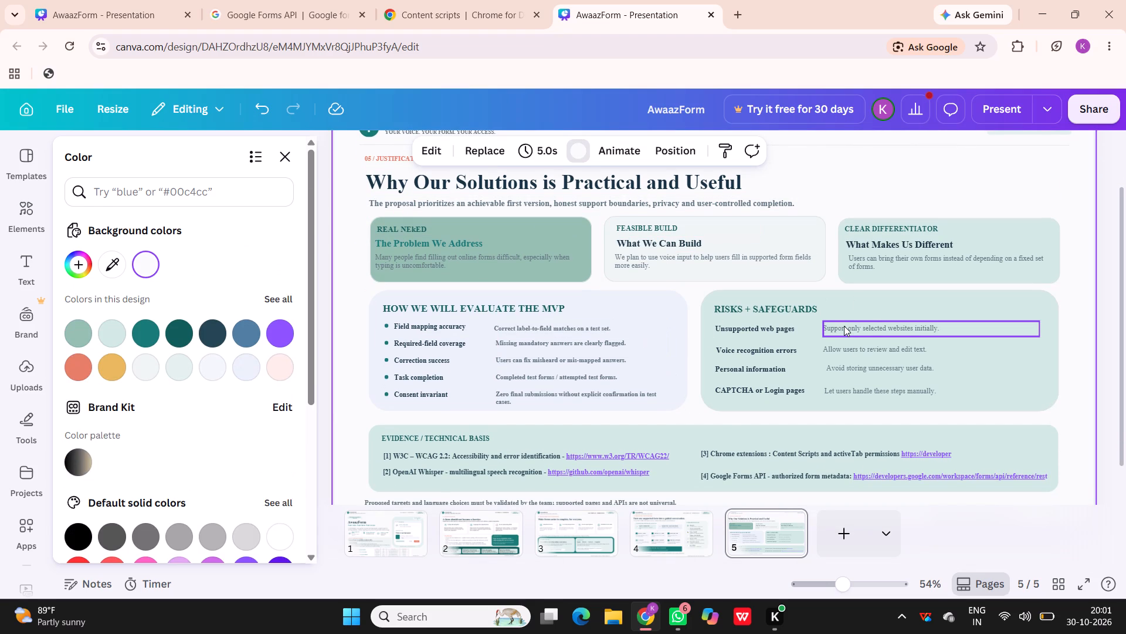
scroll(652, 394, "down", 1)
scroll(652, 394, "up", 1)
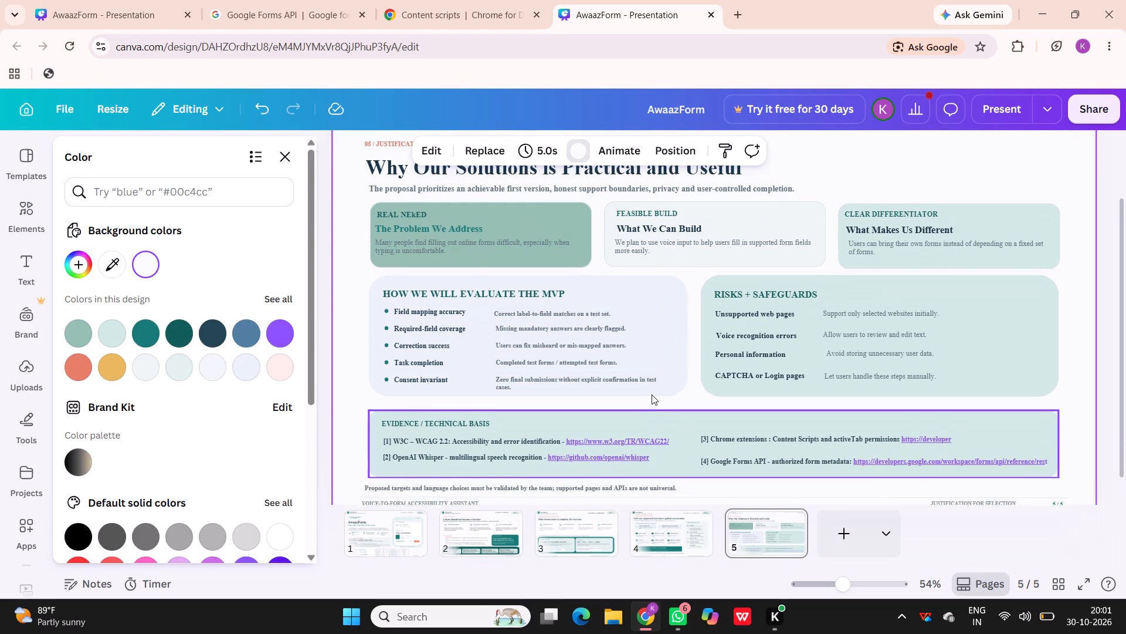
scroll(652, 394, "up", 1)
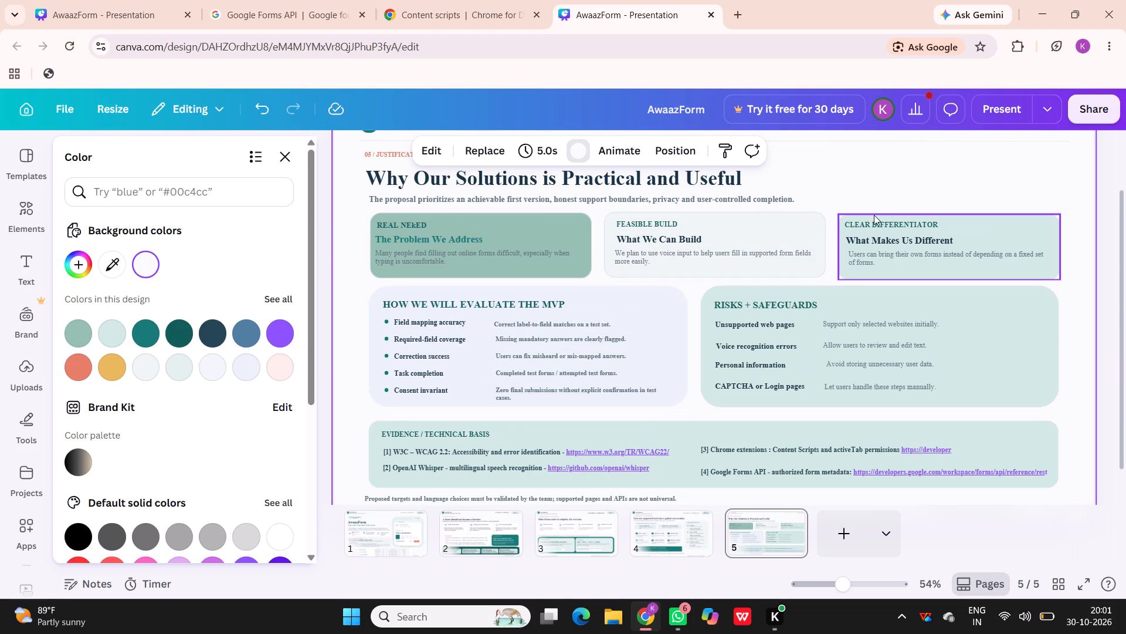
left_click(758, 222)
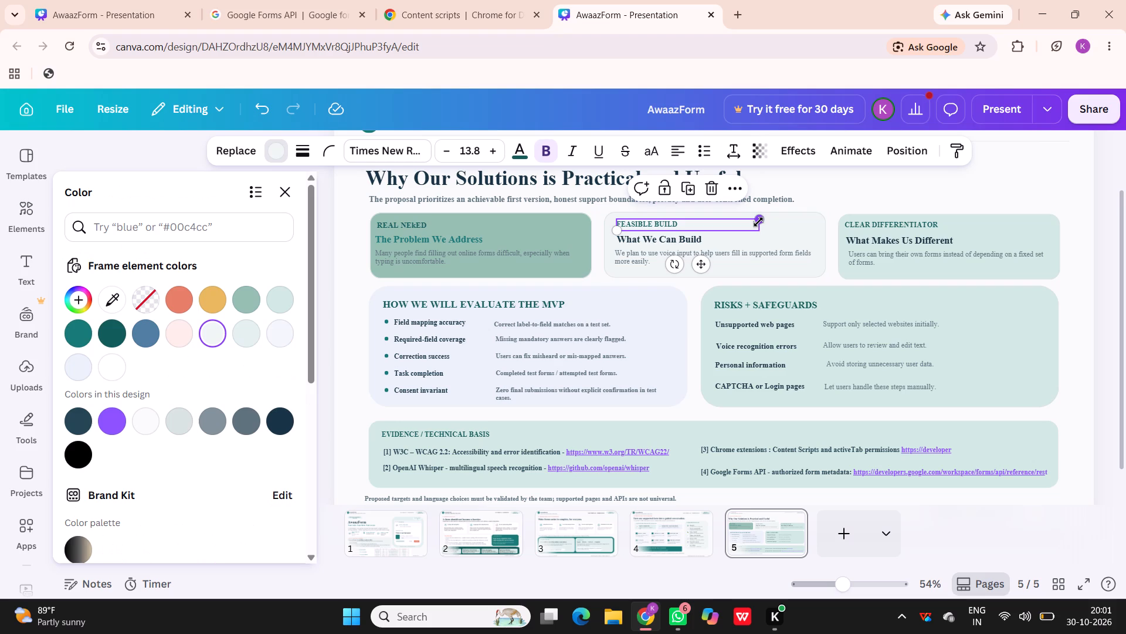
left_click(799, 225)
left_click(243, 258)
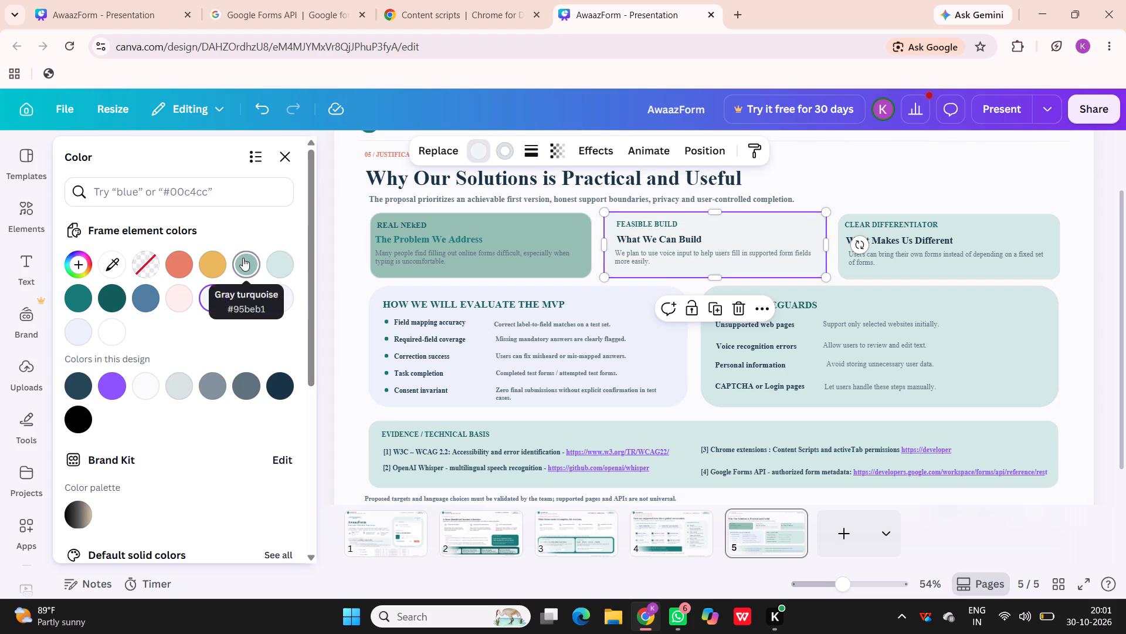
left_click(276, 259)
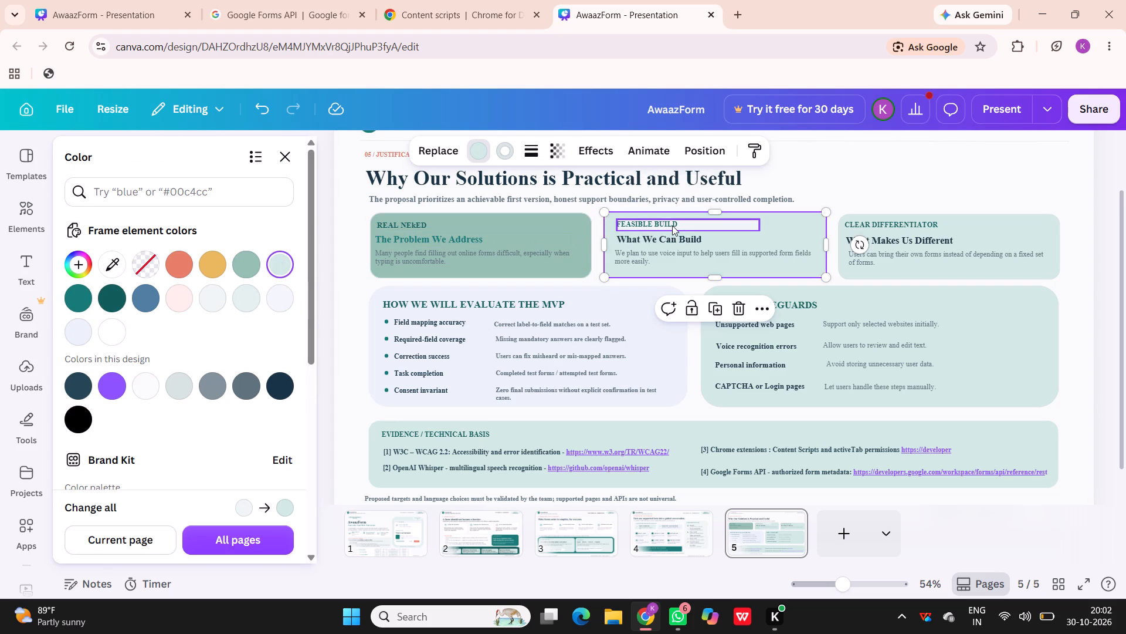
left_click(687, 225)
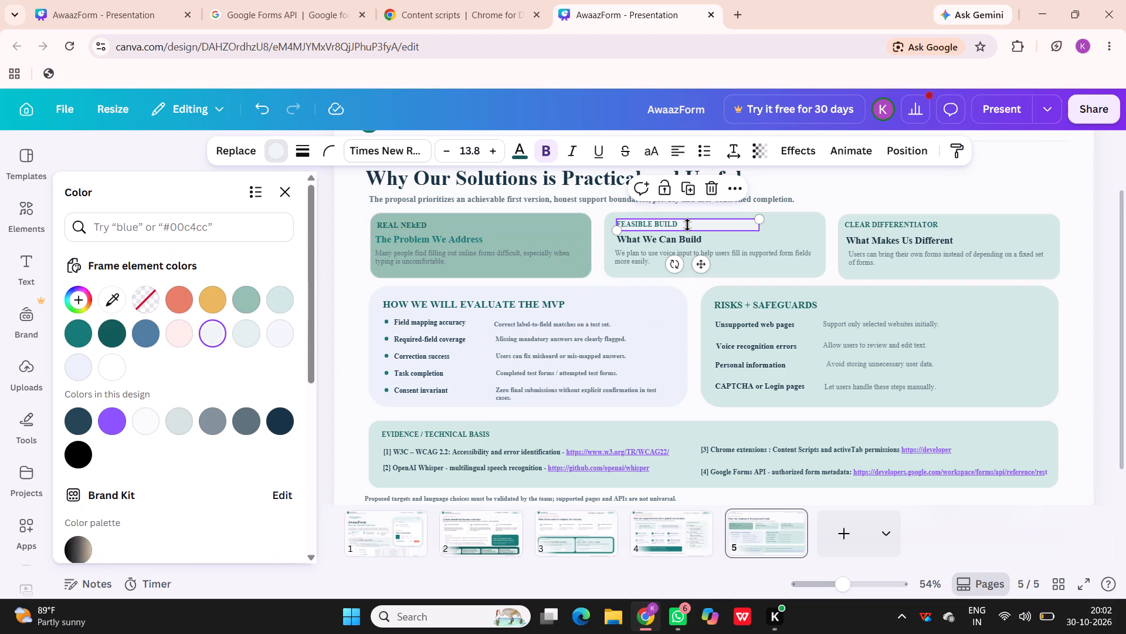
left_click(270, 298)
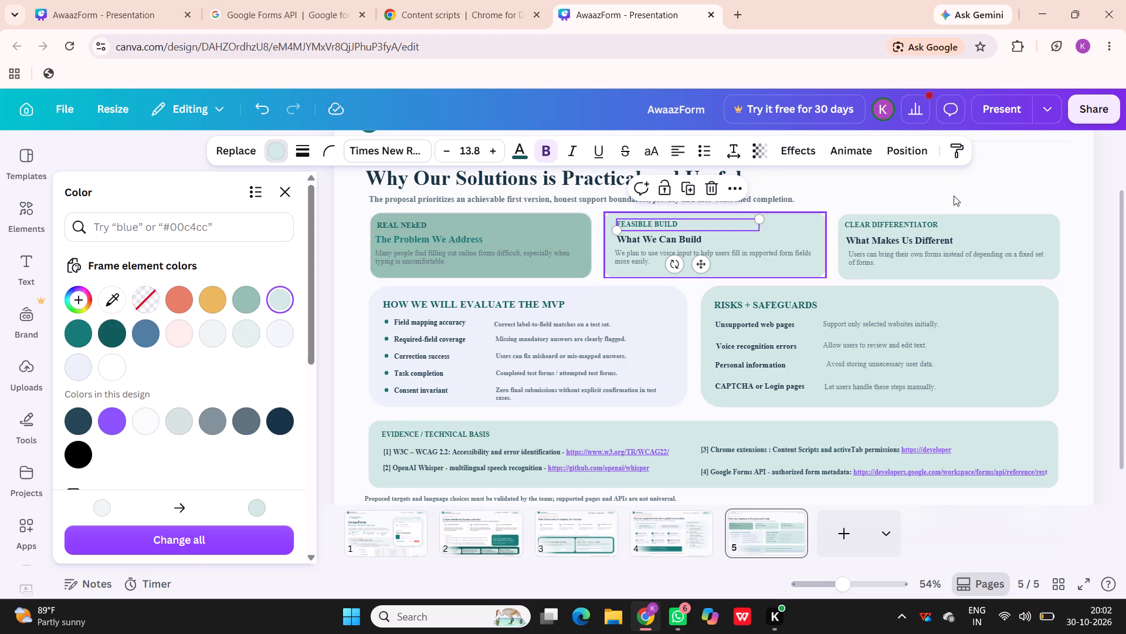
left_click(1013, 166)
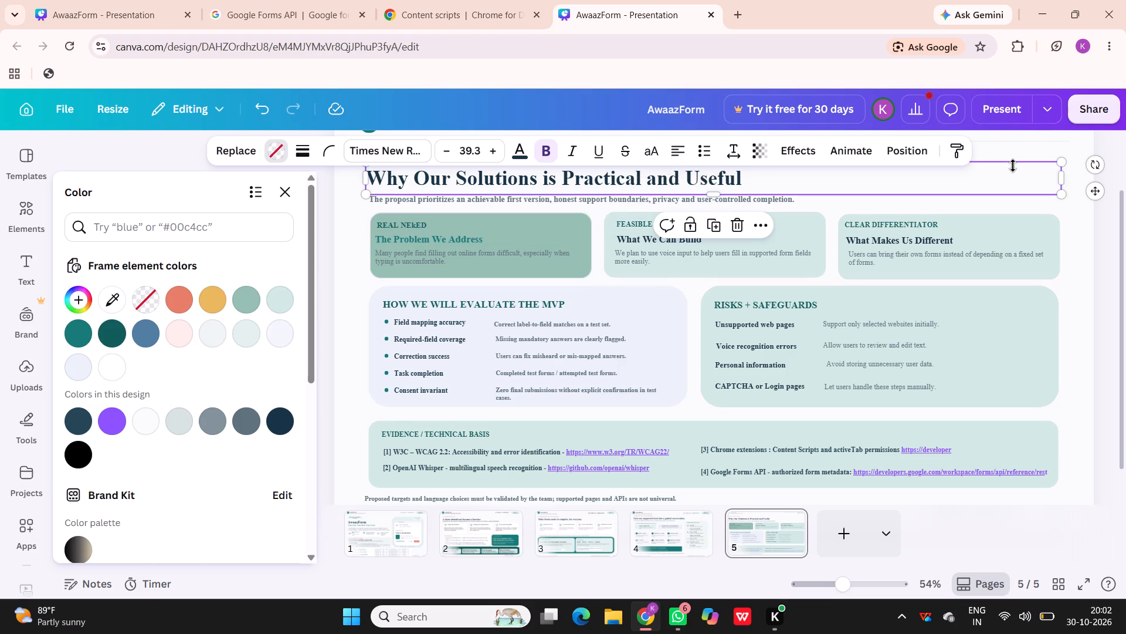
Set the fill of the third card, "What Makes Us Different", to very light grey.
scroll(1013, 166, "left", 3)
scroll(1006, 217, "up", 1)
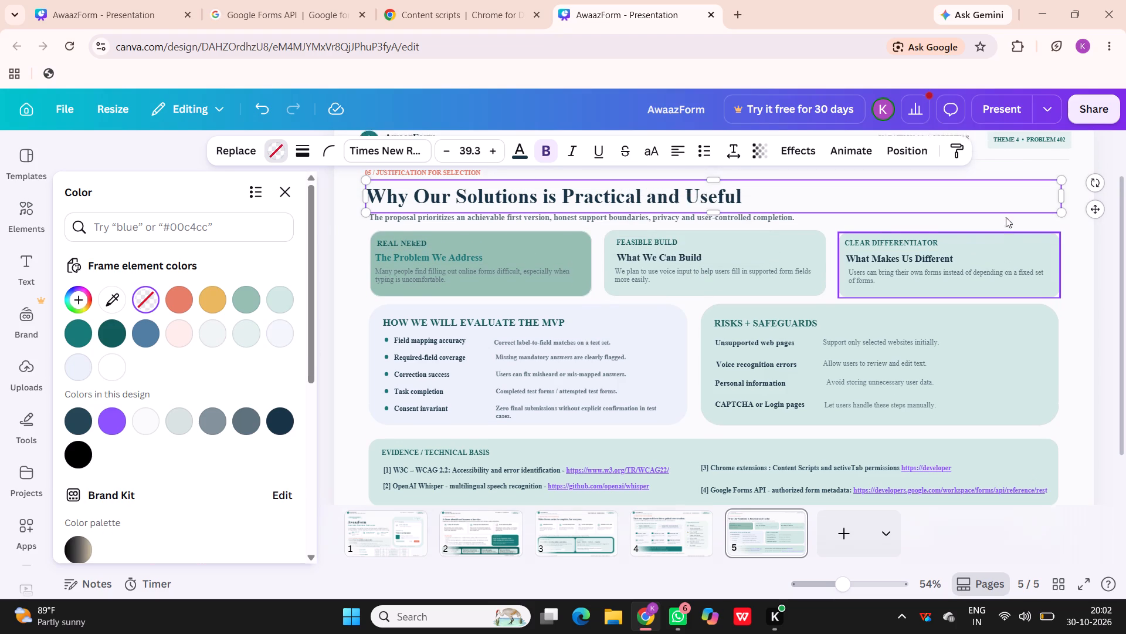
scroll(1006, 217, "up", 1)
left_click(998, 255)
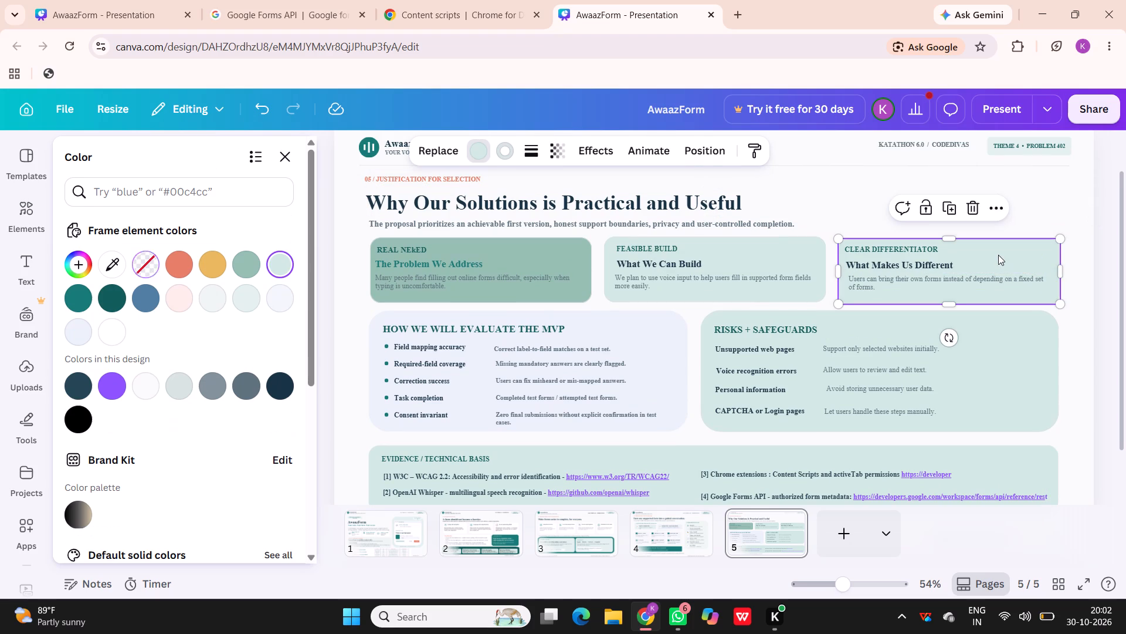
left_click(214, 299)
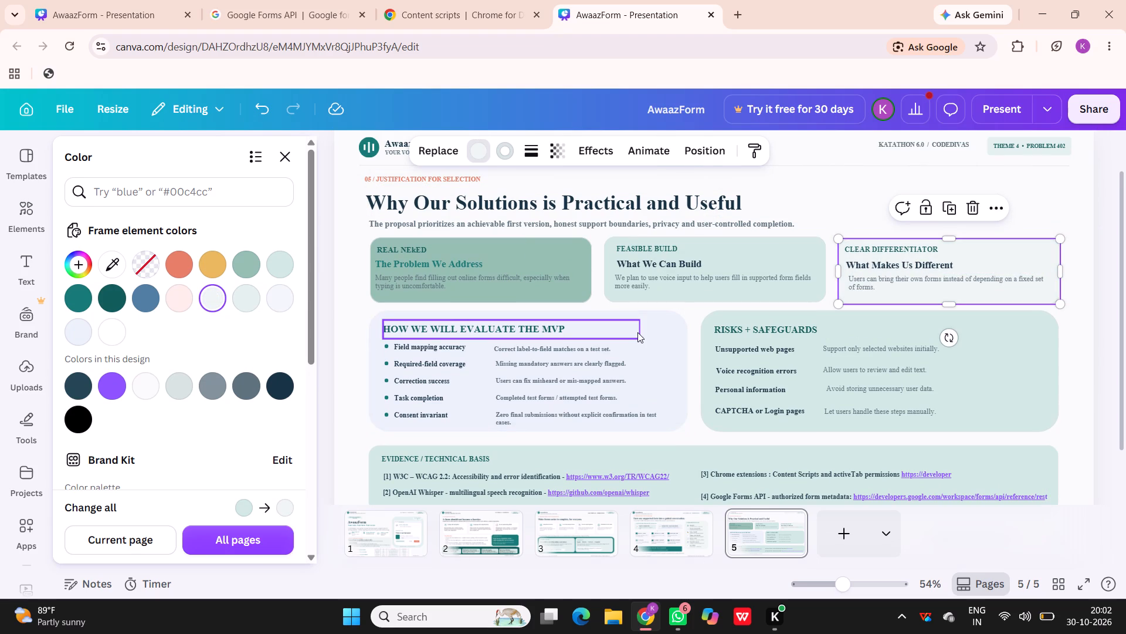
Try light turquoise and light azure on the "How We Will Evaluate the MVP" box, settling on a very pale grey-green fill.
left_click(662, 342)
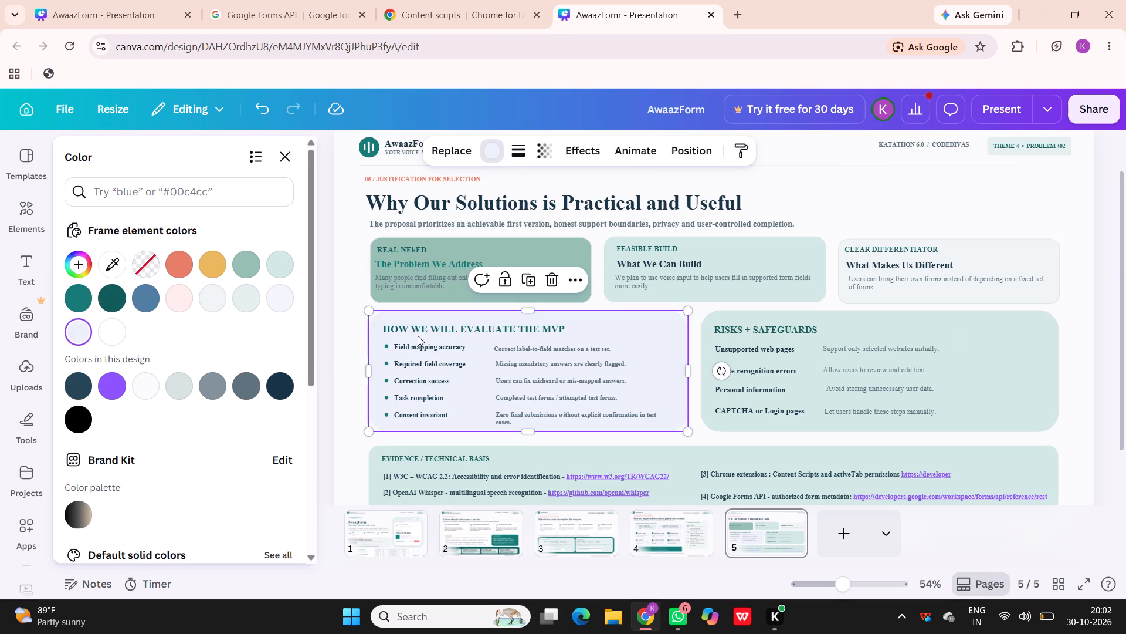
left_click(280, 259)
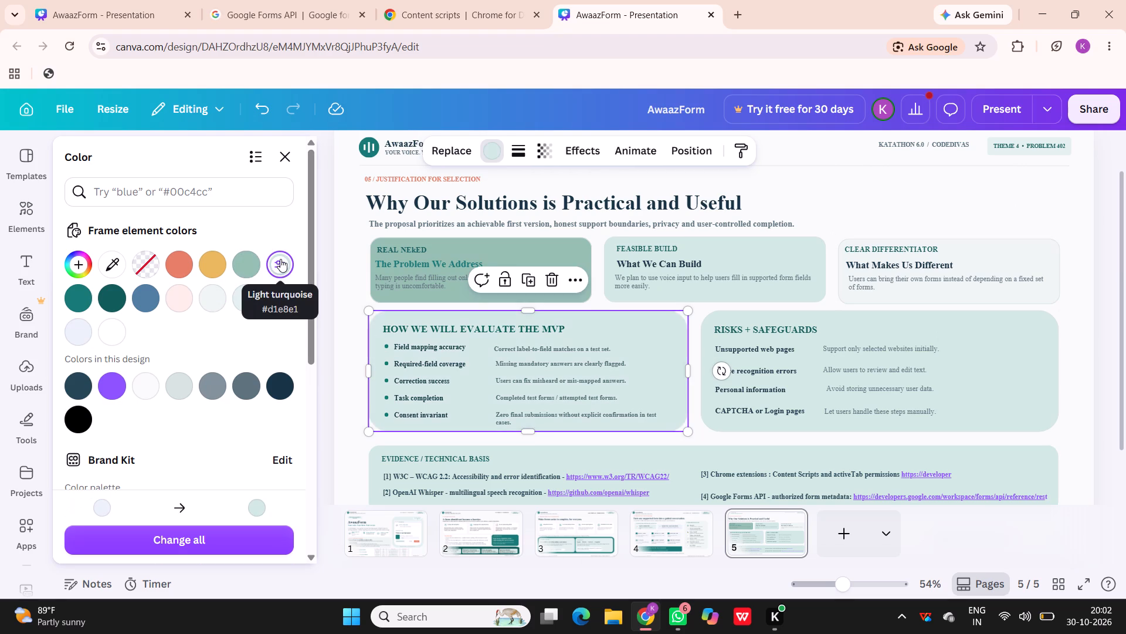
left_click(281, 296)
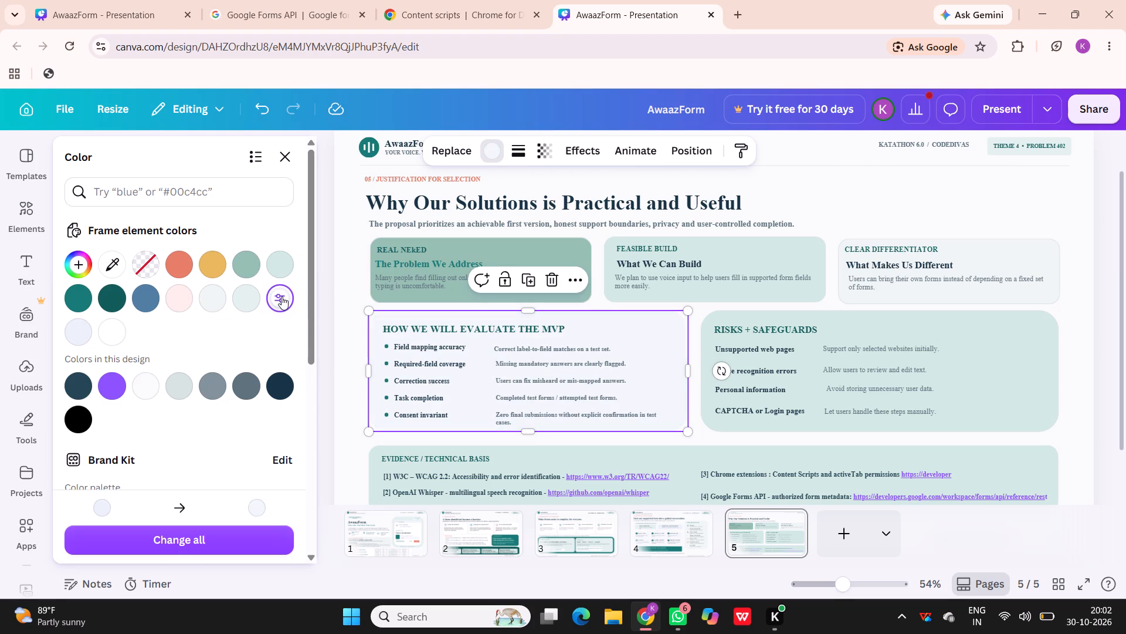
left_click(250, 299)
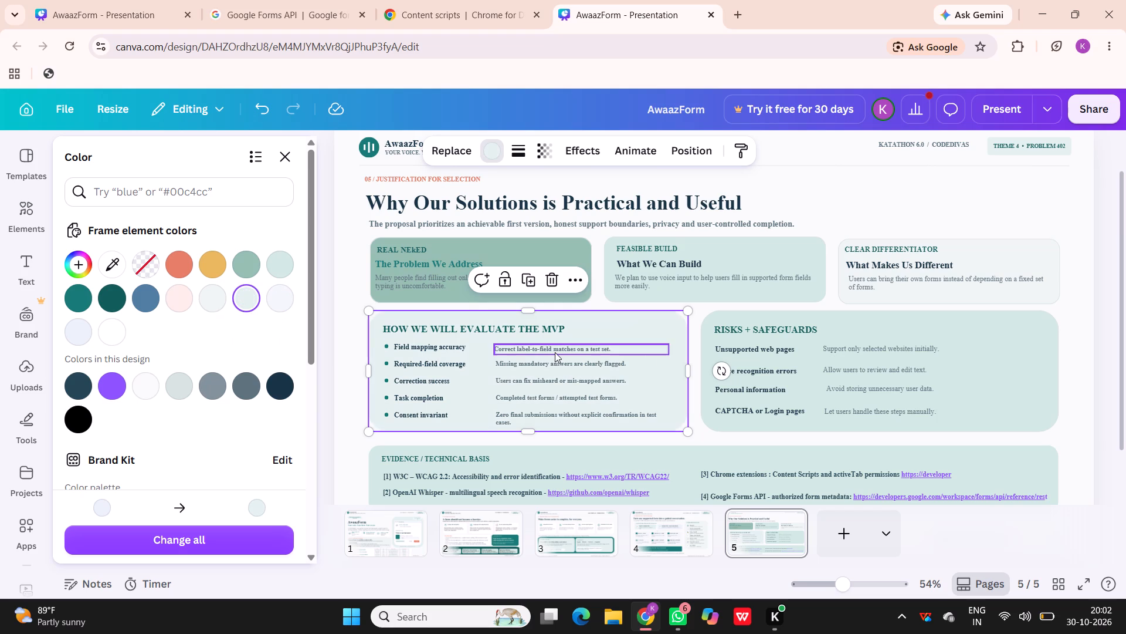
Set the "Risks + Safeguards" box and its heading background to light azure and clear the selection.
left_click(934, 338)
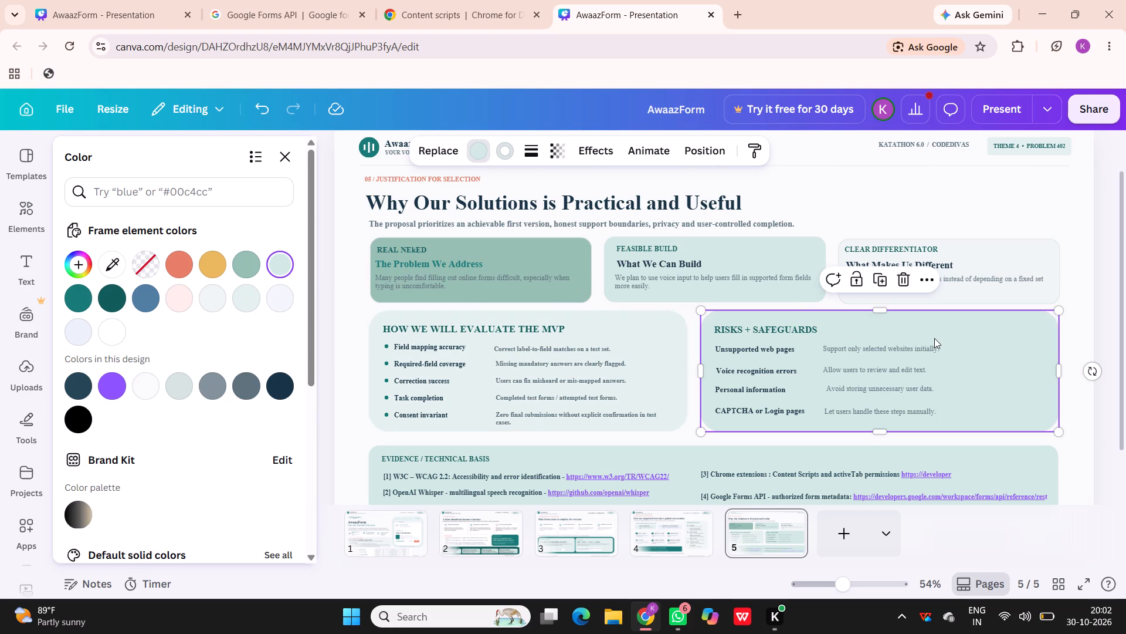
left_click(286, 296)
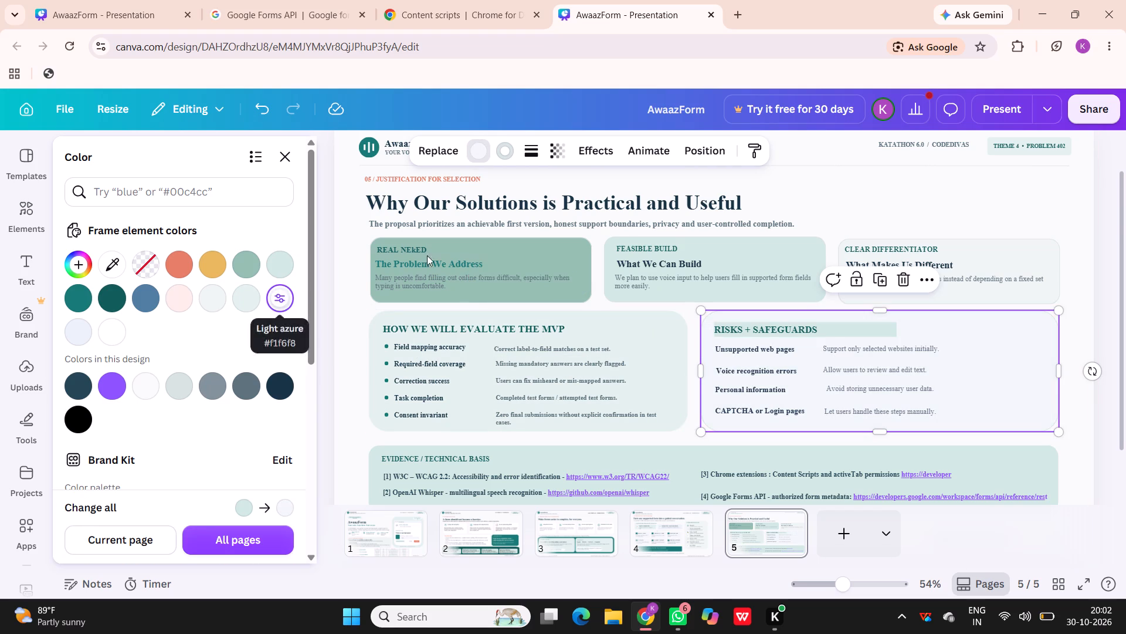
scroll(692, 281, "down", 1)
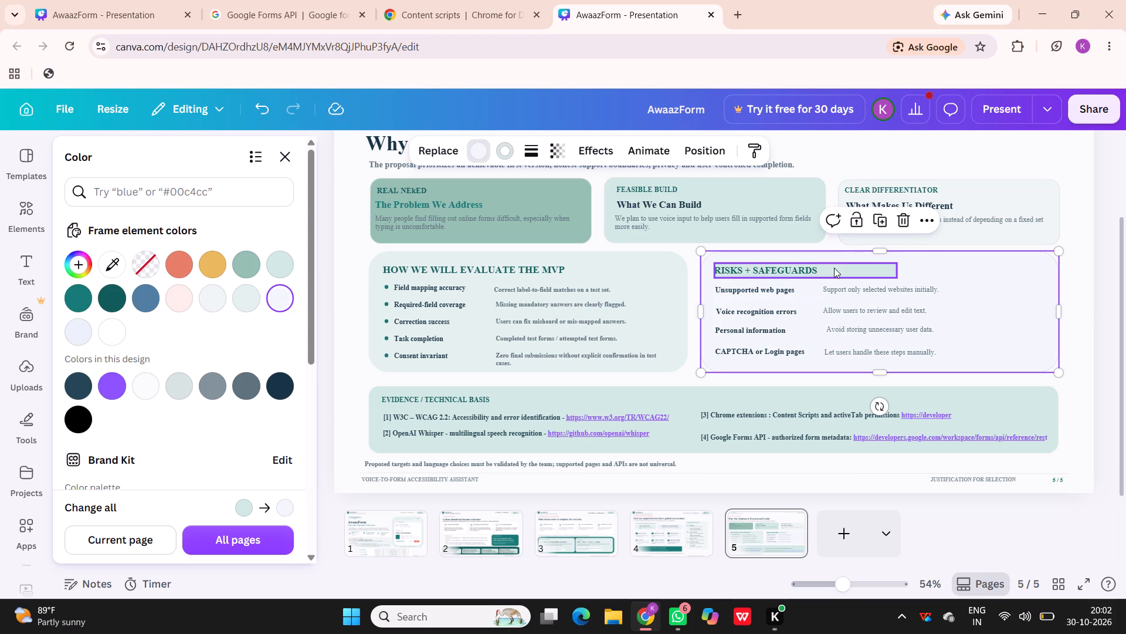
left_click(834, 268)
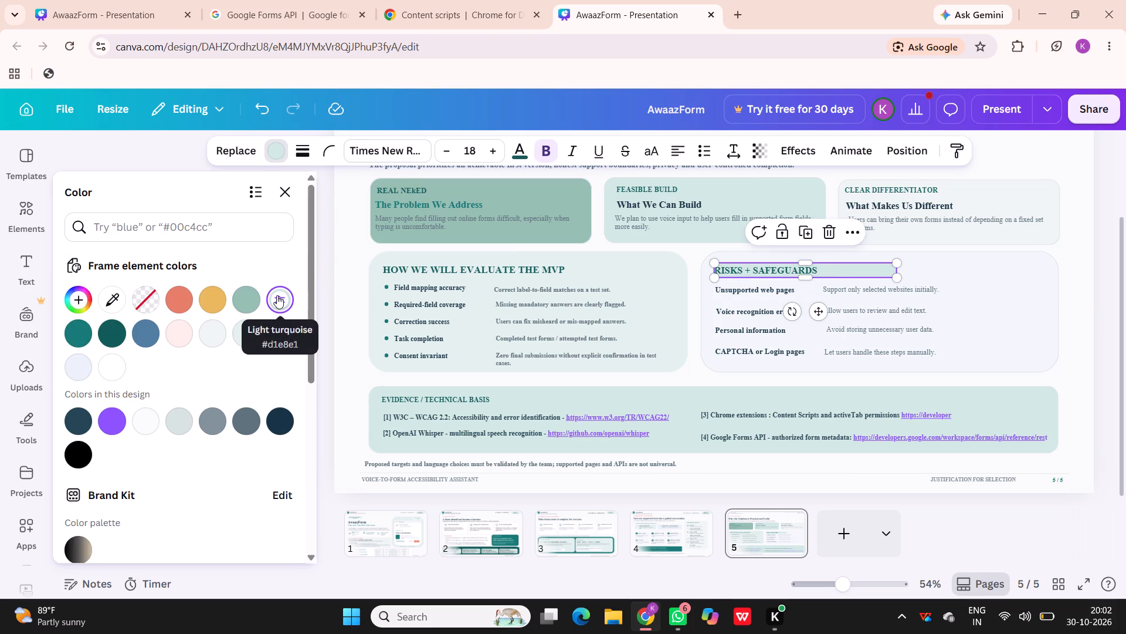
left_click(277, 295)
left_click(273, 266)
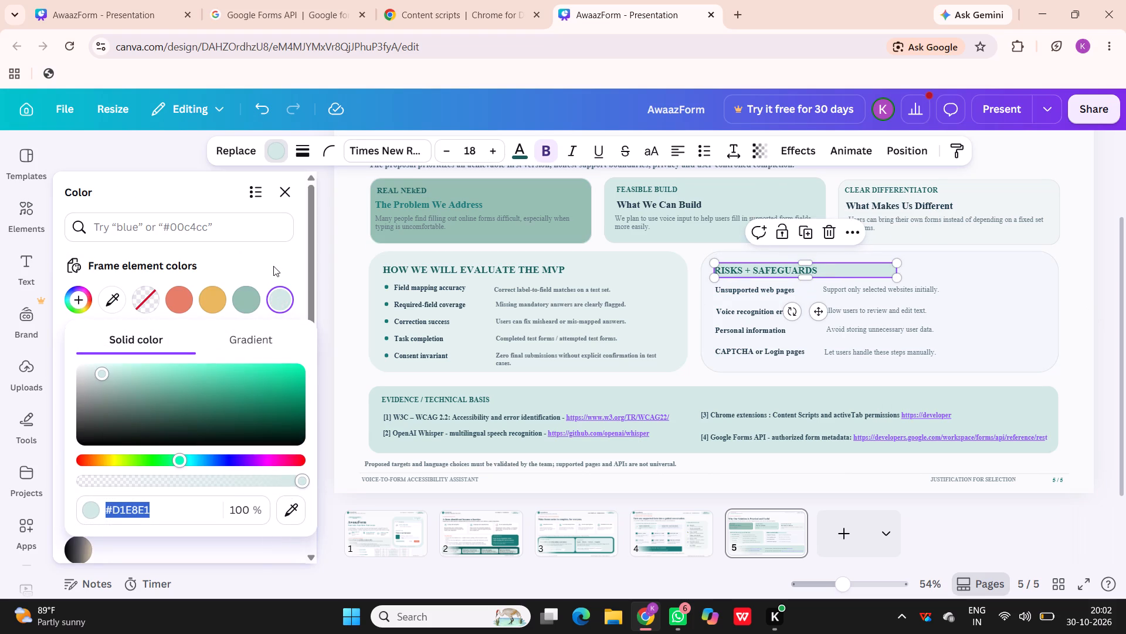
left_click(280, 328)
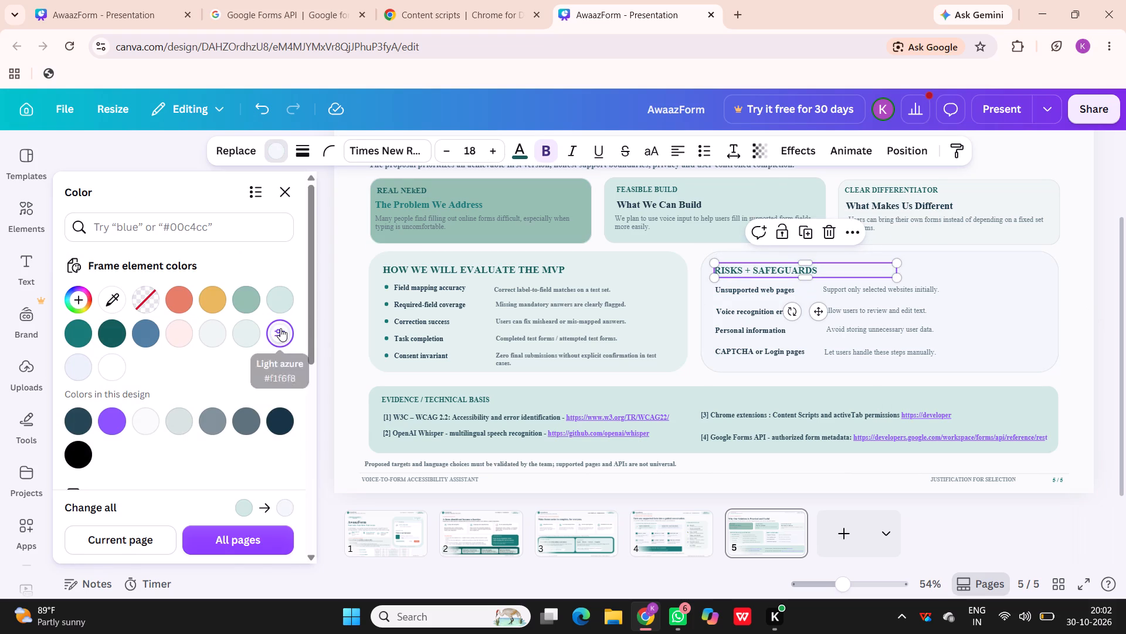
left_click(300, 261)
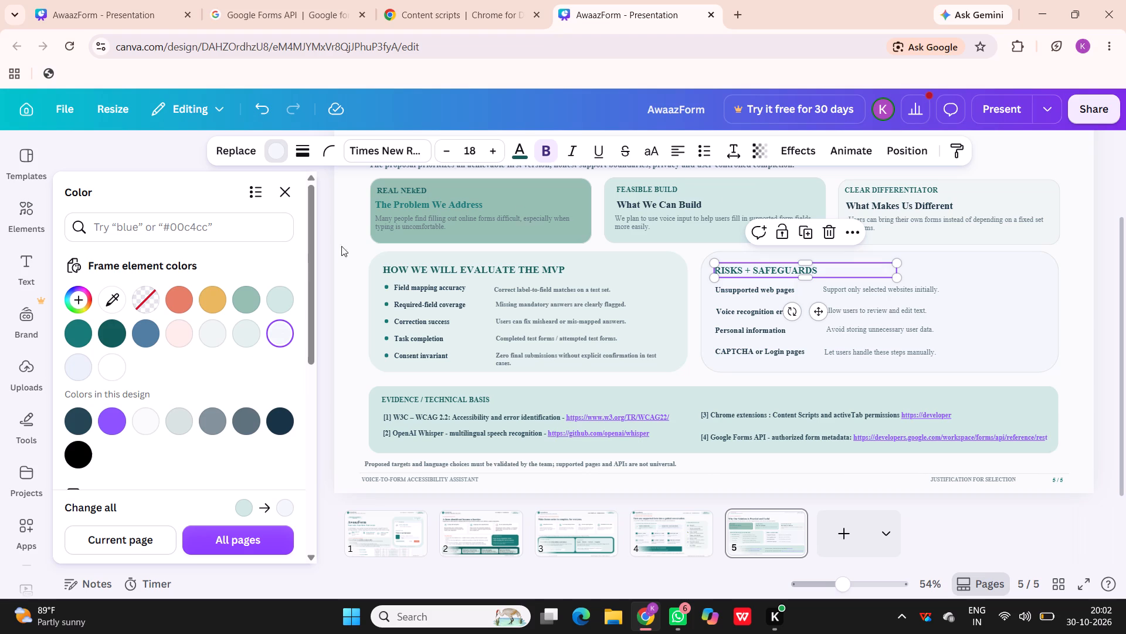
left_click(1069, 188)
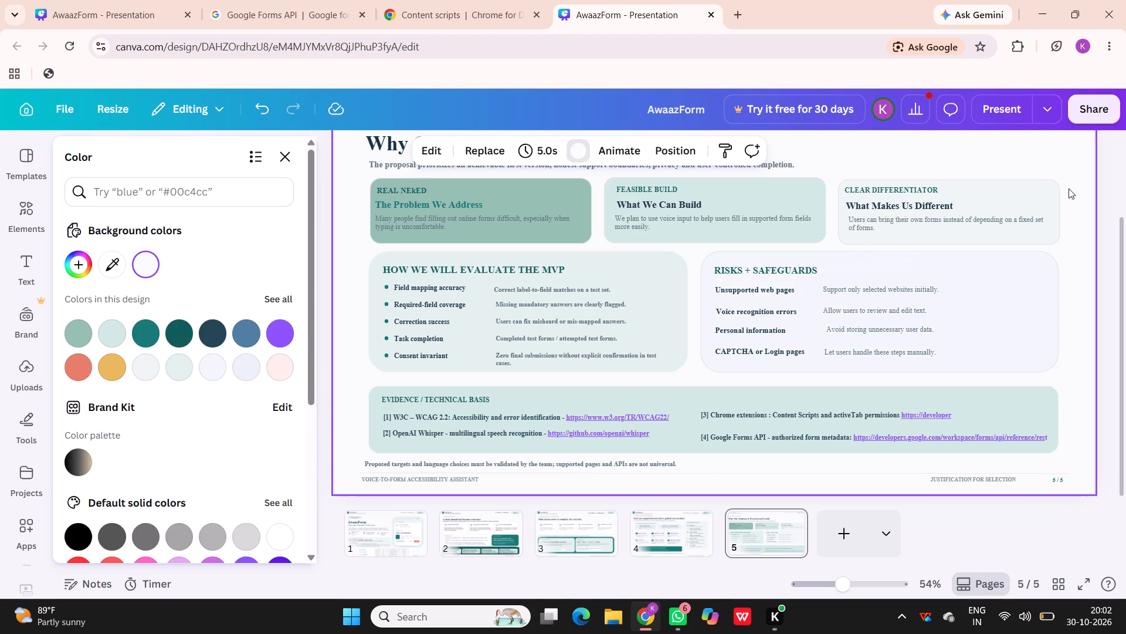
Try several custom green shades on the "Evidence / Technical Basis" box, settling on gray turquoise #7EBEAB.
scroll(1069, 188, "left", 2)
scroll(1069, 188, "up", 1)
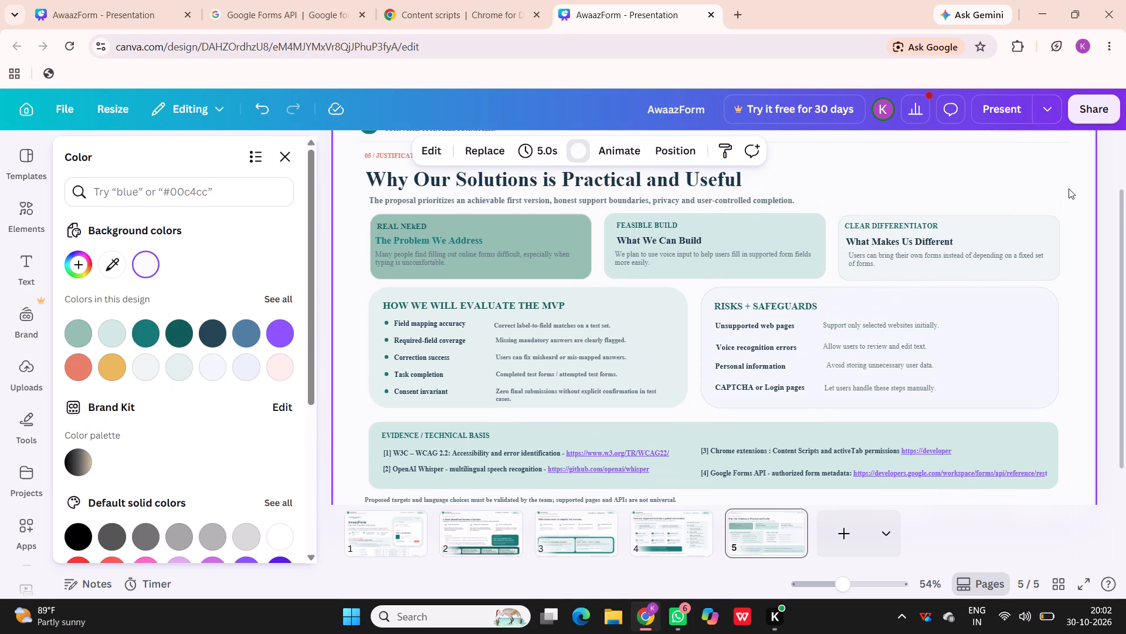
left_click(976, 437)
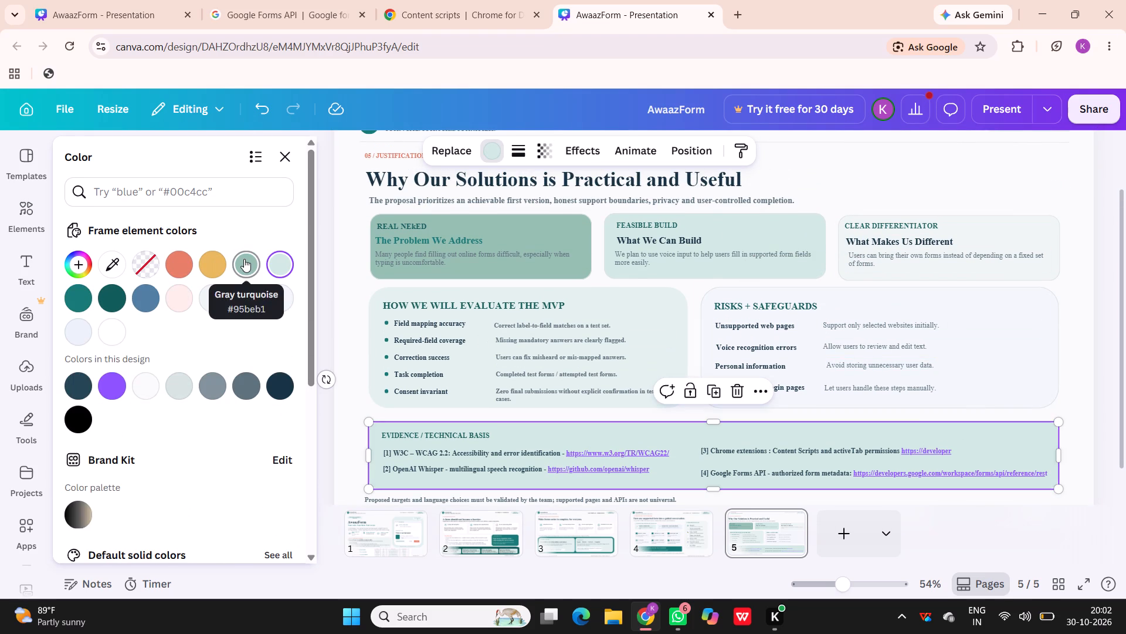
left_click(76, 262)
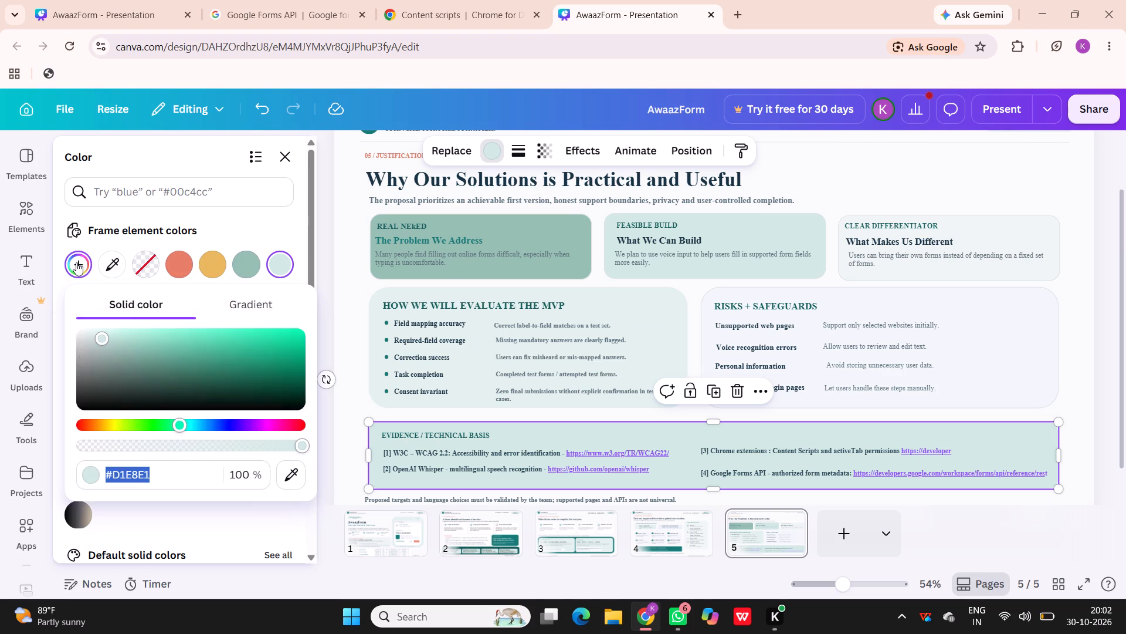
left_click(186, 340)
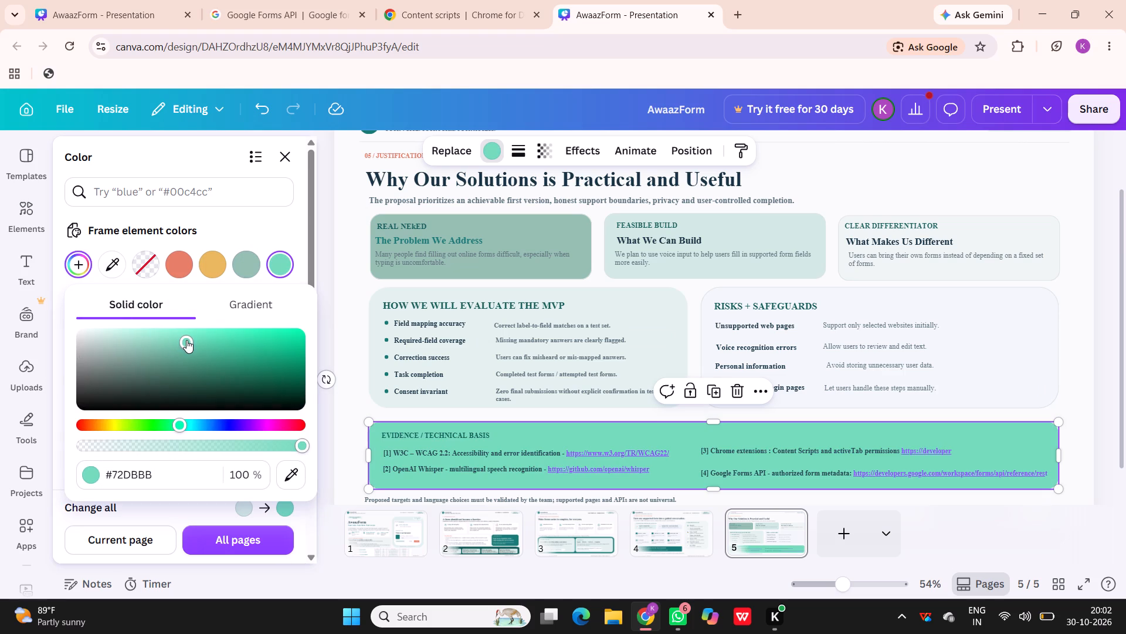
left_click(225, 336)
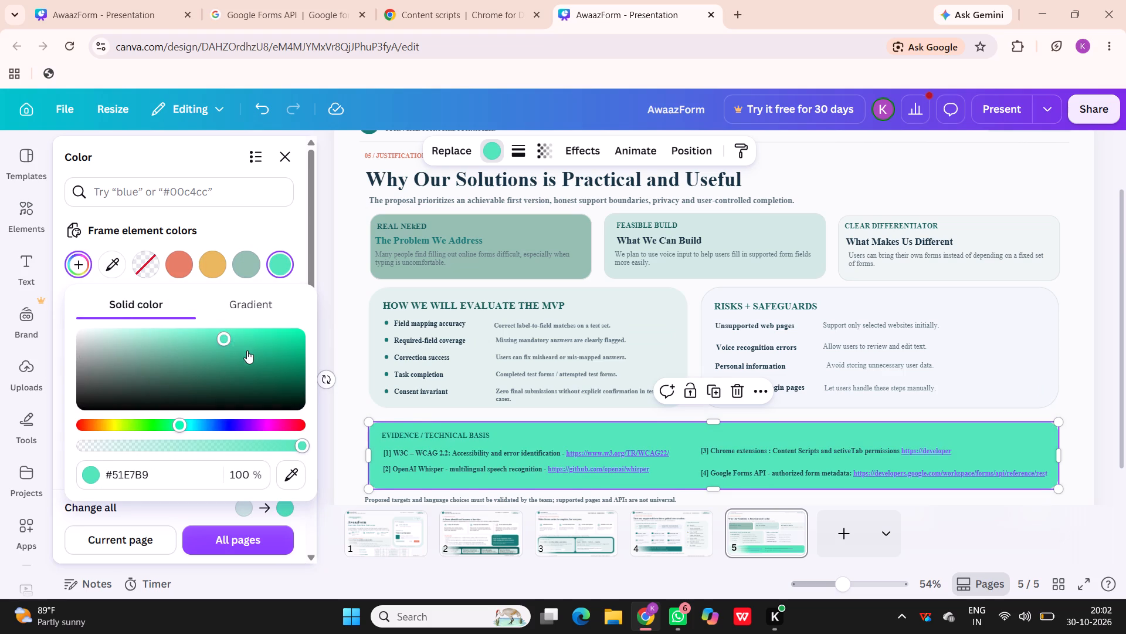
left_click(247, 350)
left_click(218, 349)
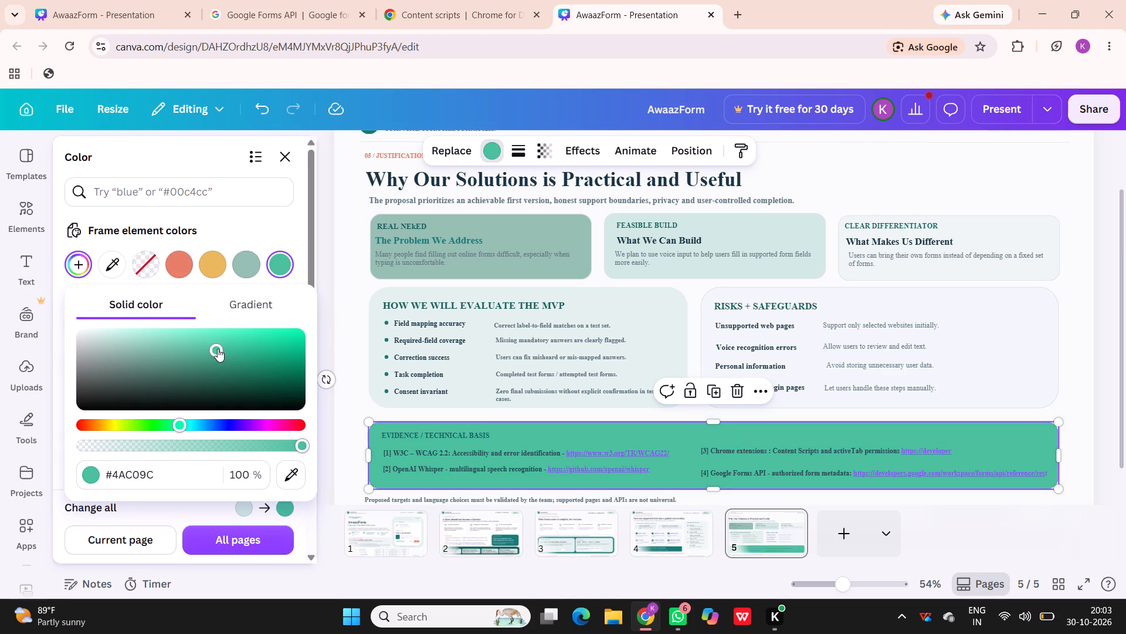
left_click(205, 346)
left_click(193, 340)
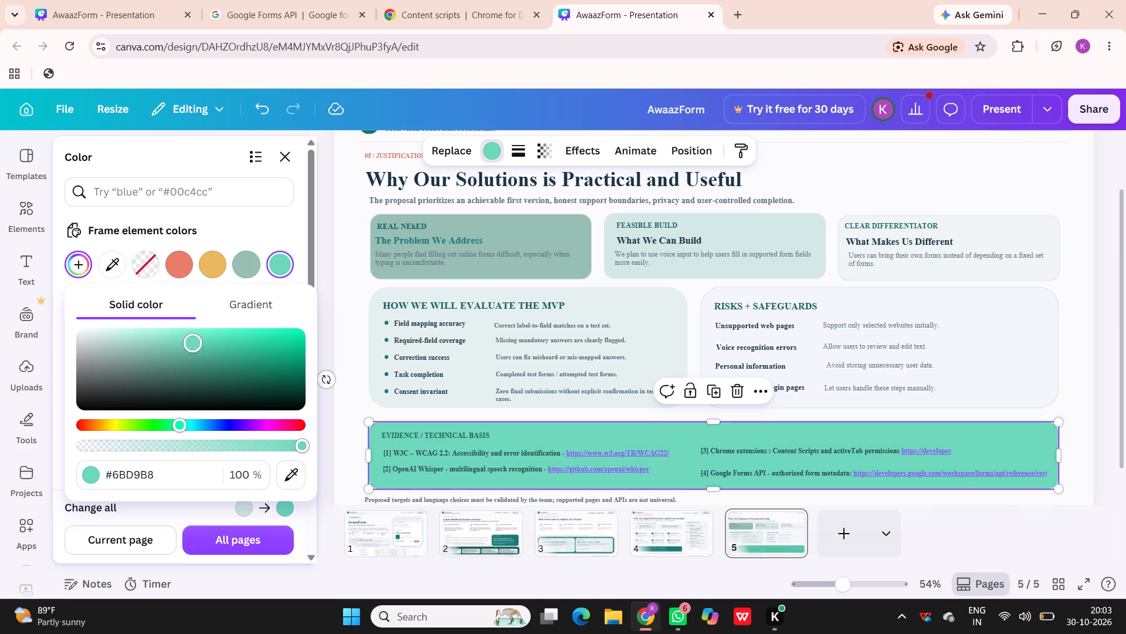
left_click(196, 354)
left_click(179, 354)
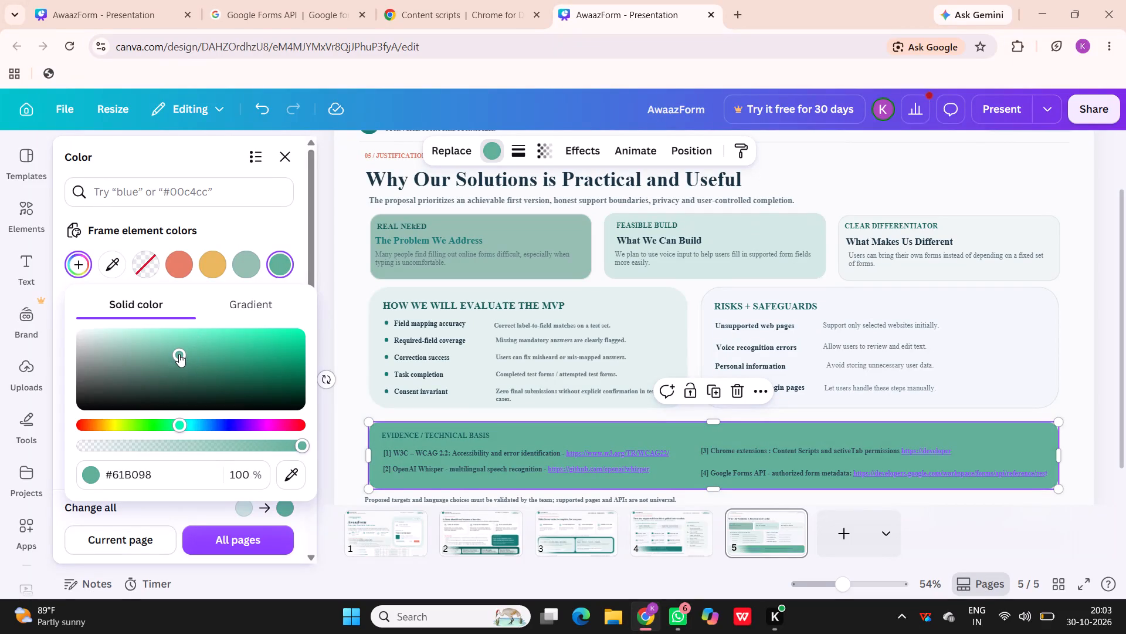
left_click(179, 354)
left_click(170, 352)
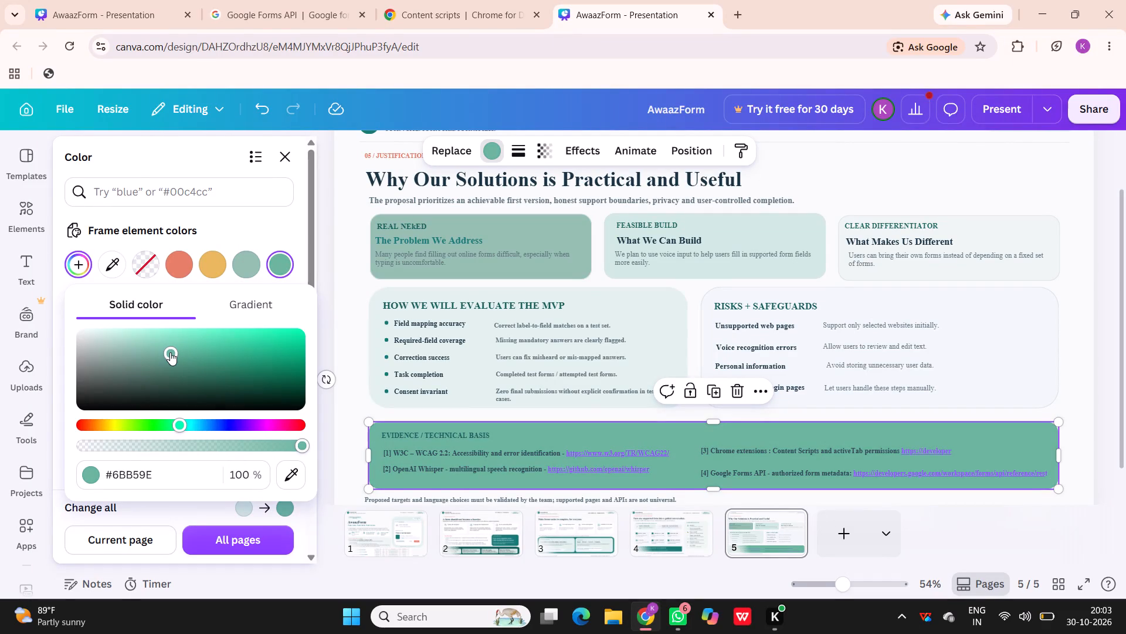
left_click(170, 352)
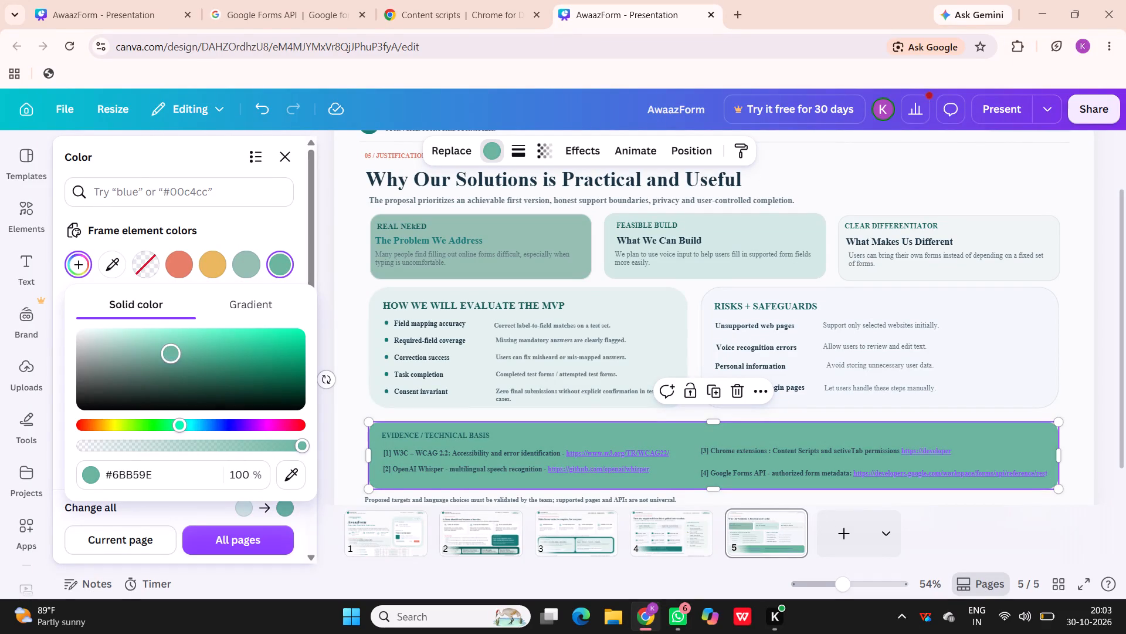
left_click(158, 351)
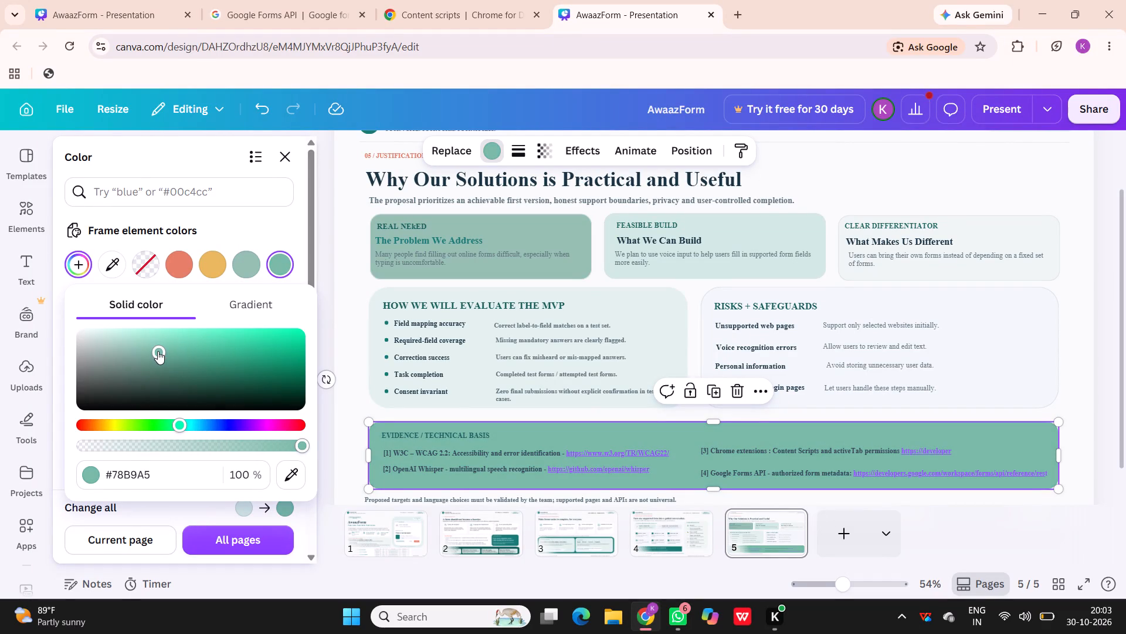
left_click(154, 350)
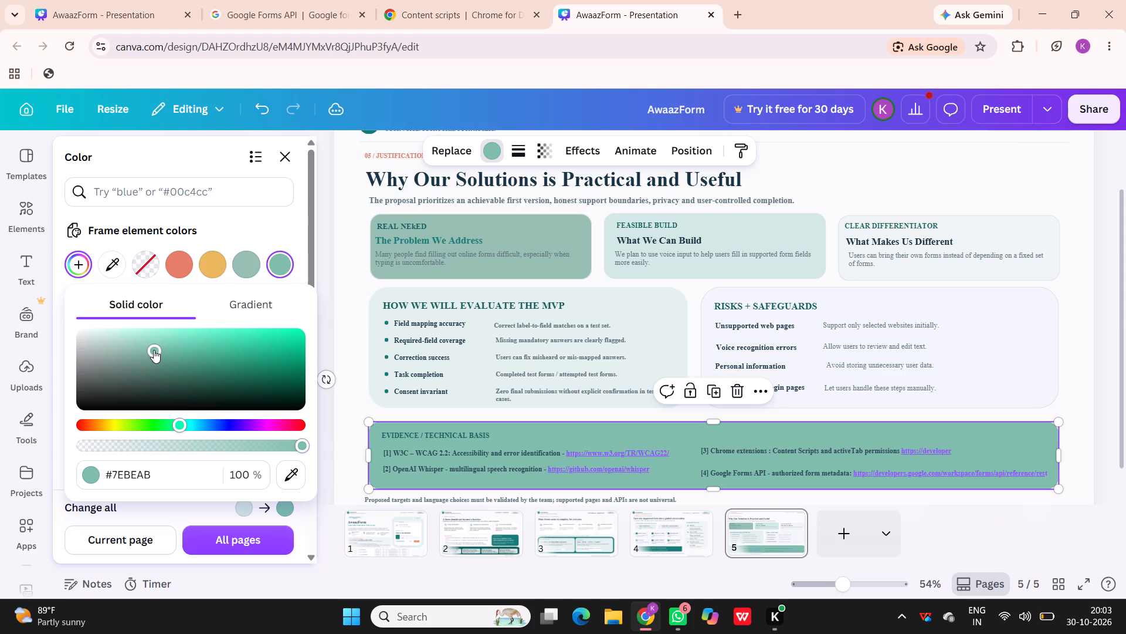
left_click(337, 283)
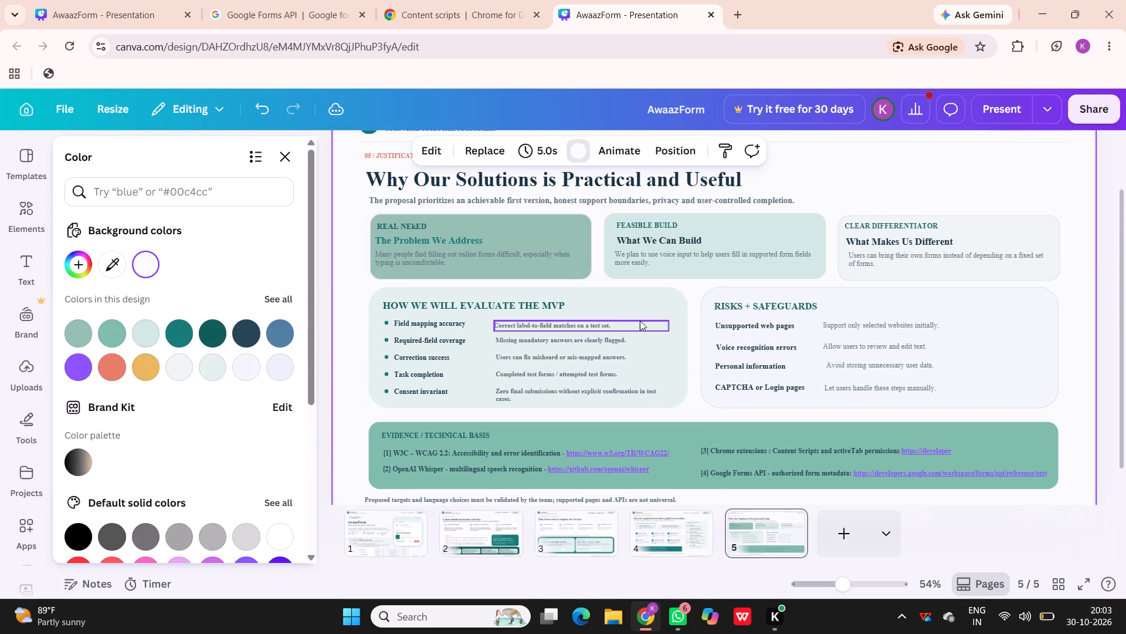
Try pale green, gray turquoise, cyan and other fills on the "Risks + Safeguards" box, settling on light turquoise #d1e8e1.
scroll(815, 308, "down", 1)
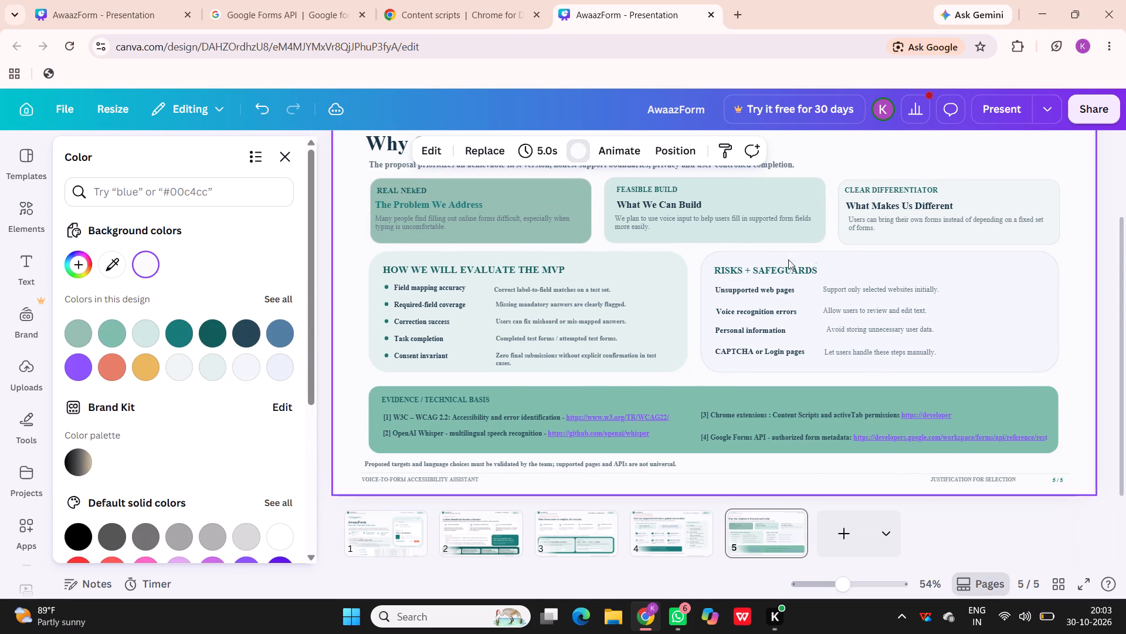
left_click(939, 272)
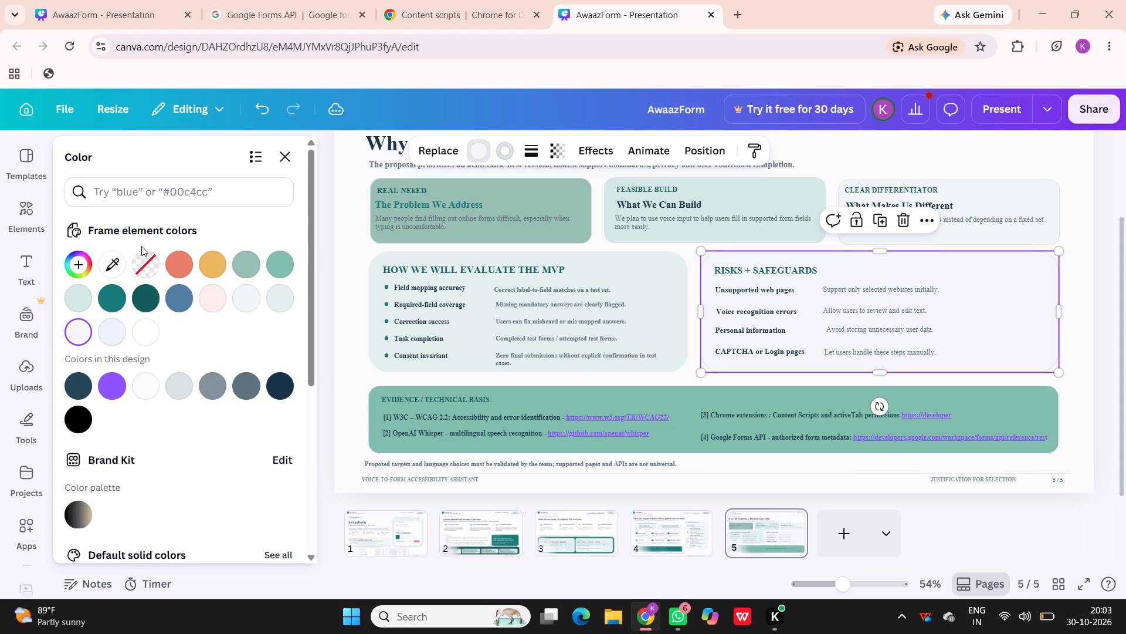
left_click(84, 262)
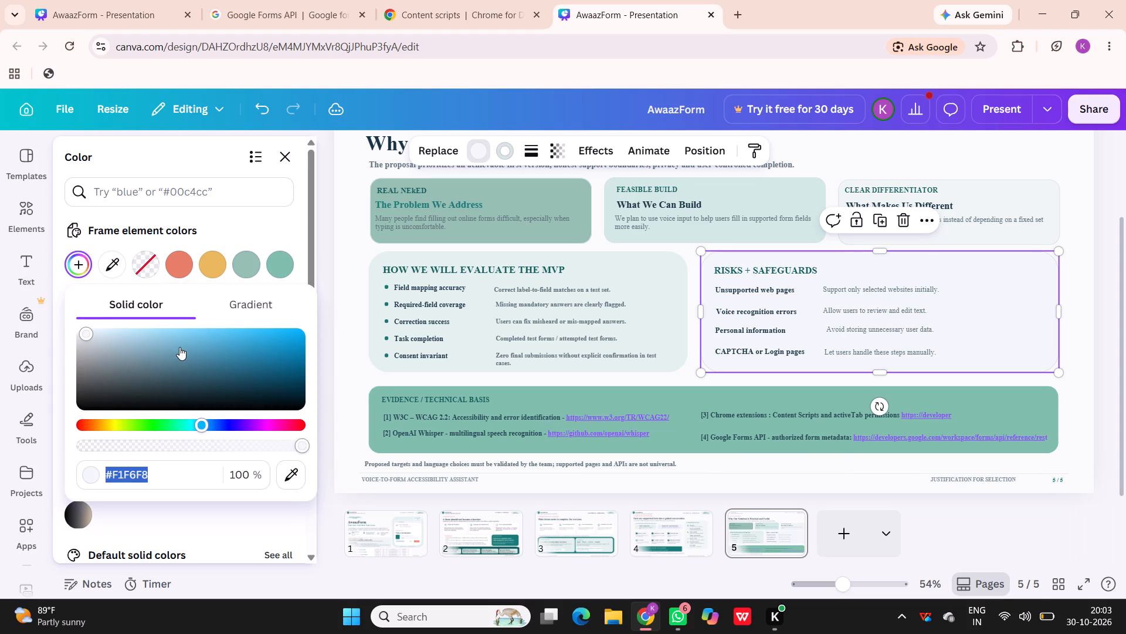
scroll(179, 347, "left", 1)
left_click(158, 427)
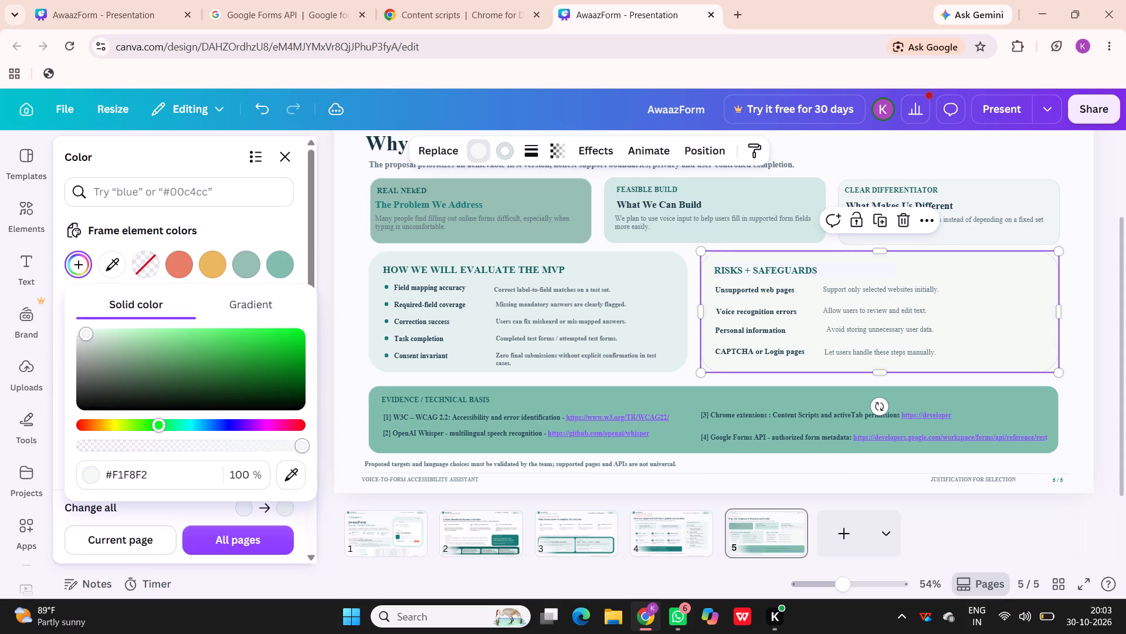
left_click(147, 426)
left_click(250, 418)
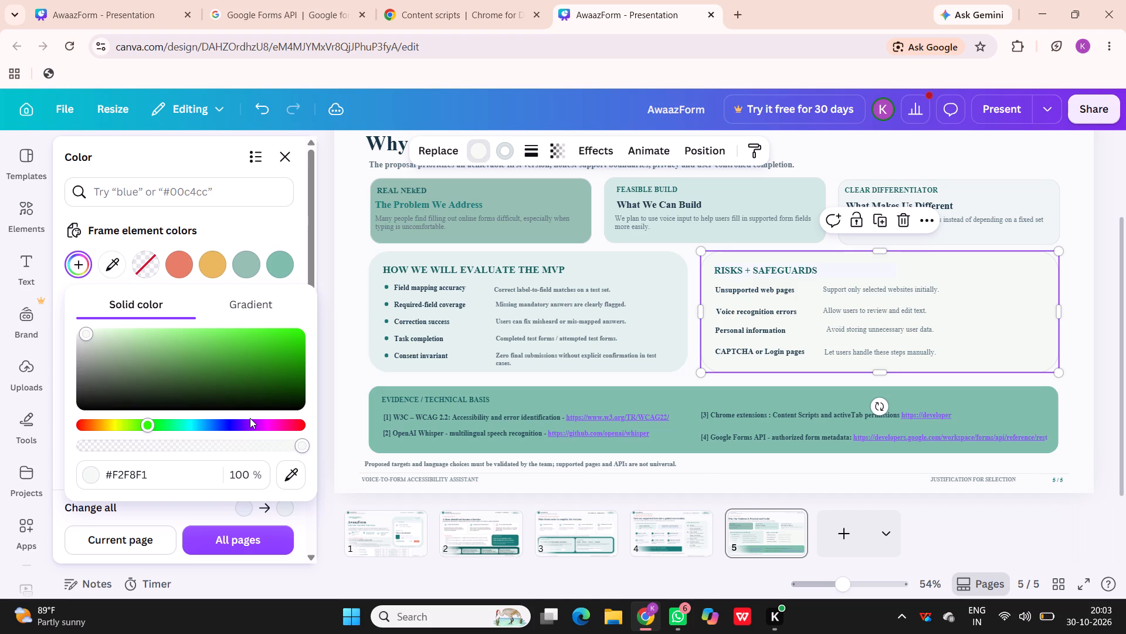
scroll(250, 418, "left", 1)
left_click(275, 269)
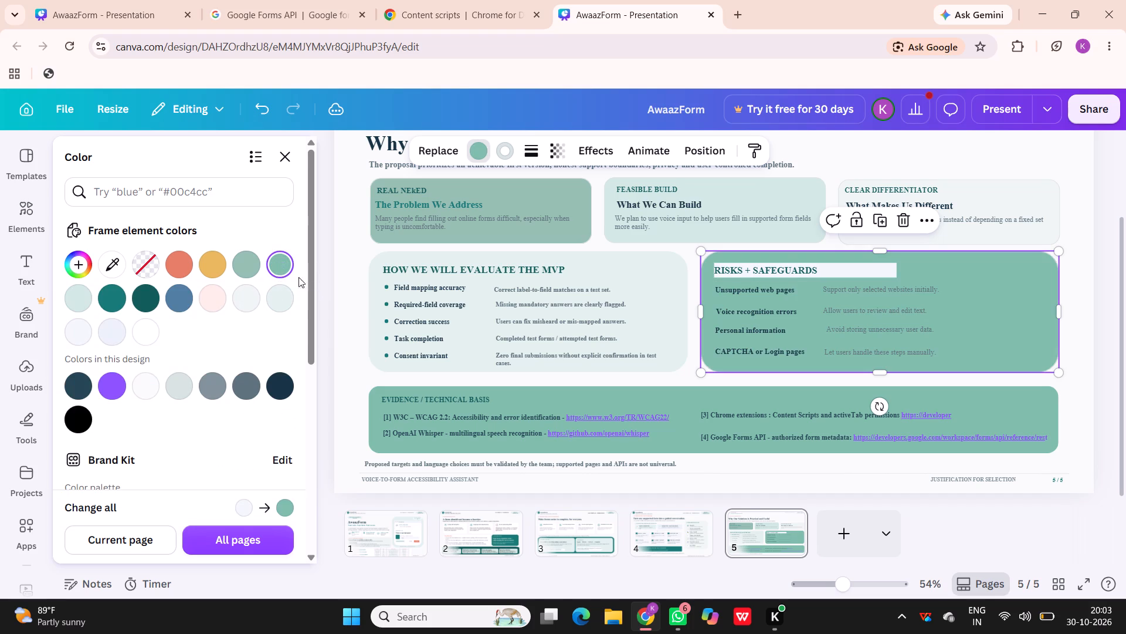
left_click(277, 292)
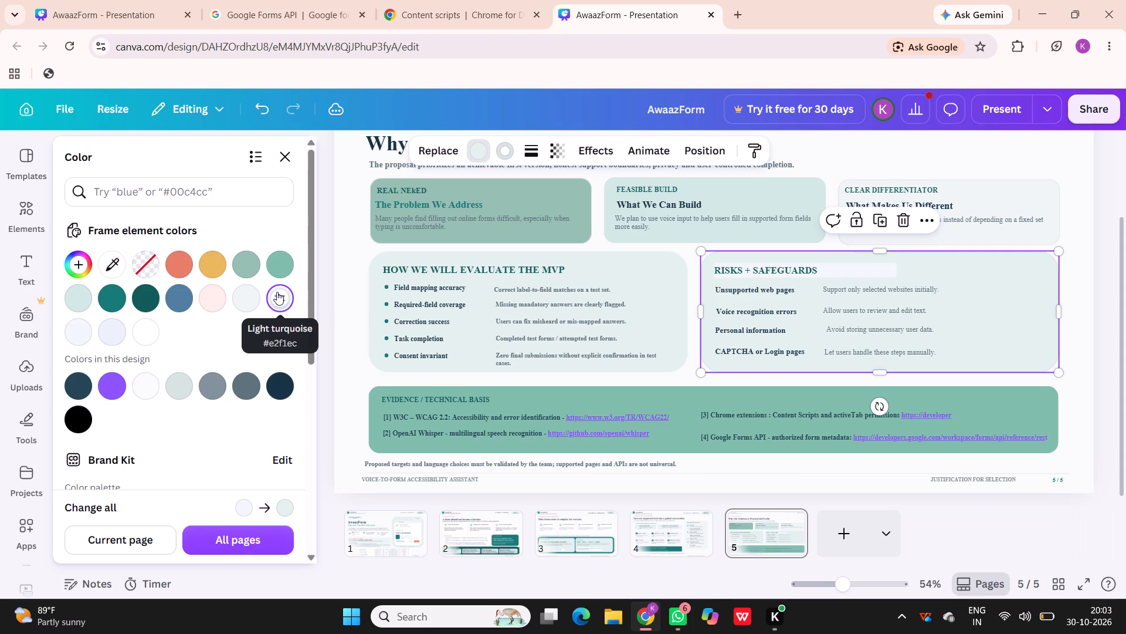
scroll(277, 292, "up", 2)
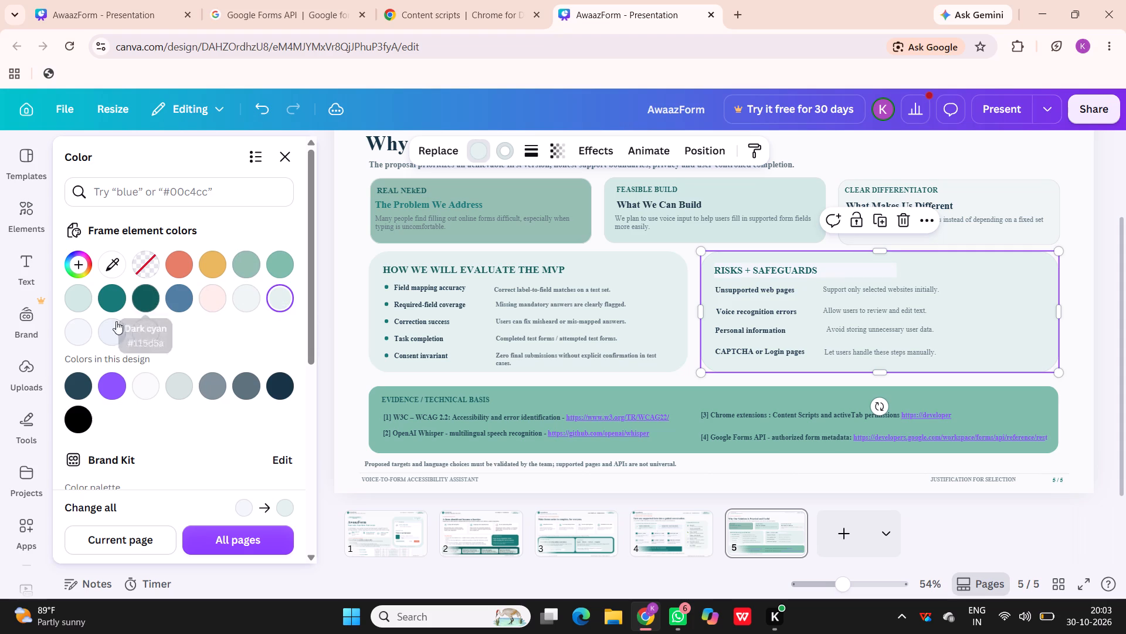
left_click(108, 328)
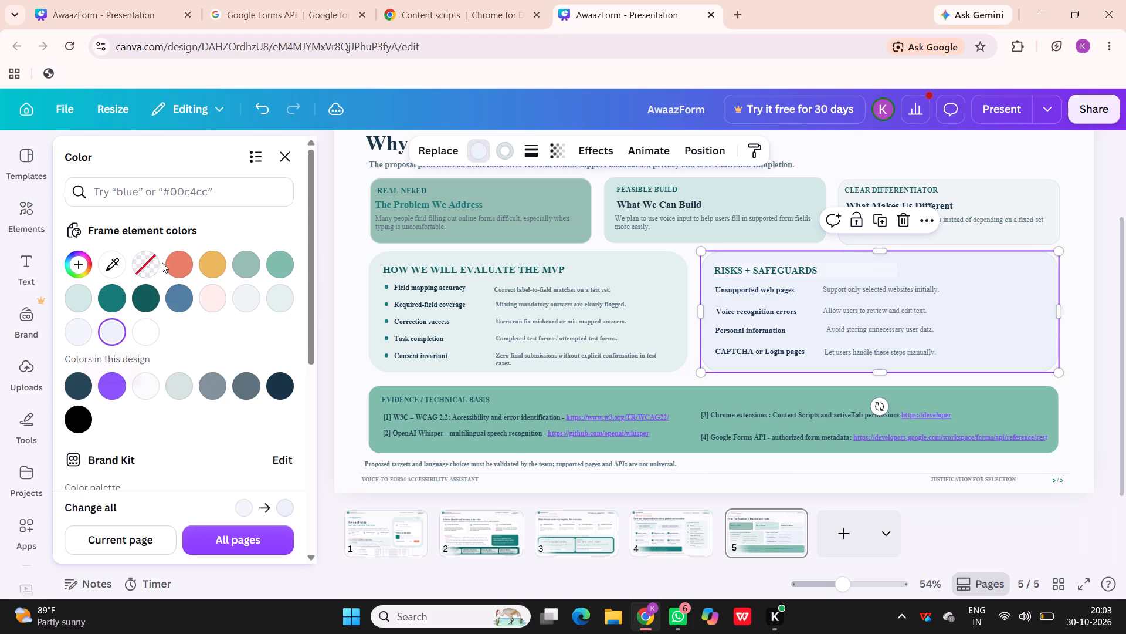
left_click(247, 259)
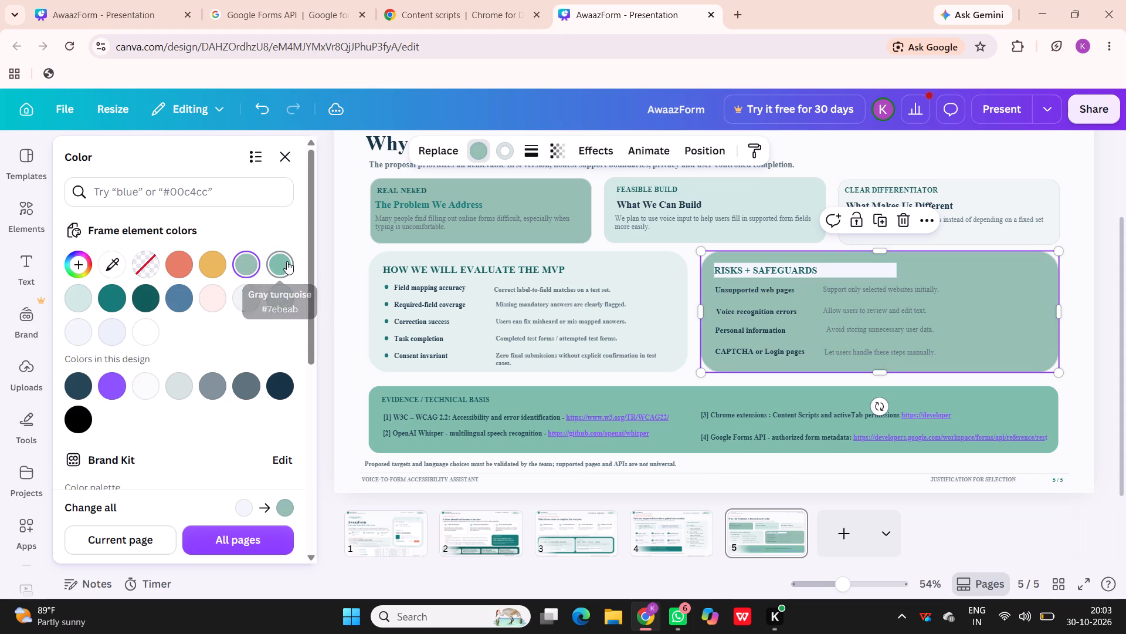
left_click(287, 261)
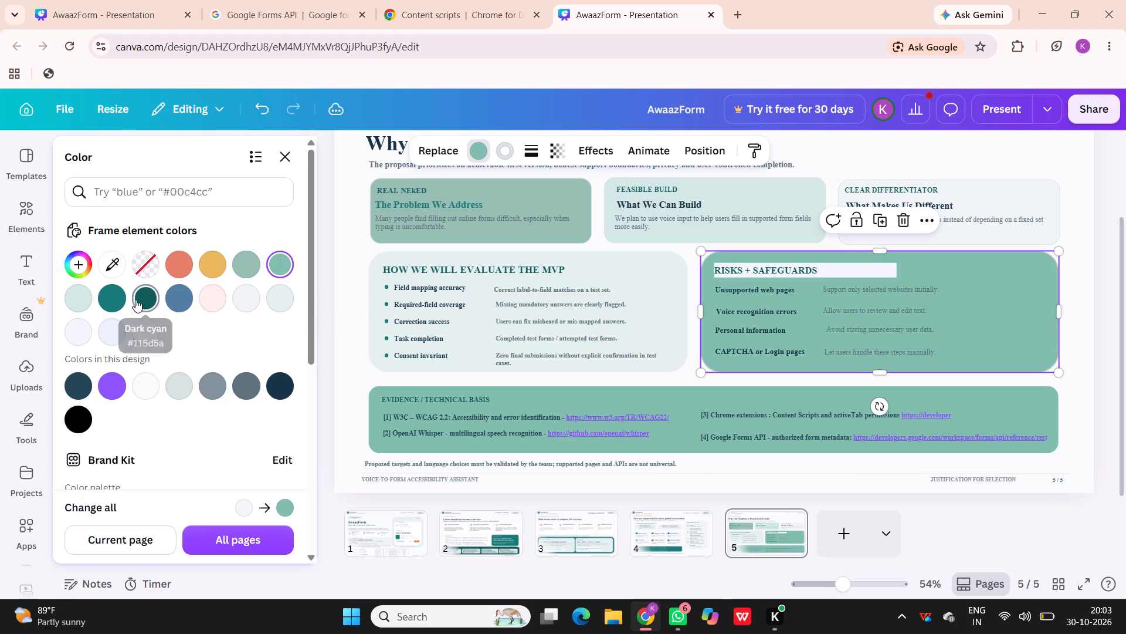
left_click(106, 299)
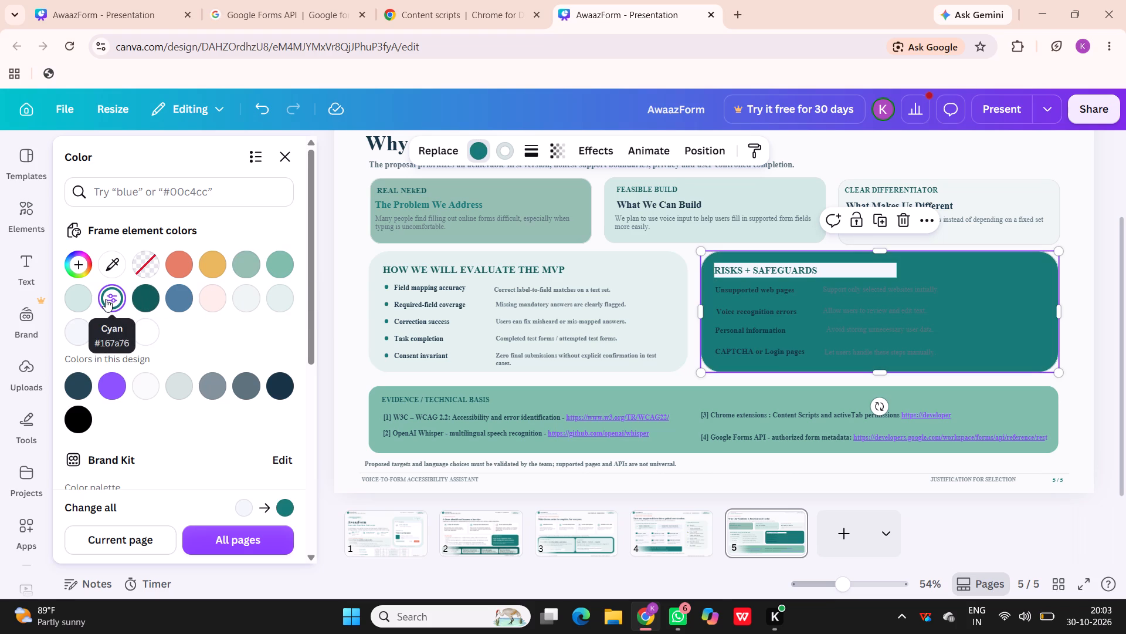
left_click(76, 298)
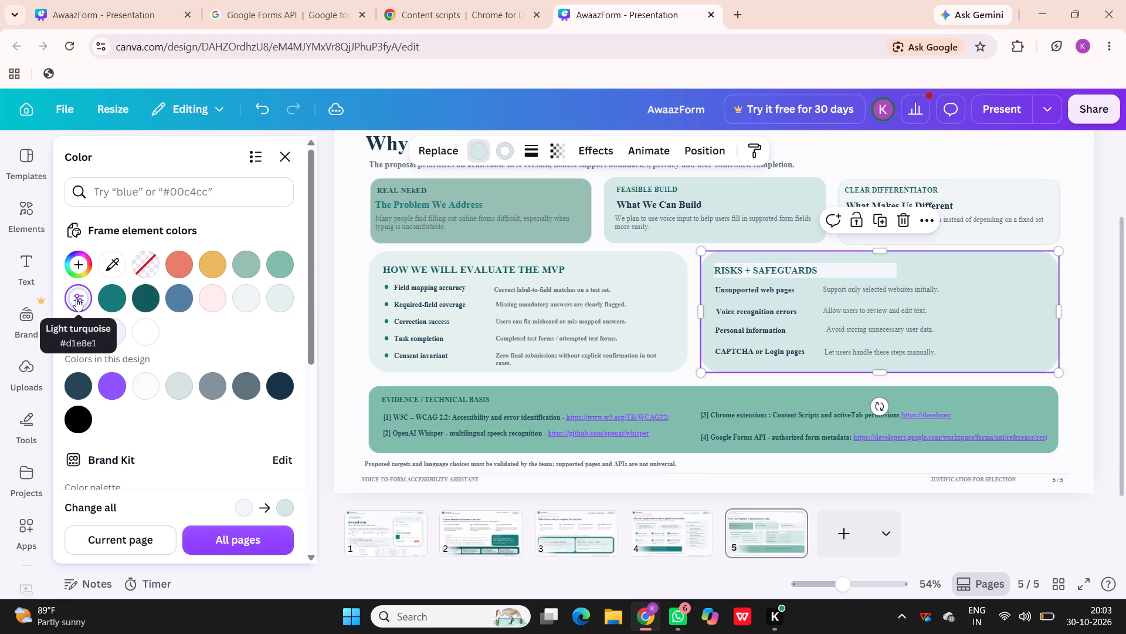
left_click(282, 296)
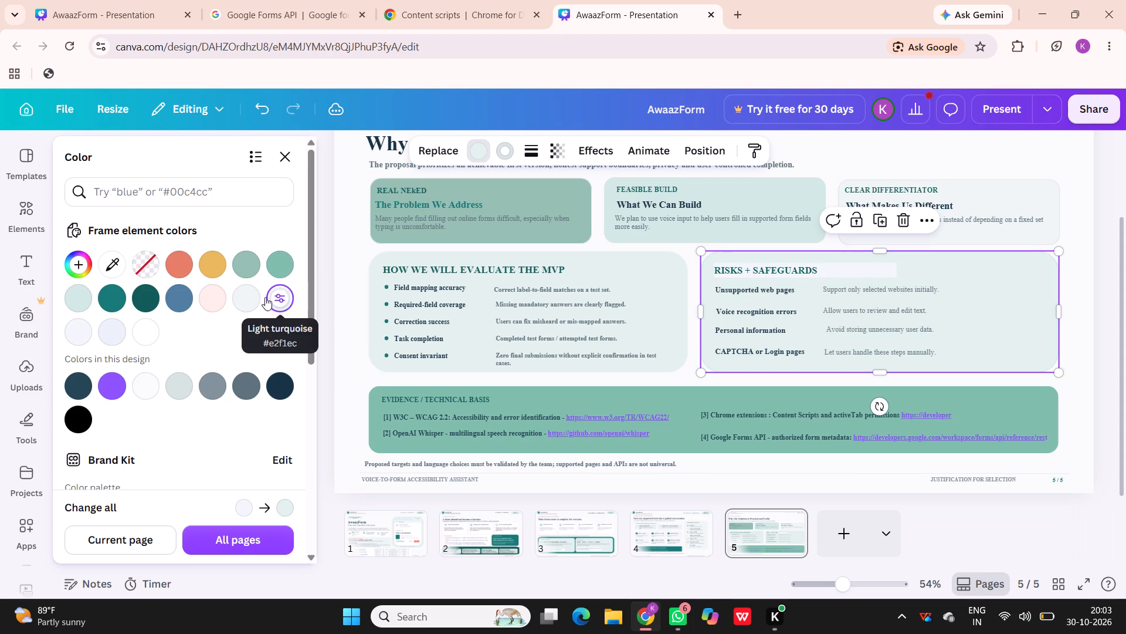
left_click(72, 307)
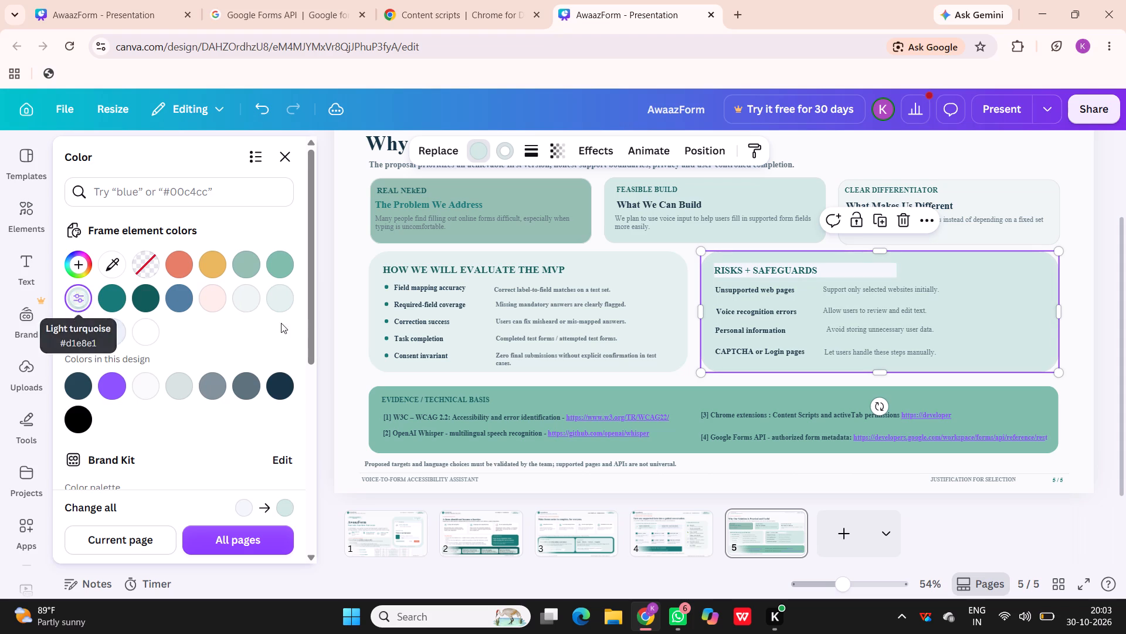
left_click(877, 154)
scroll(877, 154, "up", 2)
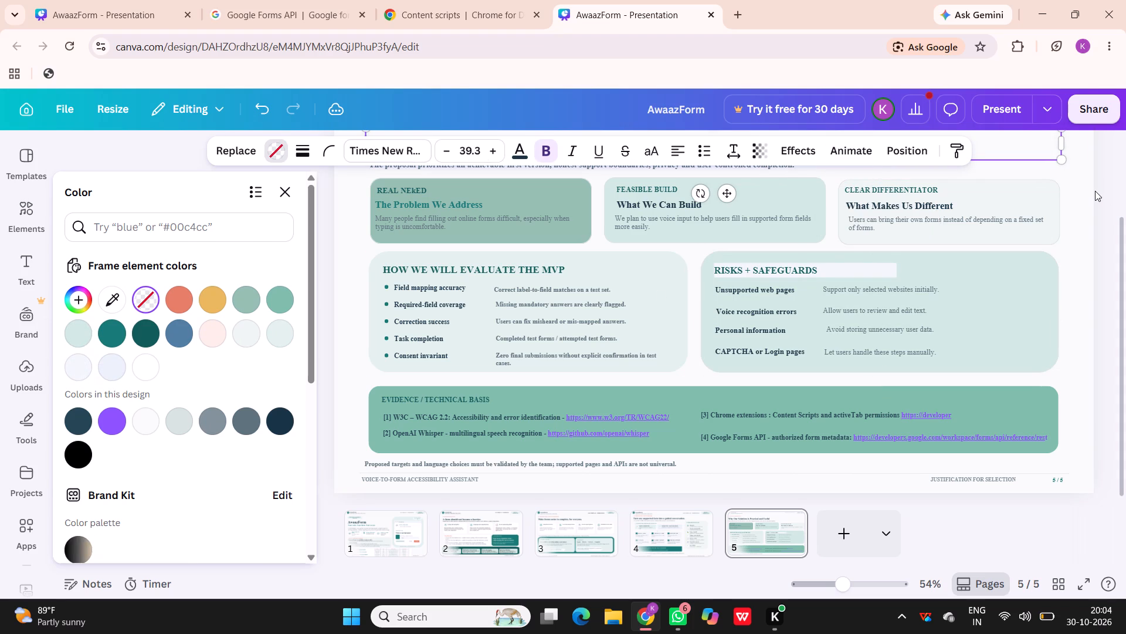
left_click(1095, 191)
Try very pale green shades on the "Risks + Safeguards" heading background, settling on the light turquoise that matches its box.
scroll(1095, 191, "up", 1)
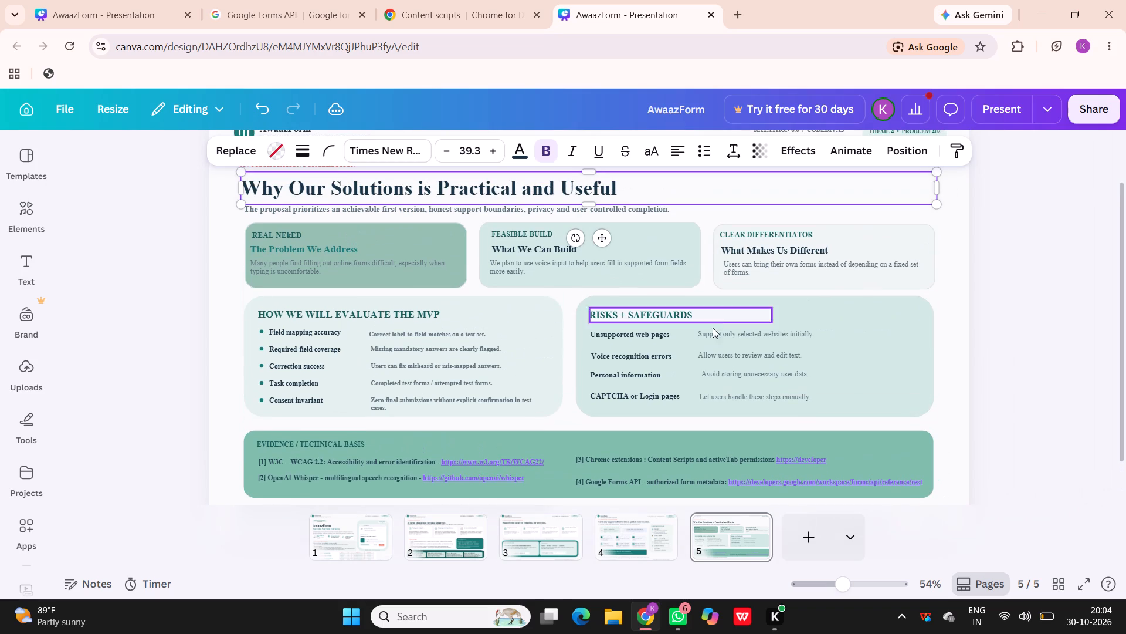
left_click(708, 316)
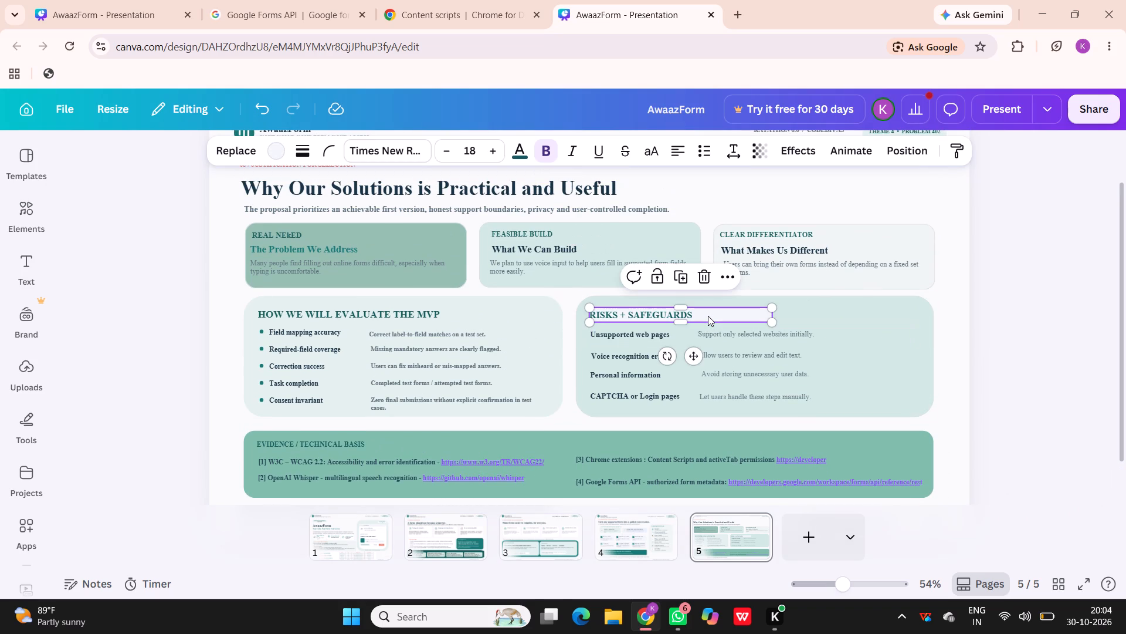
left_click(274, 146)
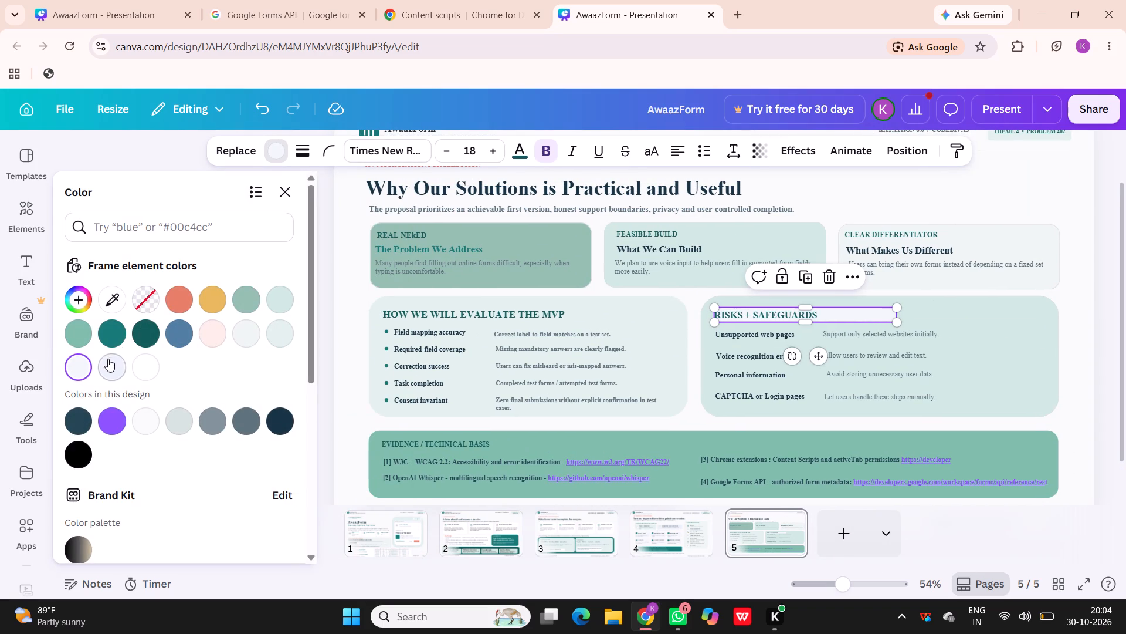
left_click(276, 329)
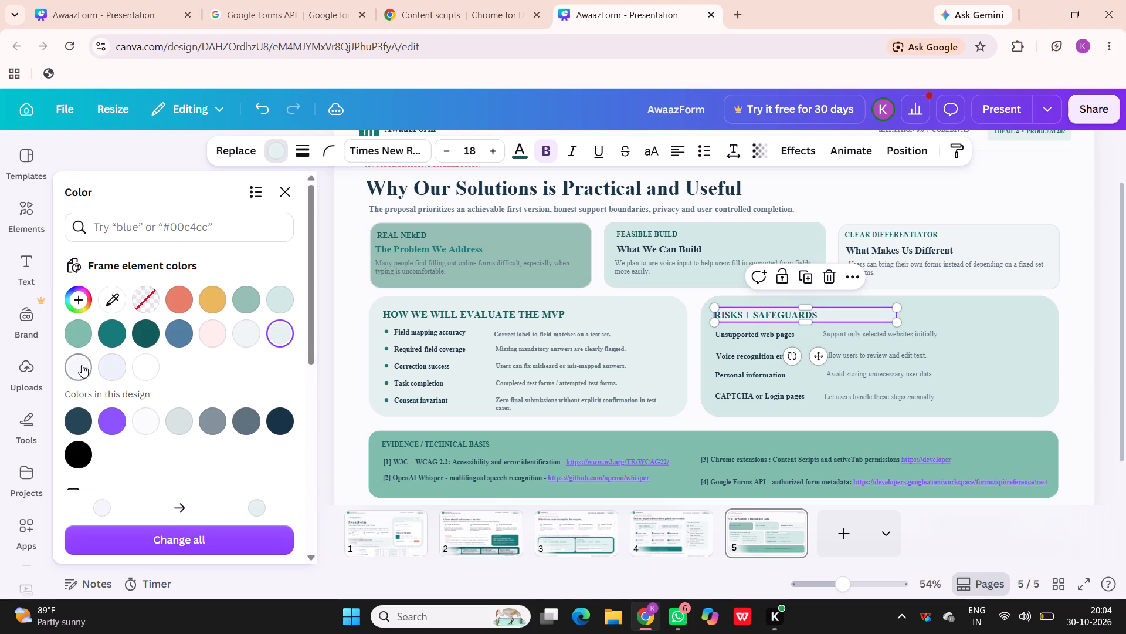
left_click(248, 331)
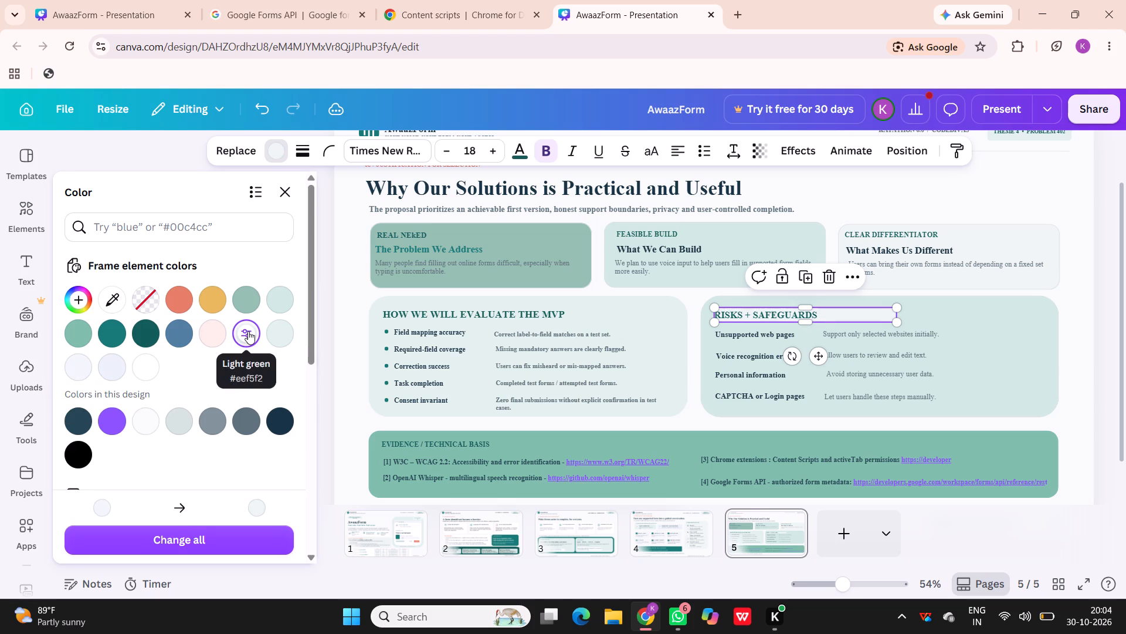
left_click(279, 331)
left_click(280, 299)
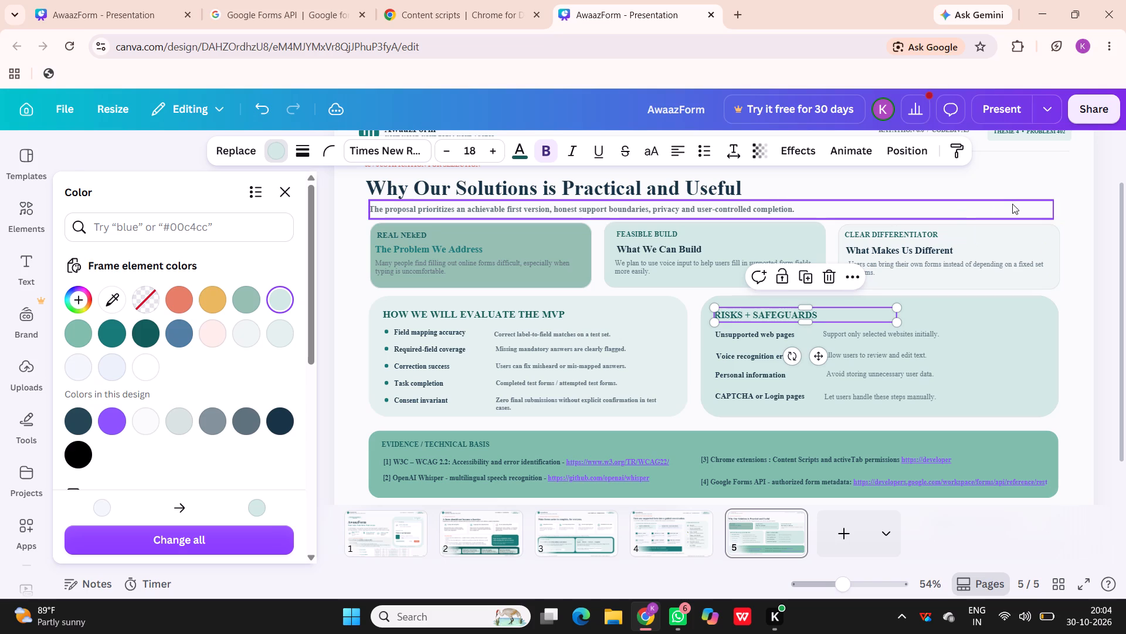
left_click(1083, 181)
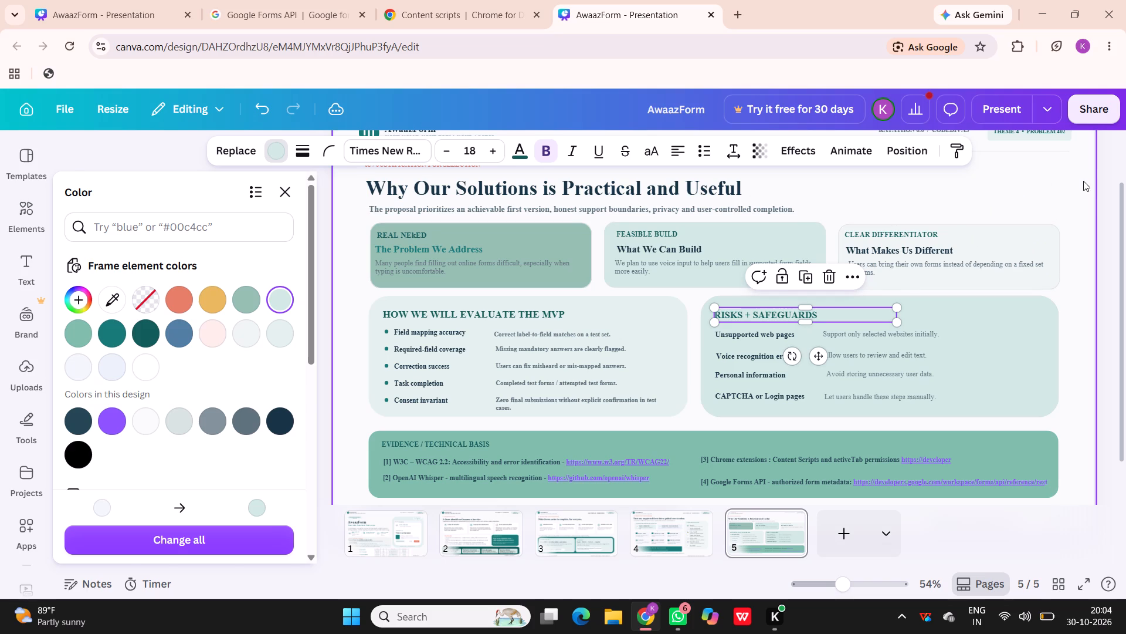
Set the "The Problem We Address" heading text in the first card to black #000000.
scroll(1083, 181, "left", 1)
scroll(1083, 181, "up", 1)
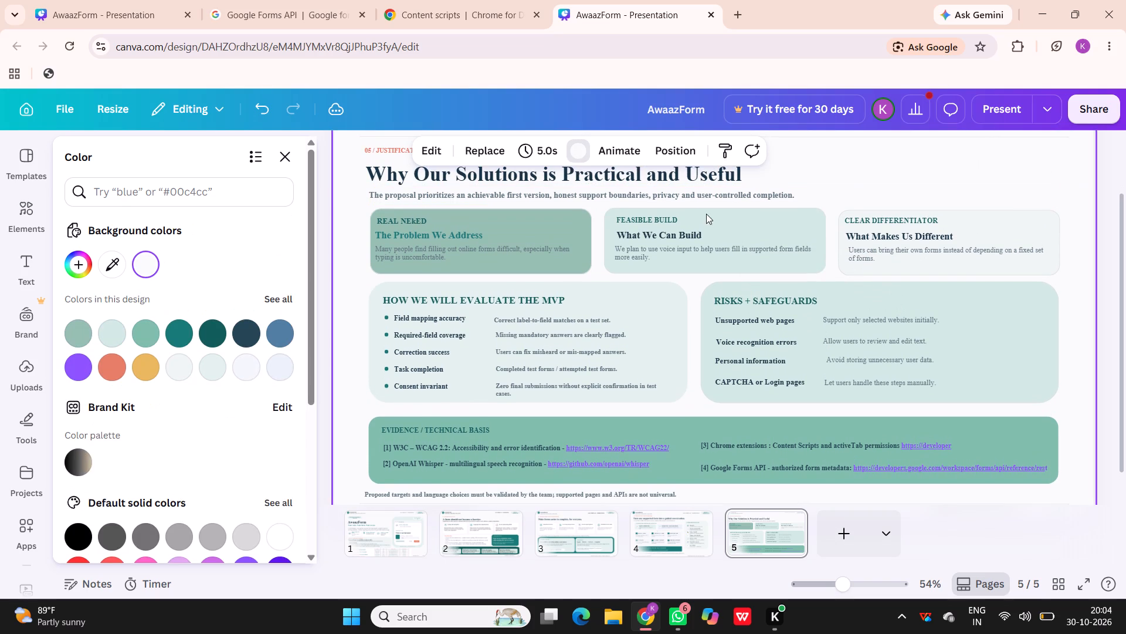
triple_click(480, 235)
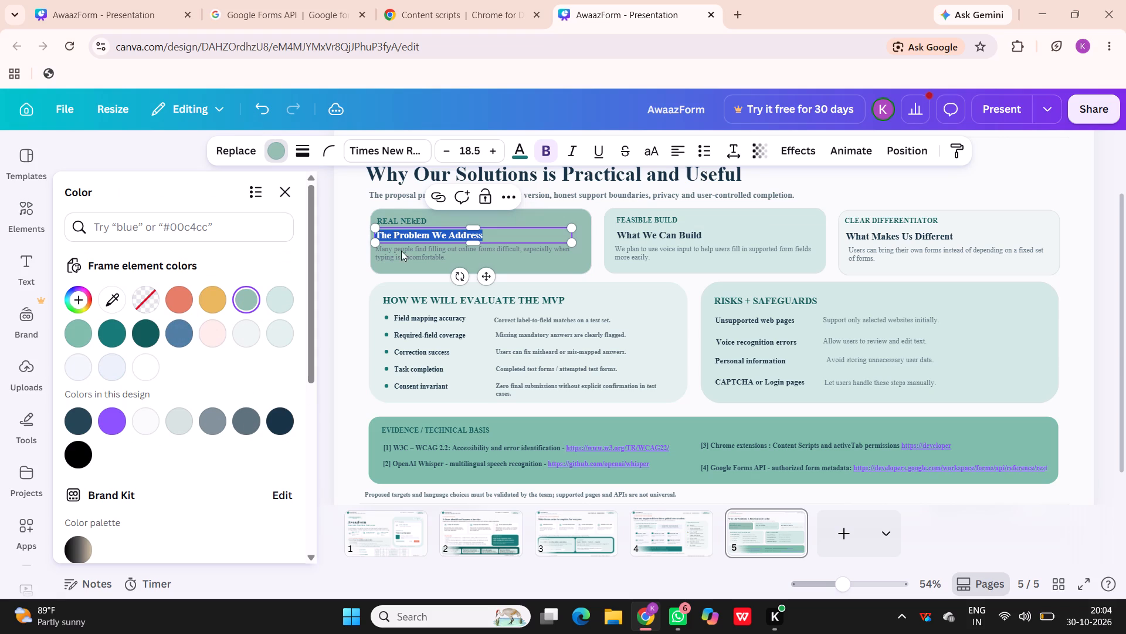
left_click(515, 148)
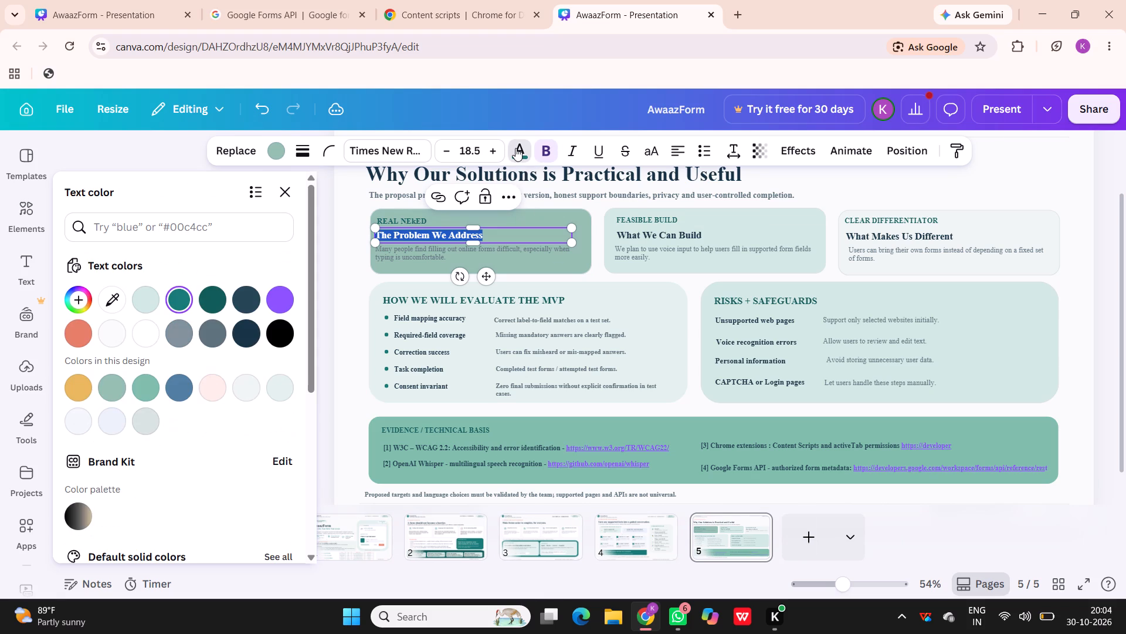
left_click(523, 151)
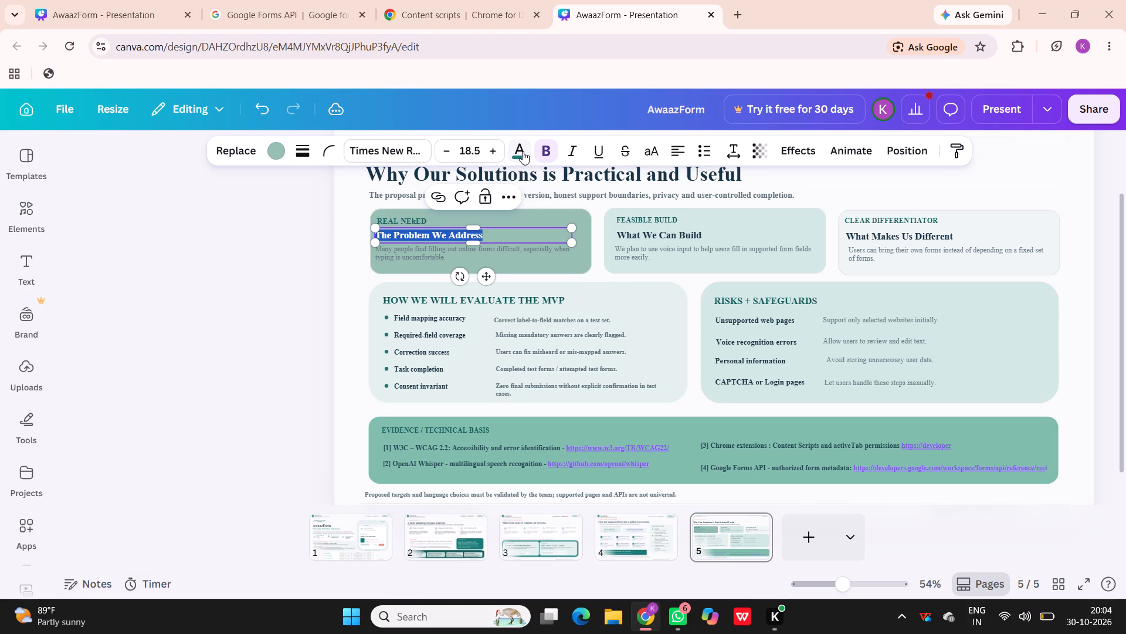
left_click(518, 150)
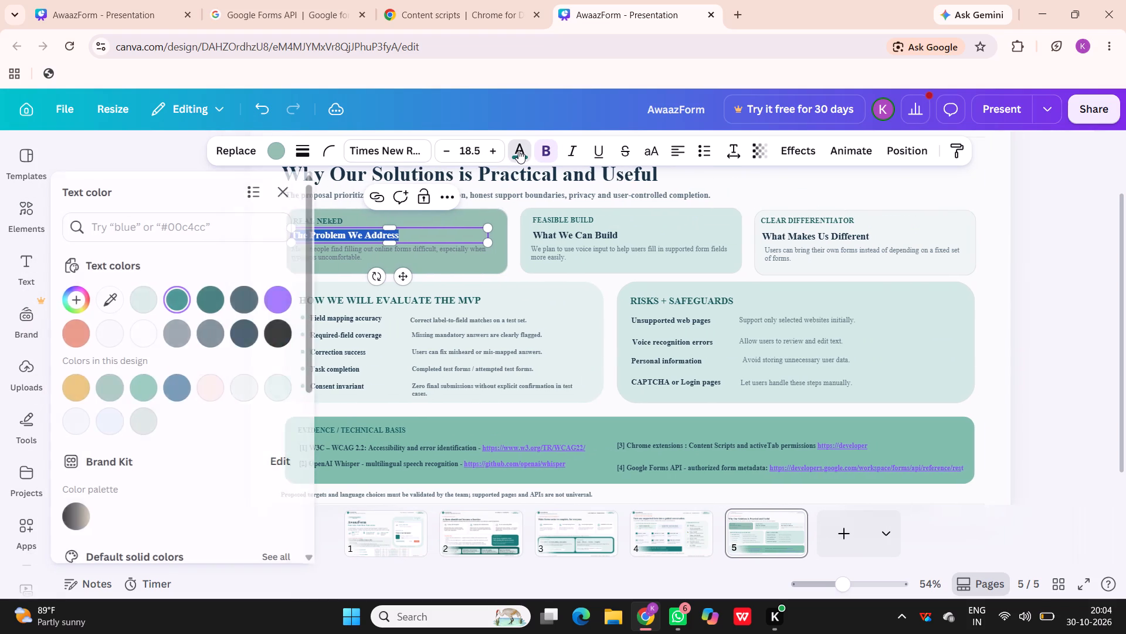
left_click(281, 334)
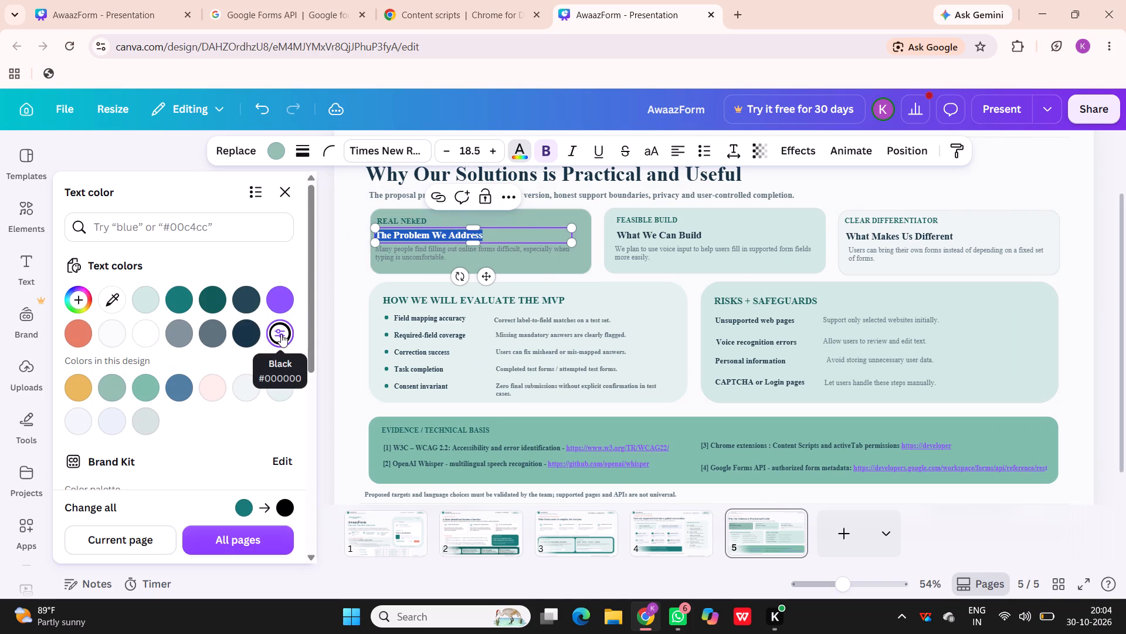
left_click(337, 281)
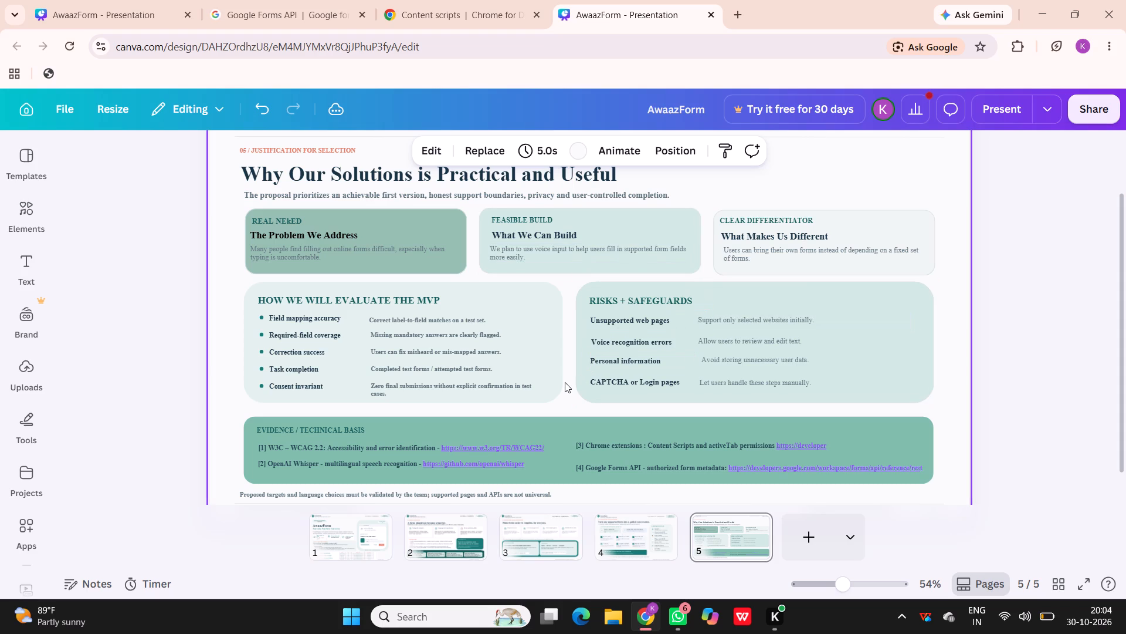
Set the description text under "The Problem We Address" to dark azure #183445.
scroll(565, 382, "down", 1)
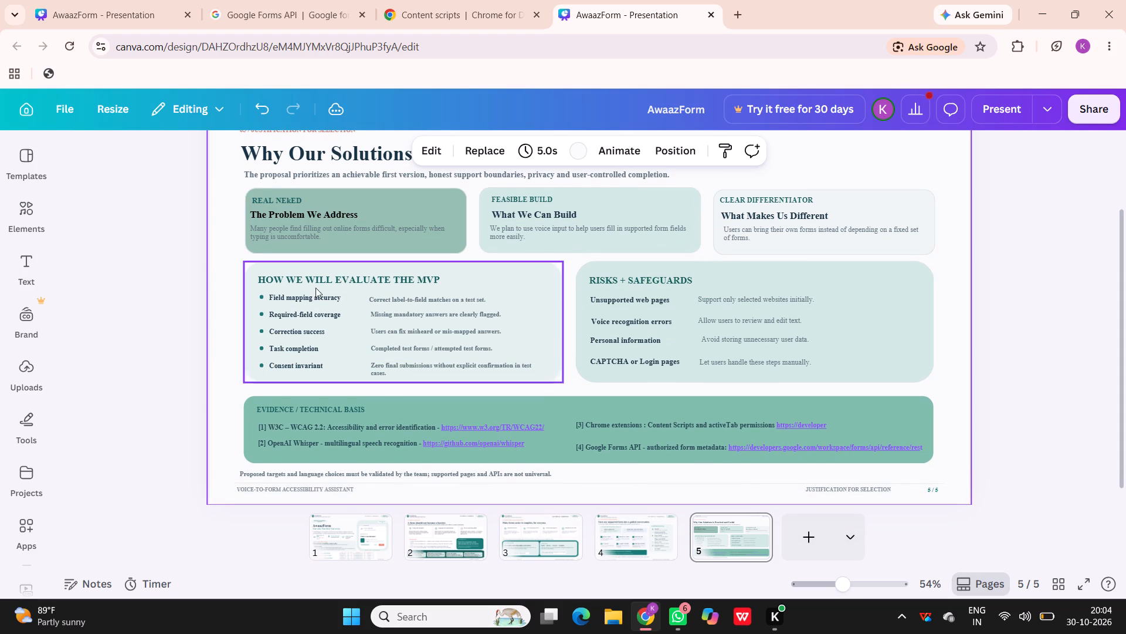
double_click(306, 238)
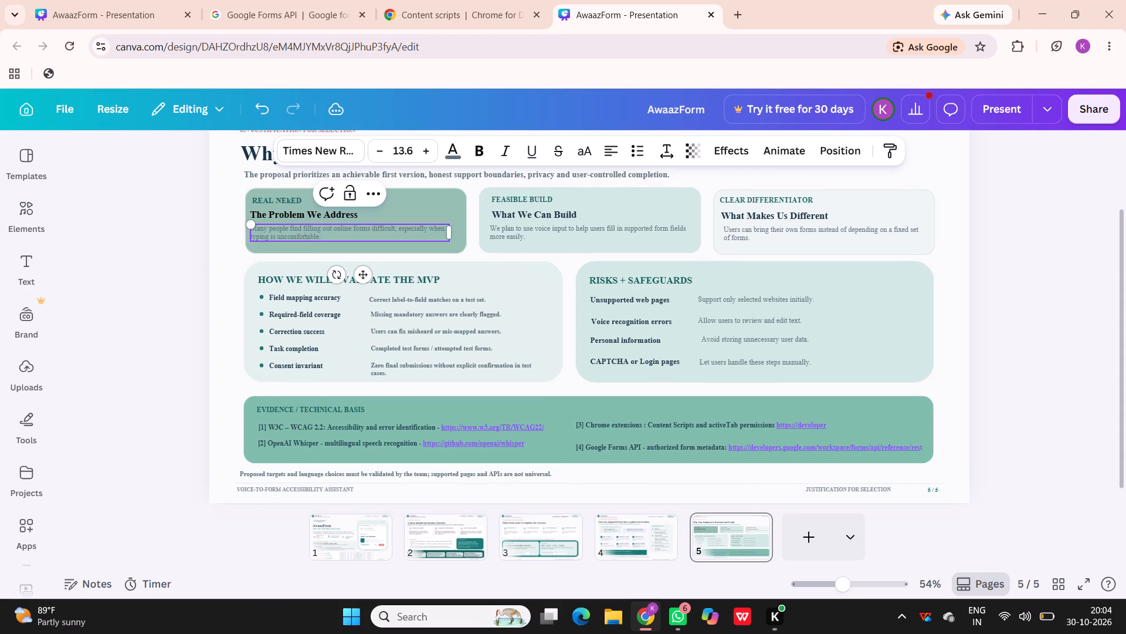
triple_click(306, 238)
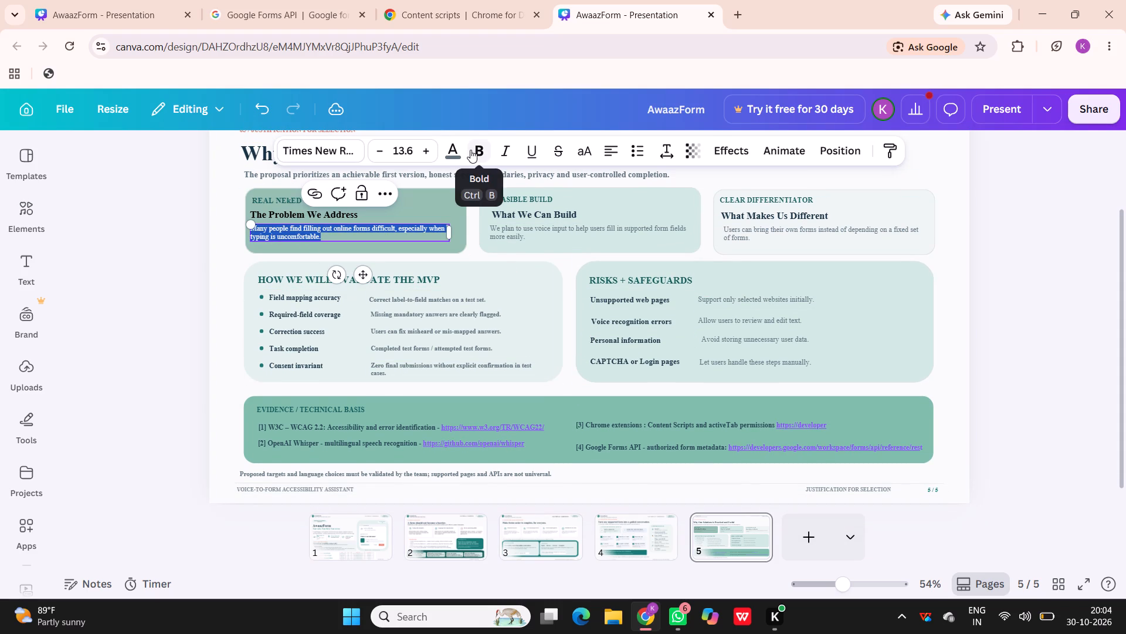
left_click(459, 151)
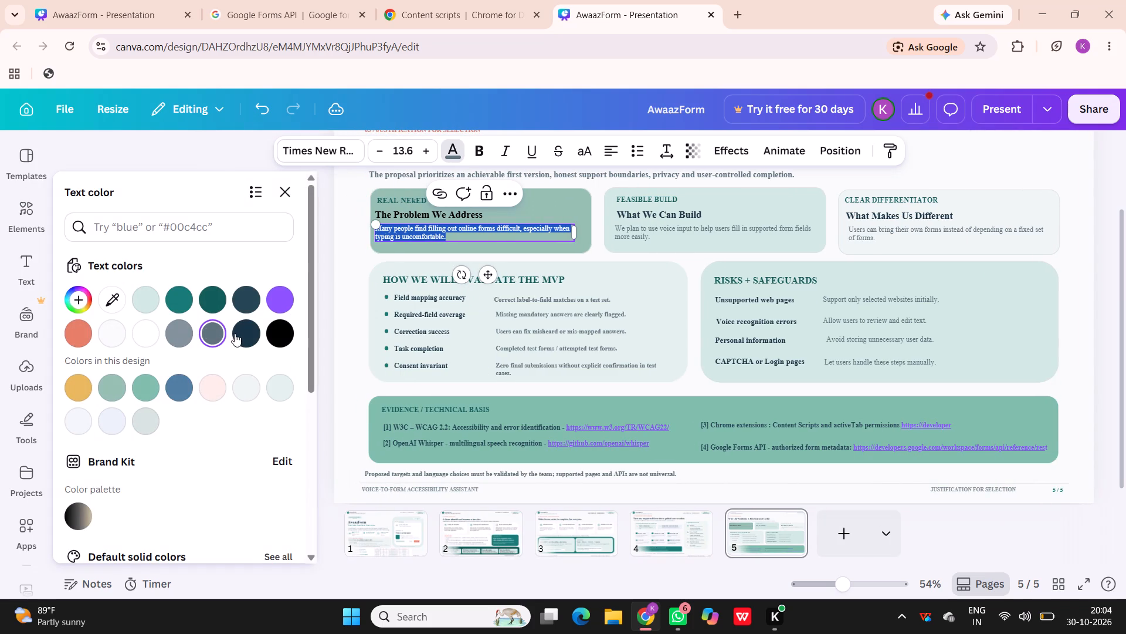
left_click(242, 334)
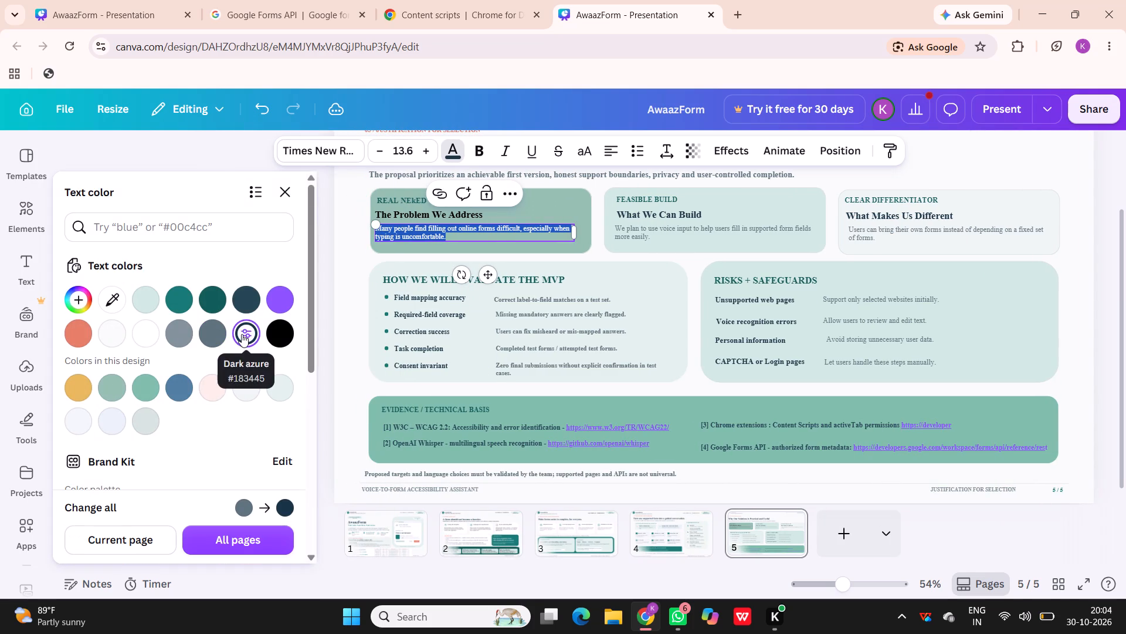
left_click(341, 303)
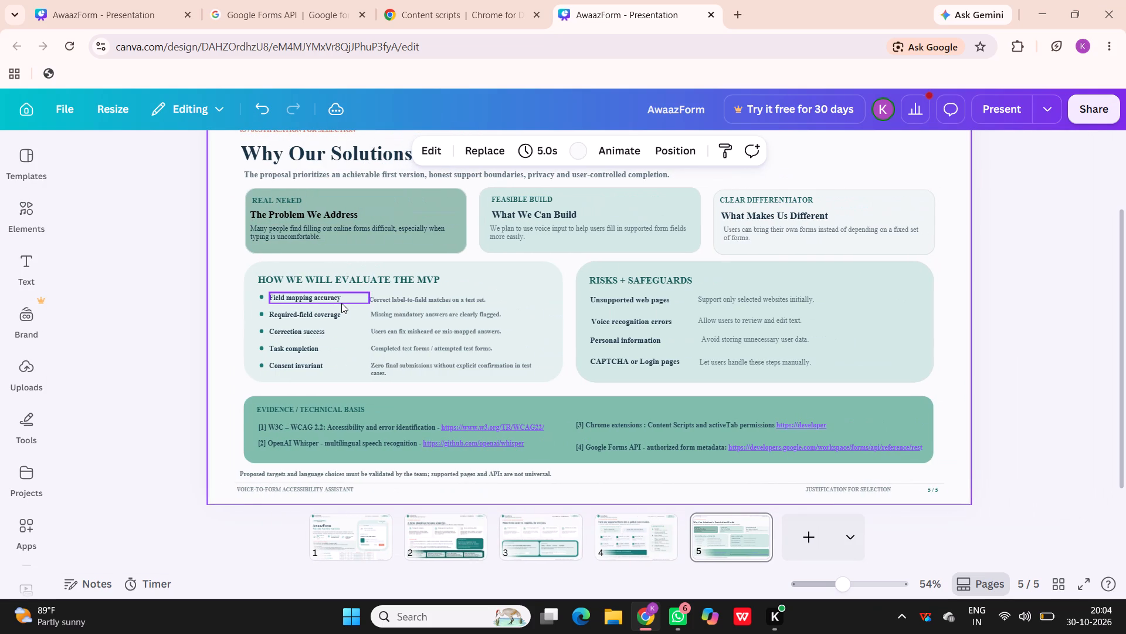
Set the description text under "What We Can Build" to dark azure #183445.
scroll(341, 303, "up", 2)
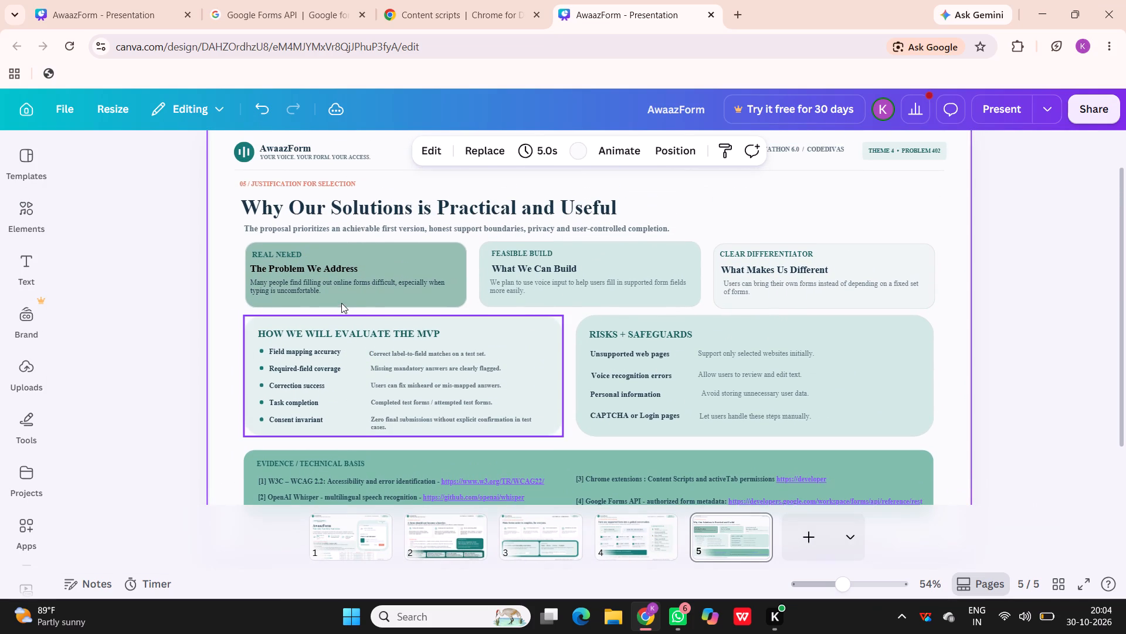
scroll(554, 327, "down", 1)
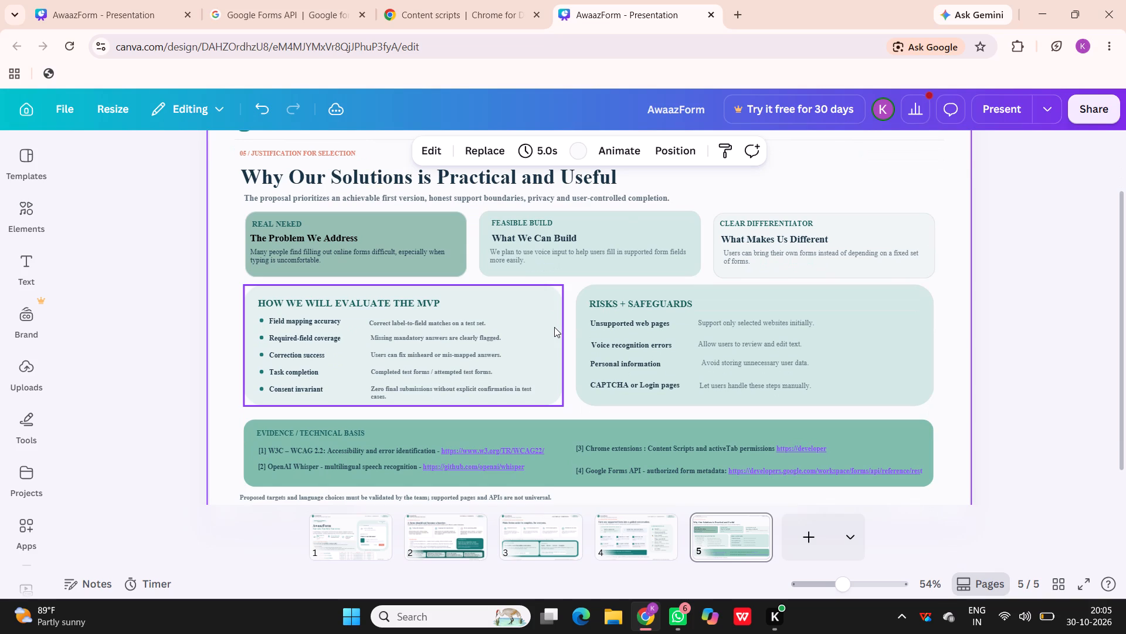
triple_click(558, 256)
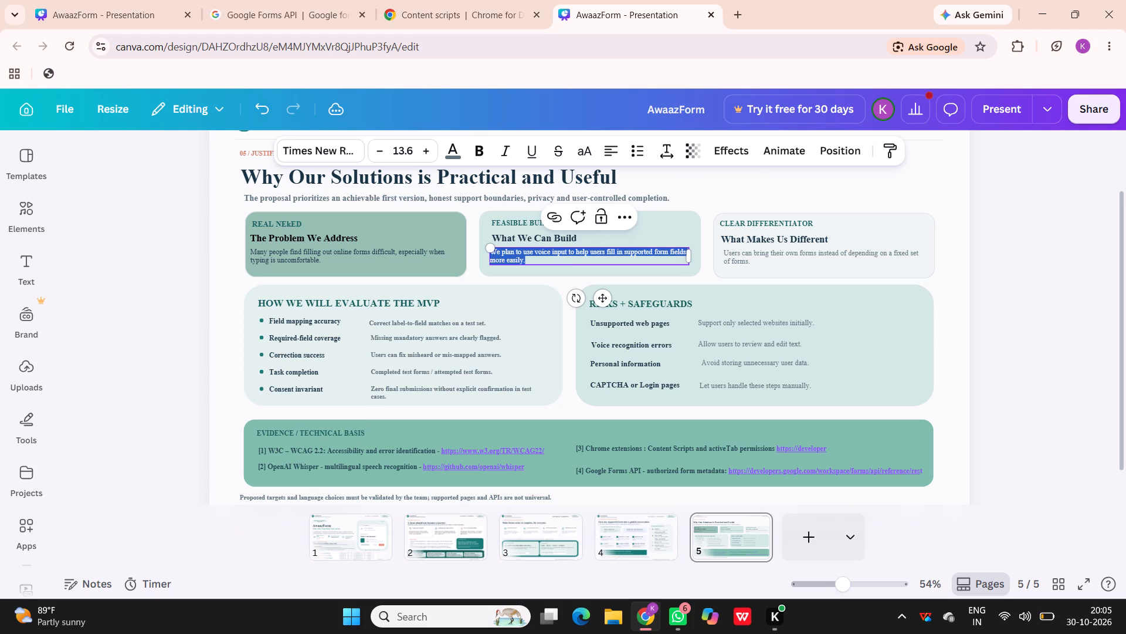
left_click(455, 150)
left_click(250, 335)
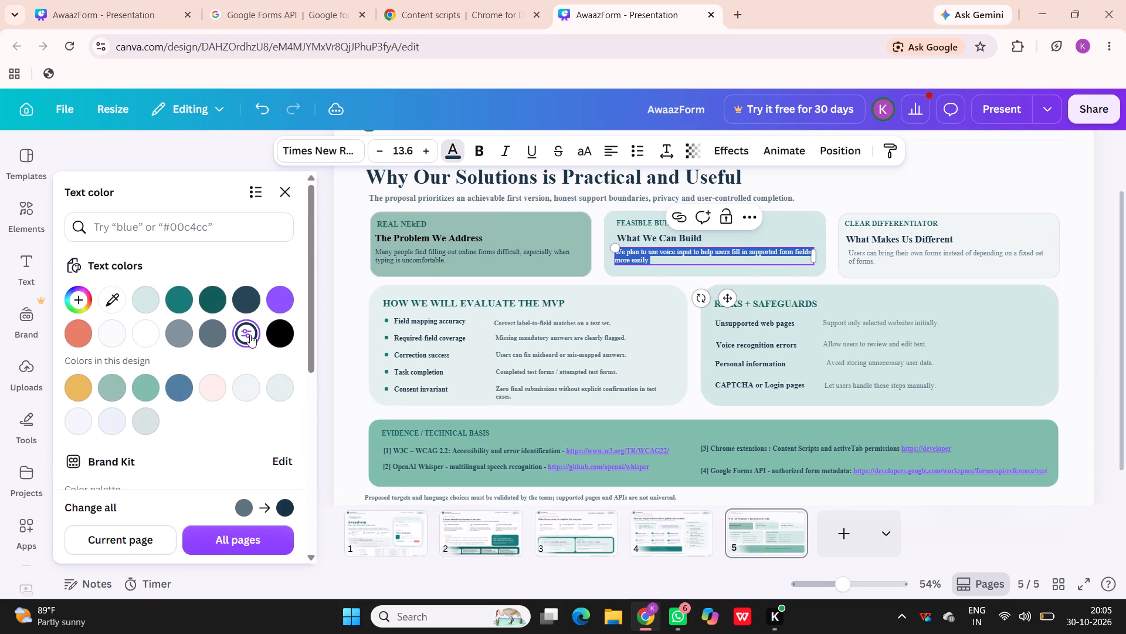
Set the description text under "What Makes Us Different" to dark azure #183445 and clear the selection.
double_click(859, 256)
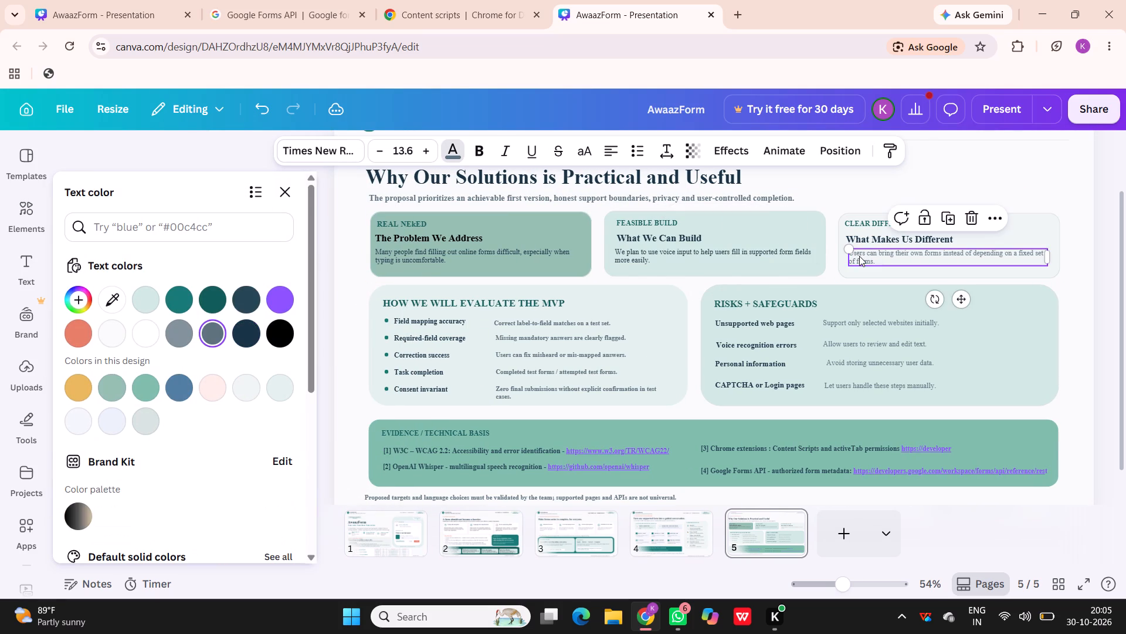
double_click(859, 256)
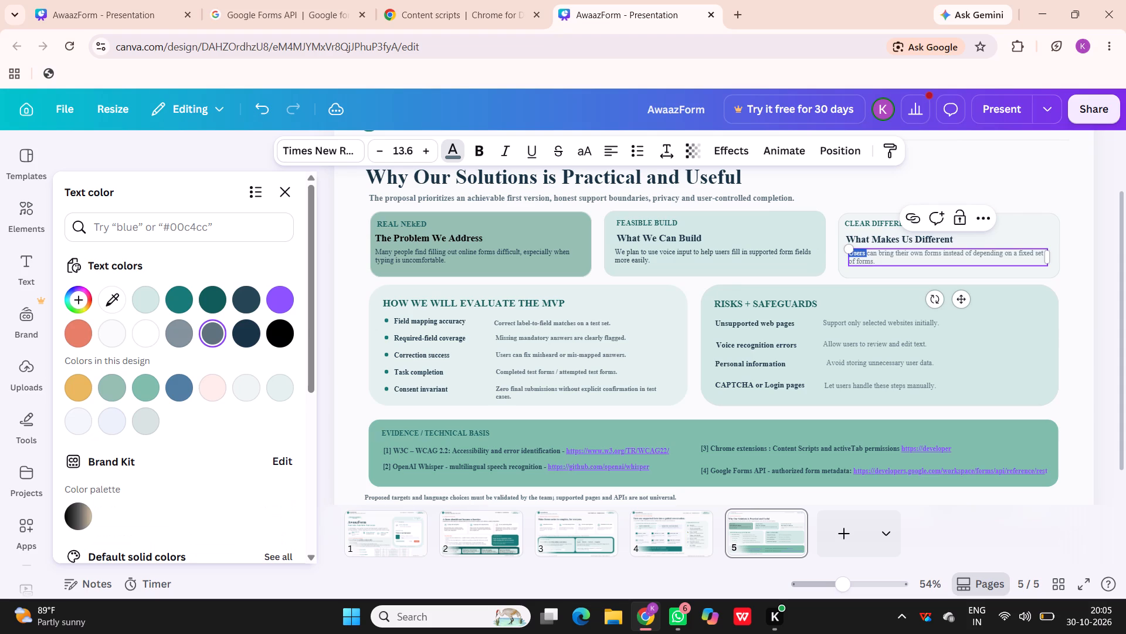
triple_click(872, 259)
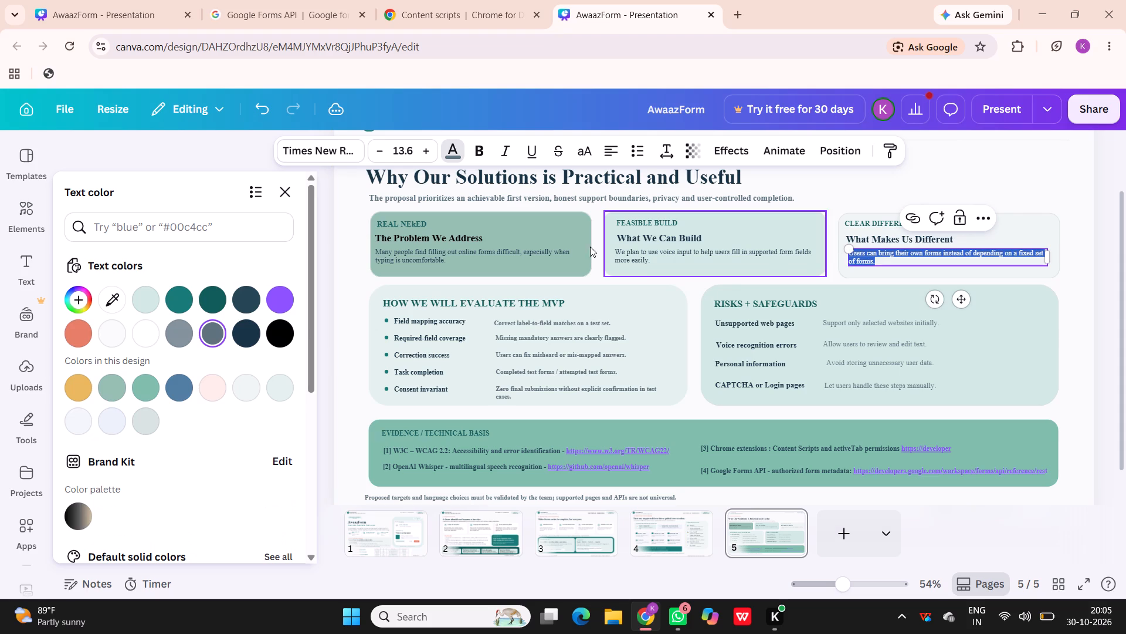
left_click(246, 332)
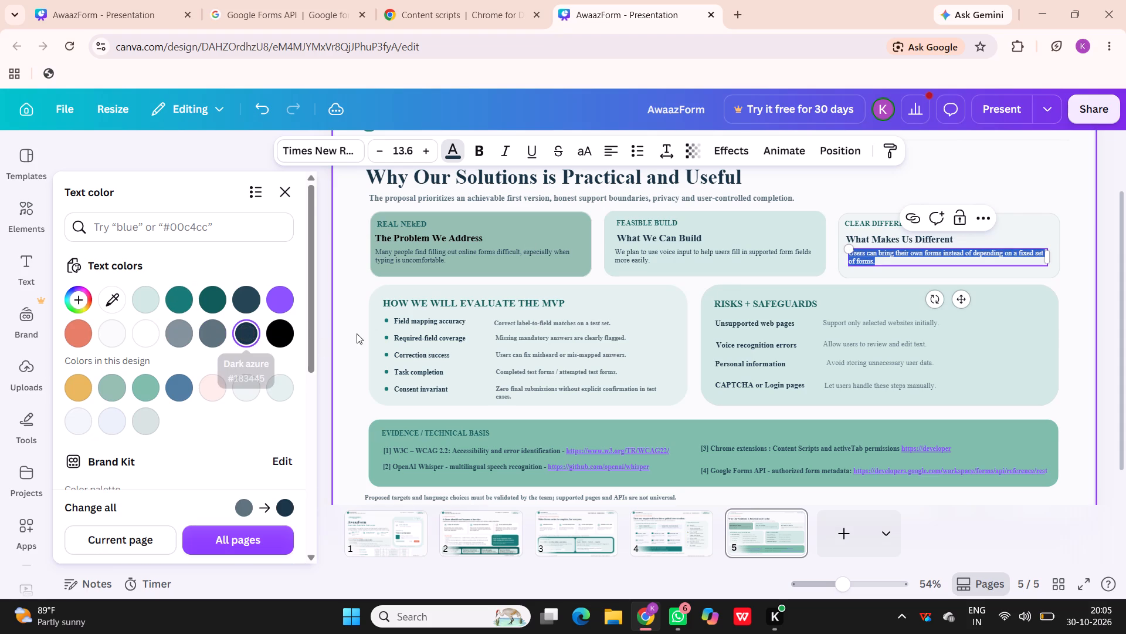
left_click(347, 332)
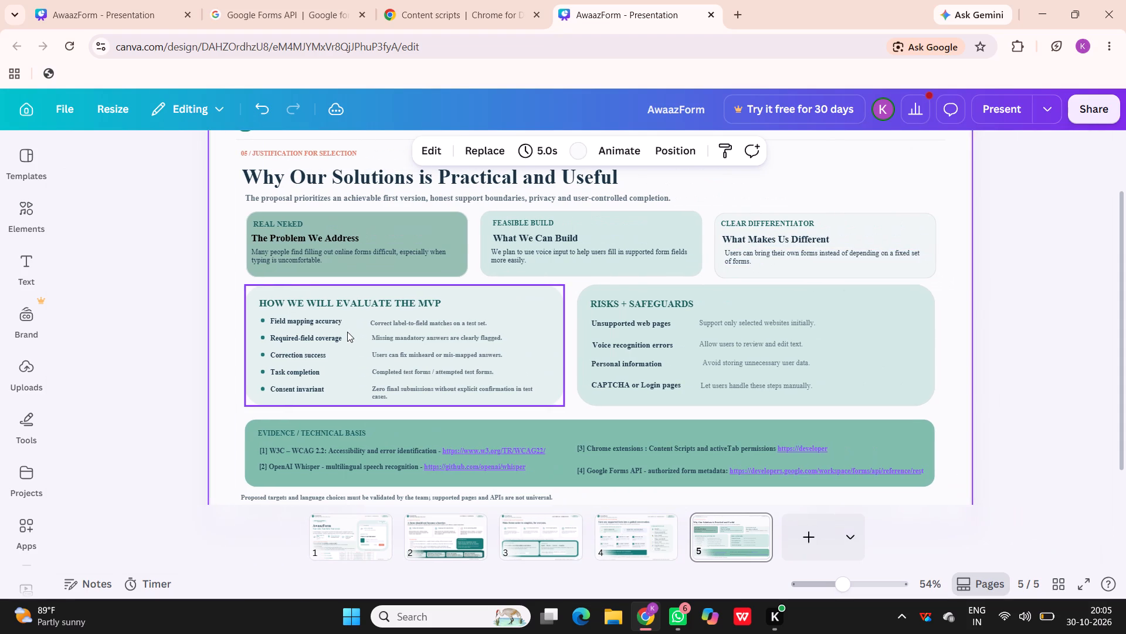
Set the "Missing mandatory answers are clearly flagged." text in the MVP evaluation box to dark slate blue.
scroll(347, 332, "down", 1)
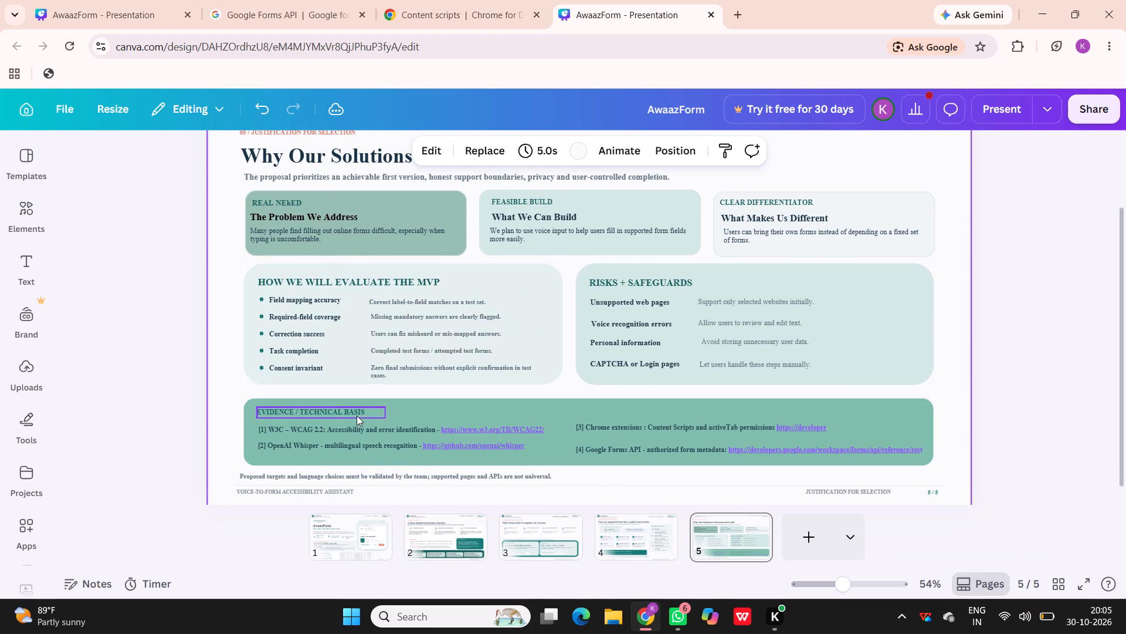
double_click(464, 316)
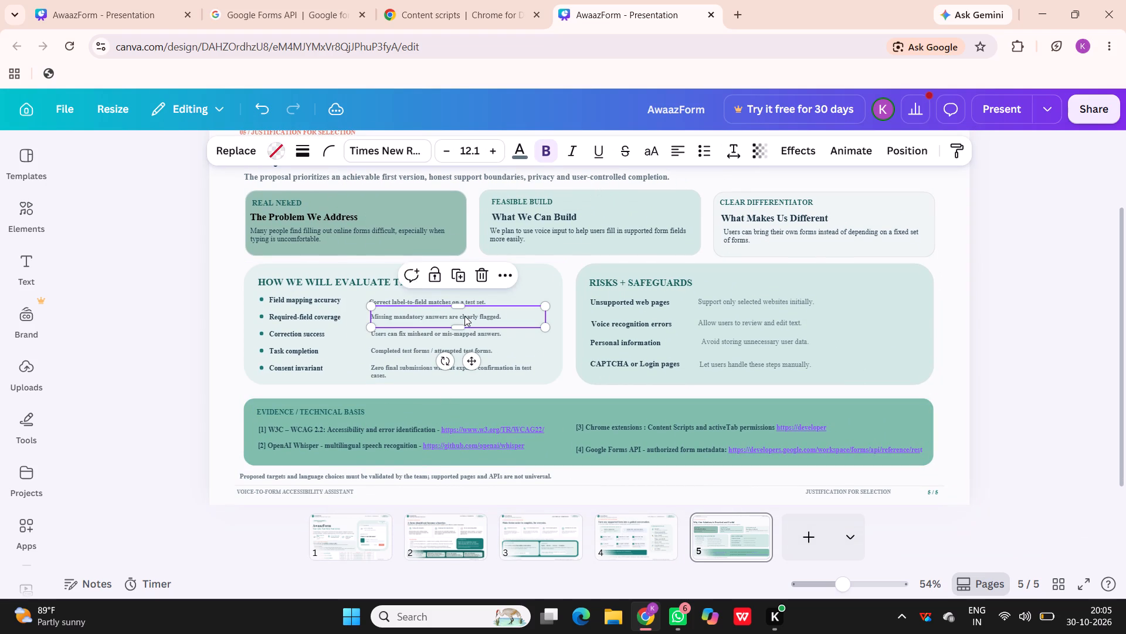
triple_click(464, 316)
left_click(464, 316)
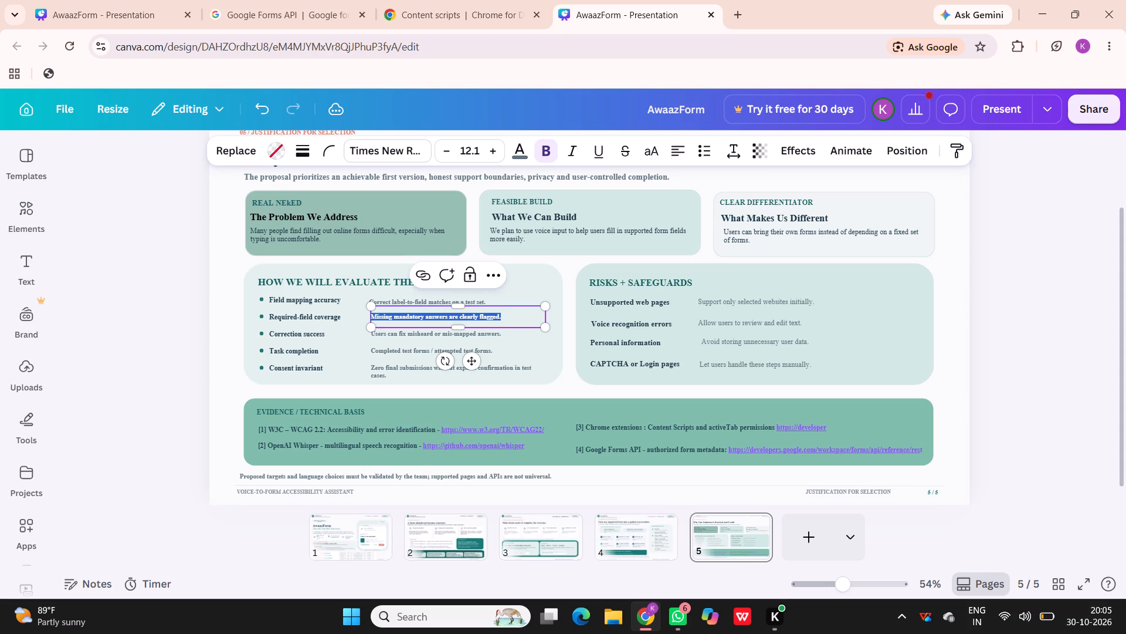
left_click(525, 151)
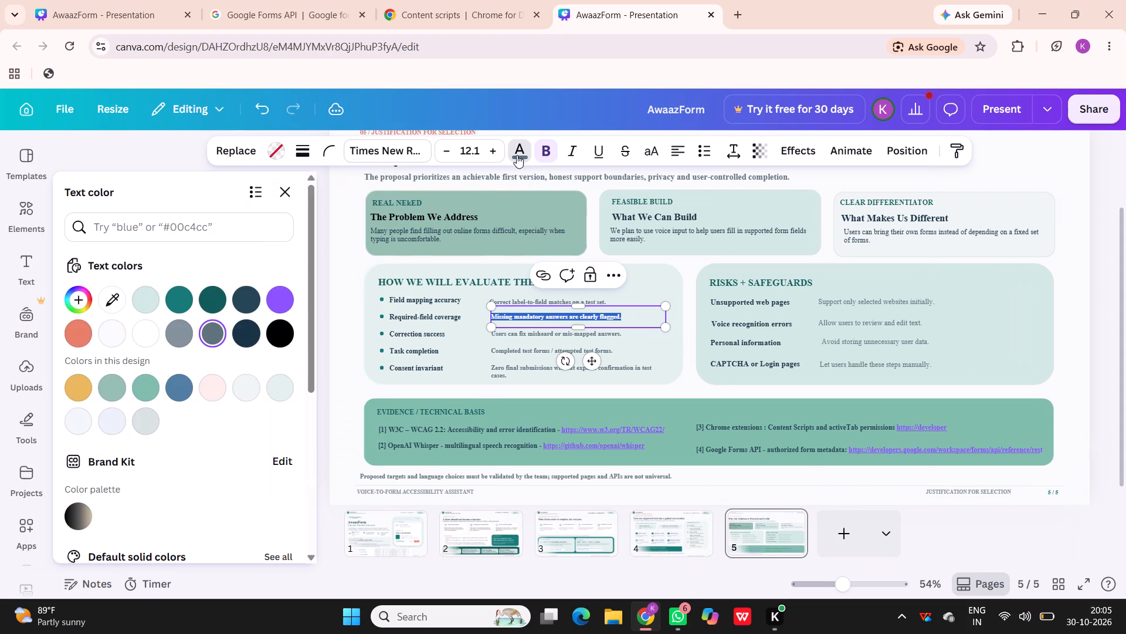
left_click(245, 302)
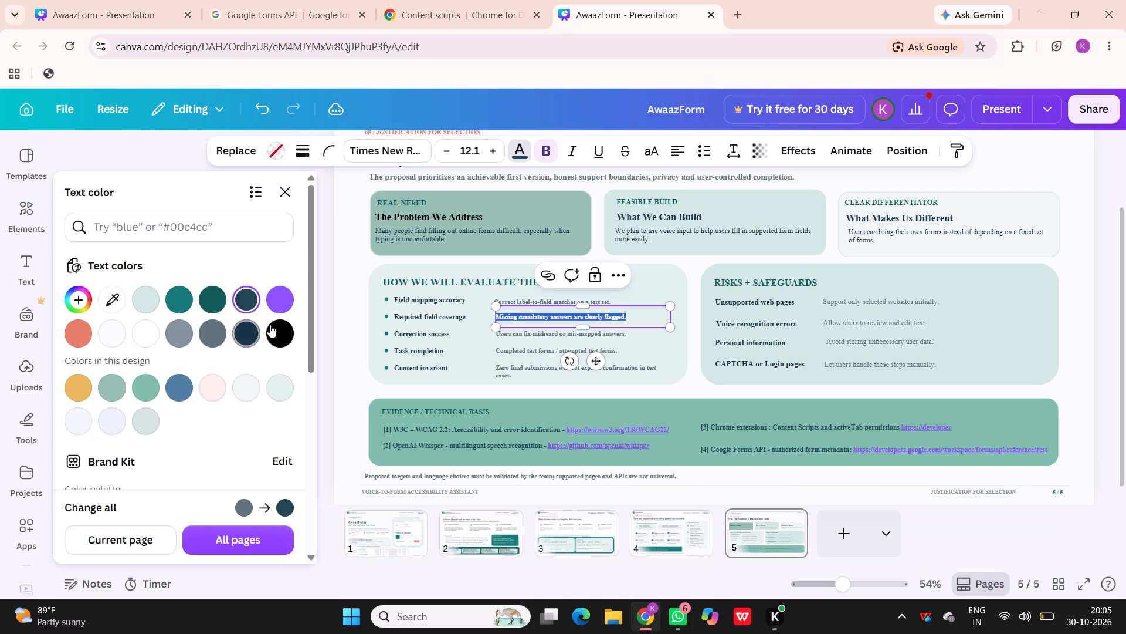
Recolour the "Missing mandatory answers are clearly flagged." text in the MVP evaluation box to the darker navy.
left_click(248, 332)
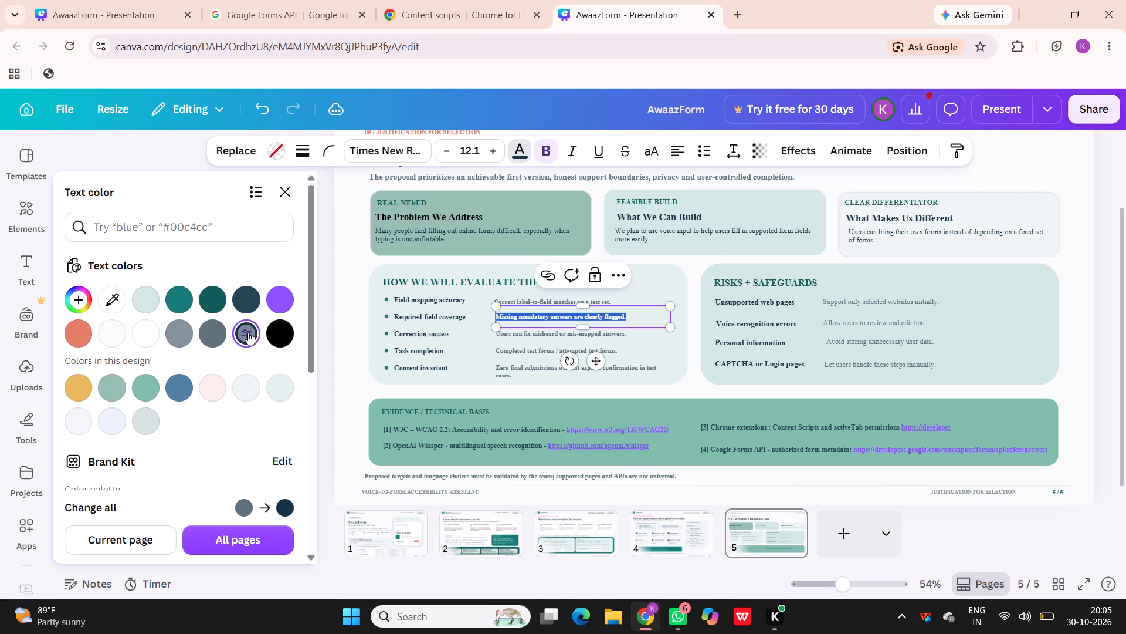
left_click(344, 302)
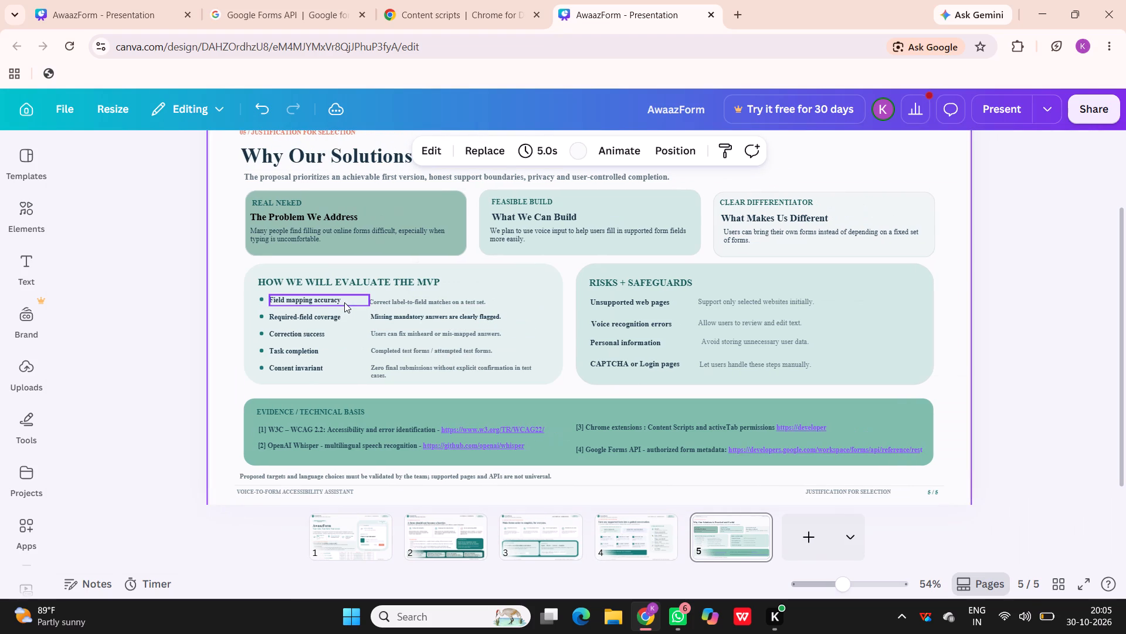
Set the "Correct label-to-field matches on a test set." text in the MVP evaluation box to dark navy.
double_click(399, 301)
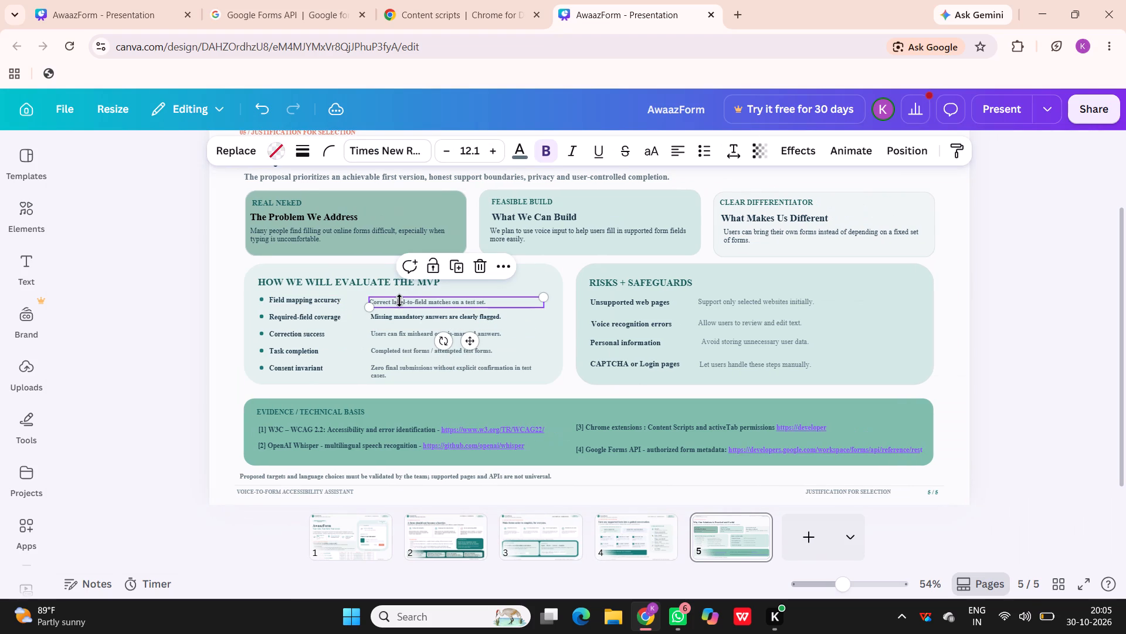
triple_click(399, 301)
triple_click(399, 301)
left_click_drag(399, 301, 449, 301)
triple_click(449, 301)
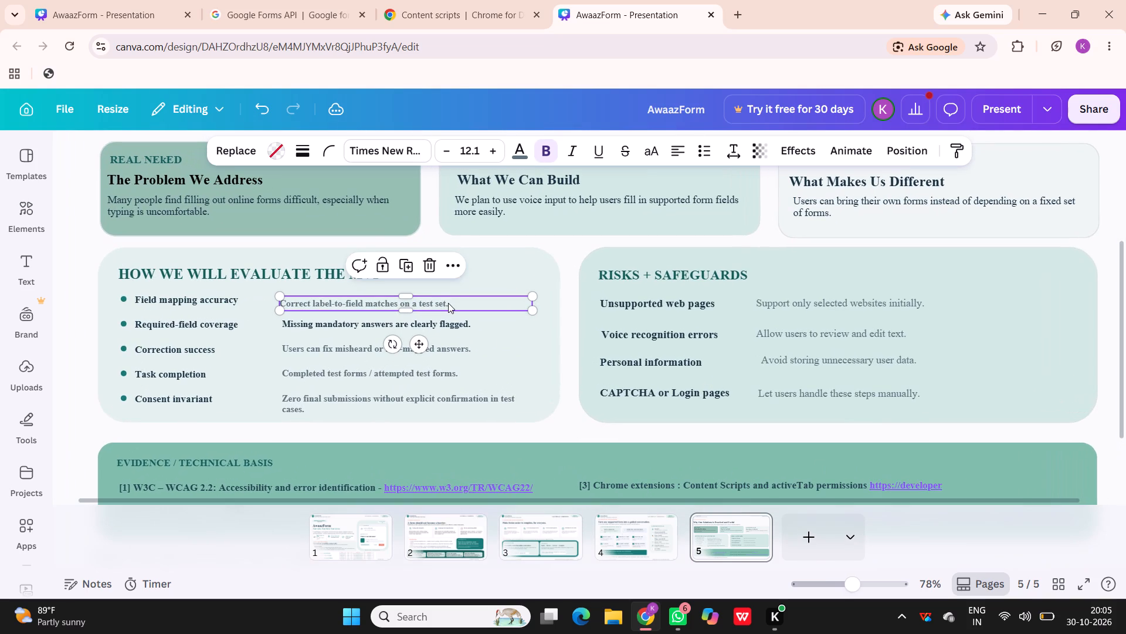
left_click(448, 303)
left_click_drag(448, 303, 442, 305)
triple_click(442, 305)
left_click(442, 305)
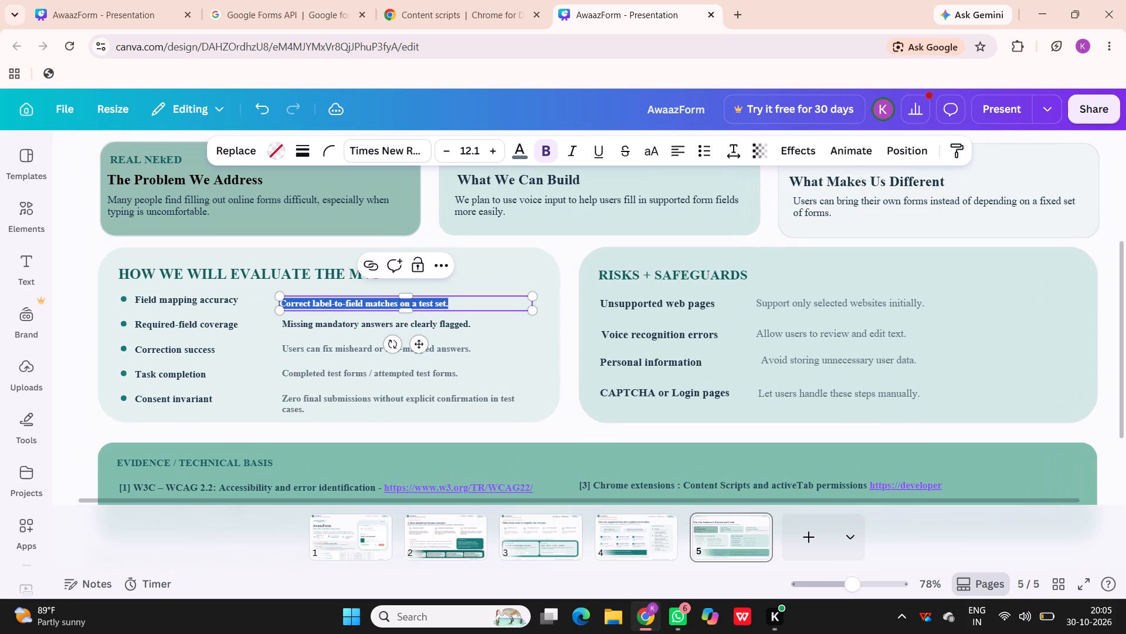
left_click(513, 153)
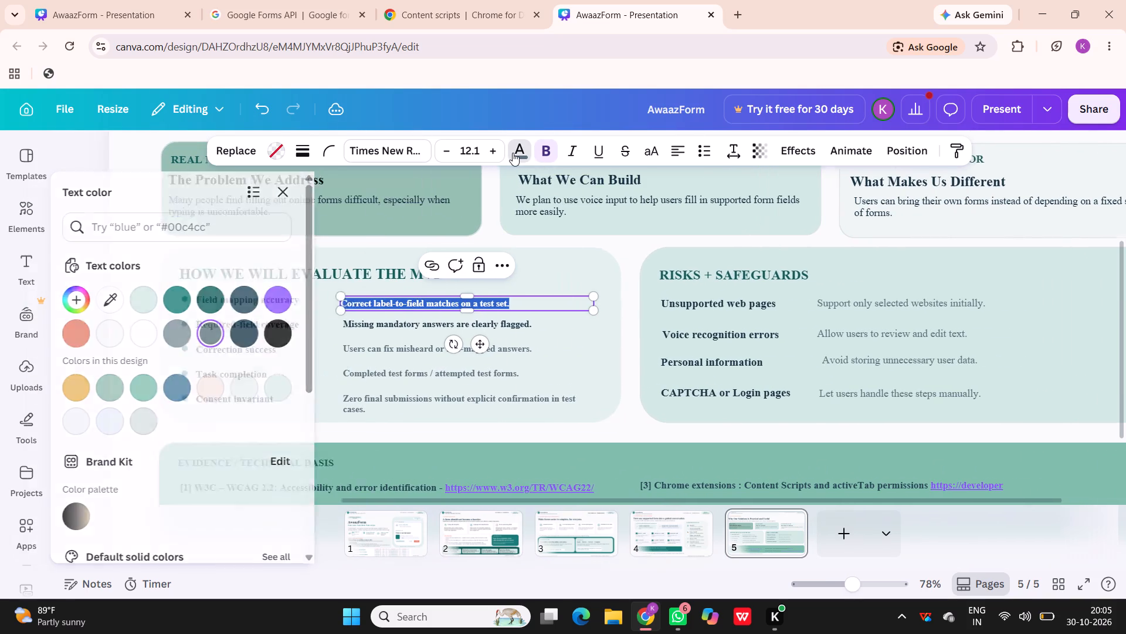
left_click(246, 325)
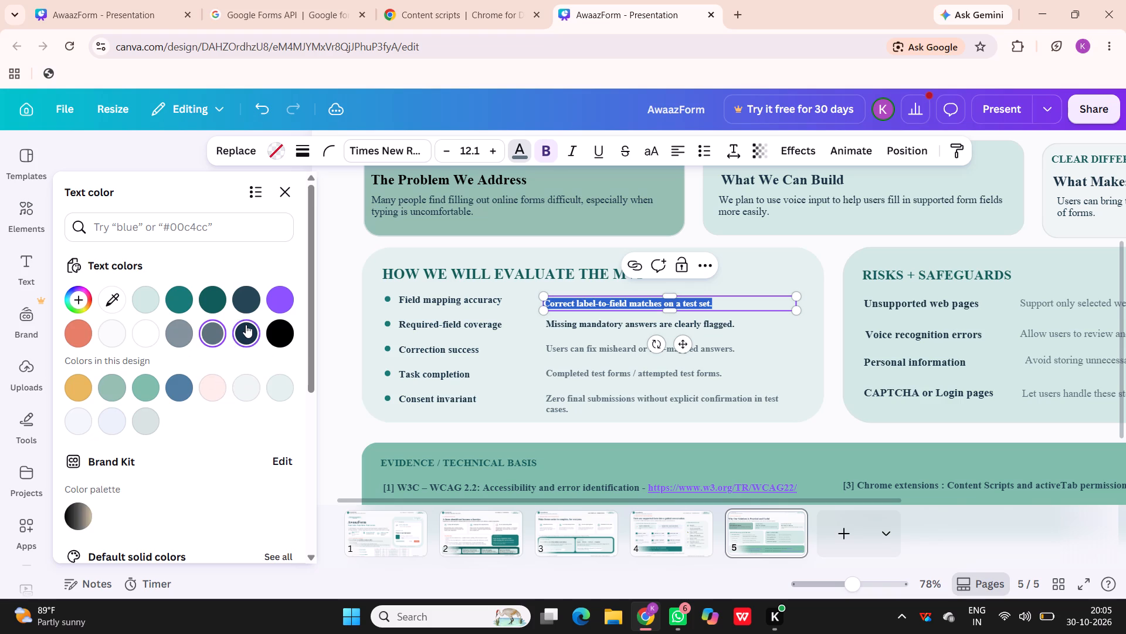
left_click(344, 386)
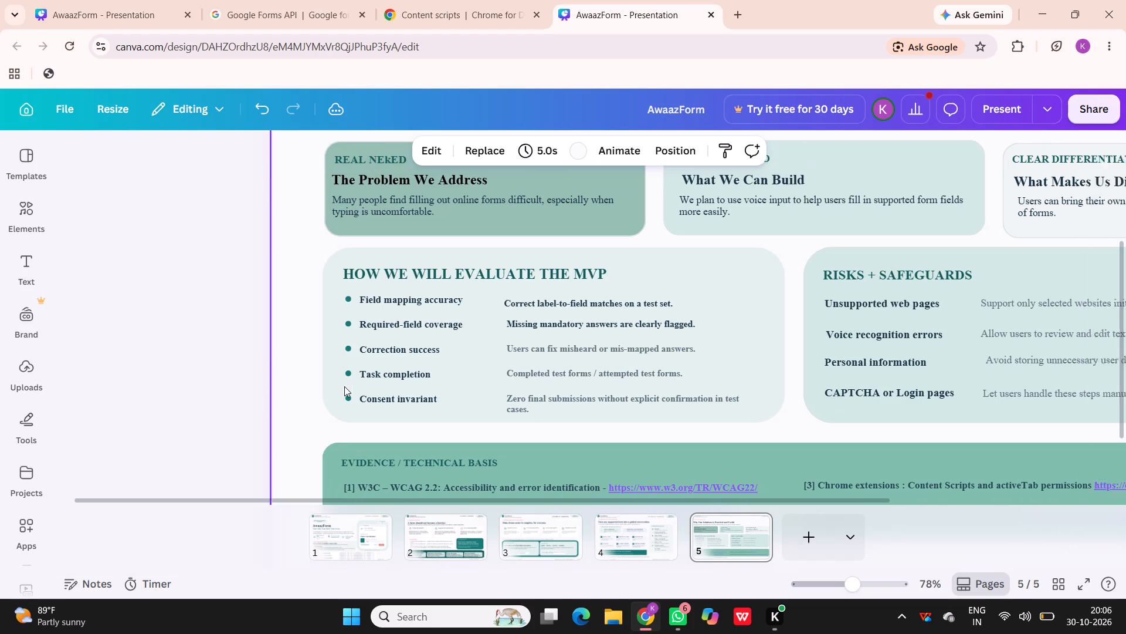
Fill the Clear Differentiator box on page 5 with gray turquoise #7ebeab.
scroll(545, 372, "up", 1)
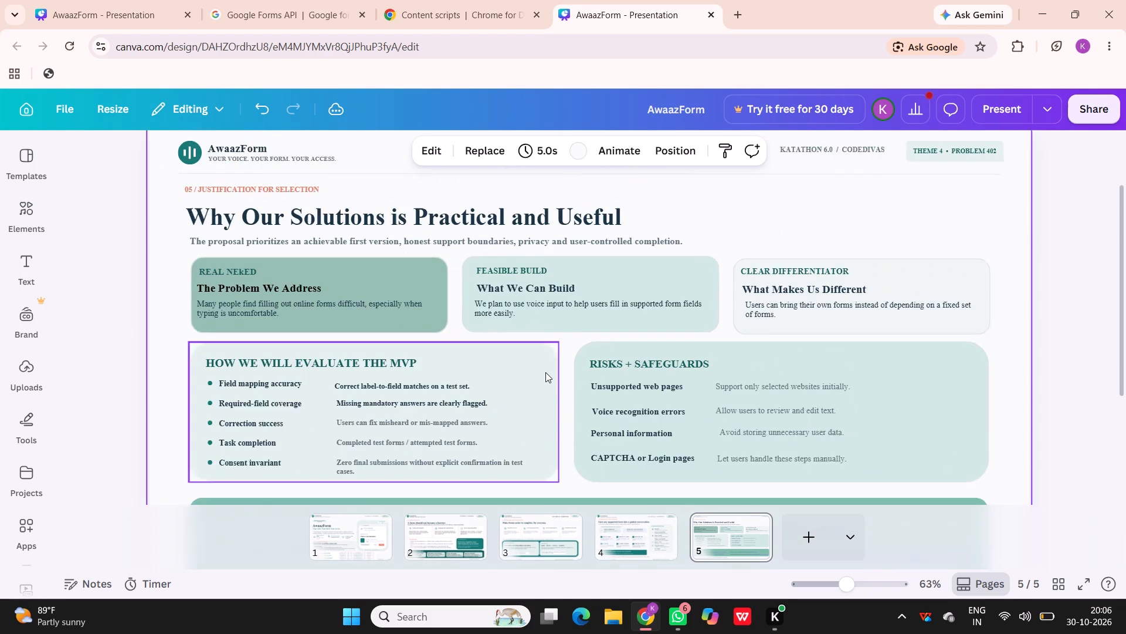
scroll(545, 372, "down", 1)
scroll(545, 372, "up", 1)
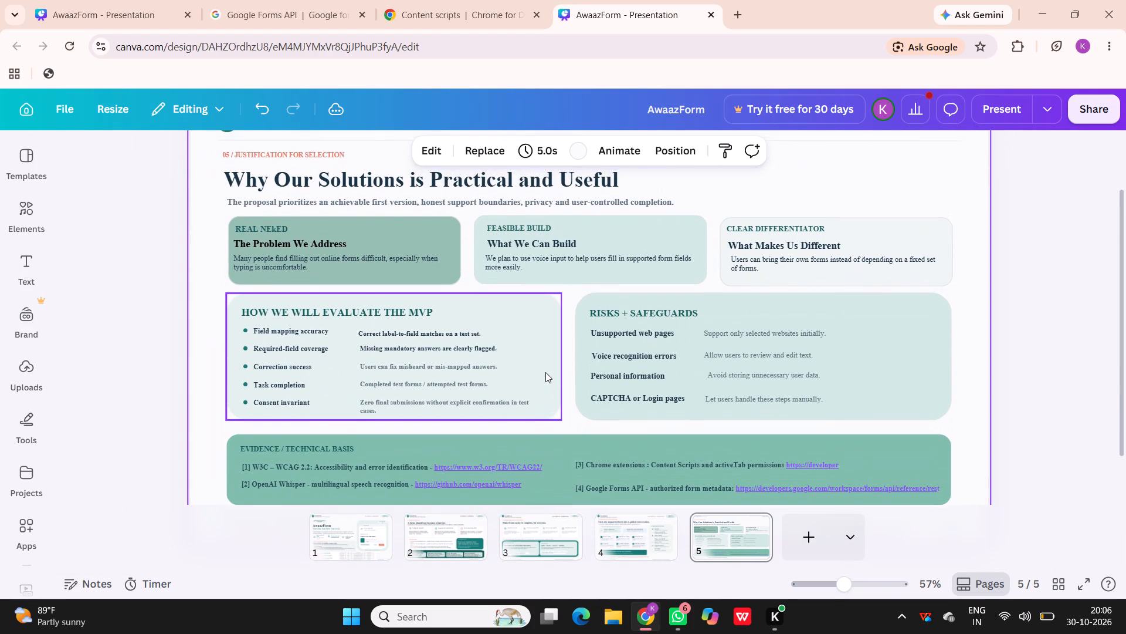
scroll(545, 372, "down", 1)
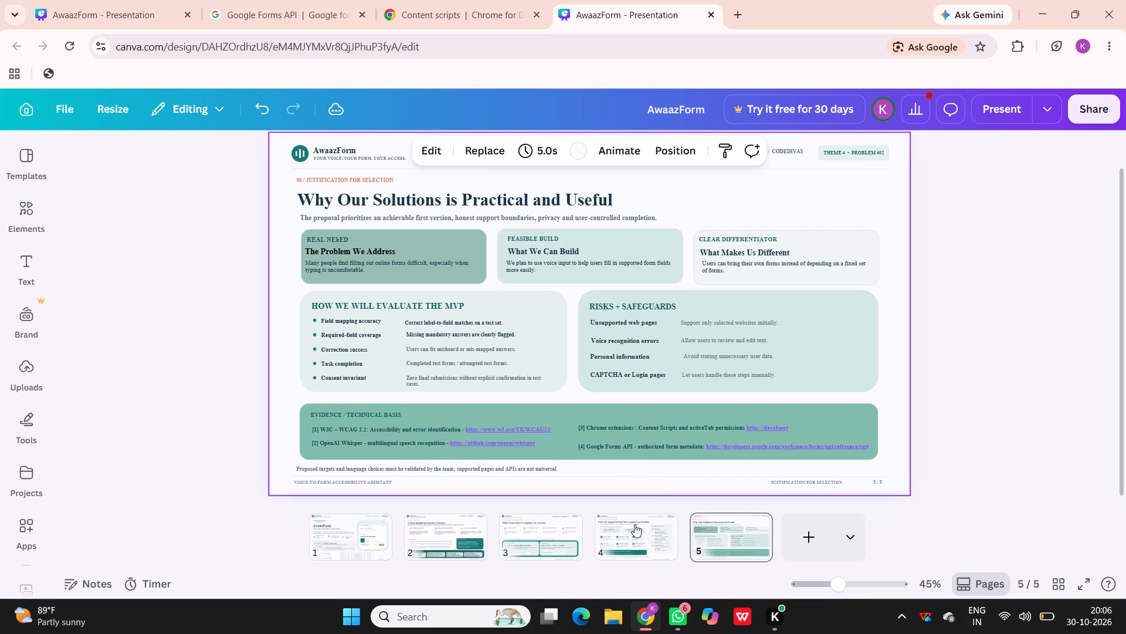
left_click(744, 278)
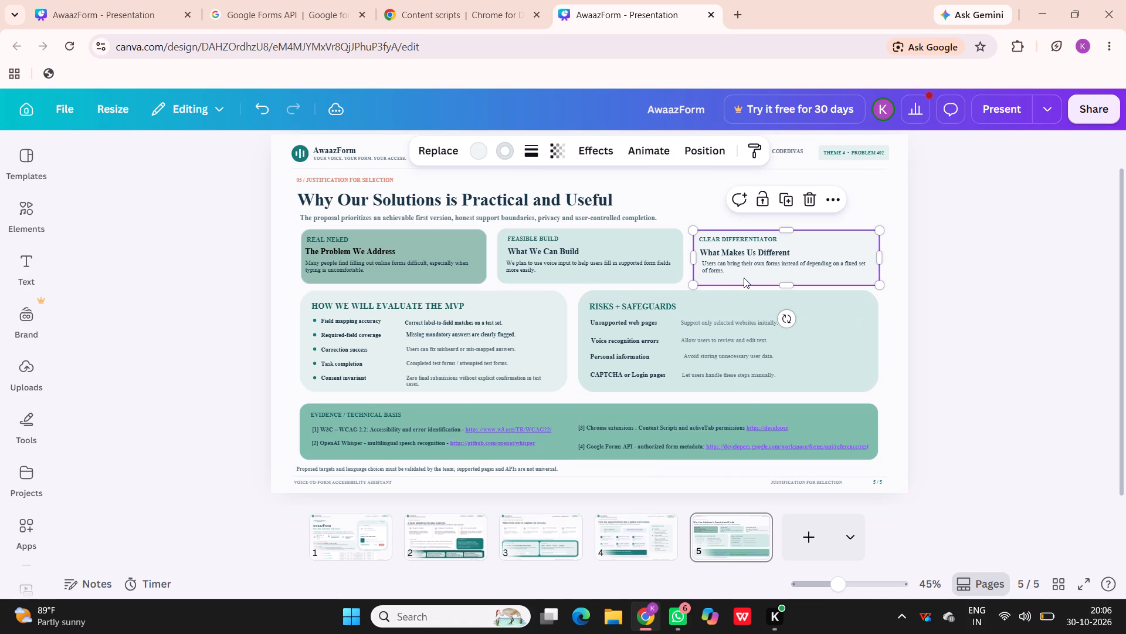
left_click(481, 142)
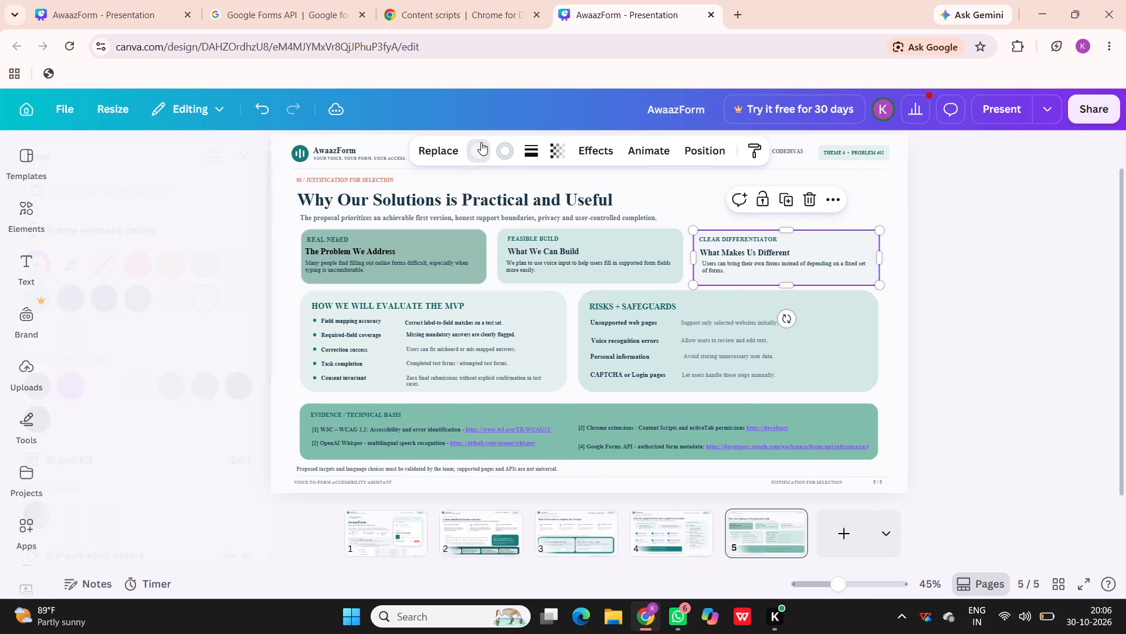
left_click(240, 269)
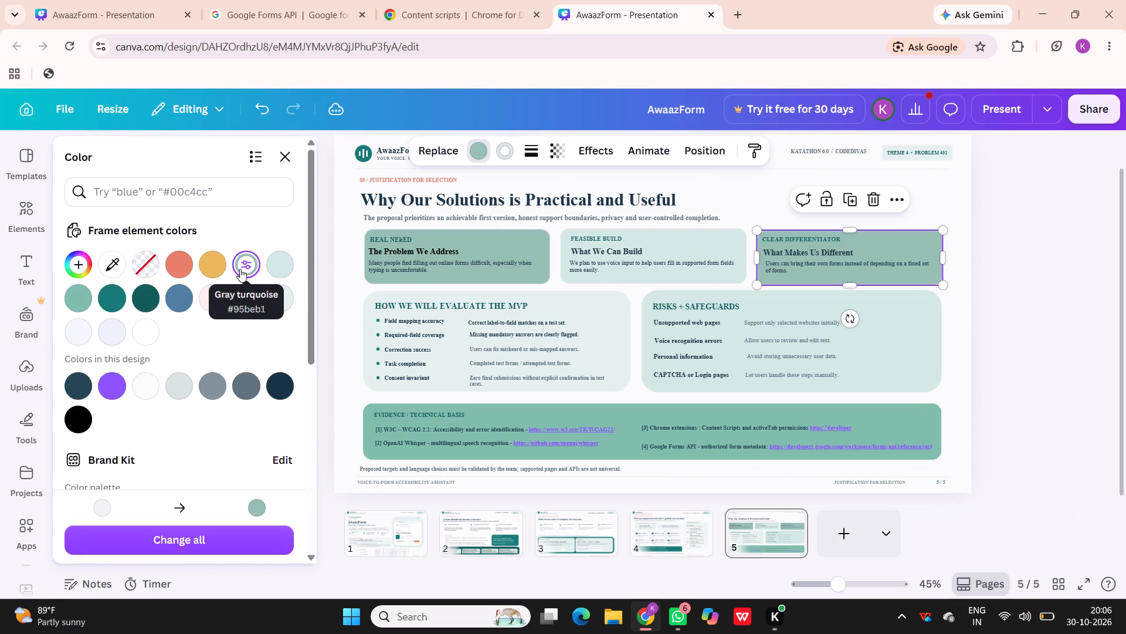
left_click(76, 296)
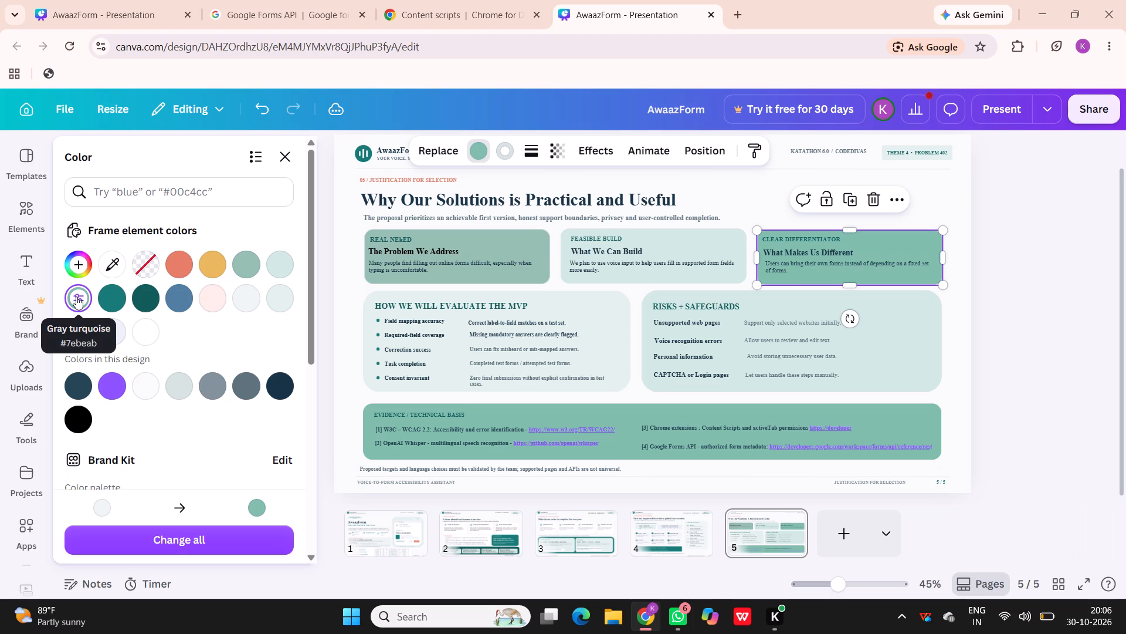
left_click(1033, 225)
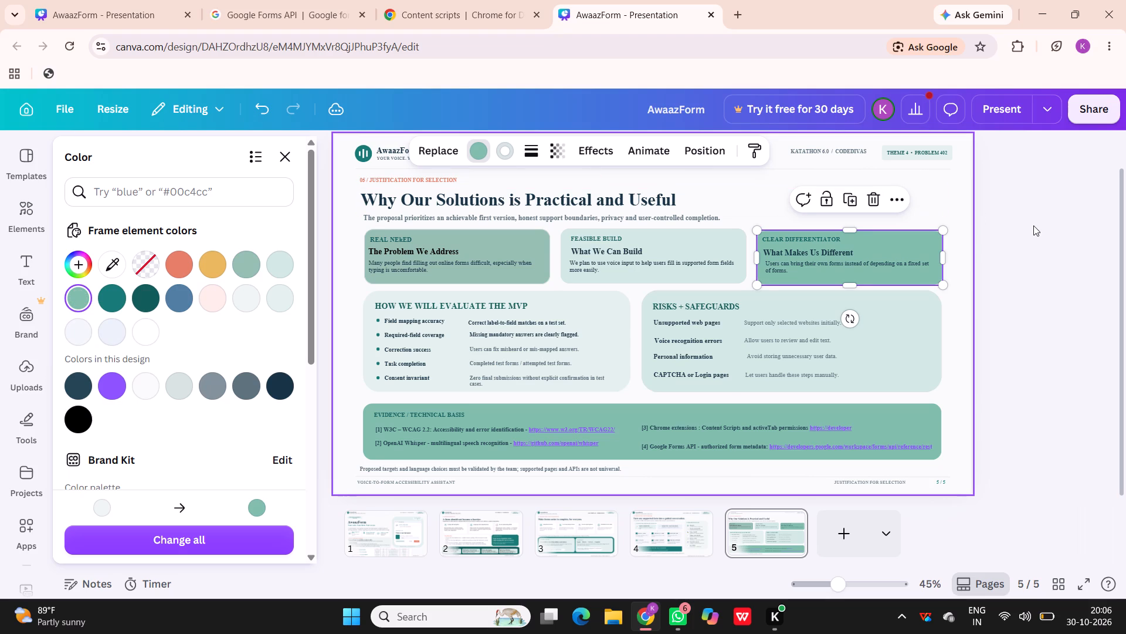
Look over page 5 and compare its colours with pages 3 and 4.
left_click(879, 204)
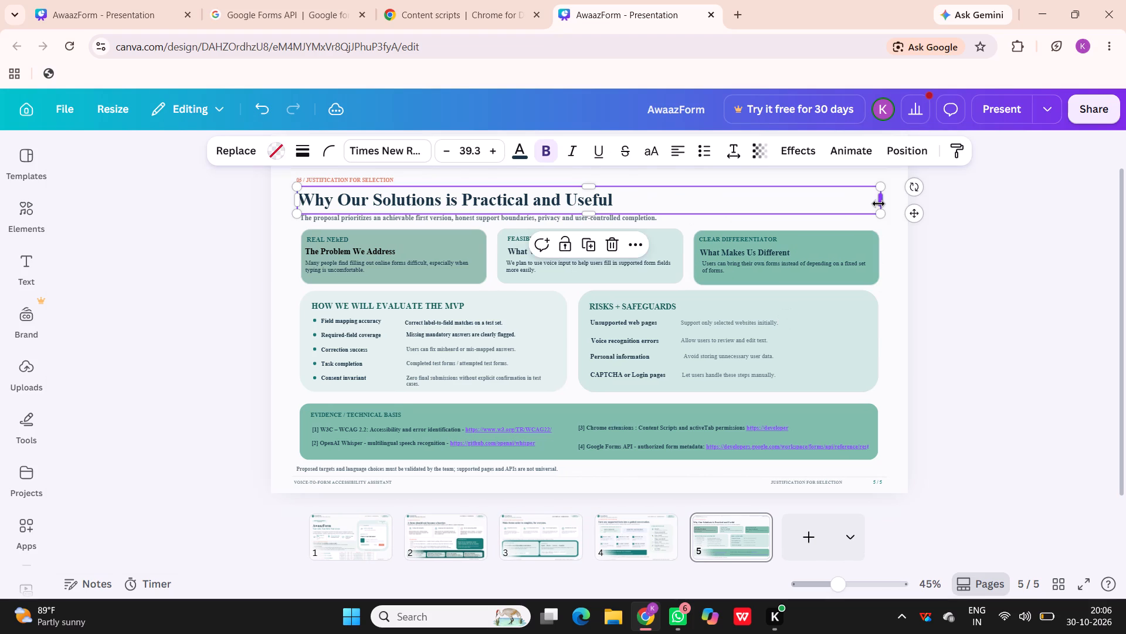
left_click(897, 219)
scroll(897, 219, "down", 1)
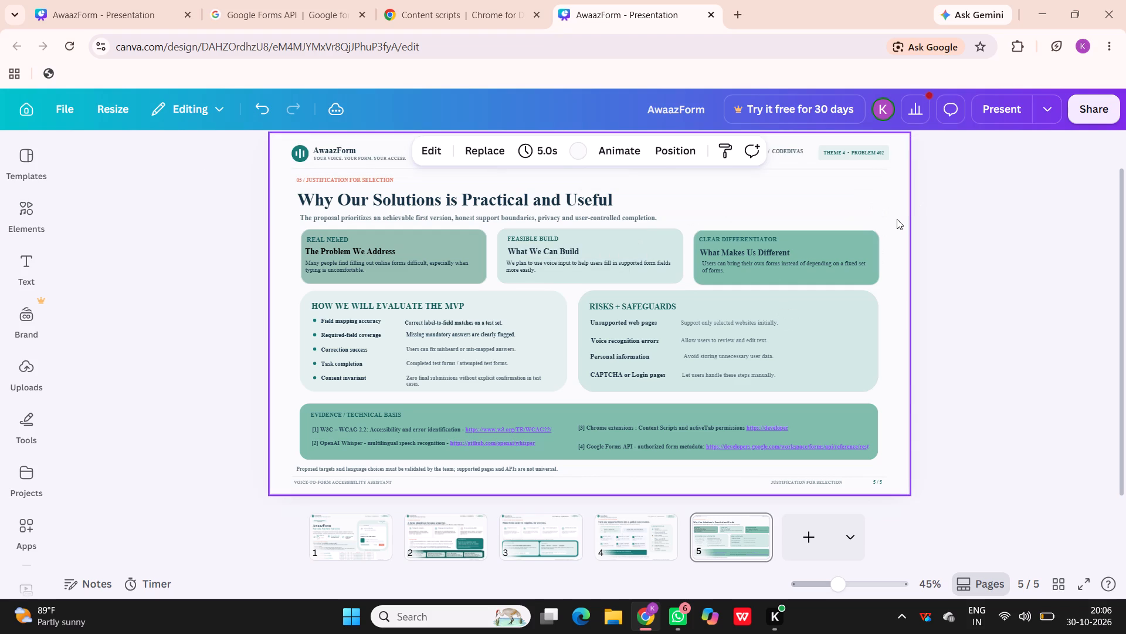
left_click(1040, 301)
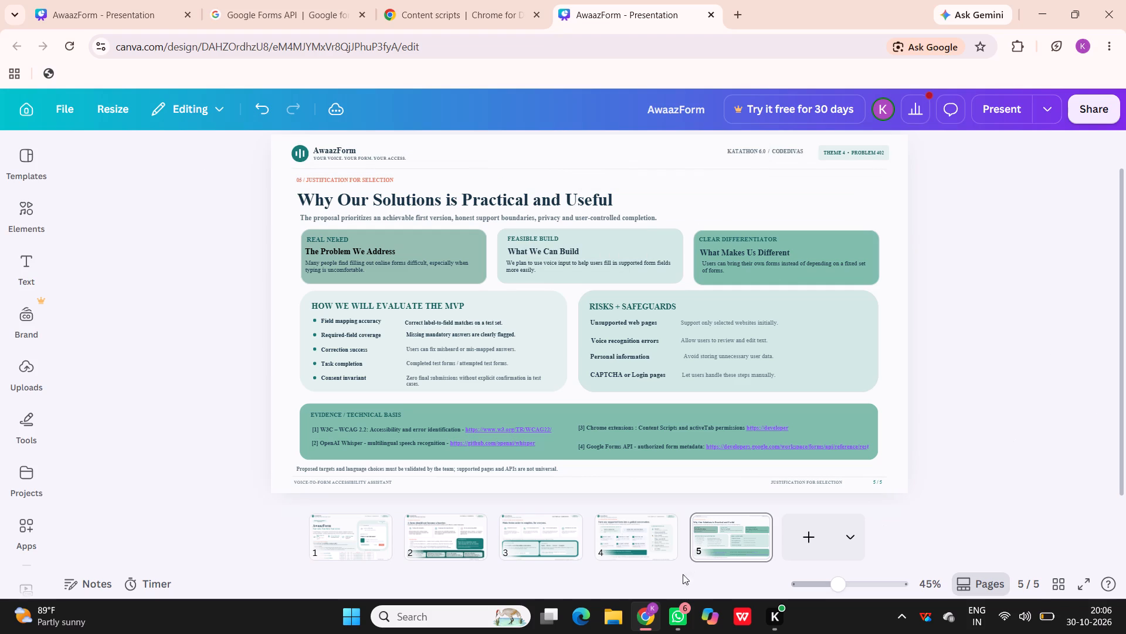
left_click(536, 554)
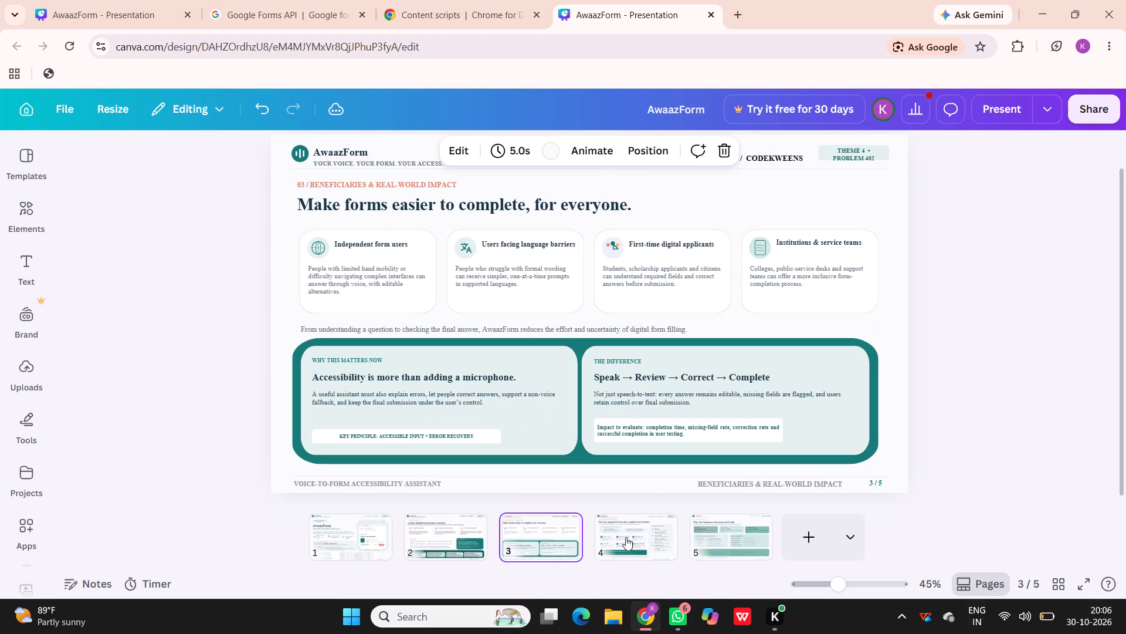
left_click(656, 535)
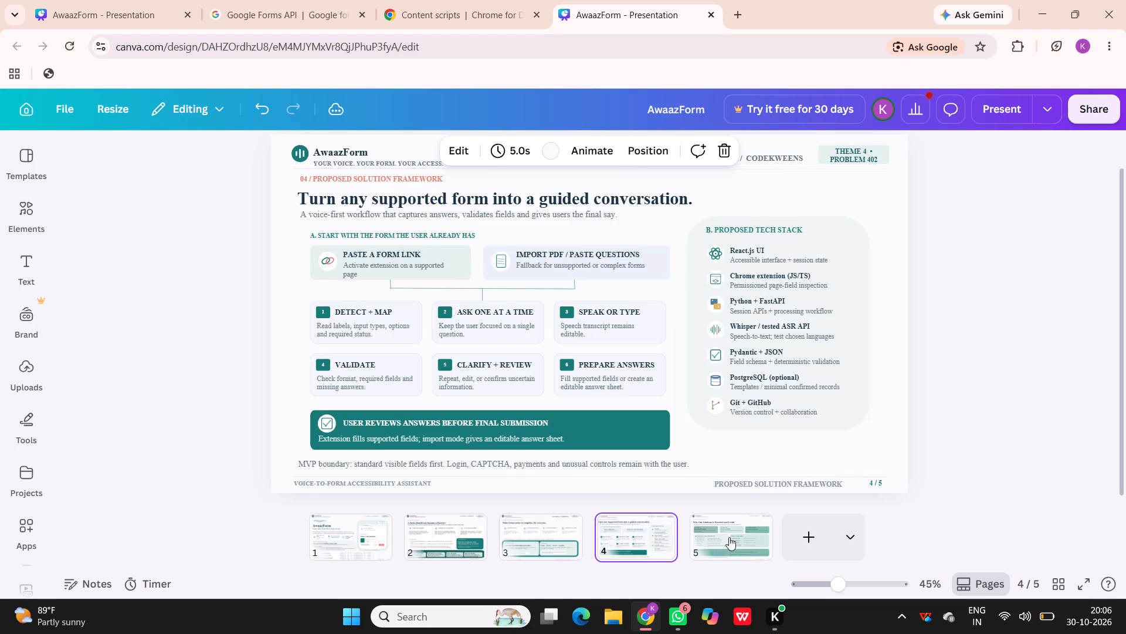
left_click(741, 537)
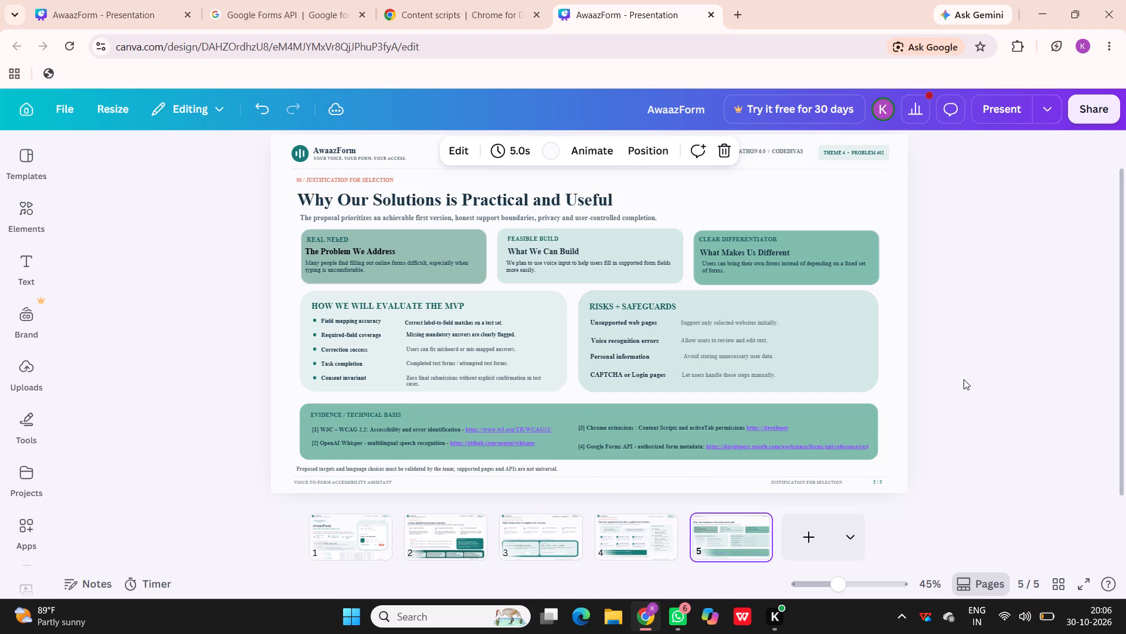
scroll(971, 372, "up", 1)
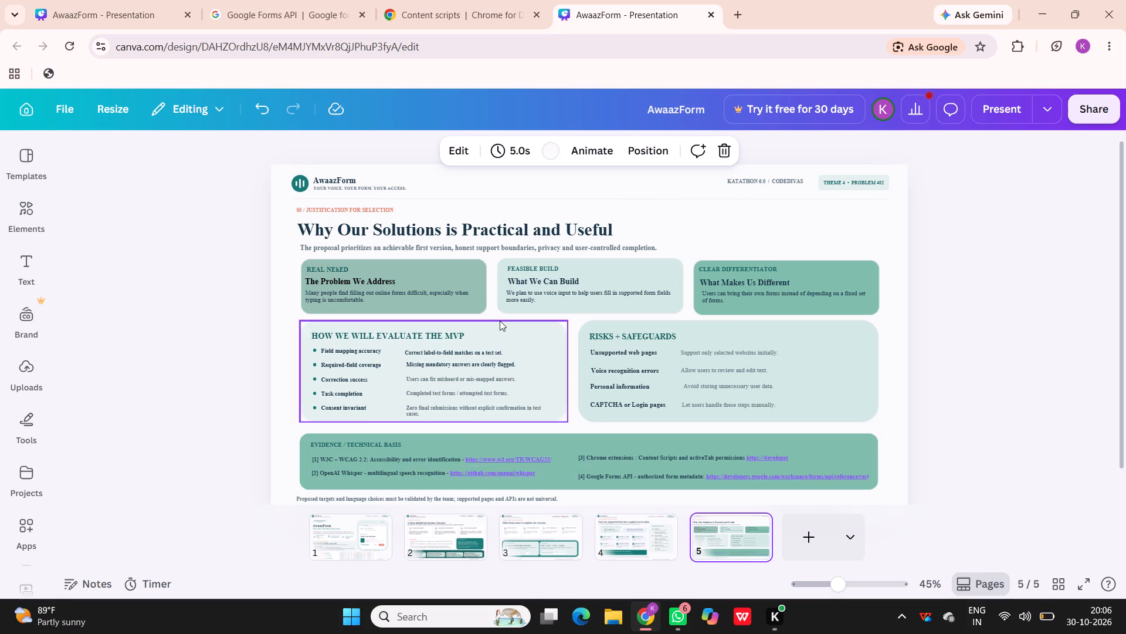
Set the "Users can fix misheard or mis-mapped answers." text in the MVP evaluation box to dark navy.
left_click(489, 383)
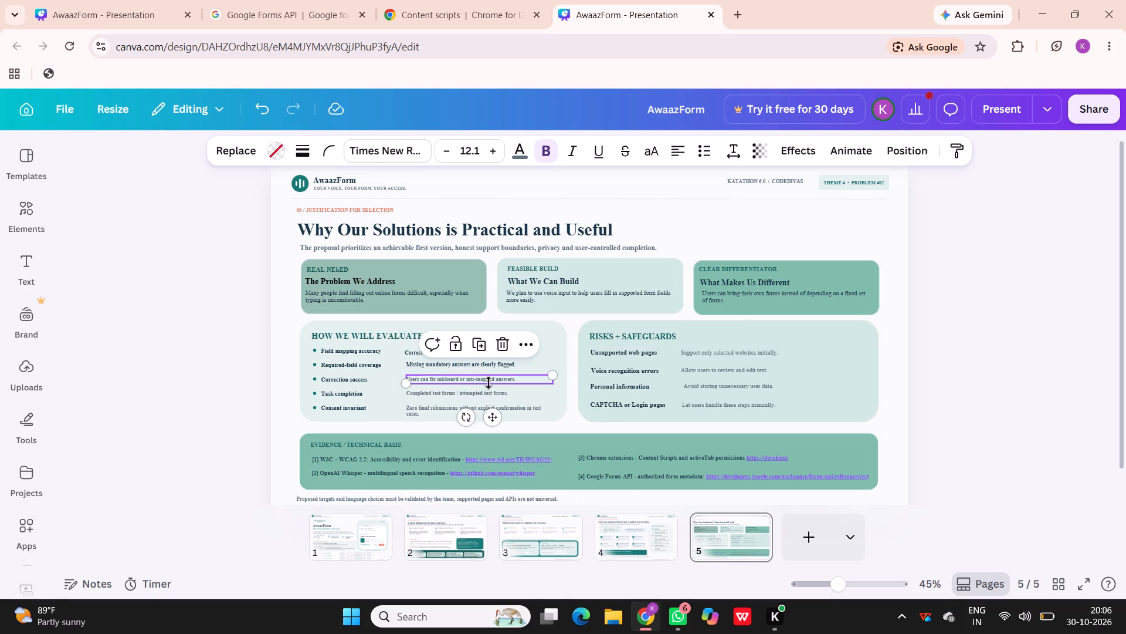
triple_click(489, 383)
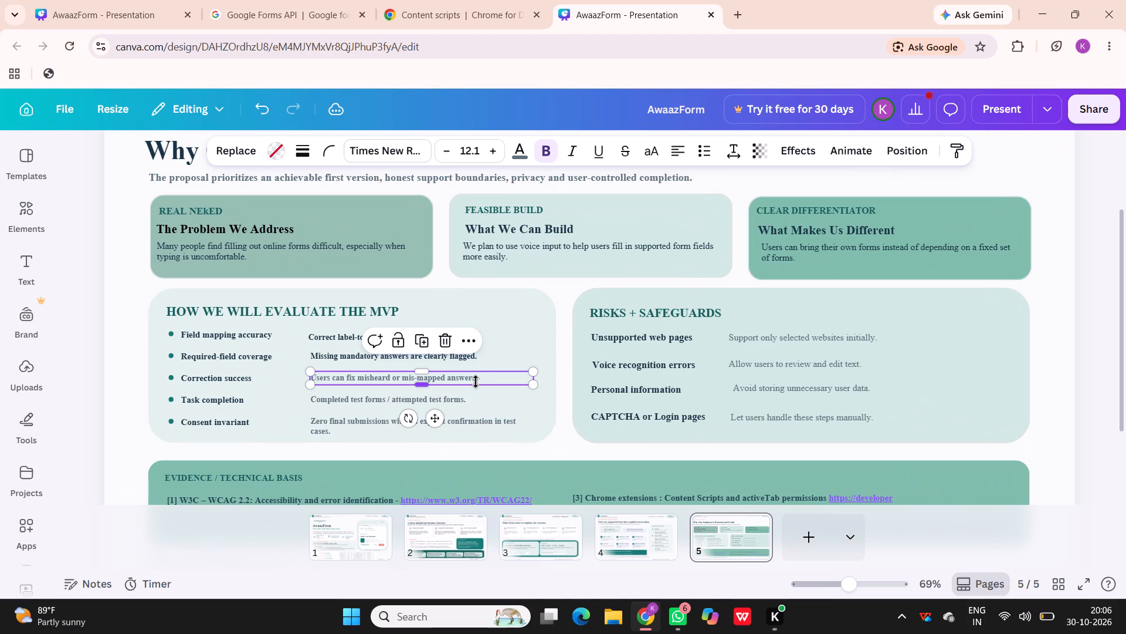
triple_click(474, 382)
double_click(474, 376)
left_click_drag(474, 376, 463, 377)
triple_click(463, 377)
left_click(459, 377)
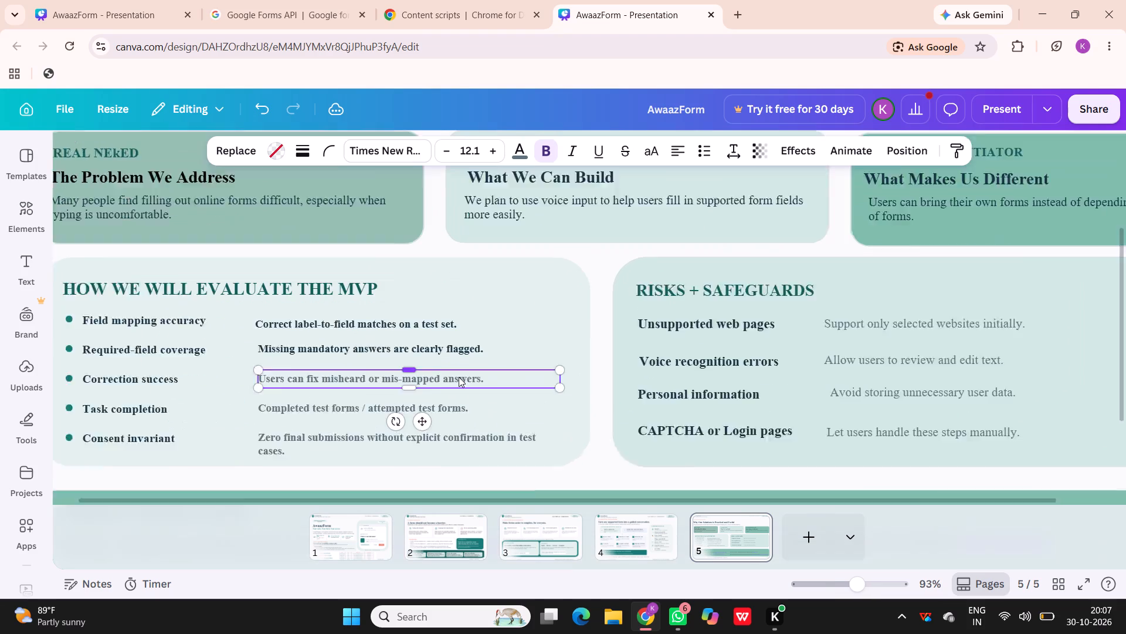
triple_click(455, 379)
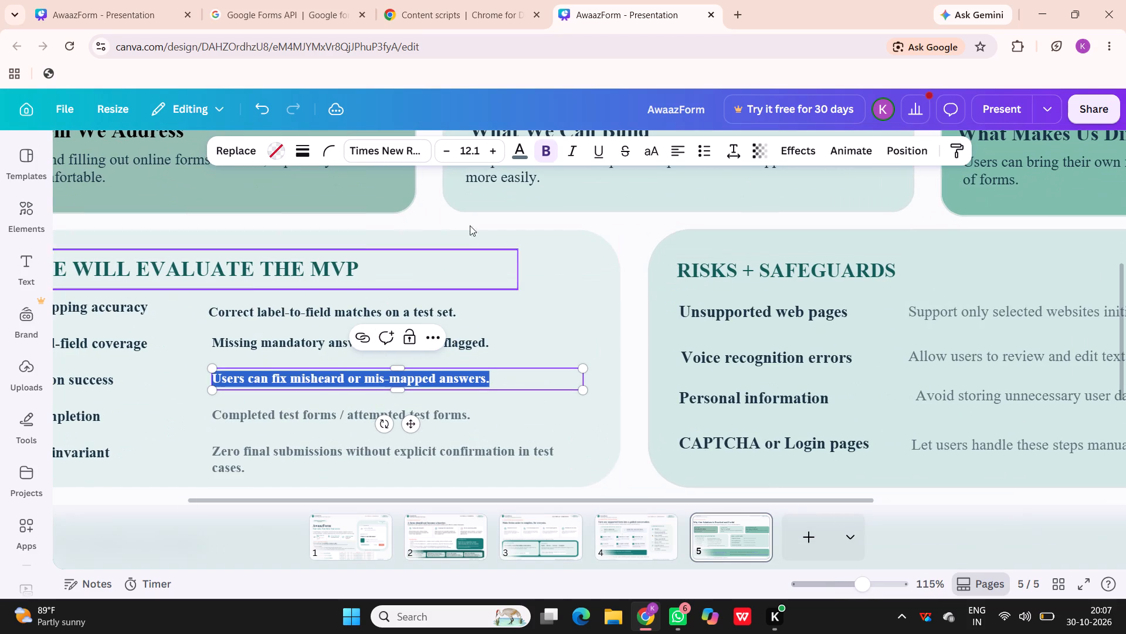
left_click(515, 151)
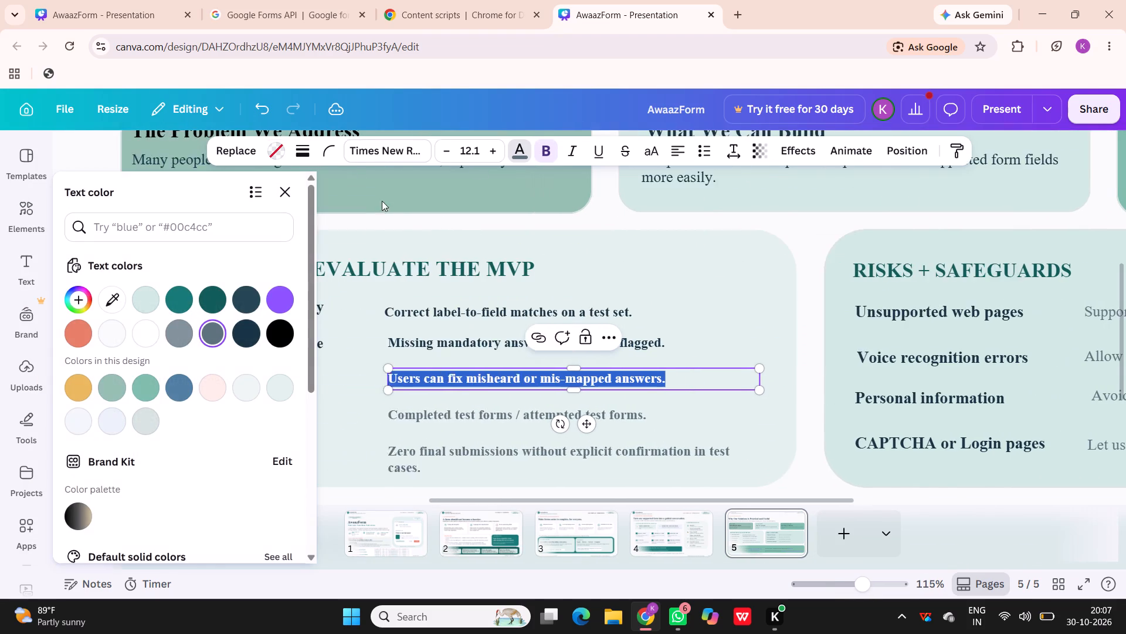
left_click(250, 326)
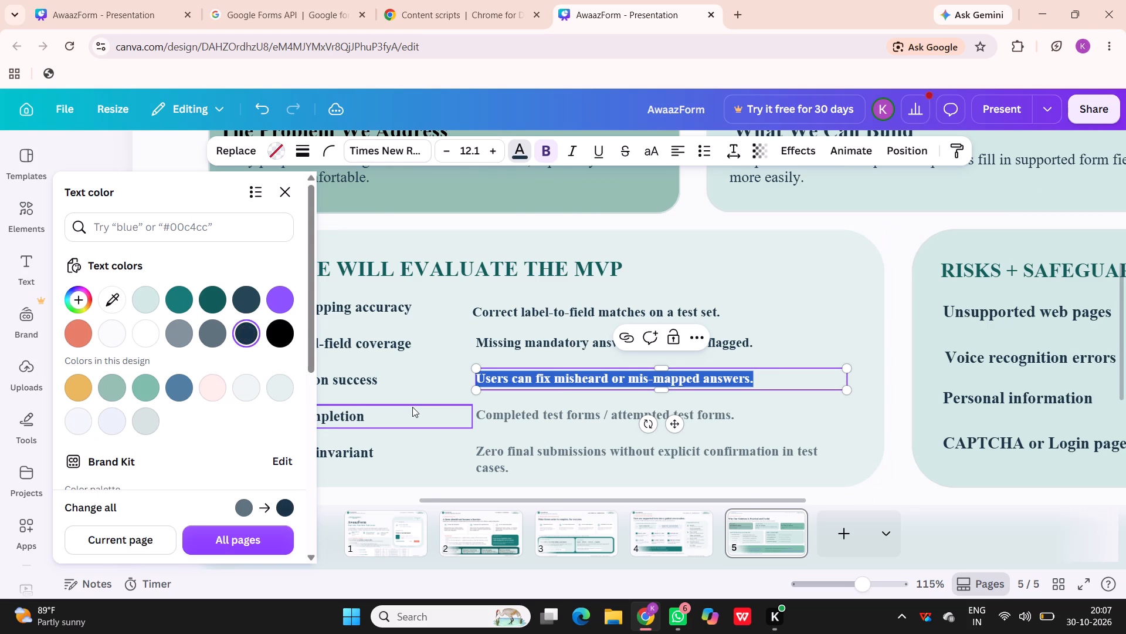
Set the "Completed test forms / attempted test forms." and "Zero final submissions…" texts in the MVP evaluation box to dark navy.
triple_click(498, 413)
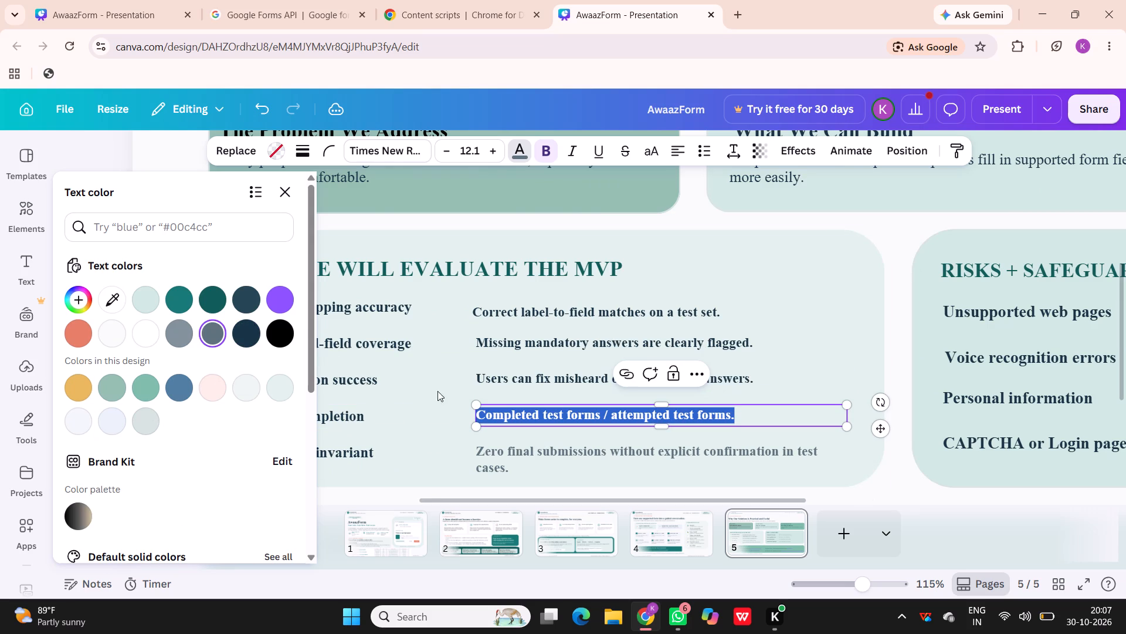
left_click(250, 332)
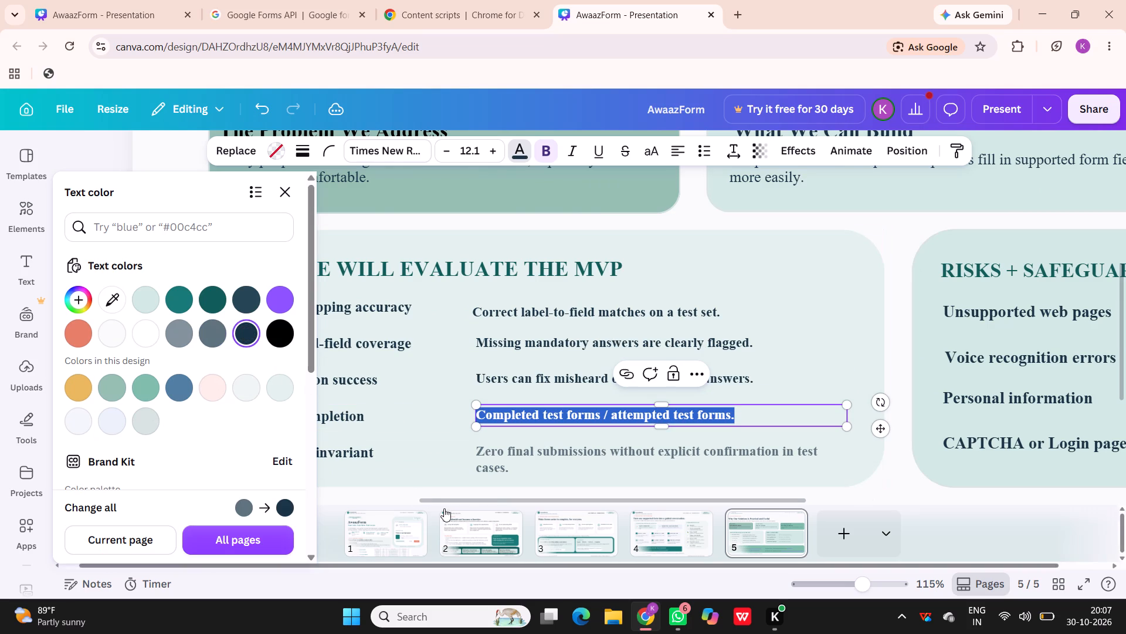
triple_click(486, 461)
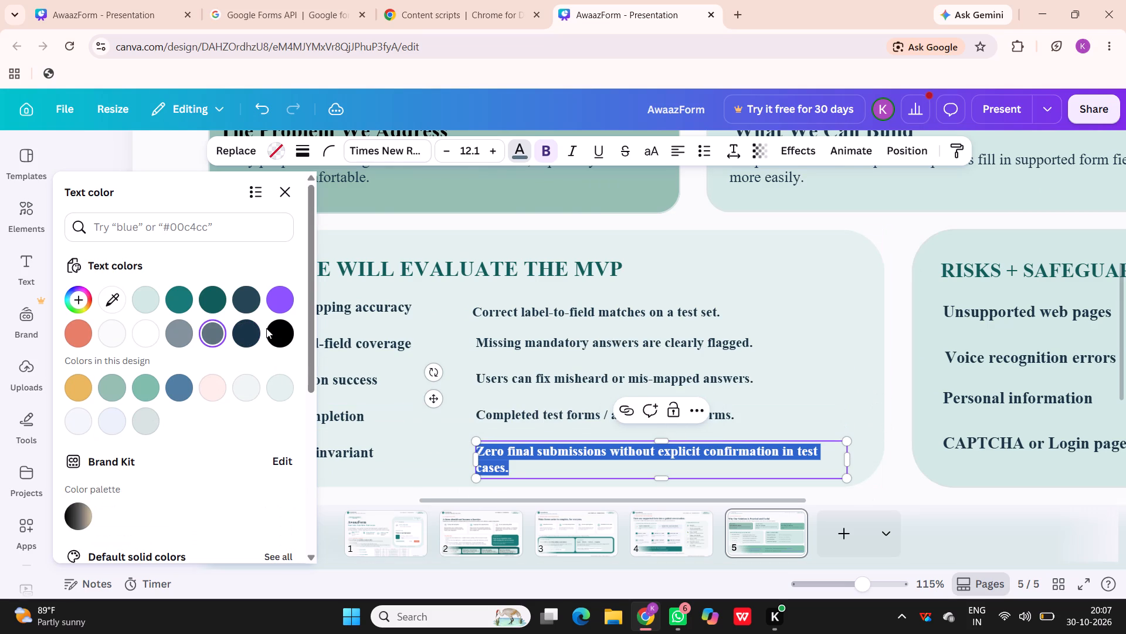
left_click(242, 325)
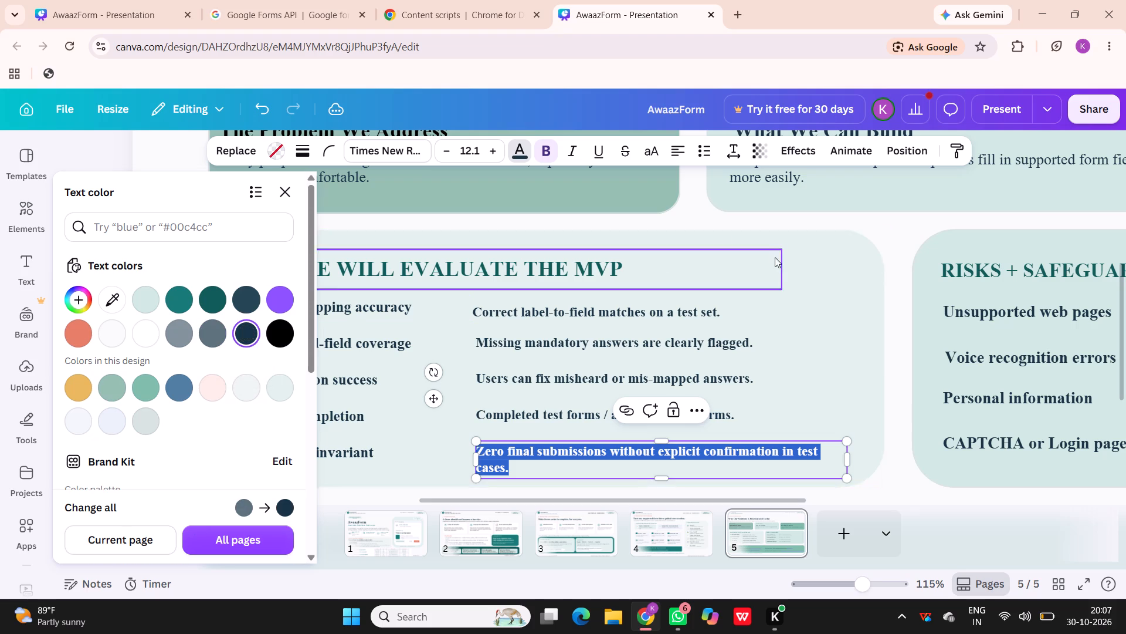
left_click(819, 278)
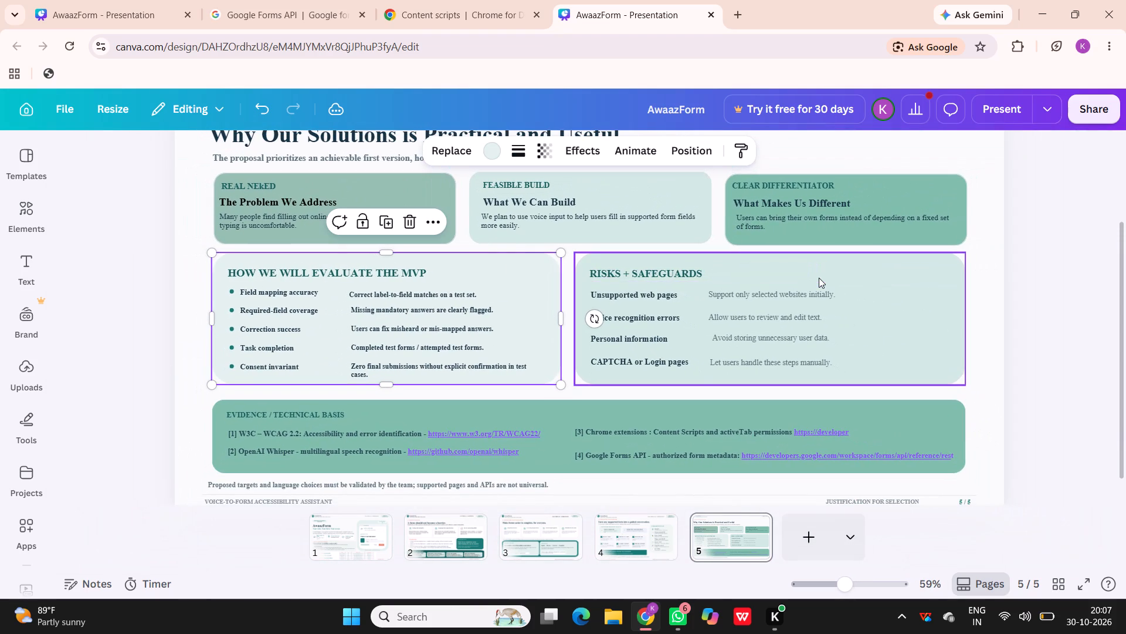
scroll(819, 278, "up", 1)
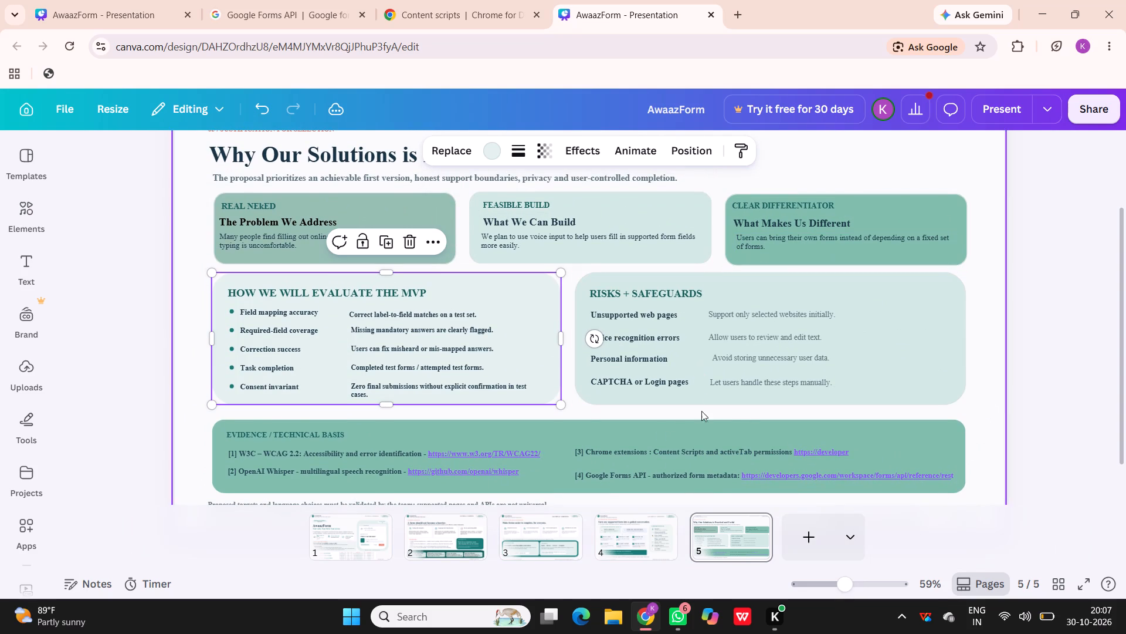
Set the whole "[3] Chrome extensions : Content Scripts and activeTab permissions" reference line, link included, to black.
double_click(620, 451)
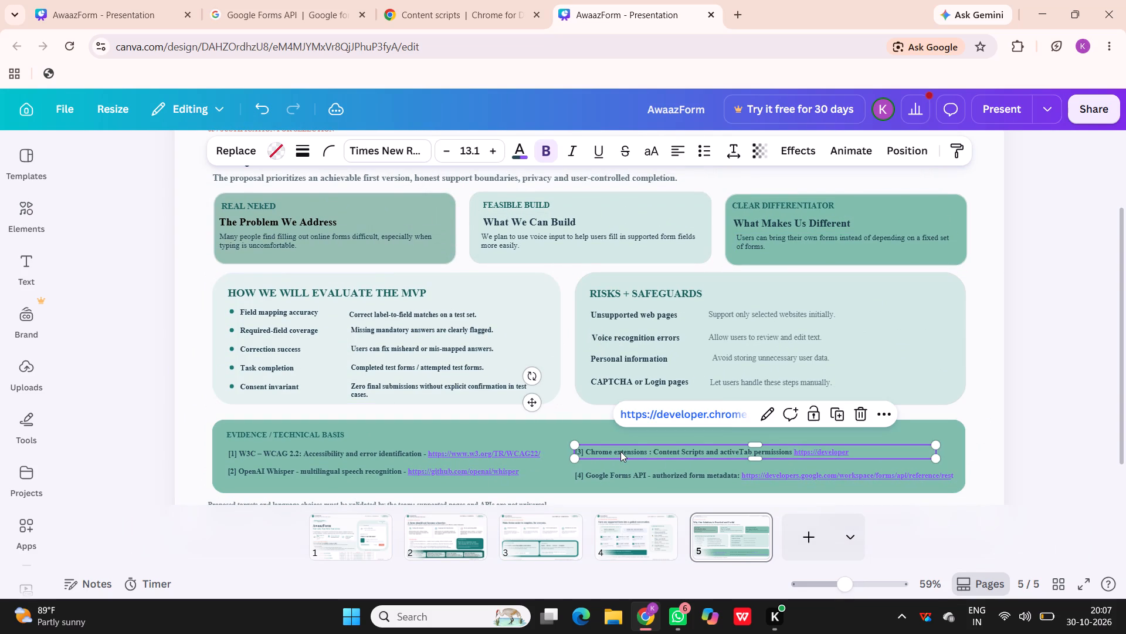
triple_click(620, 451)
left_click(620, 451)
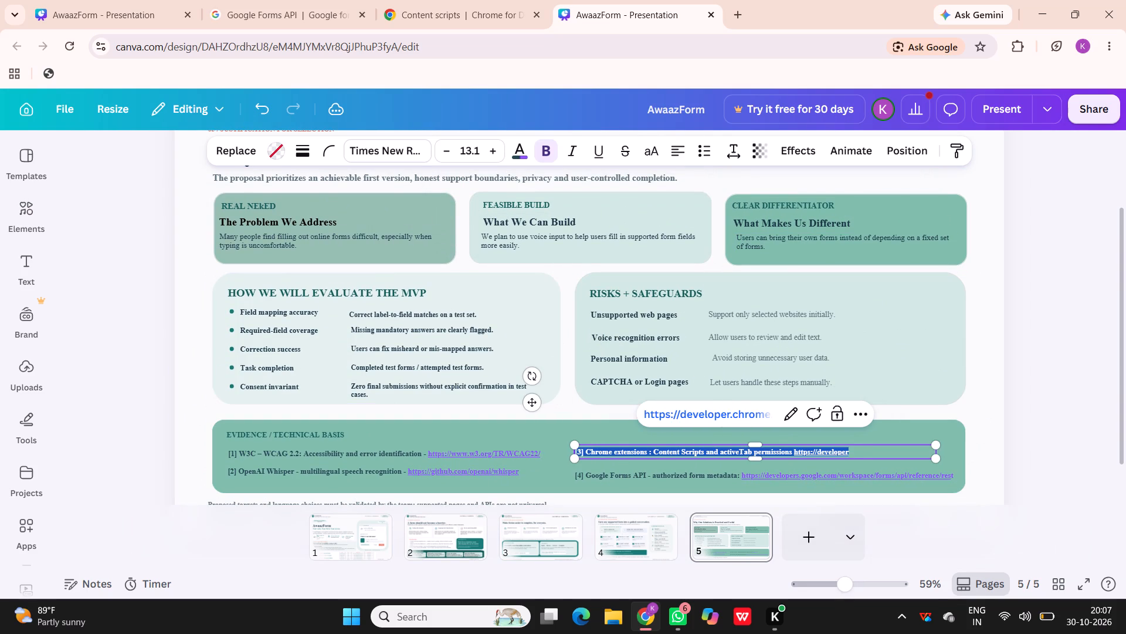
left_click(518, 152)
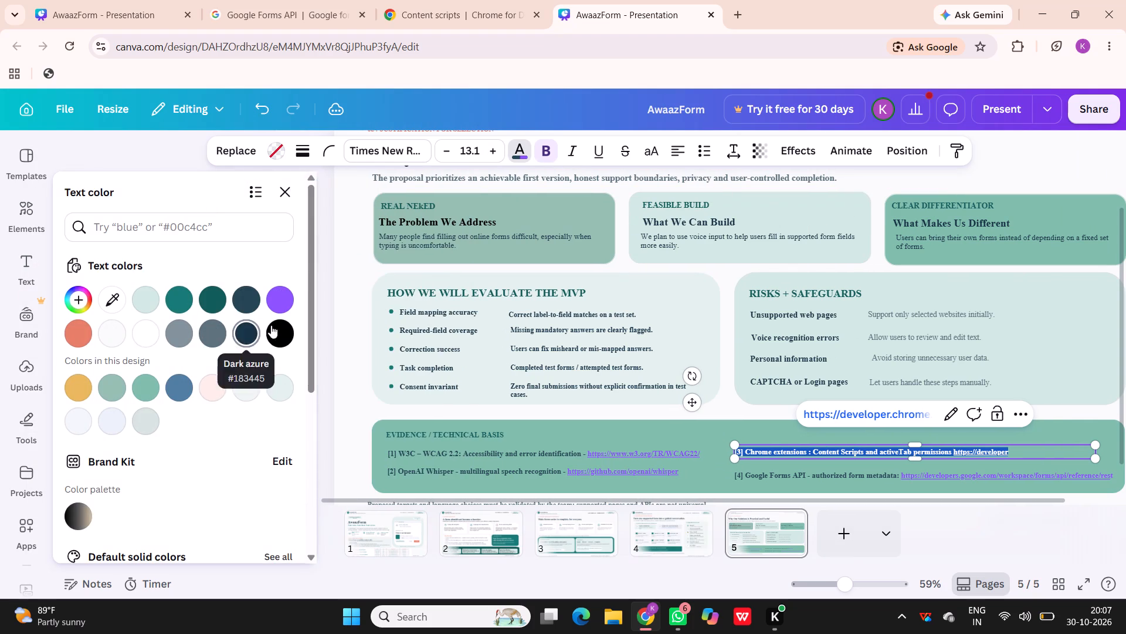
left_click(287, 321)
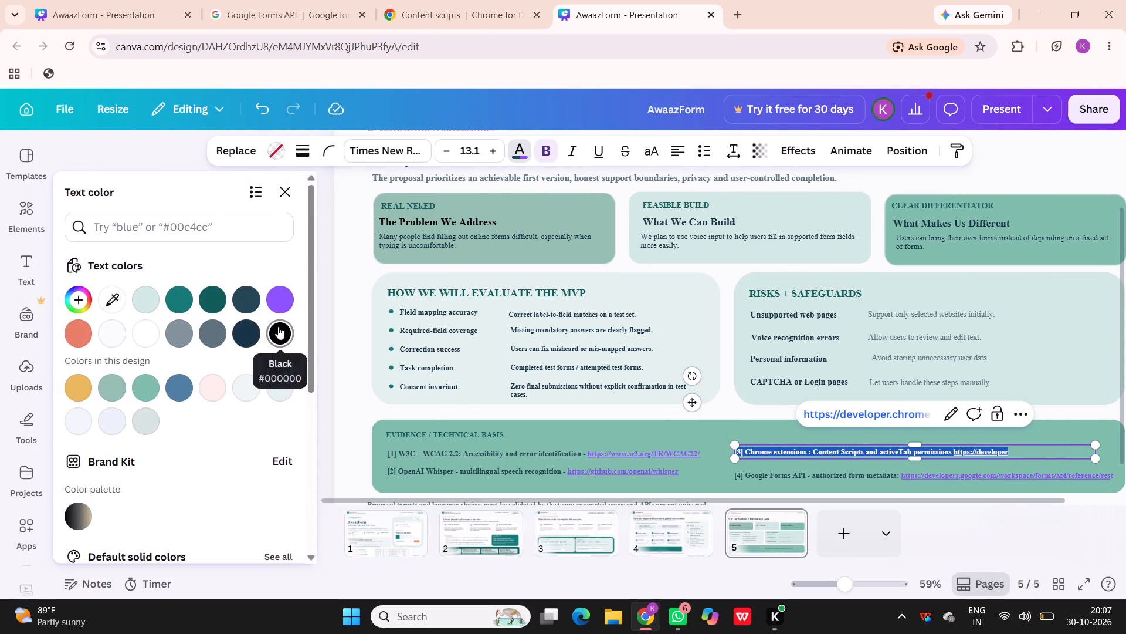
left_click(278, 326)
left_click(350, 383)
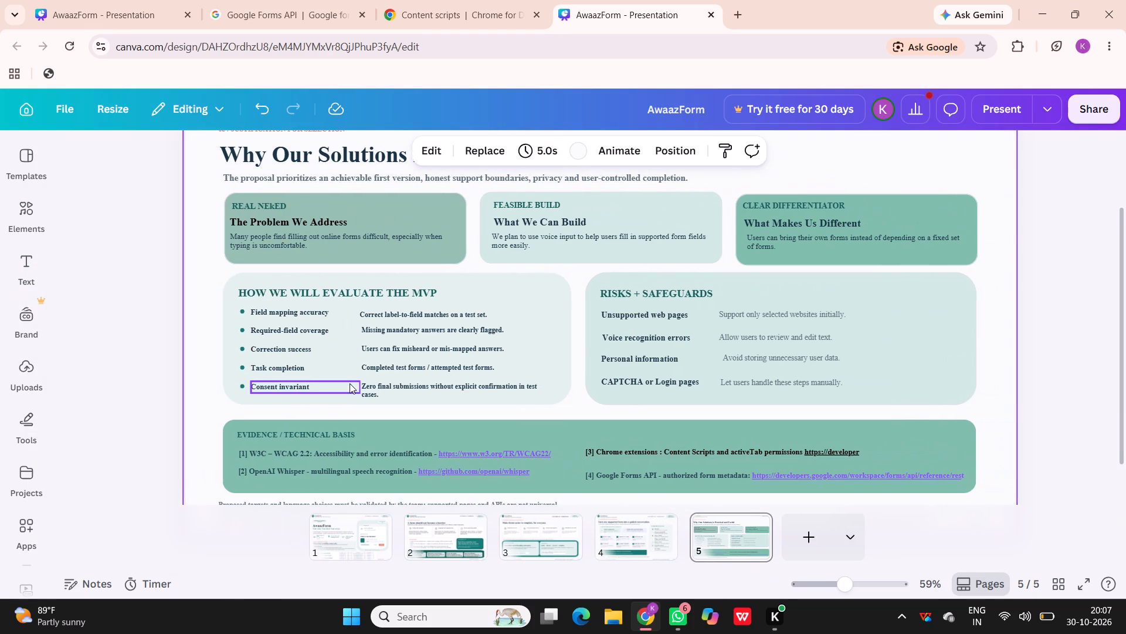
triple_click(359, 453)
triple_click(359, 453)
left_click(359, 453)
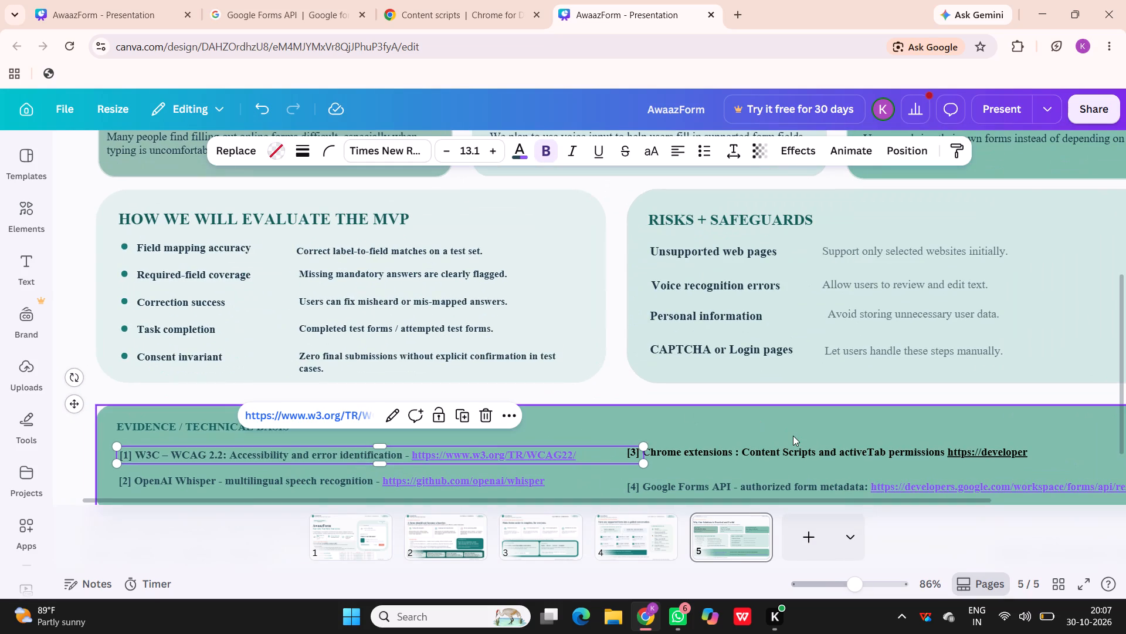
double_click(948, 449)
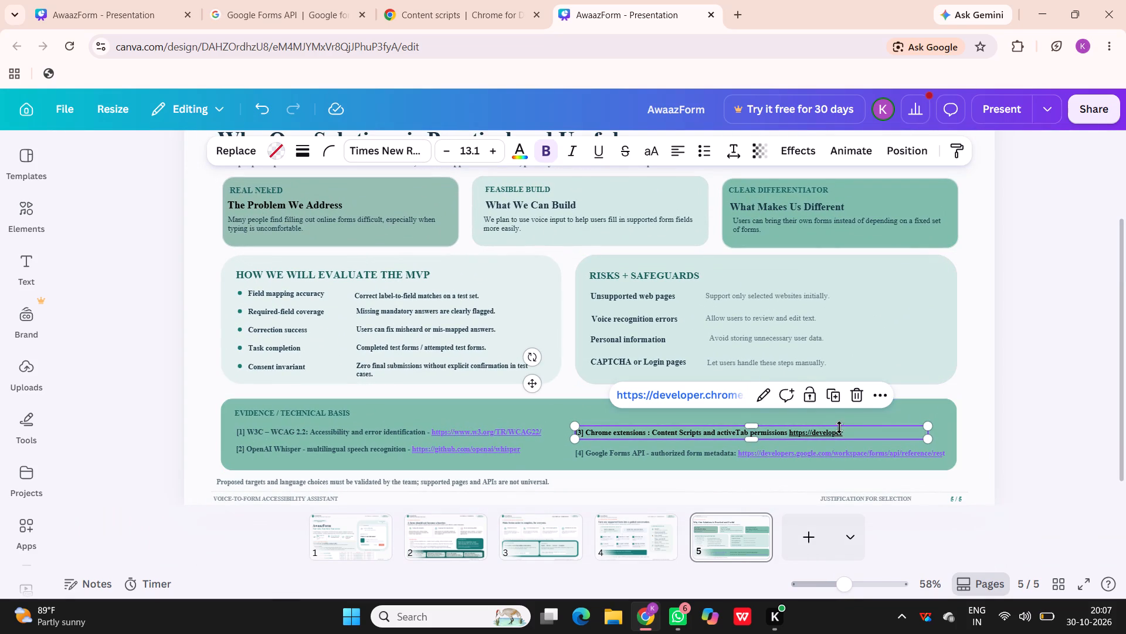
left_click(842, 431)
left_click_drag(842, 431, 825, 433)
double_click(791, 457)
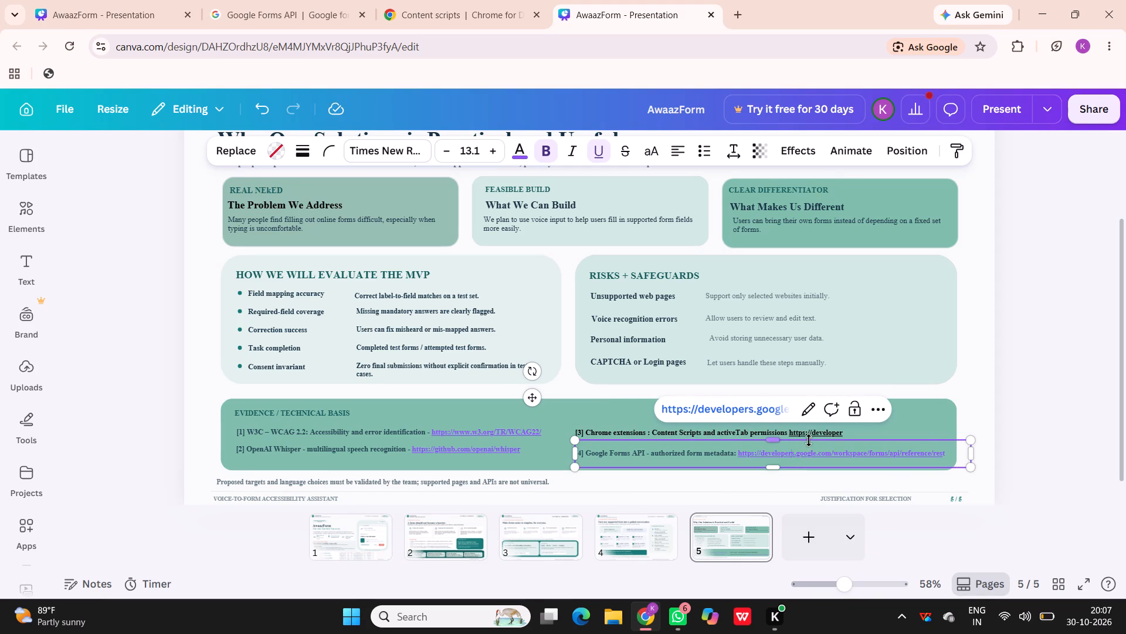
left_click(844, 430)
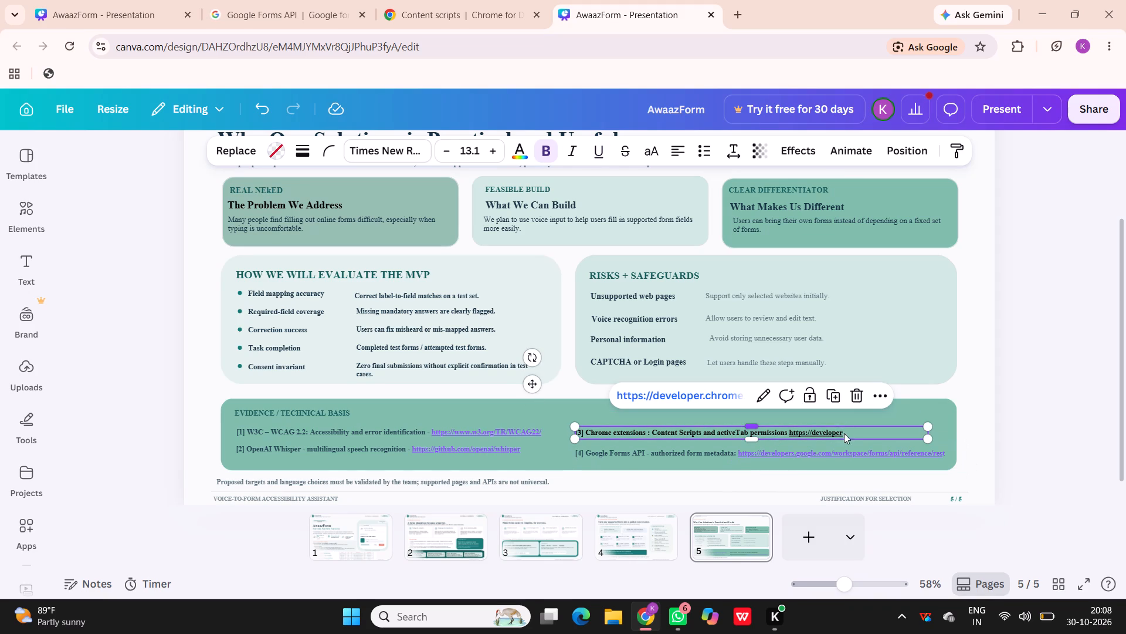
double_click(844, 434)
left_click_drag(844, 434, 826, 436)
double_click(793, 433)
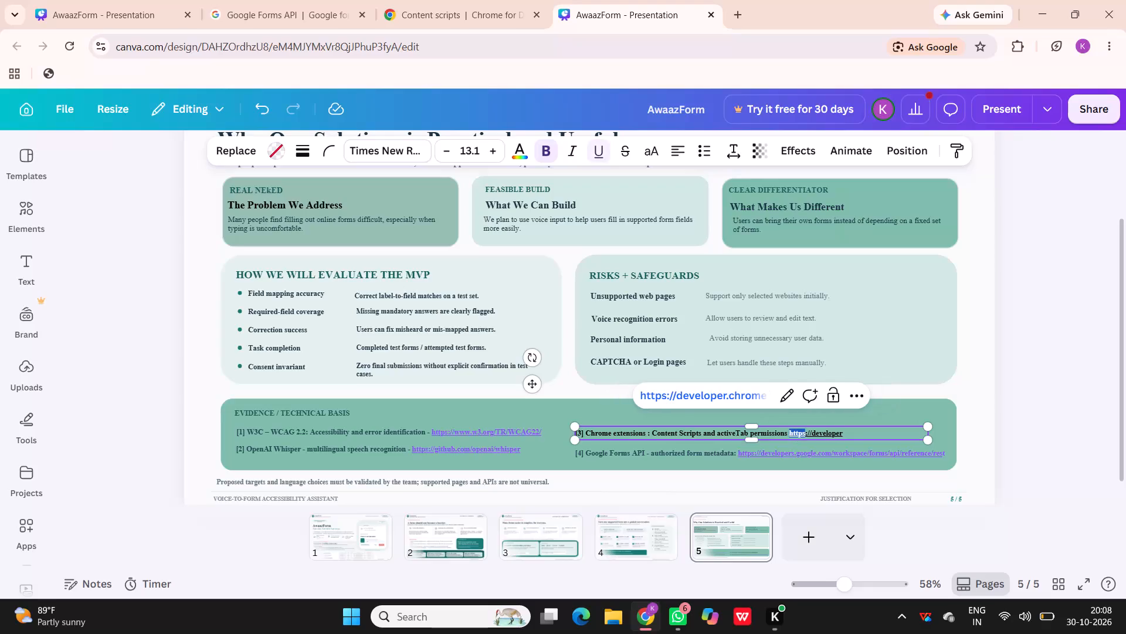
double_click(793, 433)
left_click_drag(793, 433, 816, 433)
left_click(816, 433)
double_click(792, 433)
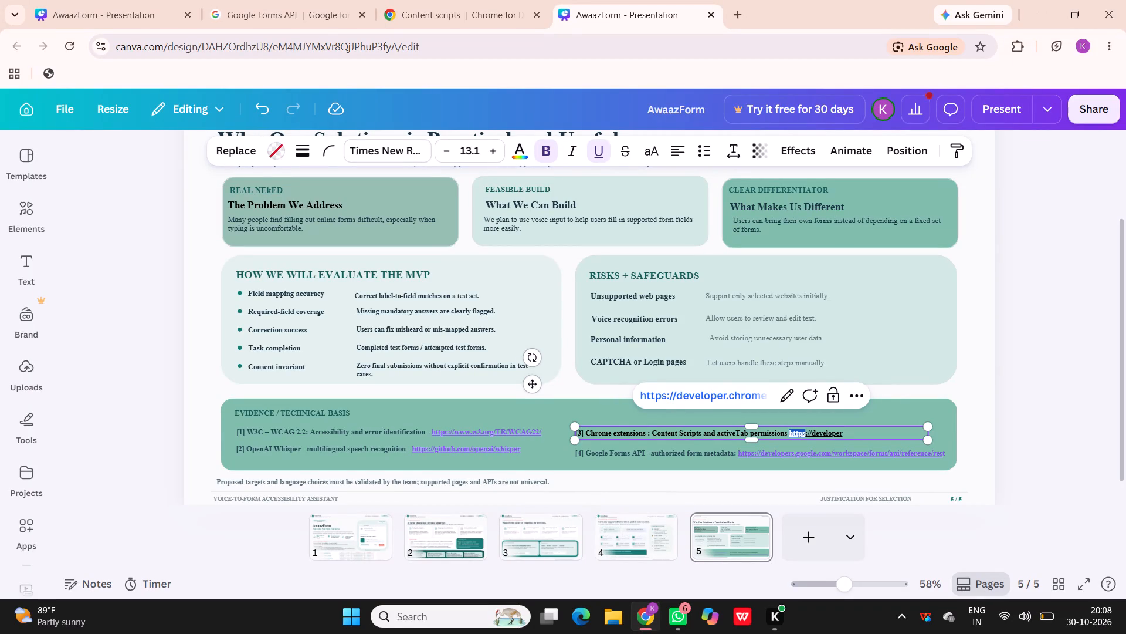
double_click(791, 433)
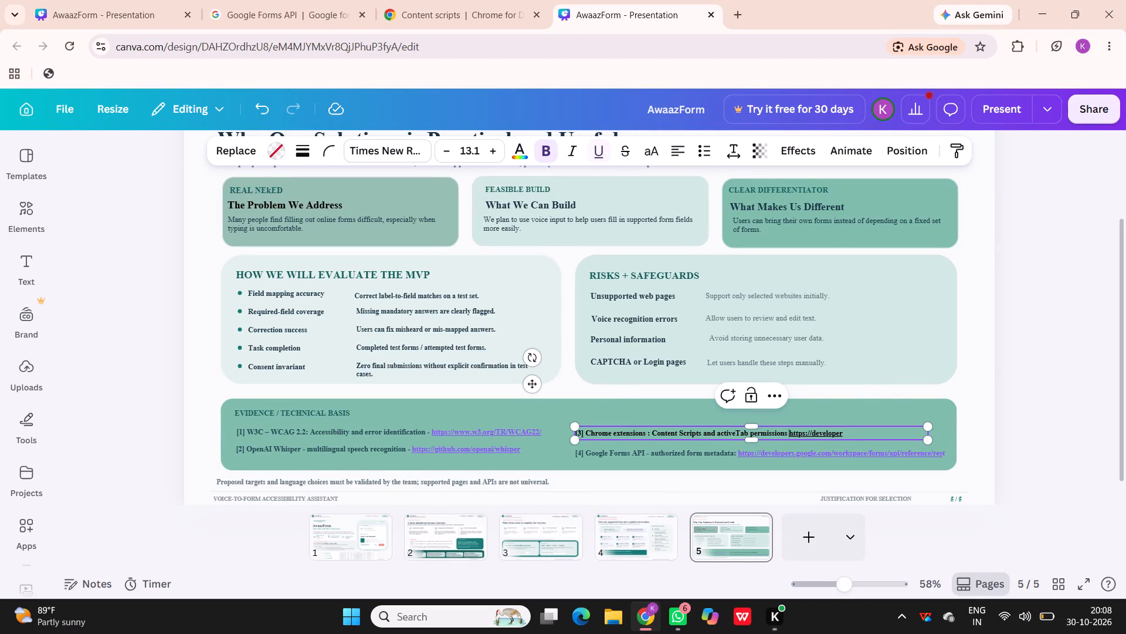
left_click_drag(791, 433, 820, 429)
left_click(820, 429)
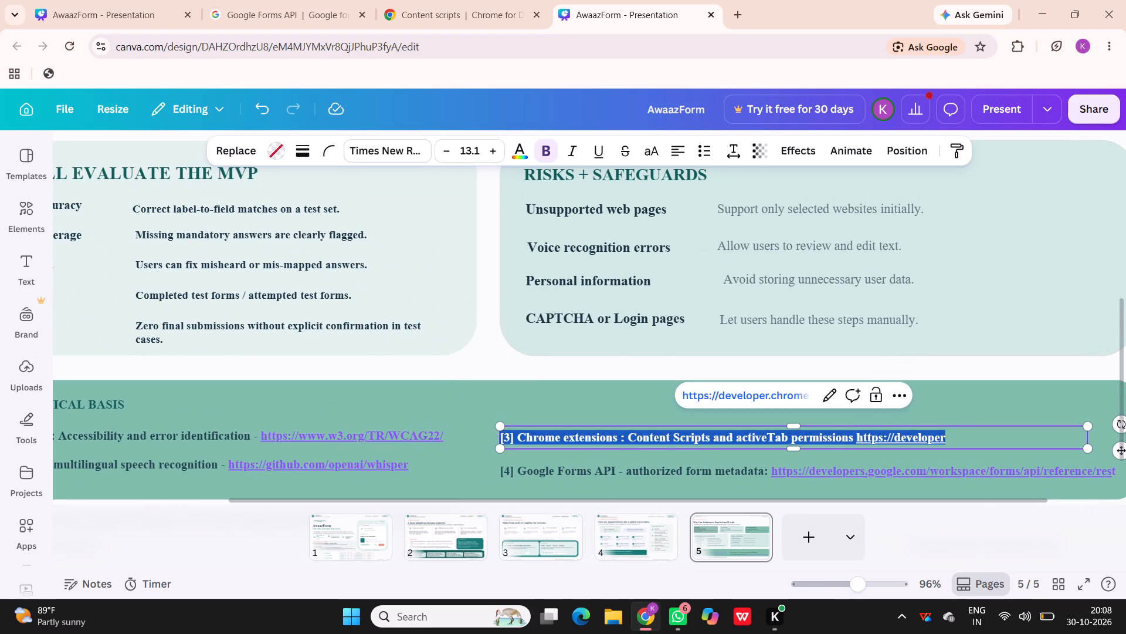
left_click(862, 439)
left_click_drag(856, 437, 949, 430)
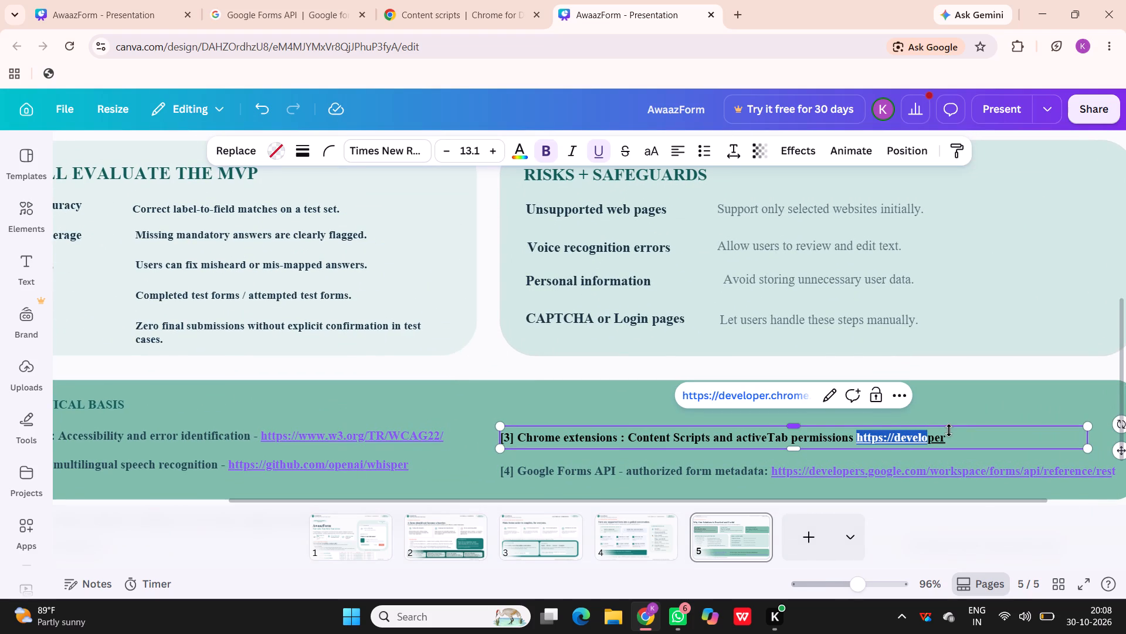
left_click_drag(949, 430, 962, 436)
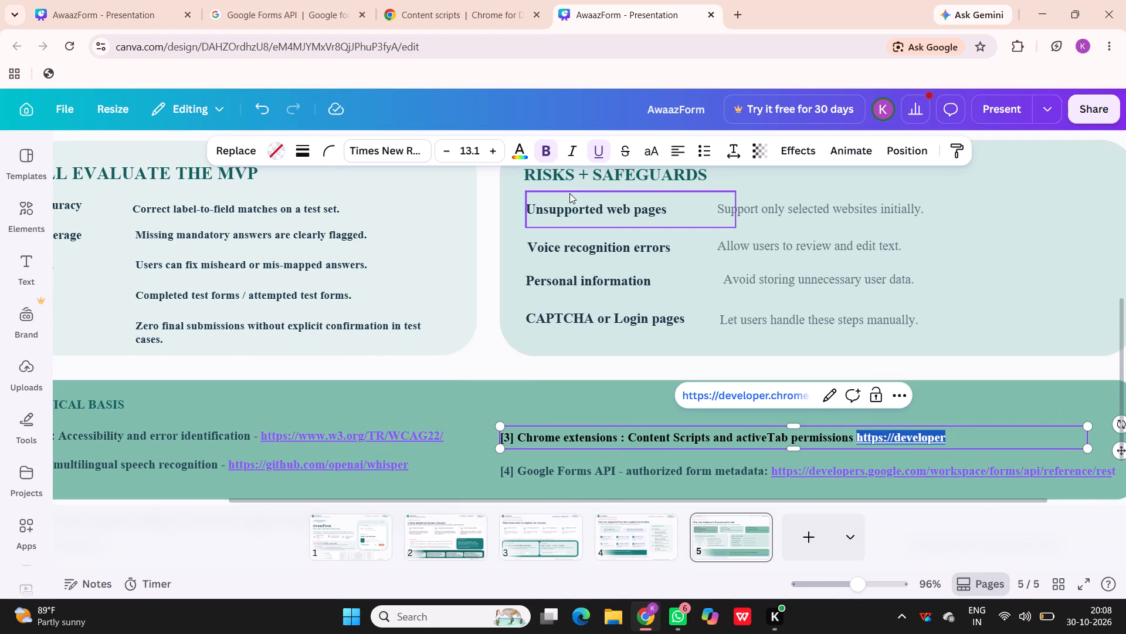
left_click(516, 152)
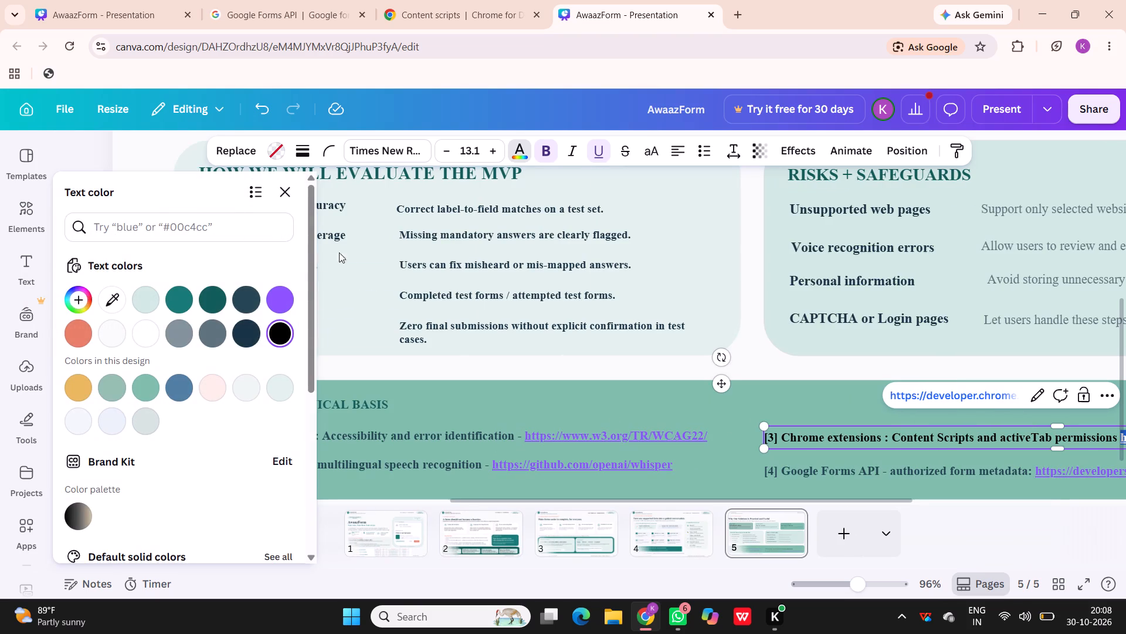
left_click(279, 298)
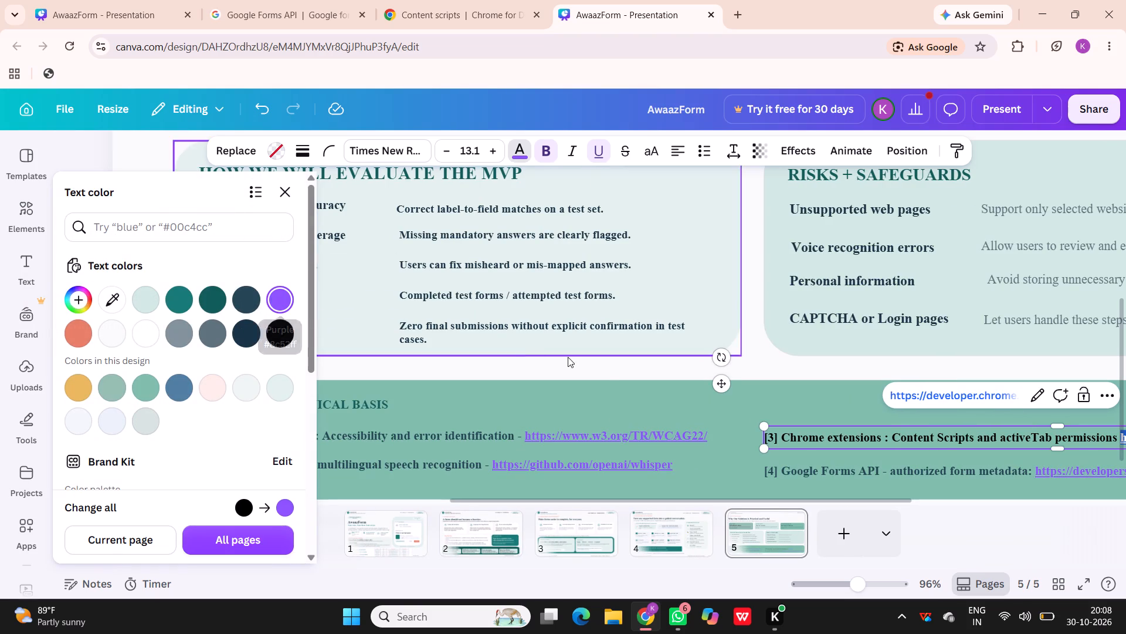
left_click(610, 361)
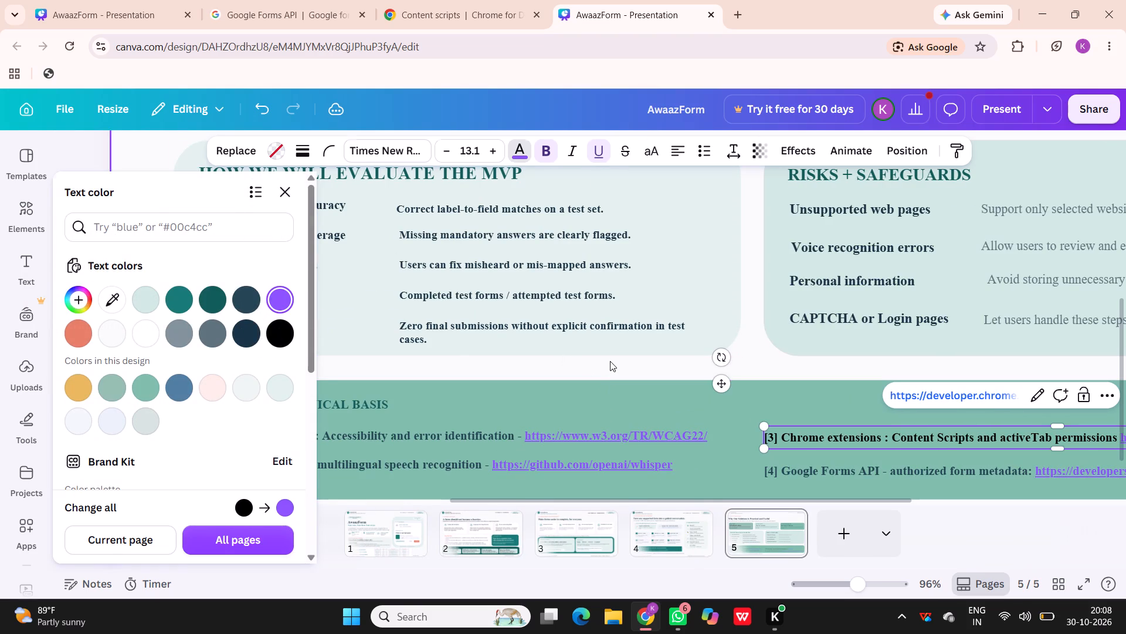
Set the "Google Forms API - authorized form metadata:" wording of reference [4] to black, excluding its link.
scroll(610, 361, "left", 3)
scroll(610, 361, "down", 1)
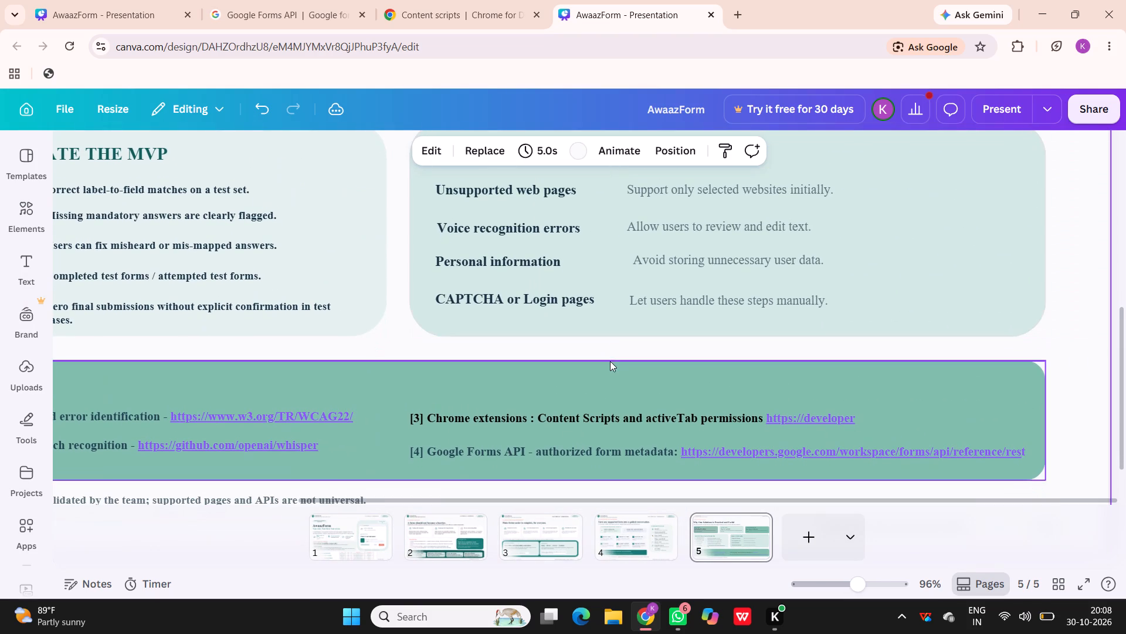
double_click(578, 448)
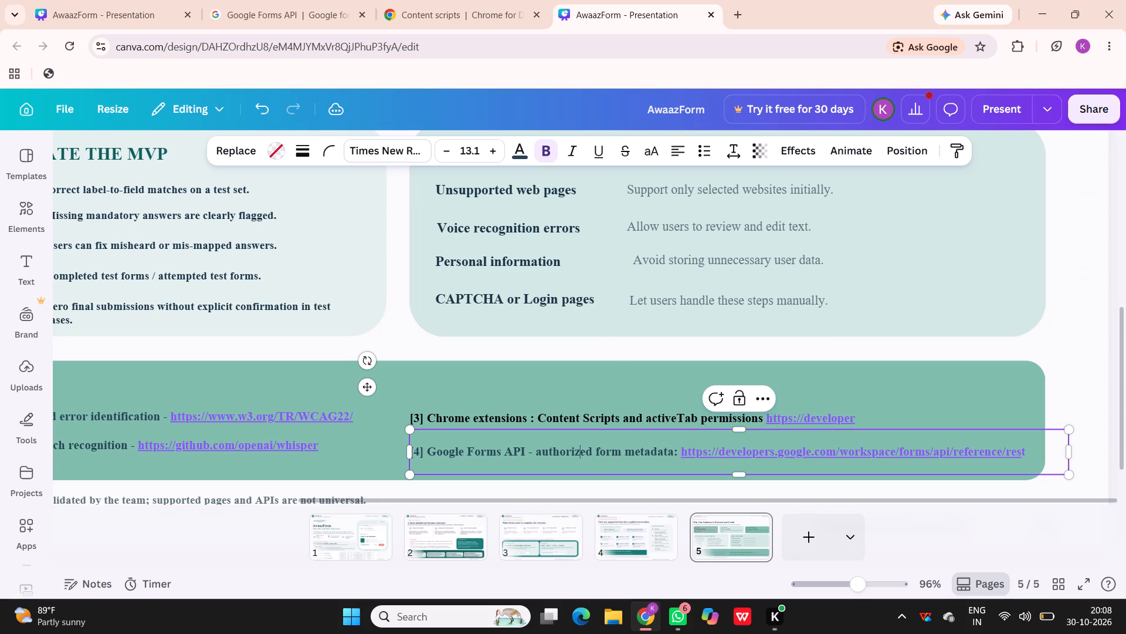
left_click_drag(679, 453, 415, 461)
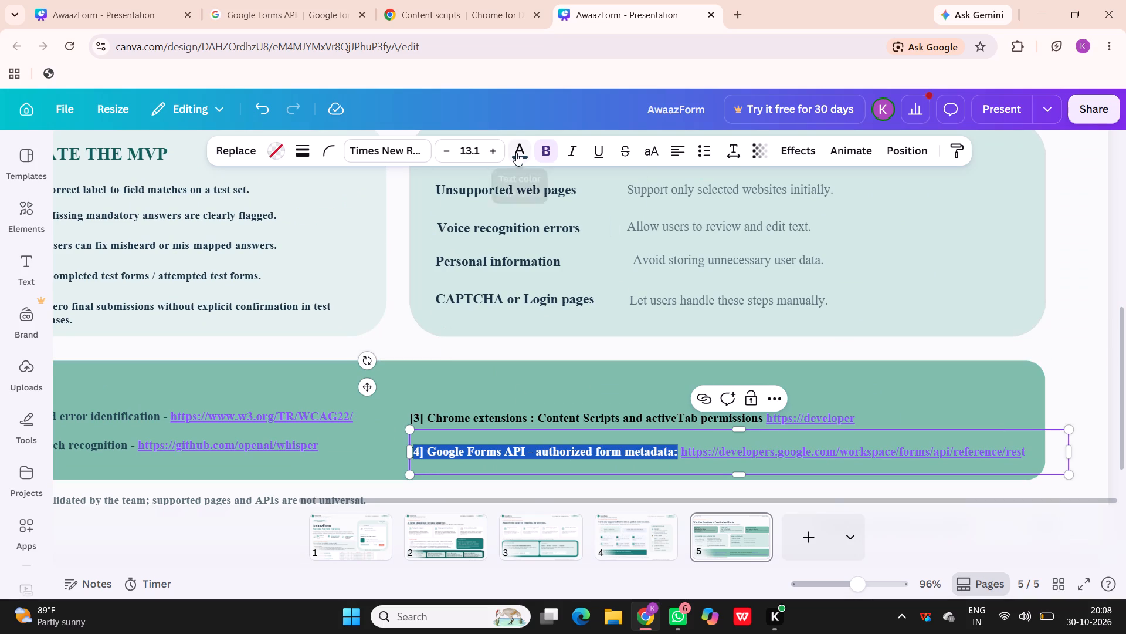
left_click(516, 152)
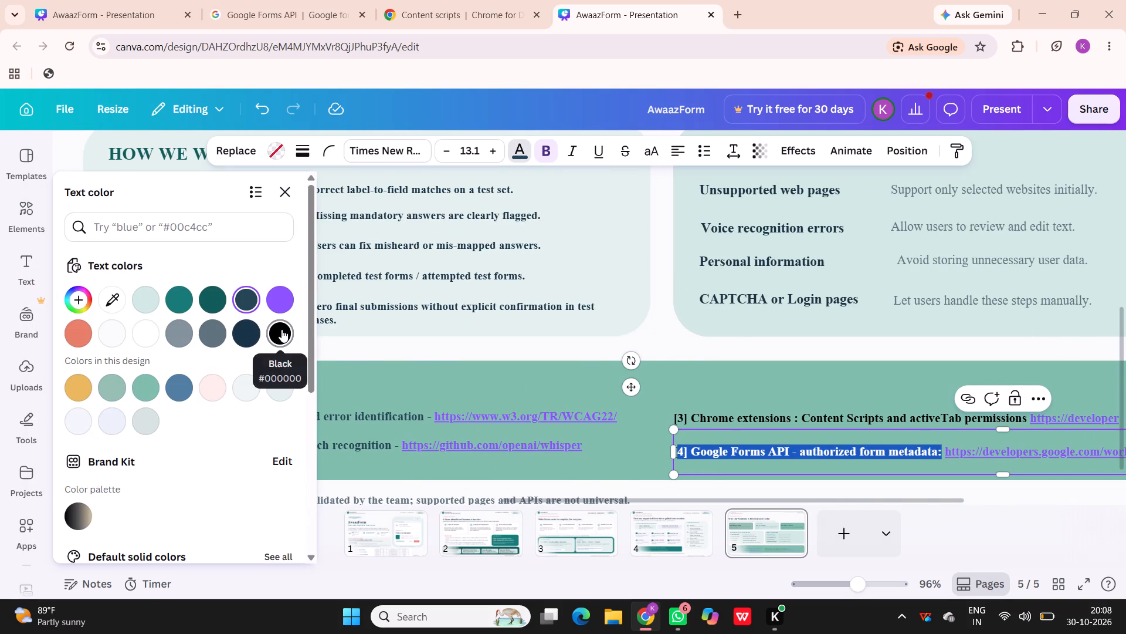
left_click(281, 329)
left_click(578, 349)
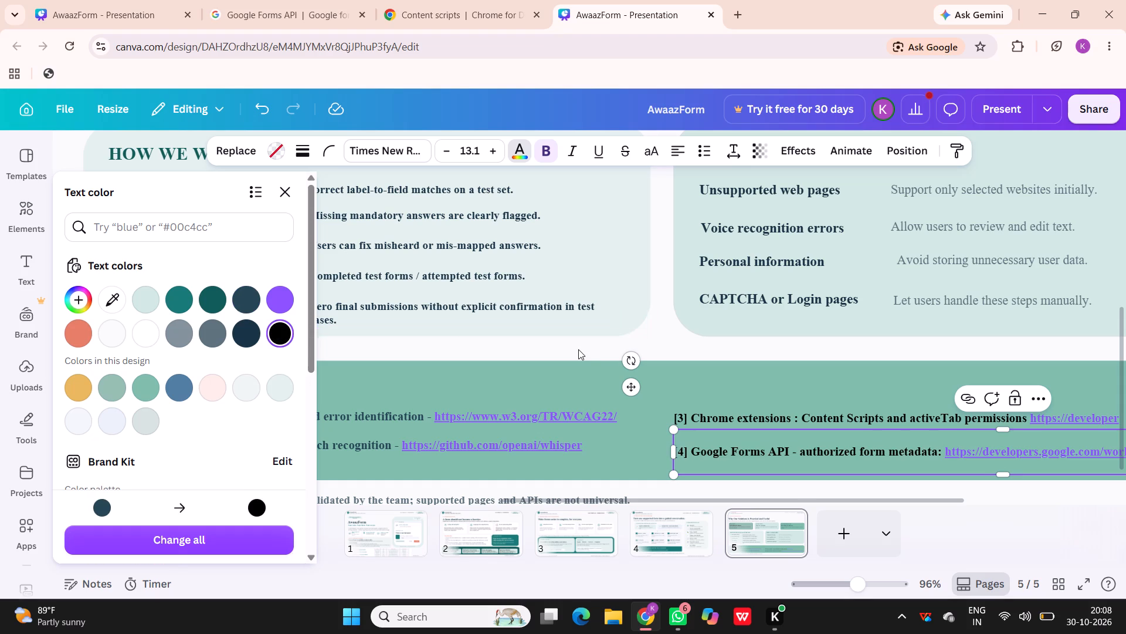
Set the "[1] W3C – WCAG 2.2: Accessibility and error identification" wording to black, excluding its link.
scroll(578, 349, "right", 5)
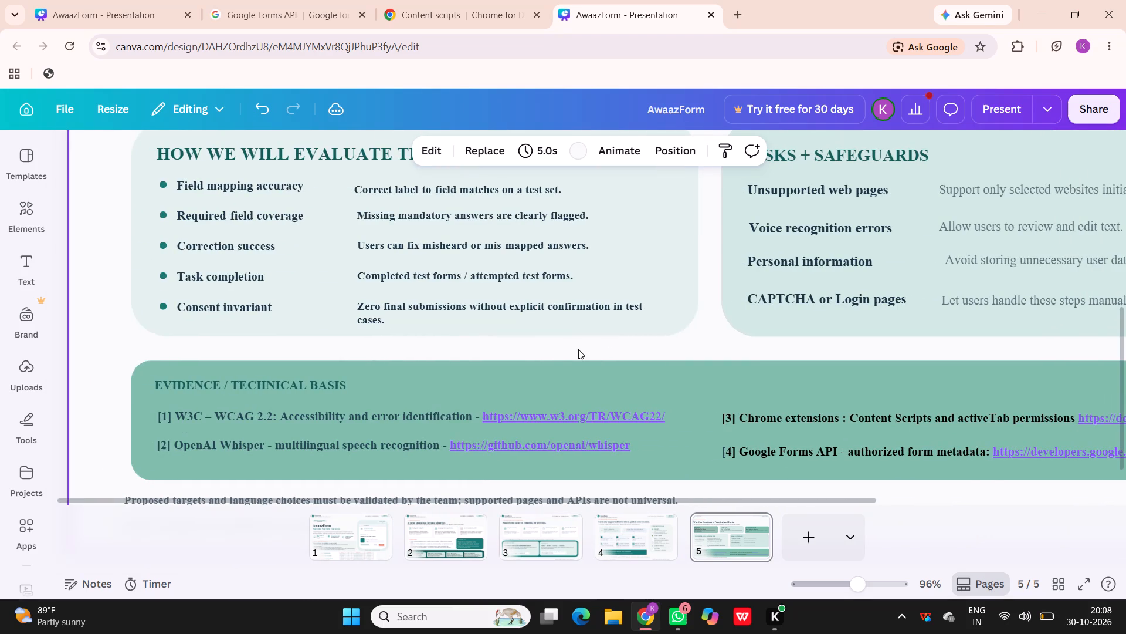
scroll(433, 447, "right", 2)
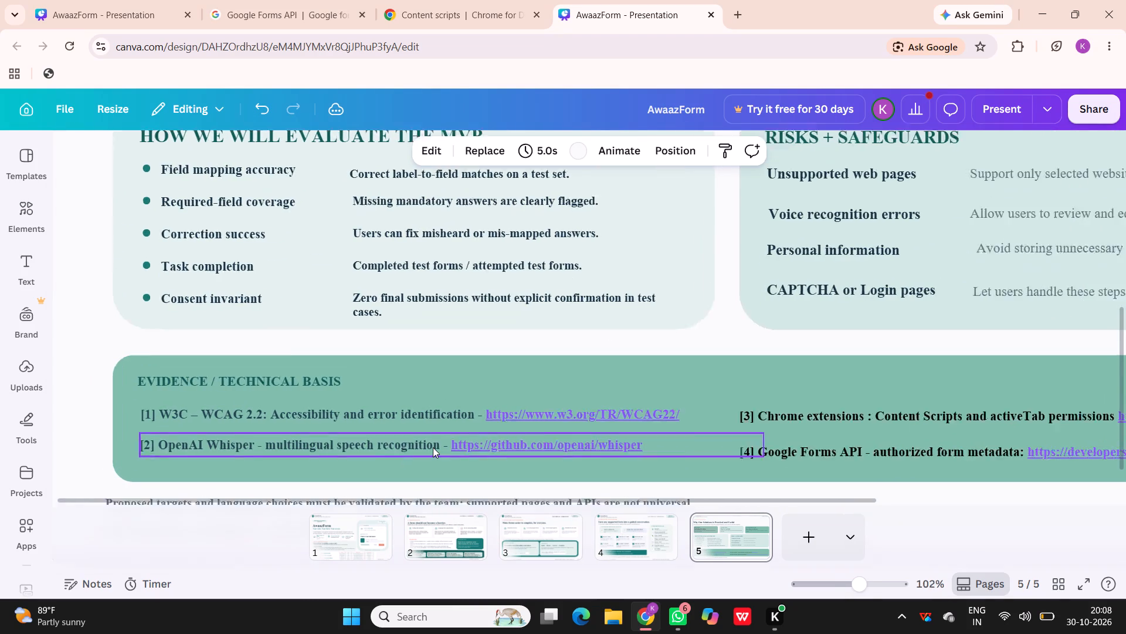
scroll(433, 447, "right", 3)
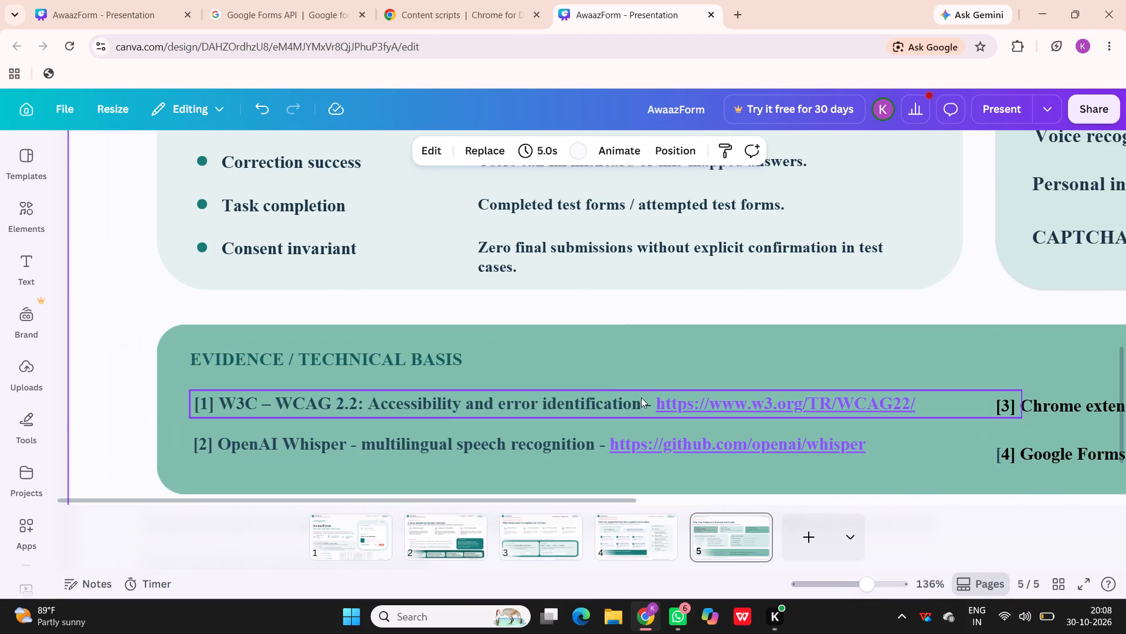
left_click(640, 399)
double_click(640, 400)
left_click_drag(640, 400, 626, 400)
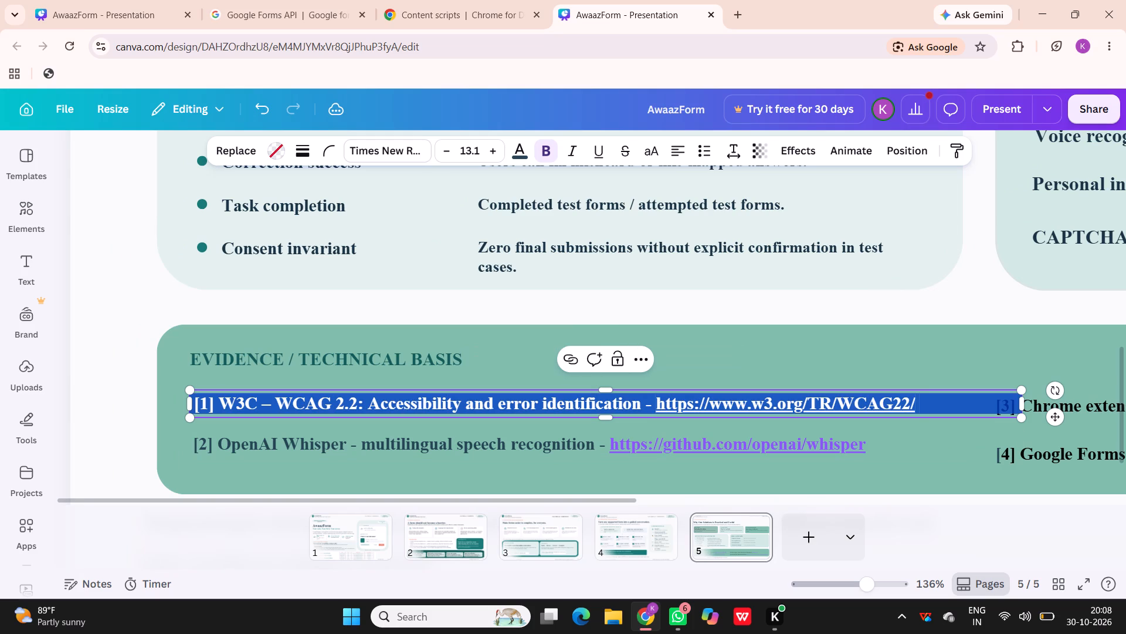
left_click_drag(626, 400, 601, 401)
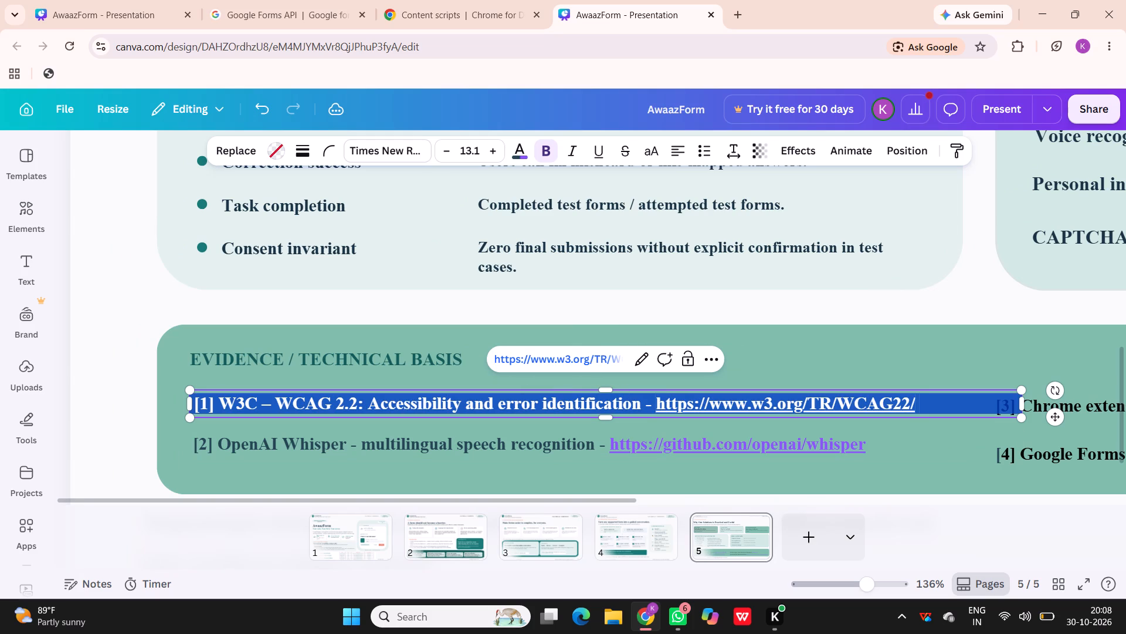
double_click(639, 406)
left_click_drag(639, 406, 582, 408)
left_click(457, 382)
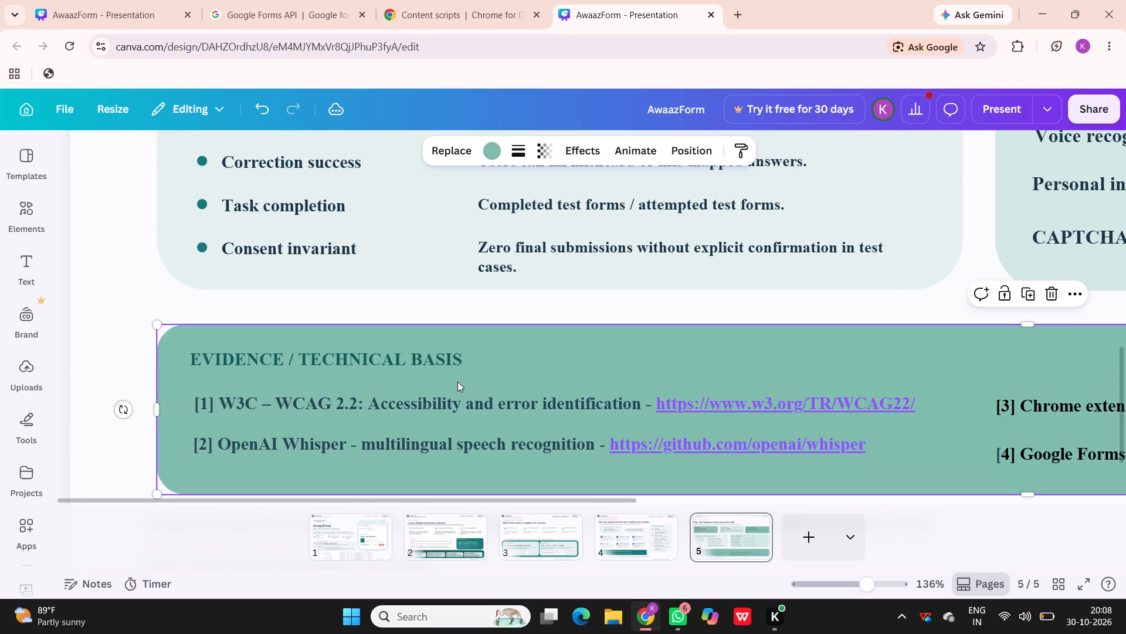
left_click(645, 403)
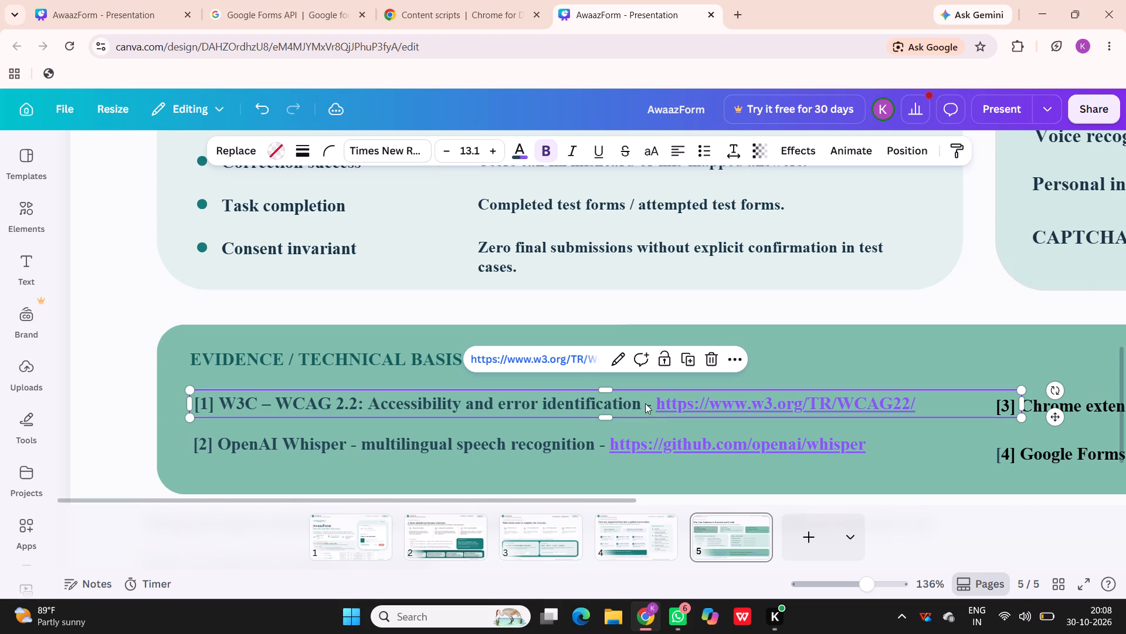
left_click(641, 400)
left_click(637, 400)
left_click_drag(637, 400, 571, 402)
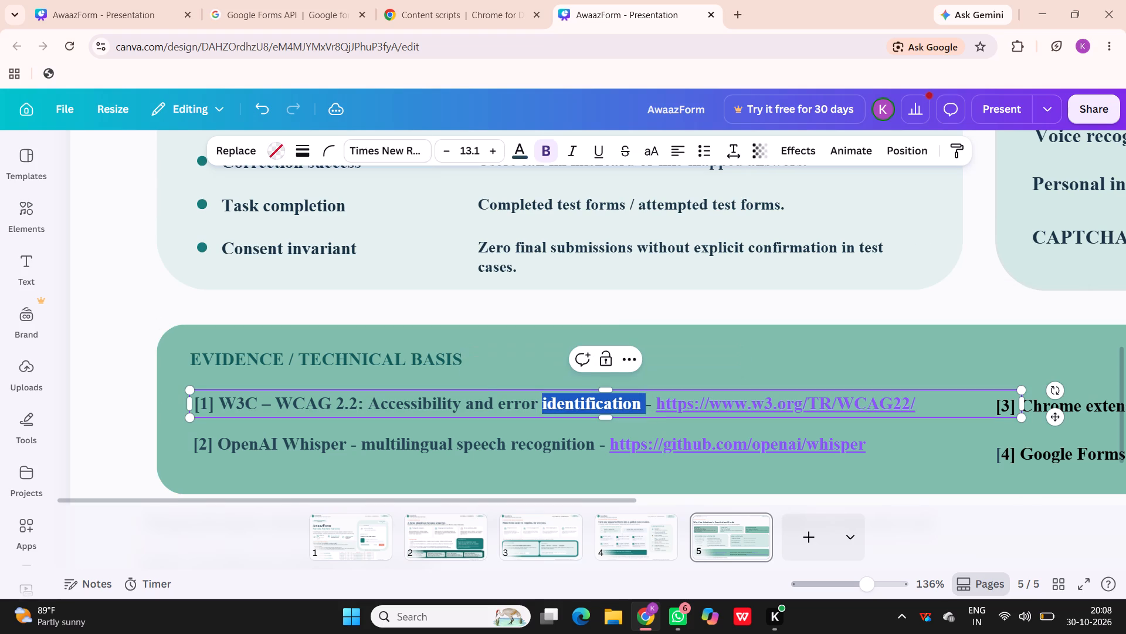
left_click_drag(571, 402, 199, 407)
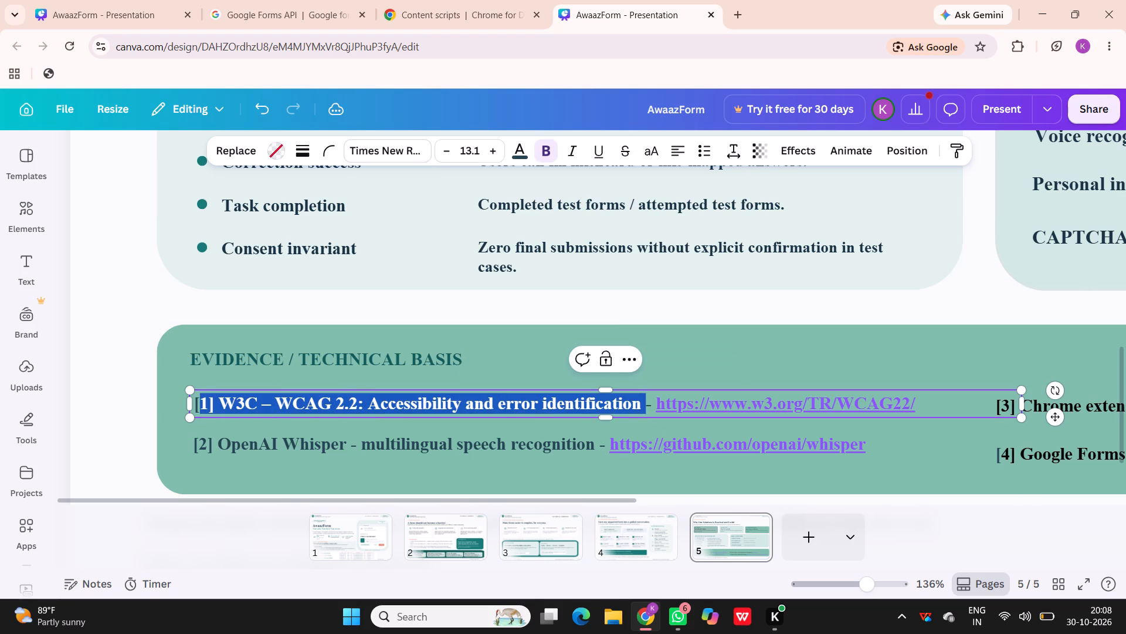
left_click_drag(199, 407, 196, 407)
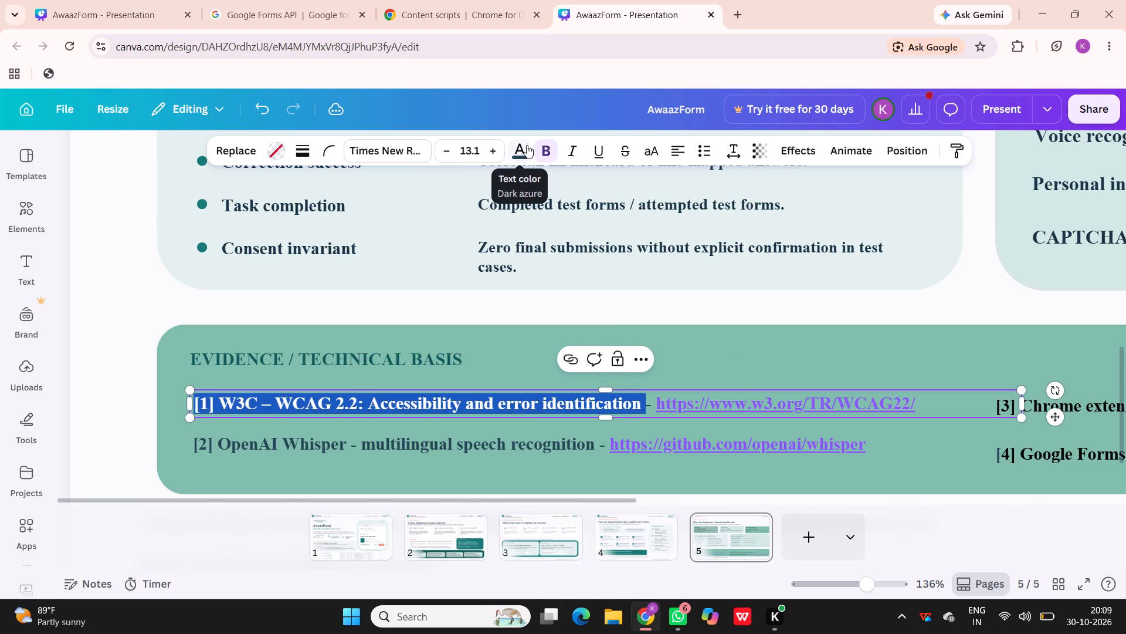
left_click(521, 146)
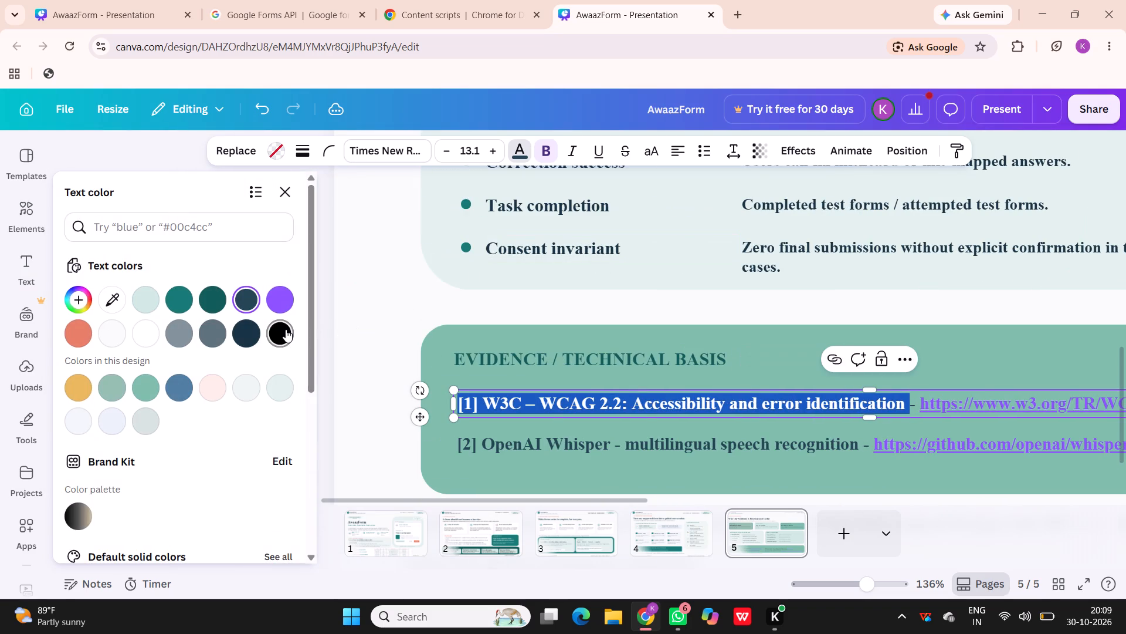
left_click(286, 329)
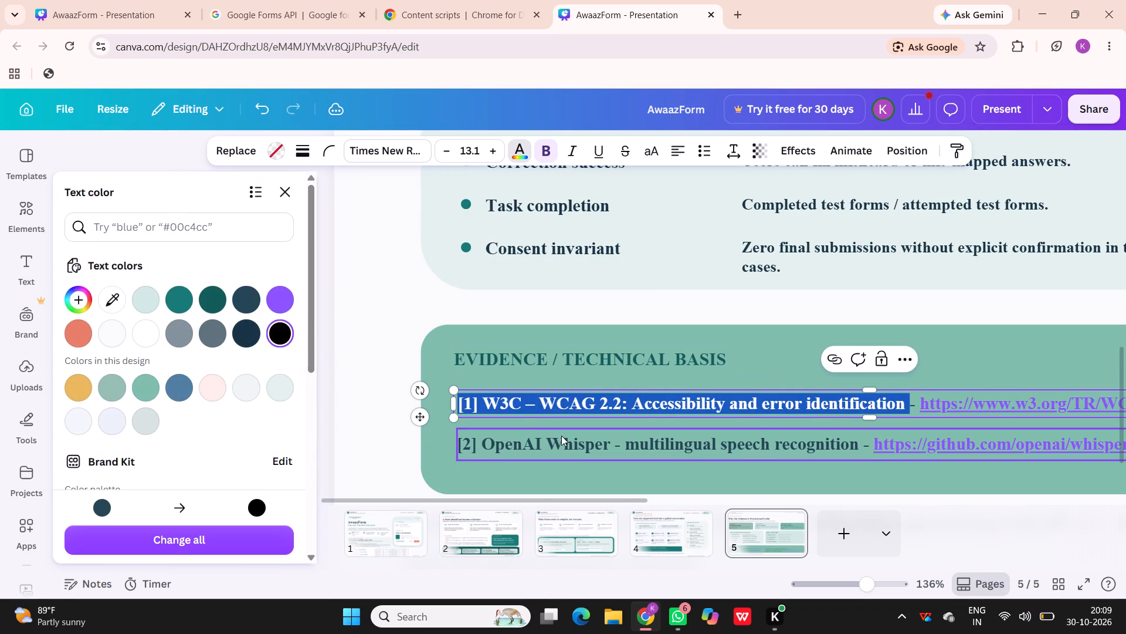
Set the "OpenAI Whisper - multilingual speech recognition" wording of reference [2] to black, excluding its link.
left_click(561, 436)
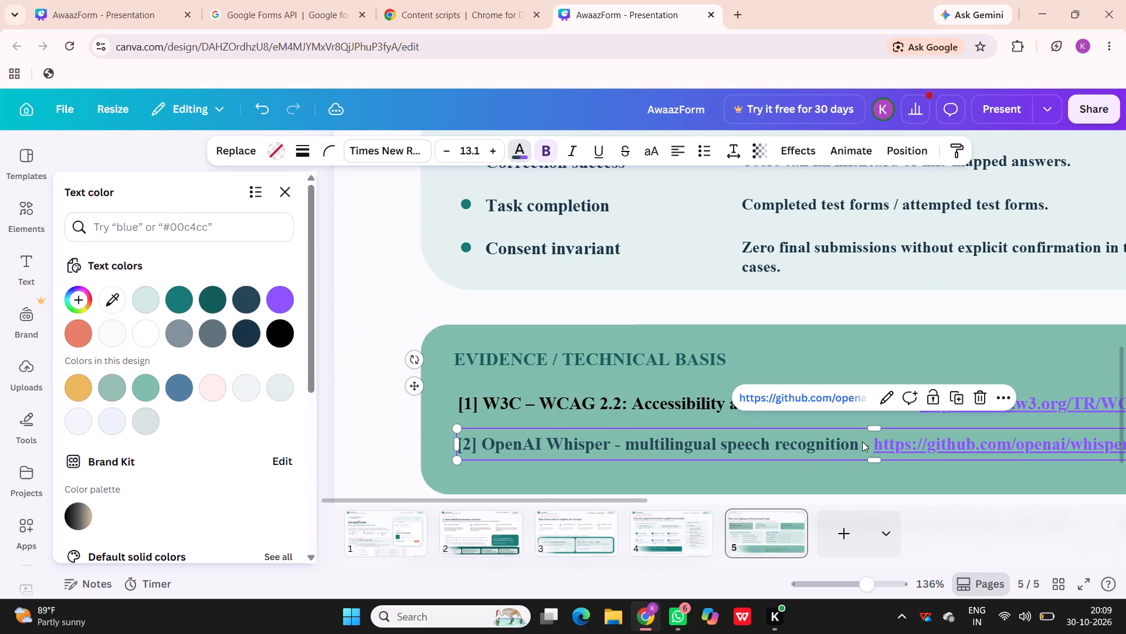
left_click(867, 444)
left_click_drag(867, 444, 447, 451)
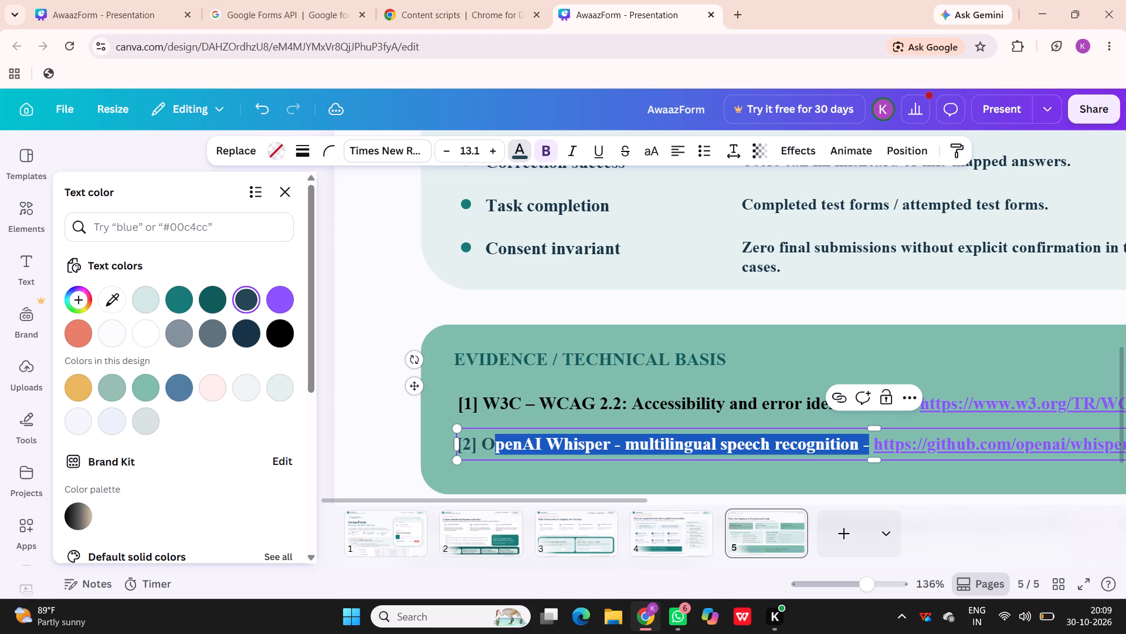
left_click(497, 445)
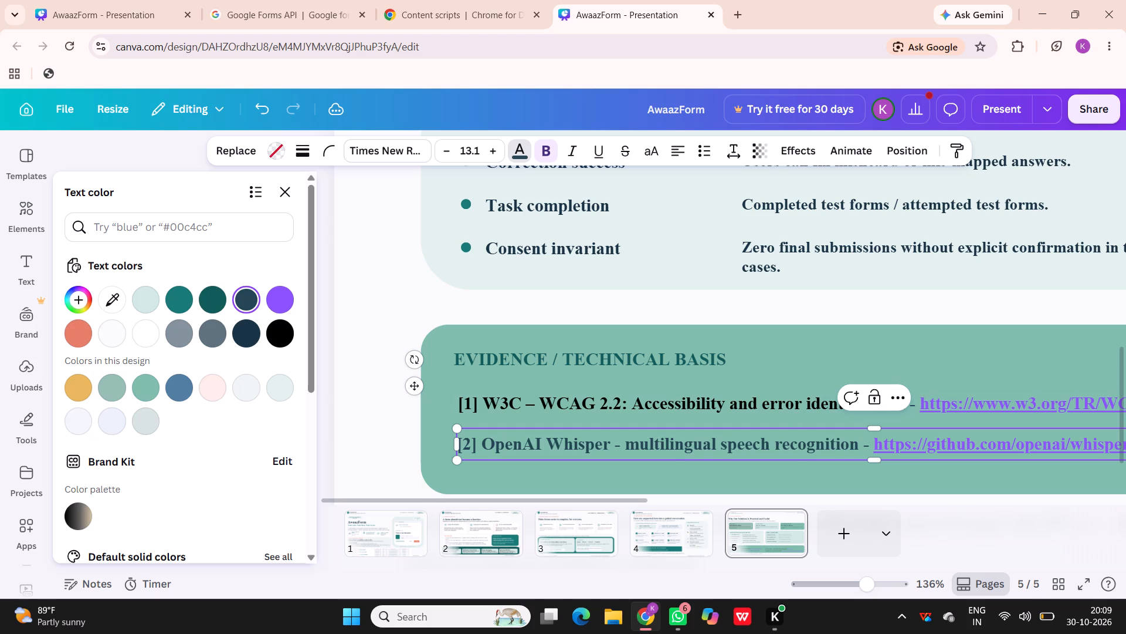
left_click_drag(871, 447, 465, 443)
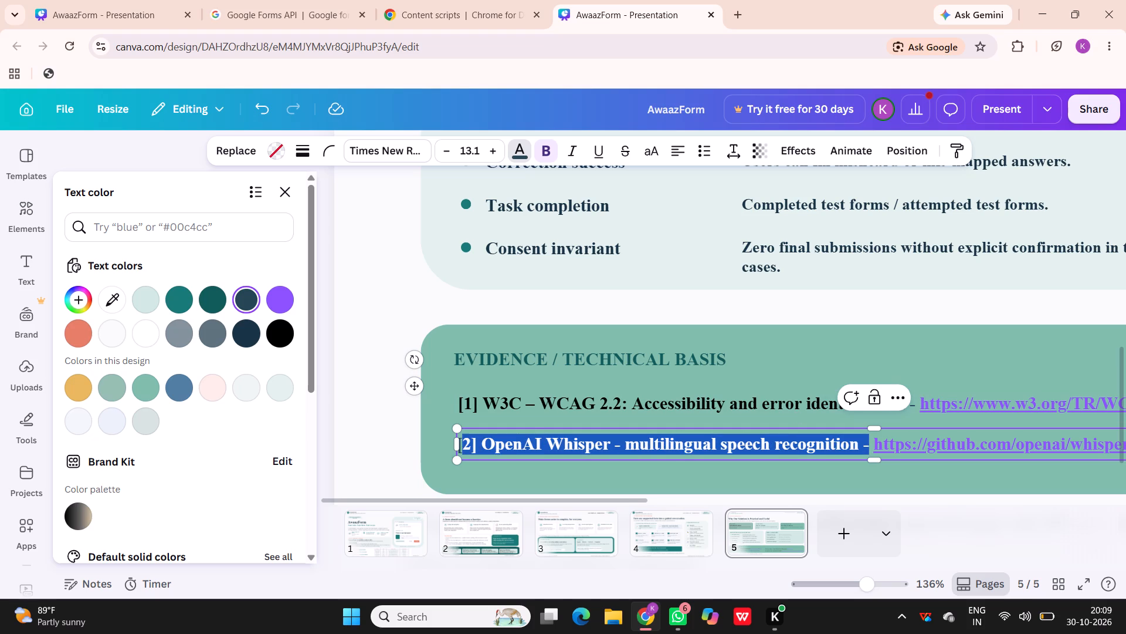
left_click_drag(465, 443, 462, 446)
left_click(279, 328)
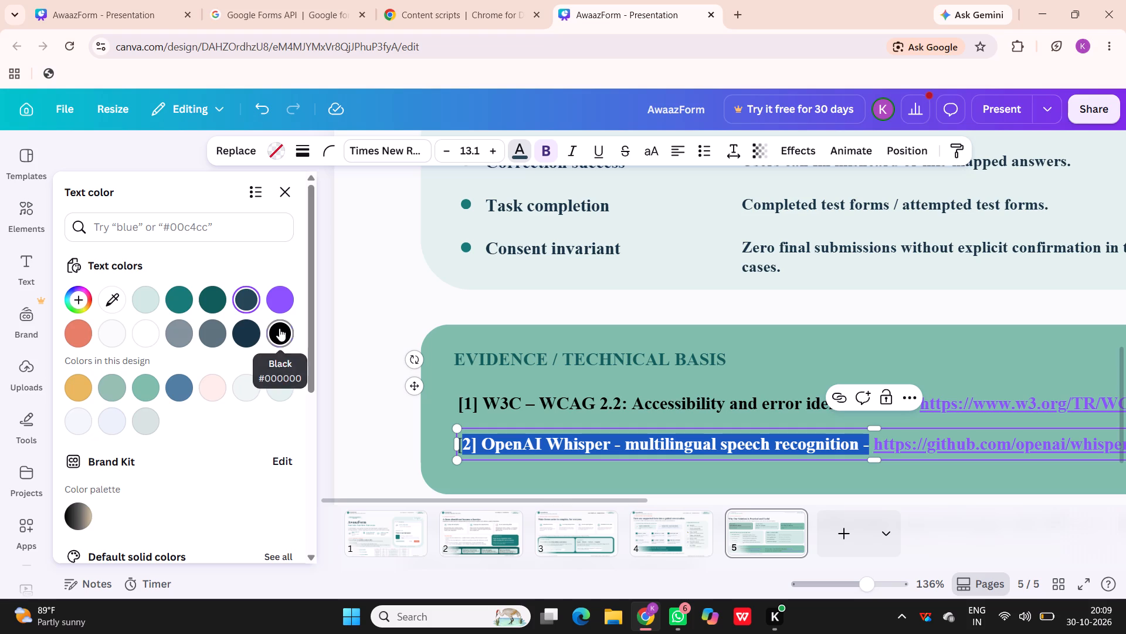
left_click(274, 329)
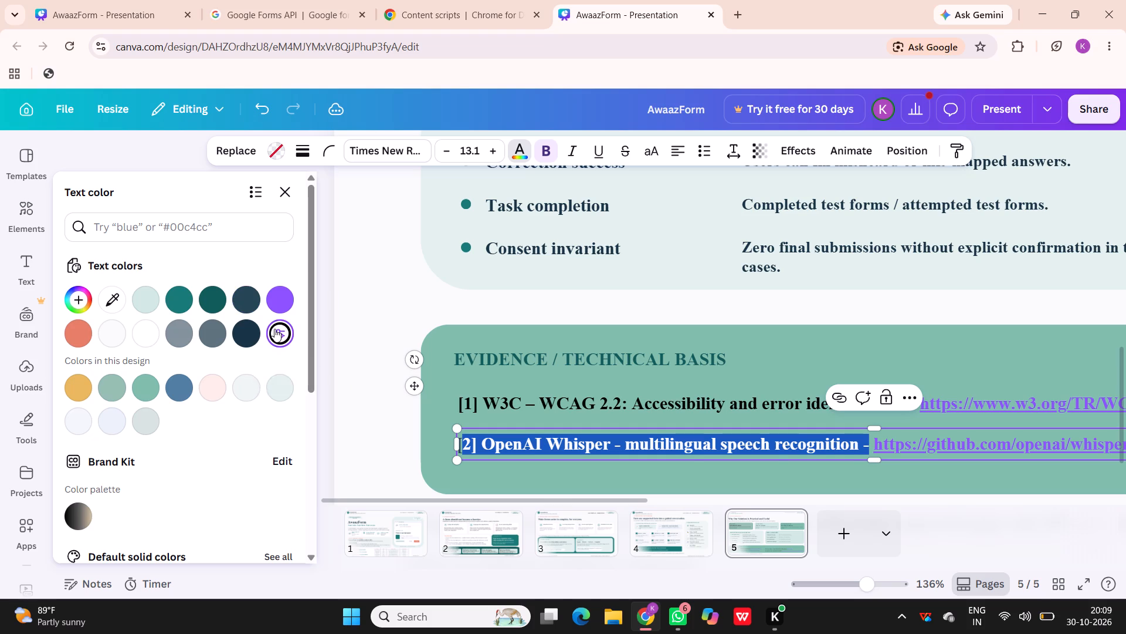
left_click(274, 329)
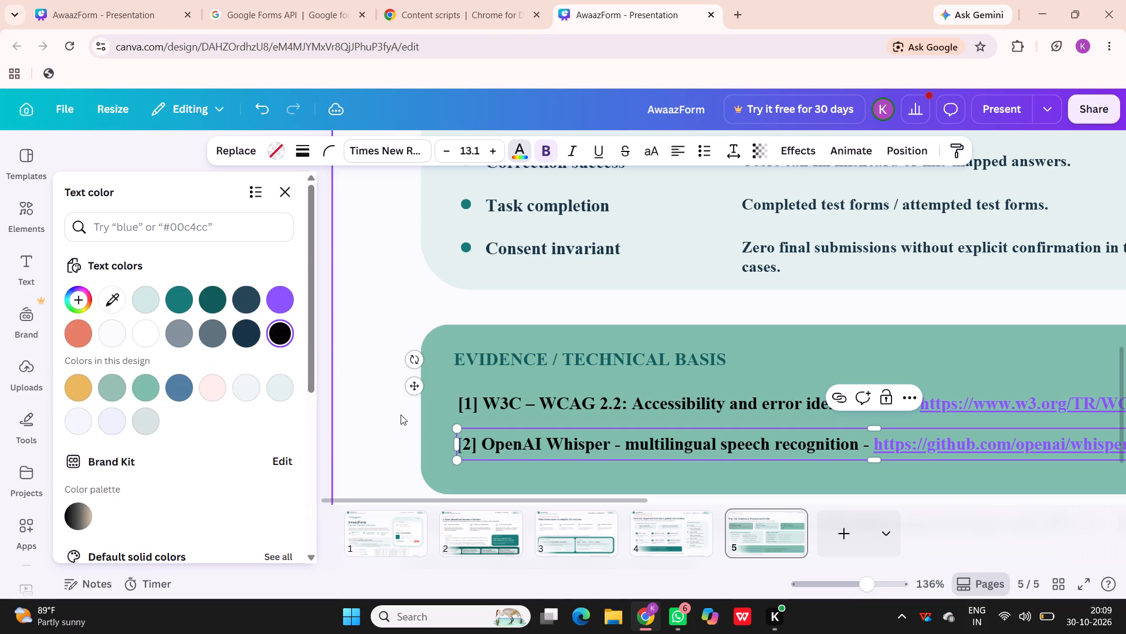
left_click(425, 426)
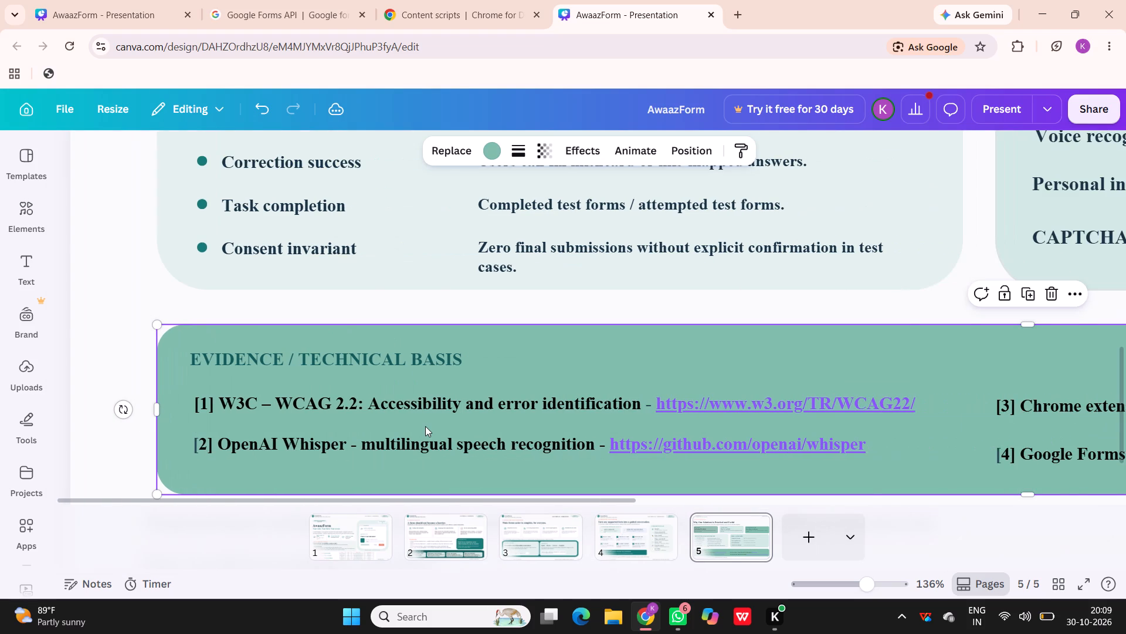
Set the "EVIDENCE / TECHNICAL BASIS" heading to dark azure #183445.
scroll(425, 426, "left", 1)
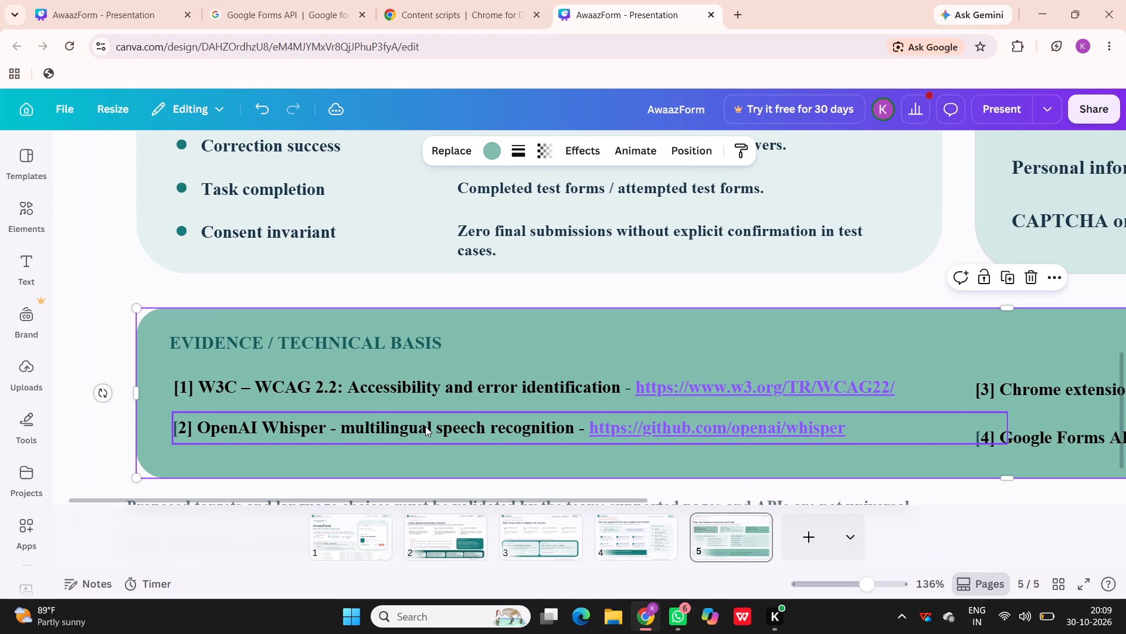
triple_click(380, 343)
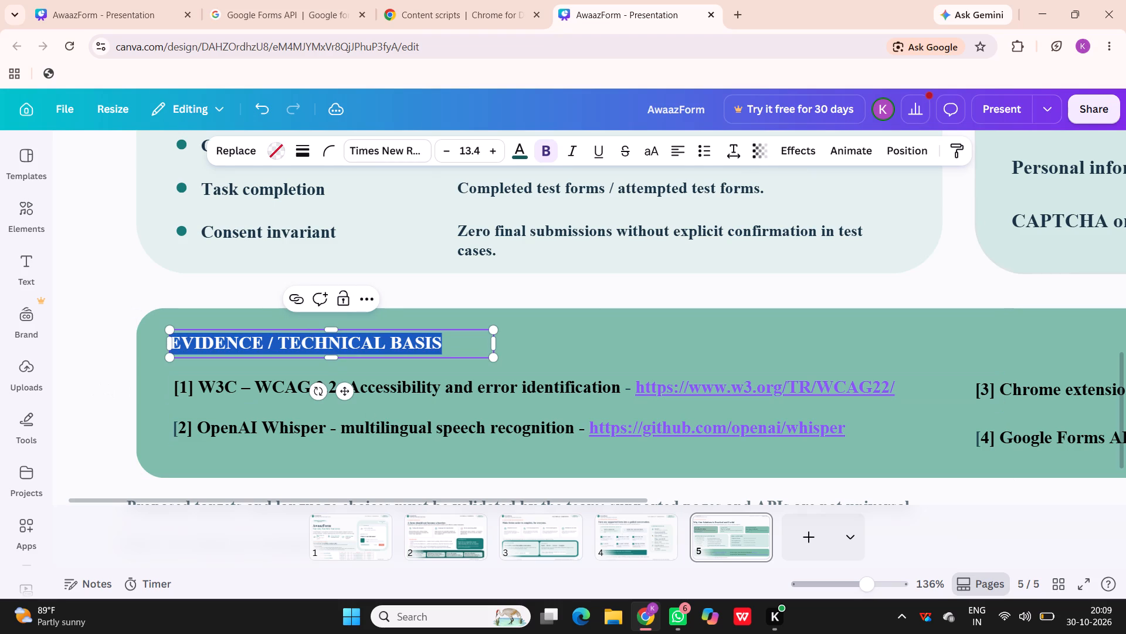
left_click(520, 147)
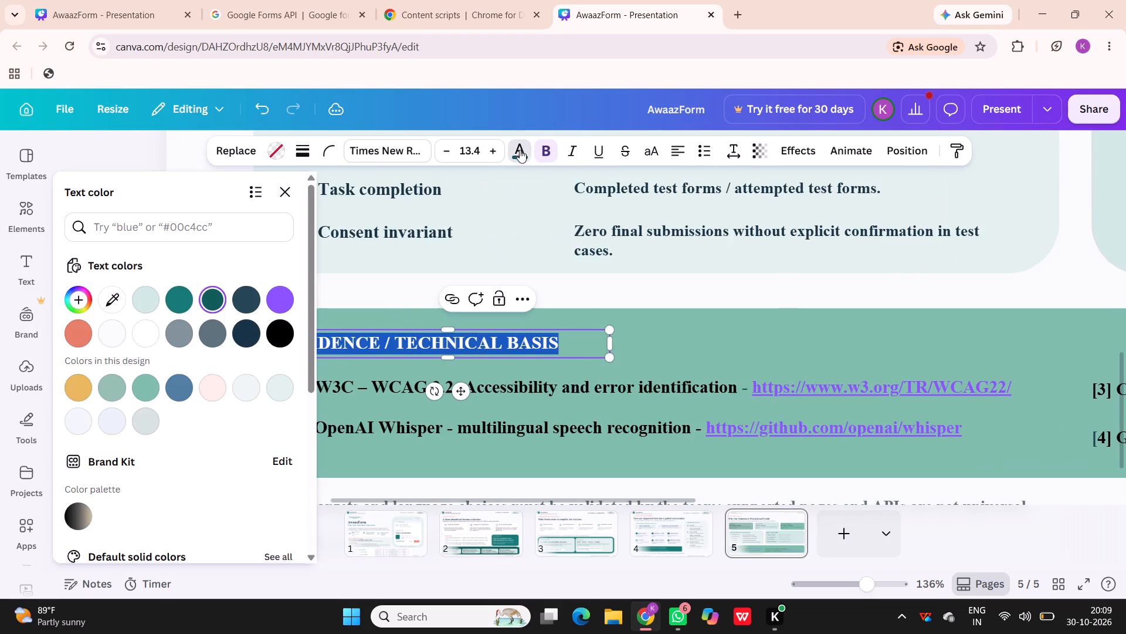
left_click(250, 331)
left_click(367, 295)
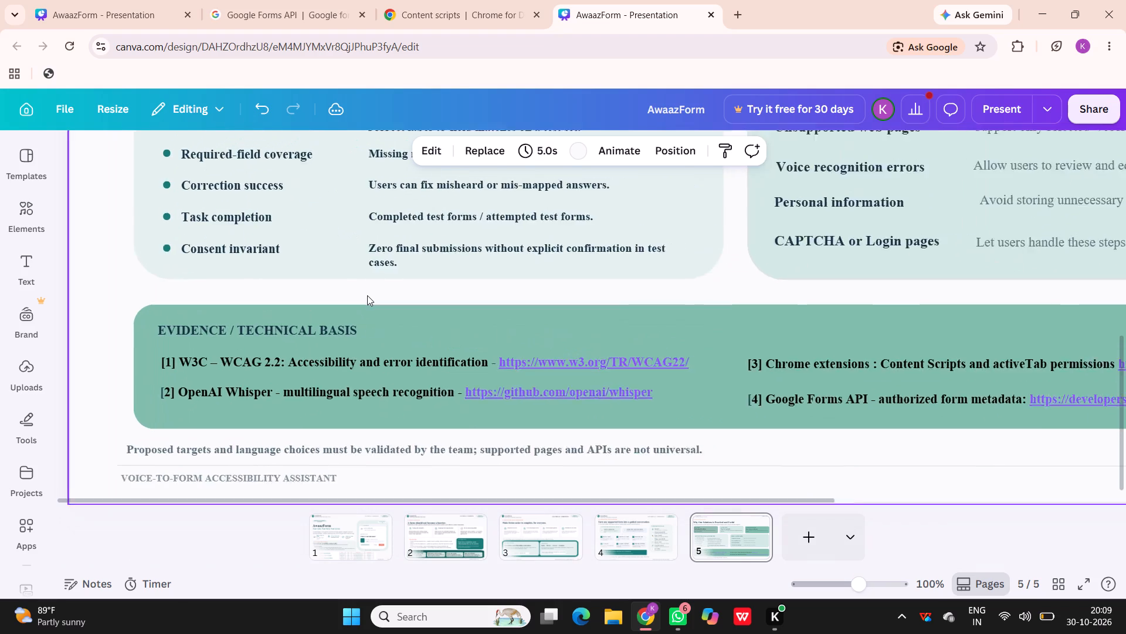
Set the "Support only selected websites initially." text in the Risks + Safeguards box to dark azure #183445.
scroll(367, 295, "up", 1)
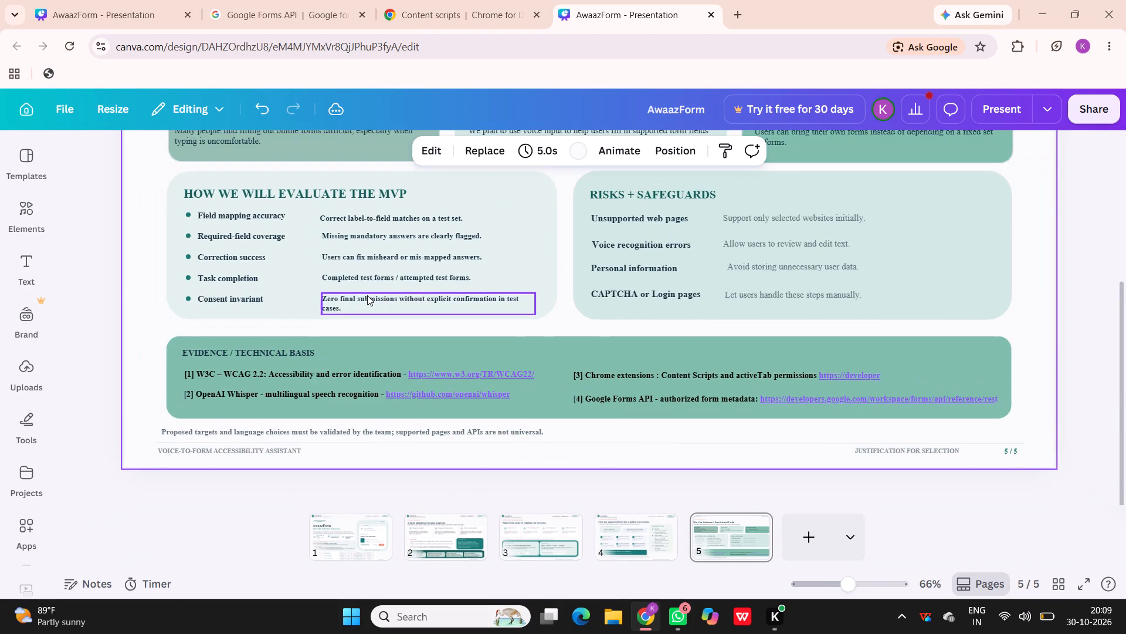
scroll(367, 295, "up", 2)
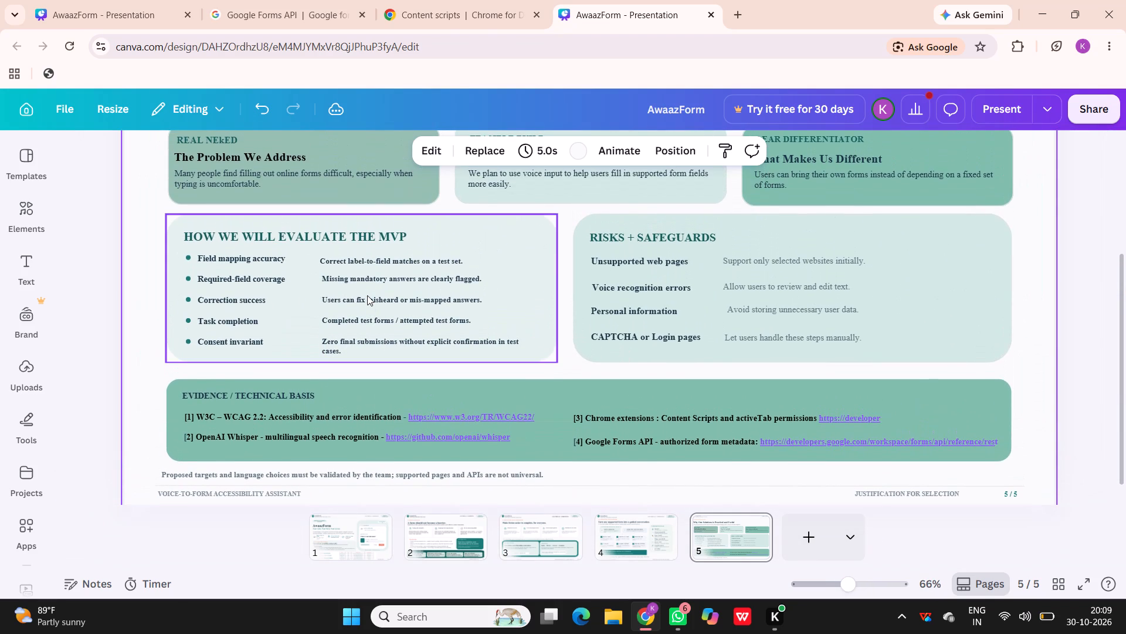
scroll(367, 295, "up", 1)
scroll(562, 277, "up", 1)
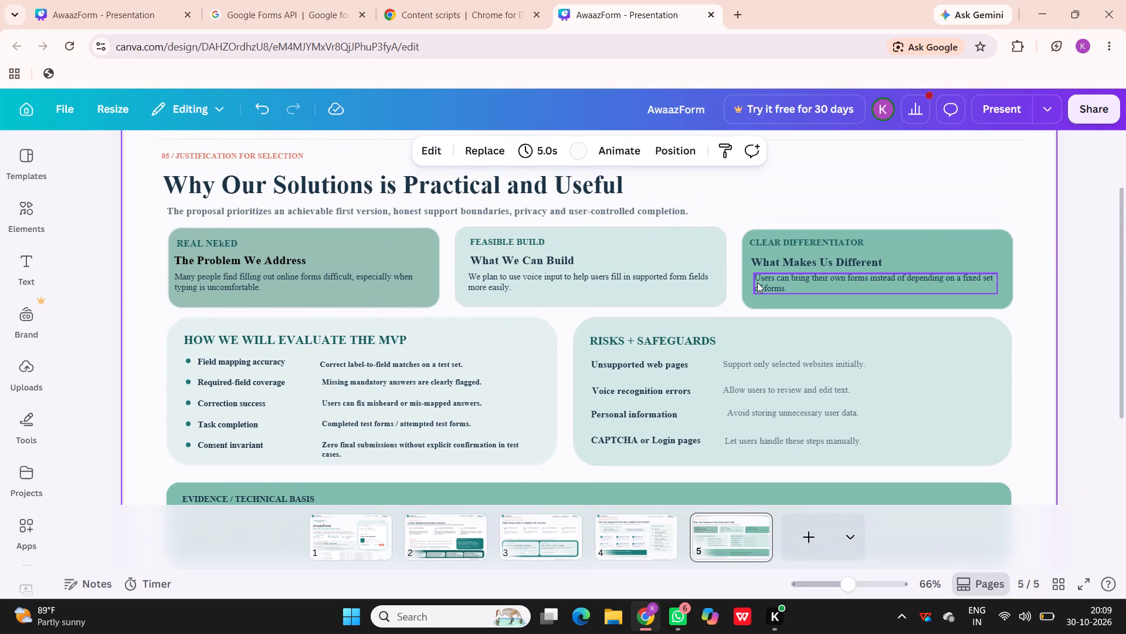
triple_click(744, 361)
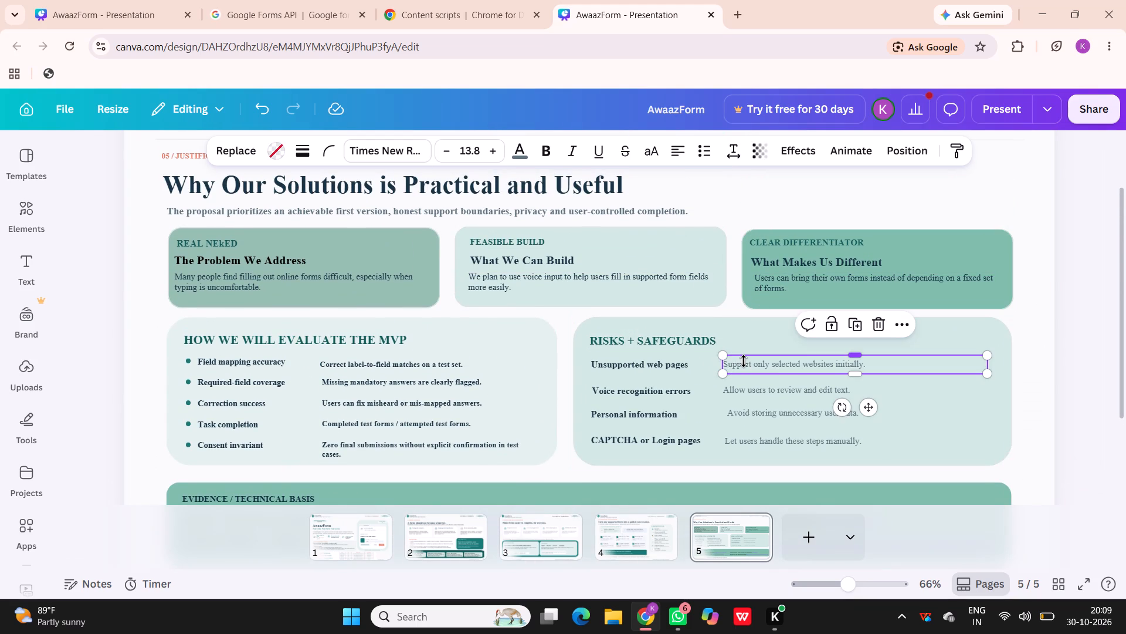
triple_click(744, 361)
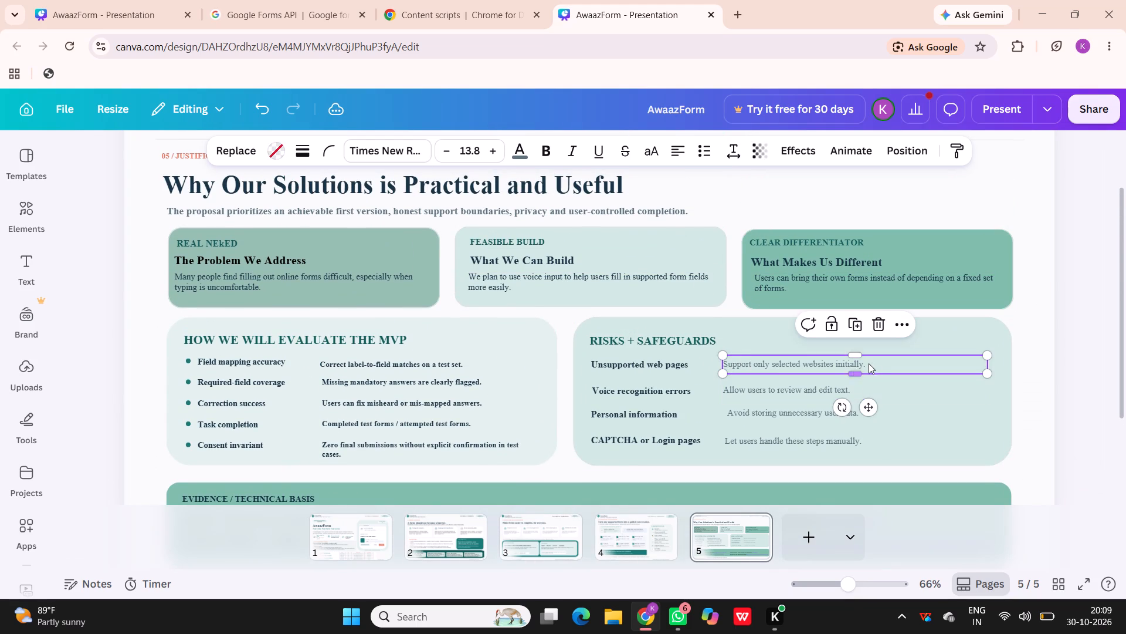
left_click(867, 362)
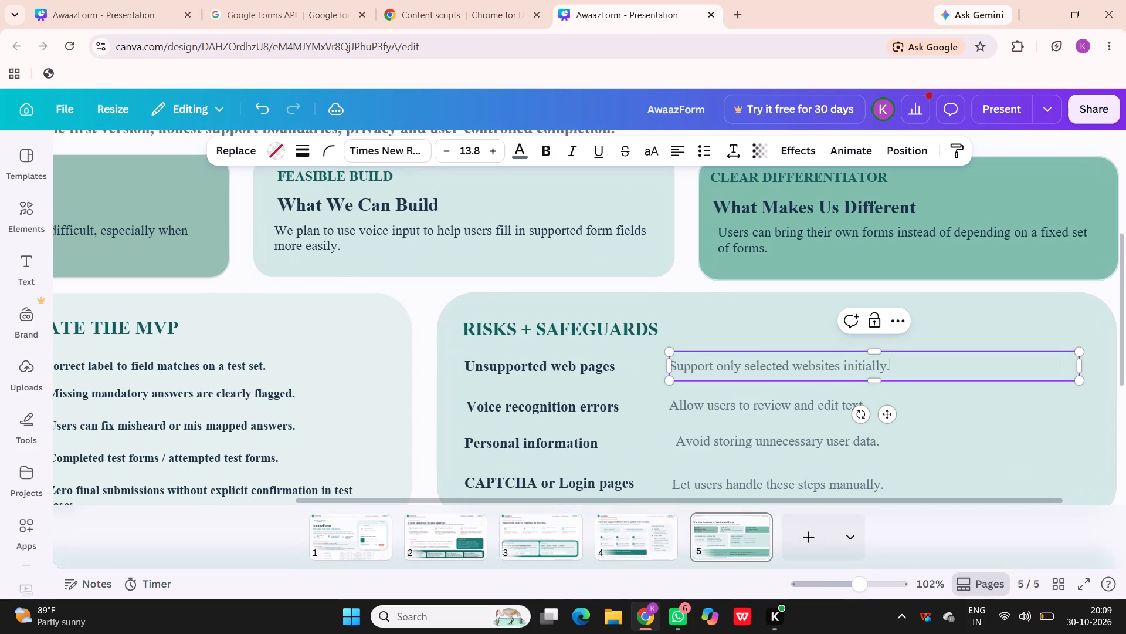
triple_click(886, 367)
left_click_drag(886, 367, 857, 372)
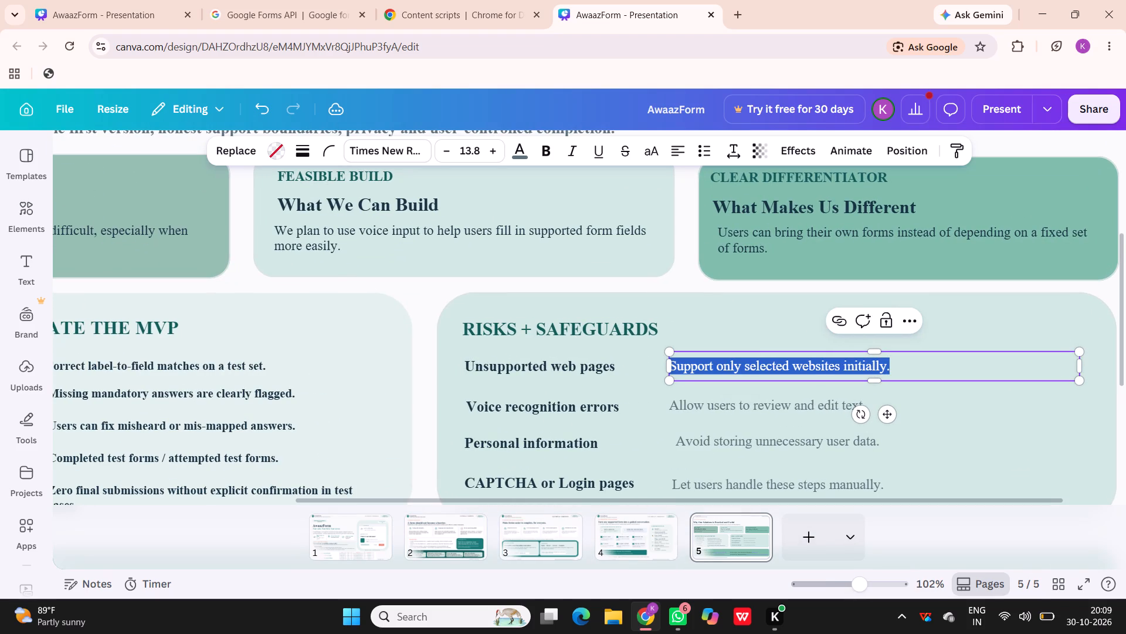
left_click(520, 151)
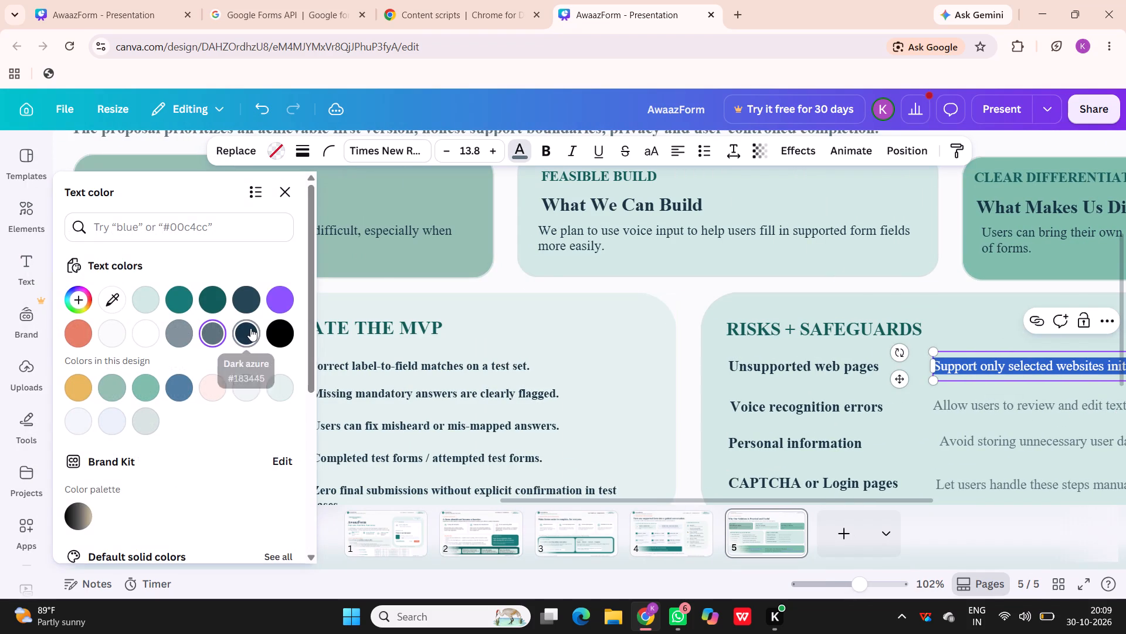
left_click(250, 328)
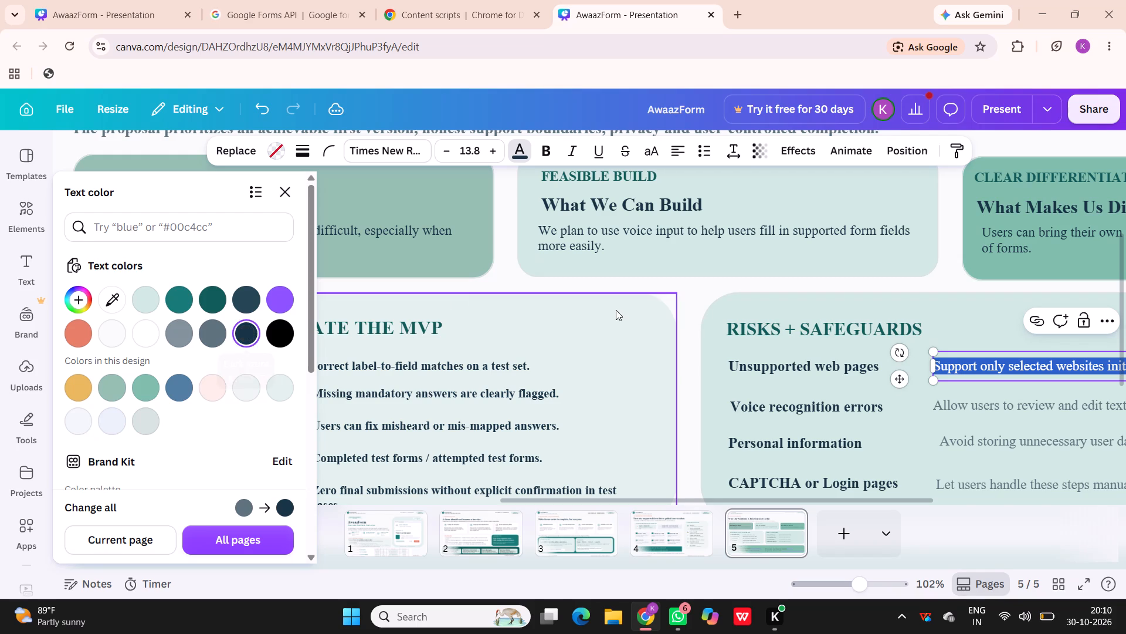
left_click(684, 291)
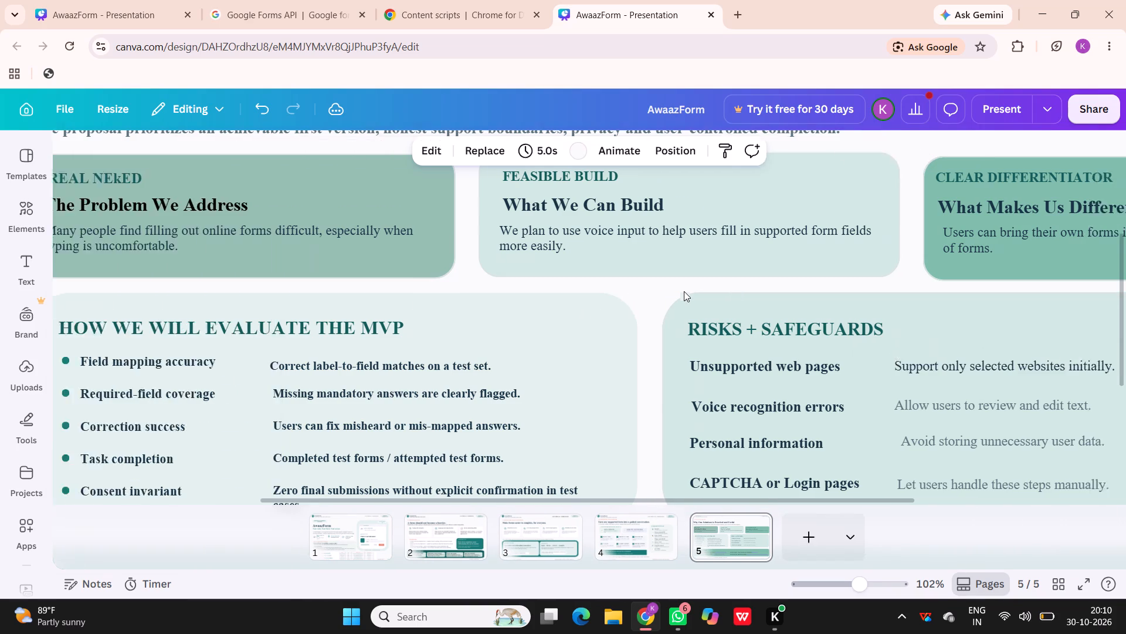
Set the "Support only selected websites initially." text in the Risks + Safeguards box to black #000000.
scroll(684, 291, "down", 1)
scroll(684, 291, "right", 1)
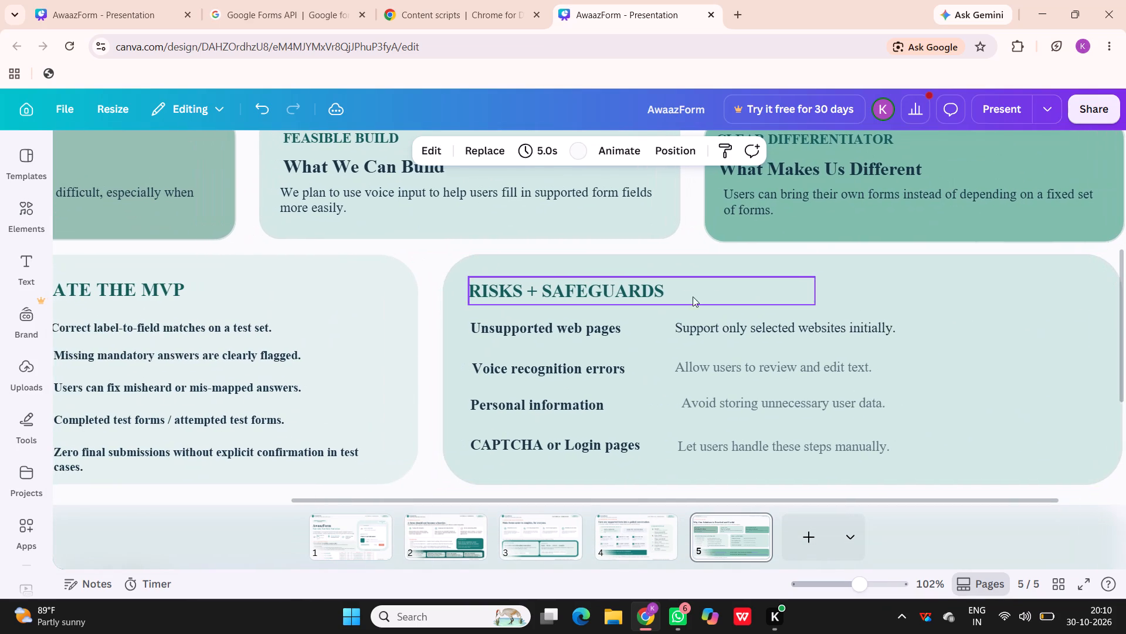
triple_click(723, 323)
double_click(723, 323)
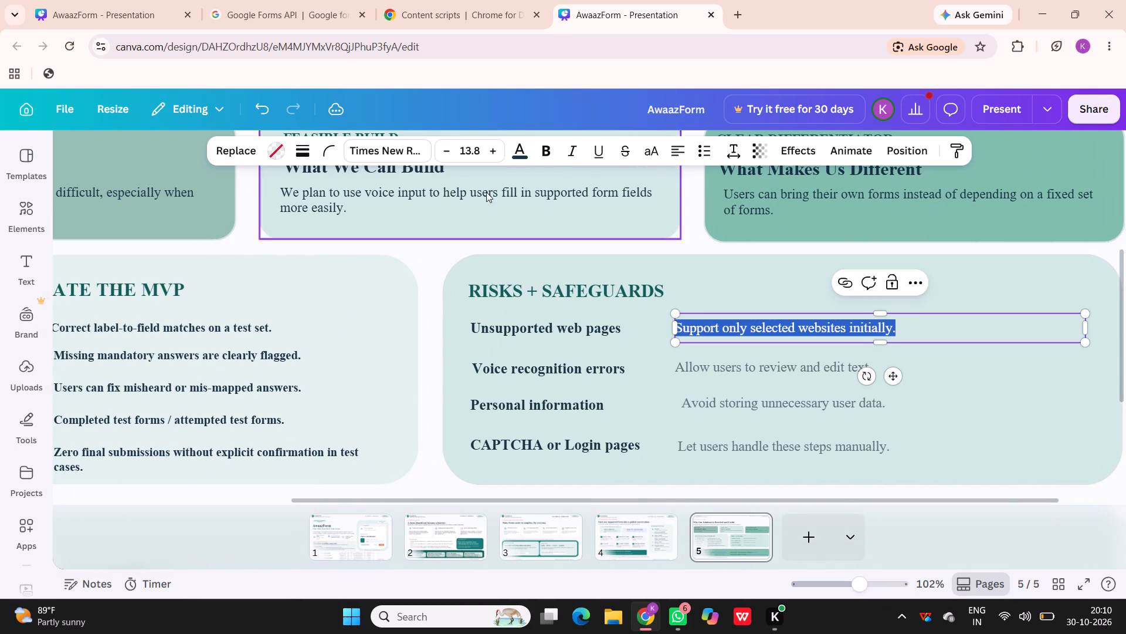
left_click(522, 146)
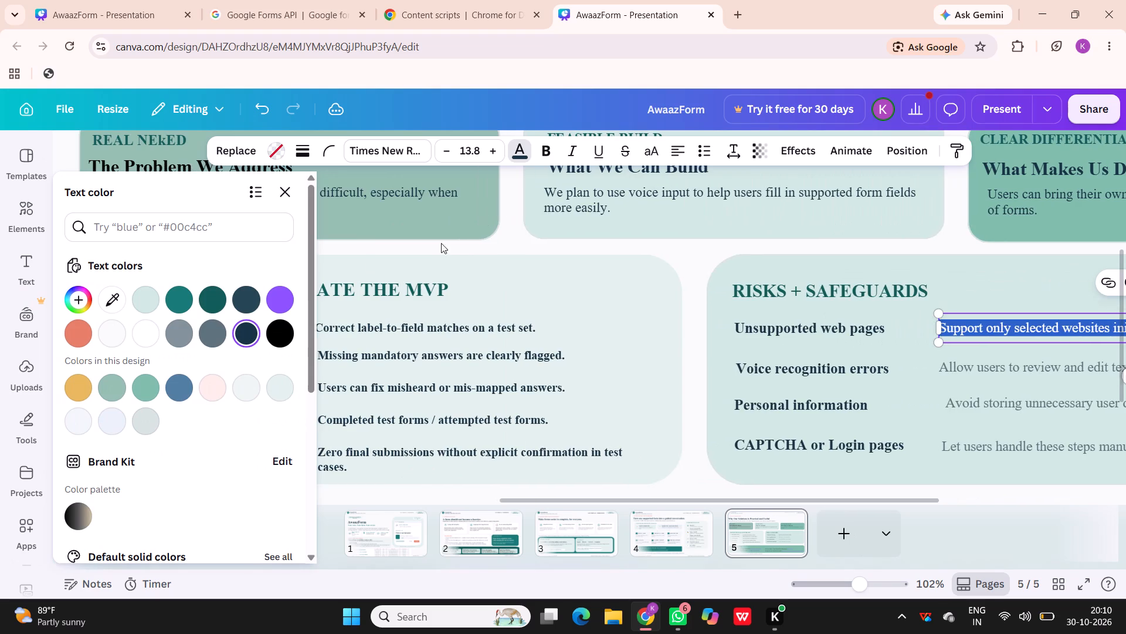
left_click(280, 325)
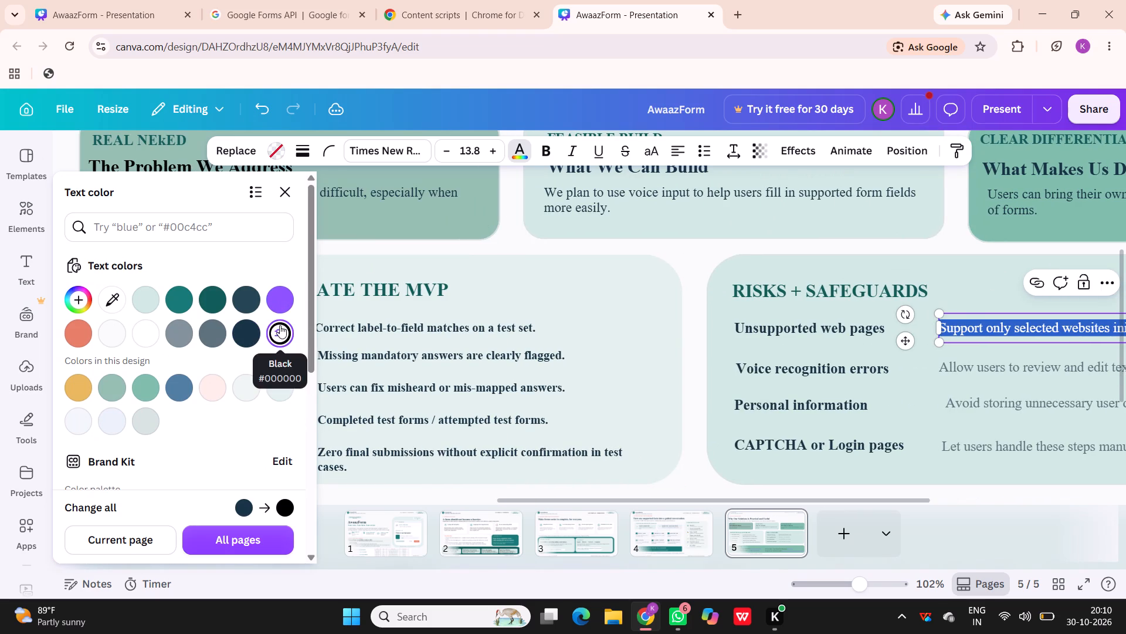
left_click(688, 263)
Set the "Allow users to review and edit text." text beside Voice recognition errors to black #000000.
scroll(688, 263, "left", 1)
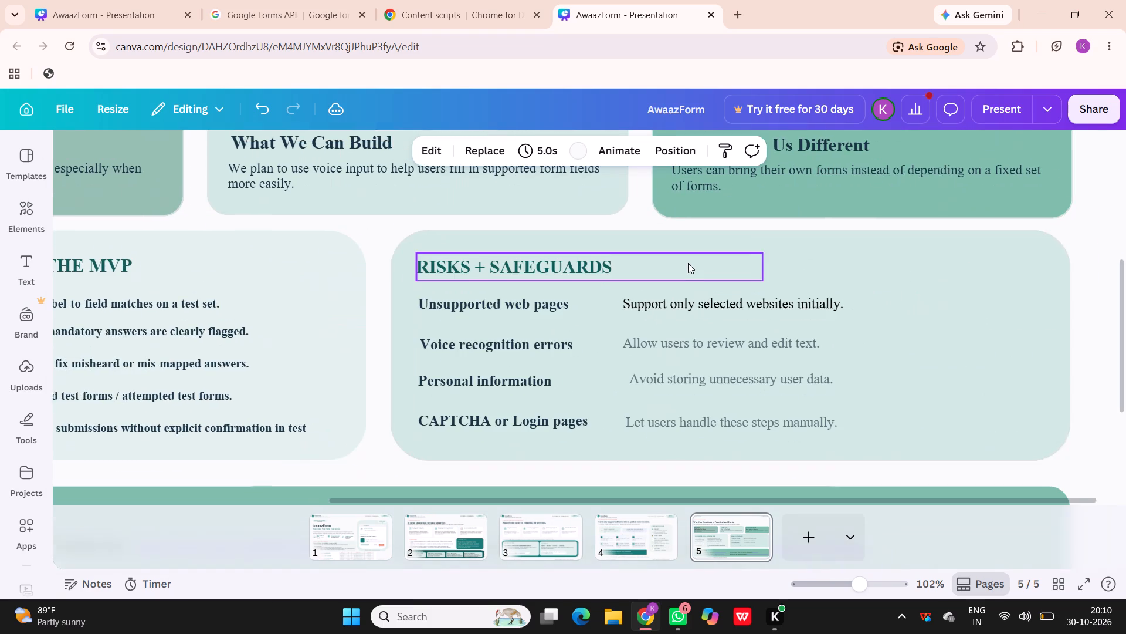
scroll(688, 263, "left", 1)
scroll(688, 263, "right", 1)
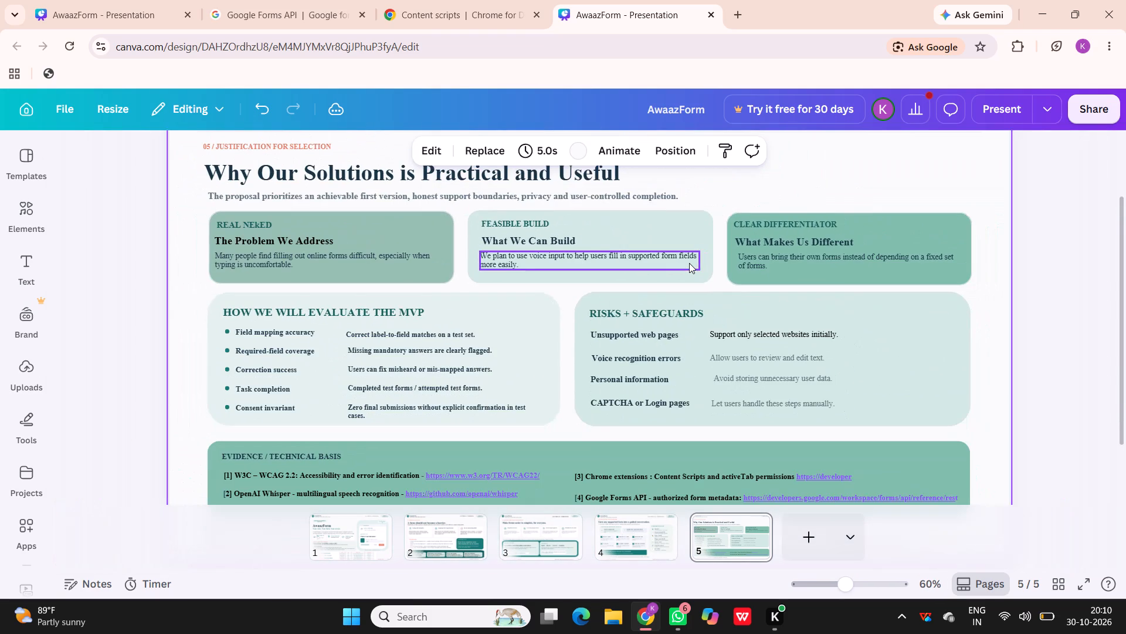
scroll(689, 263, "down", 1)
scroll(689, 263, "up", 1)
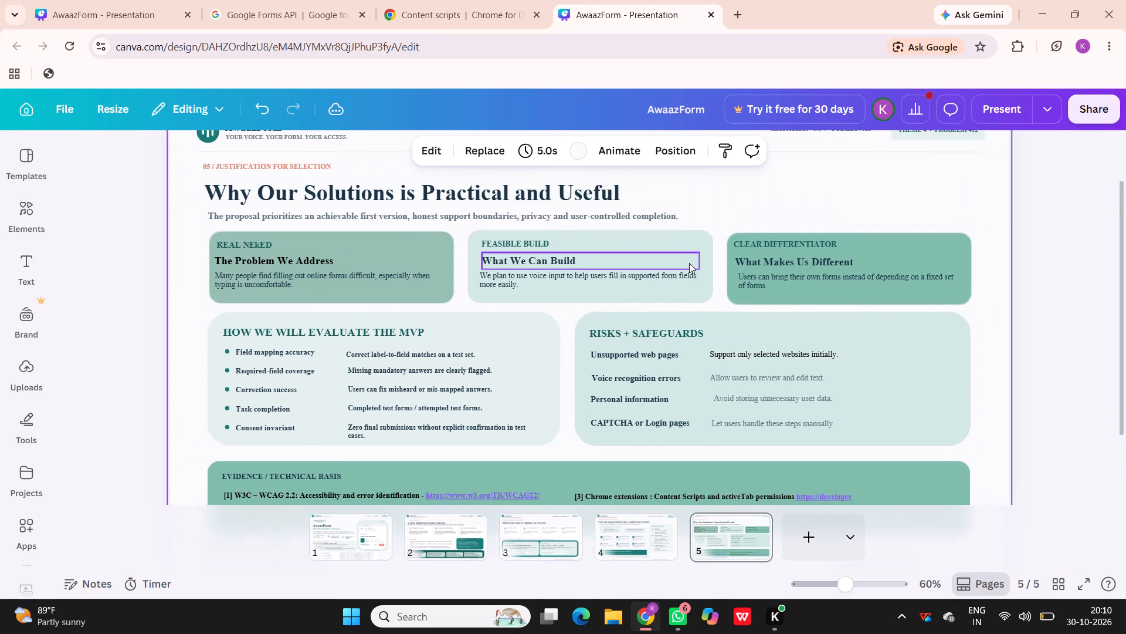
scroll(714, 329, "down", 1)
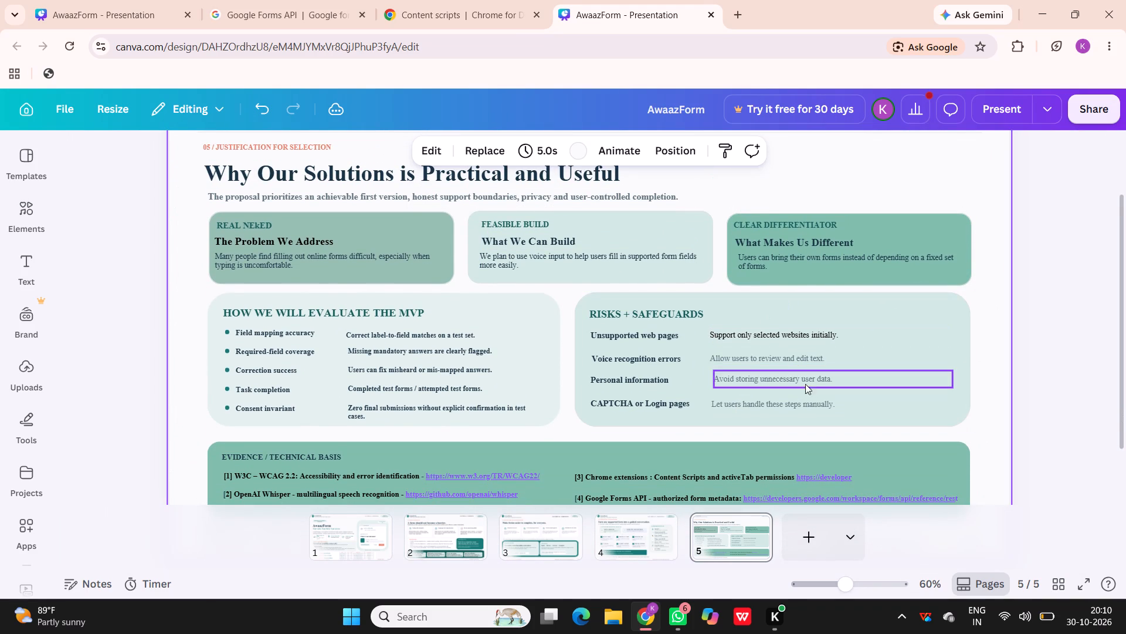
triple_click(778, 360)
left_click(778, 360)
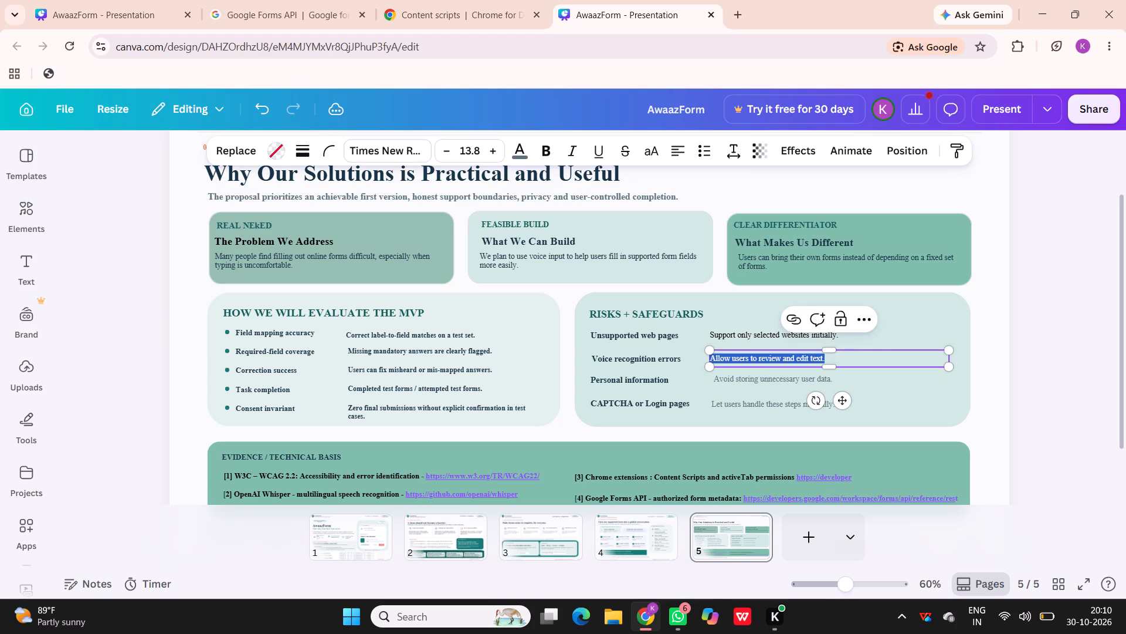
left_click(518, 151)
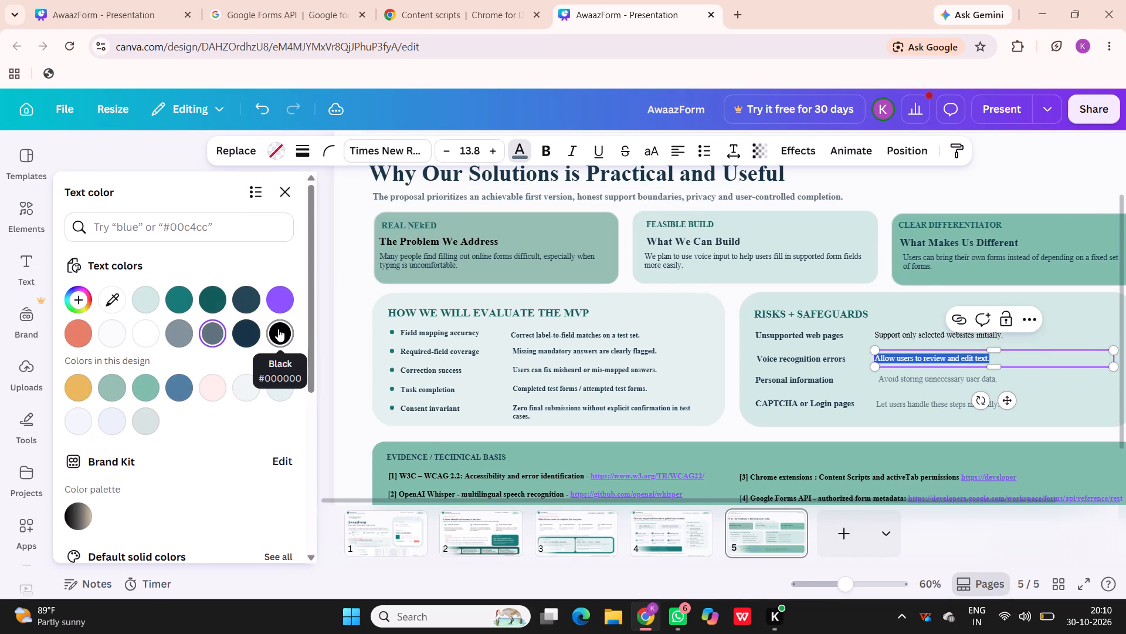
left_click(278, 329)
Set the "Avoid storing unnecessary user data." text beside Personal information to black #000000.
scroll(768, 283, "left", 2)
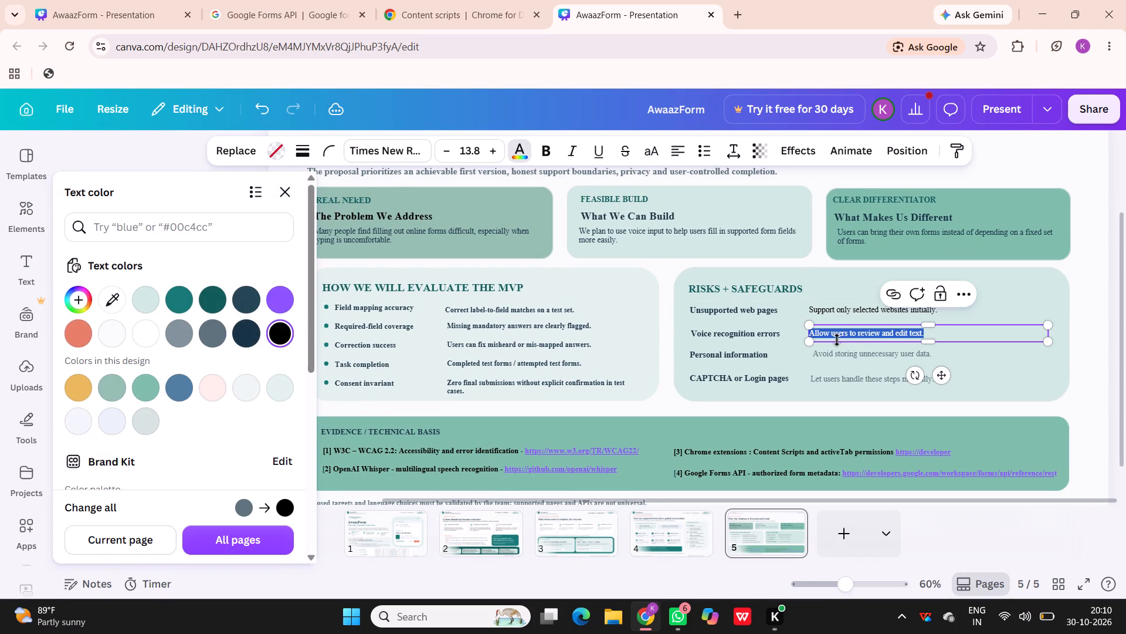
triple_click(854, 348)
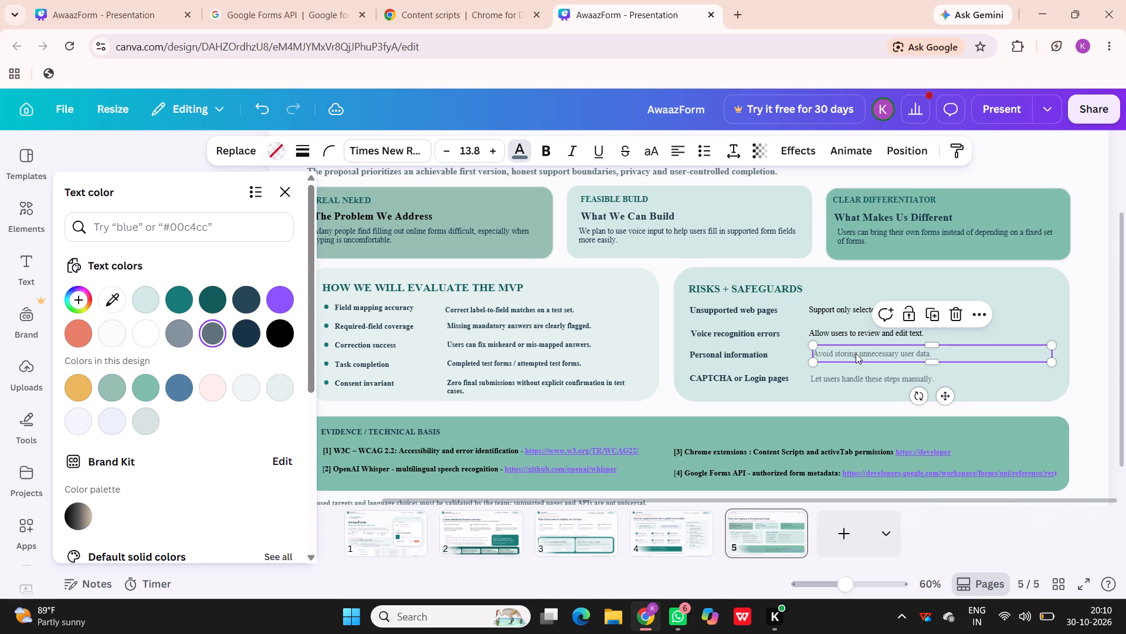
triple_click(856, 353)
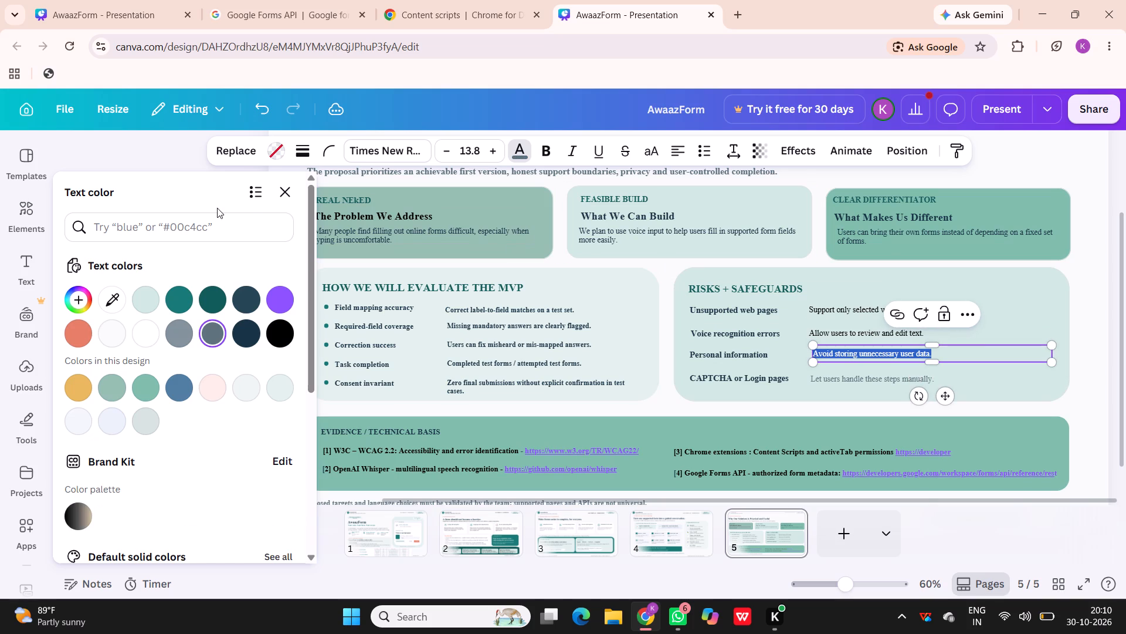
left_click(281, 323)
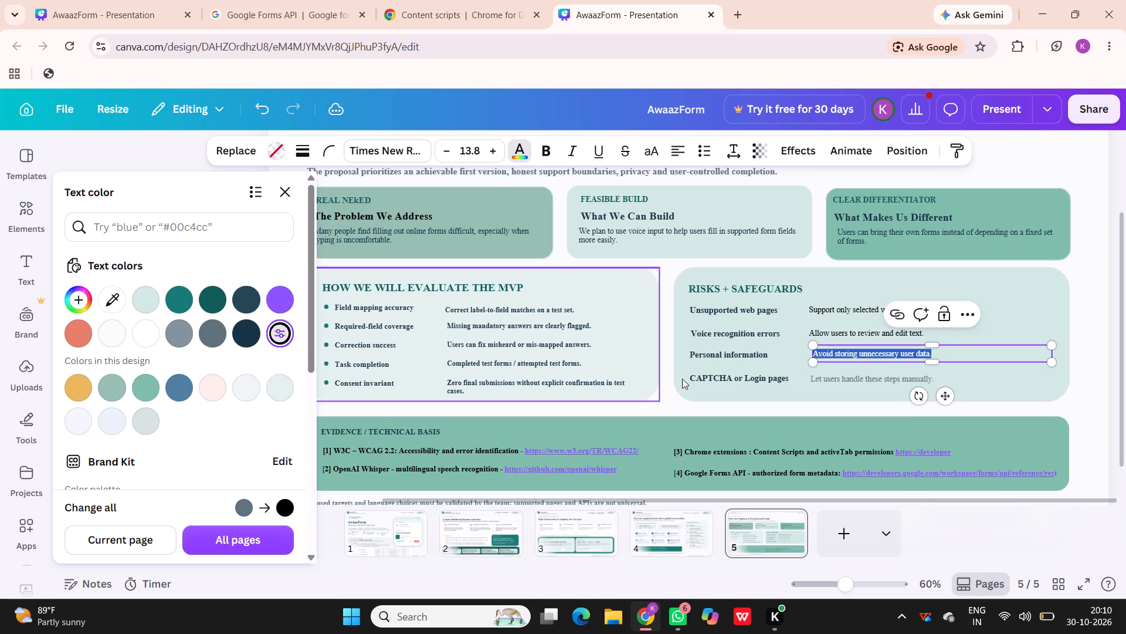
Set the "Let users handle these steps manually." text beside CAPTCHA or Login pages to black #000000.
triple_click(833, 382)
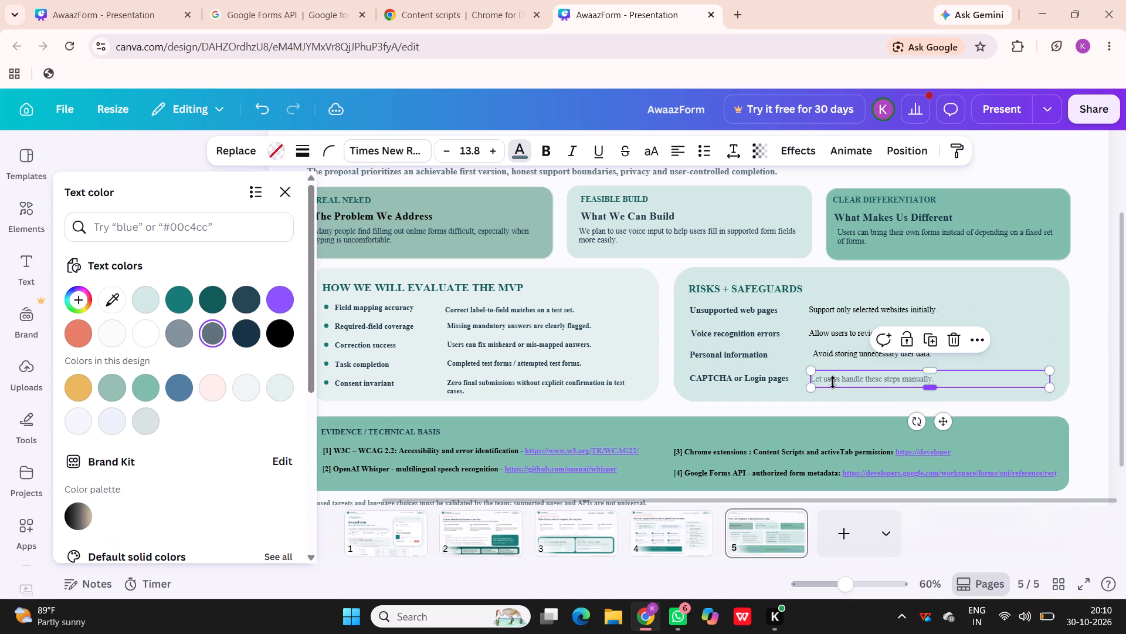
triple_click(833, 382)
triple_click(847, 384)
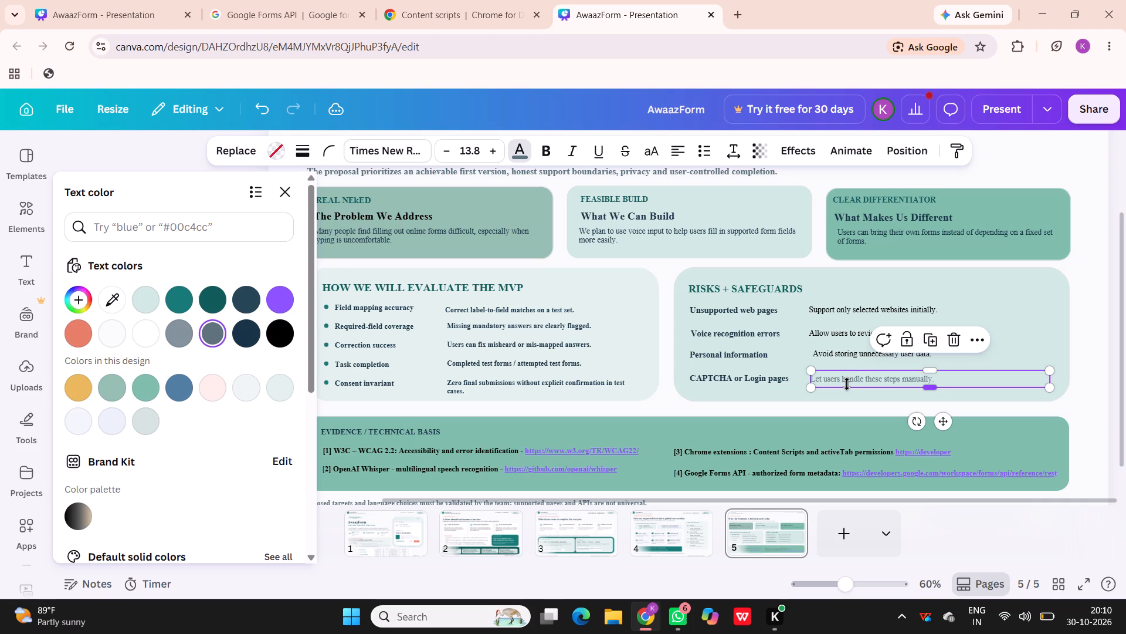
triple_click(852, 379)
left_click(852, 379)
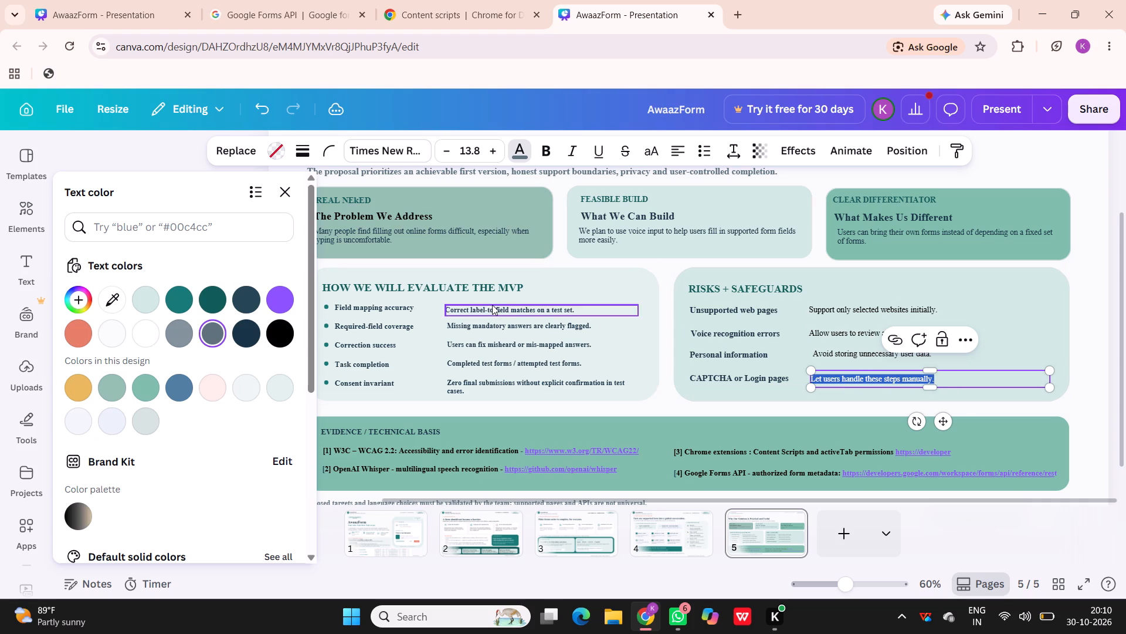
left_click(274, 332)
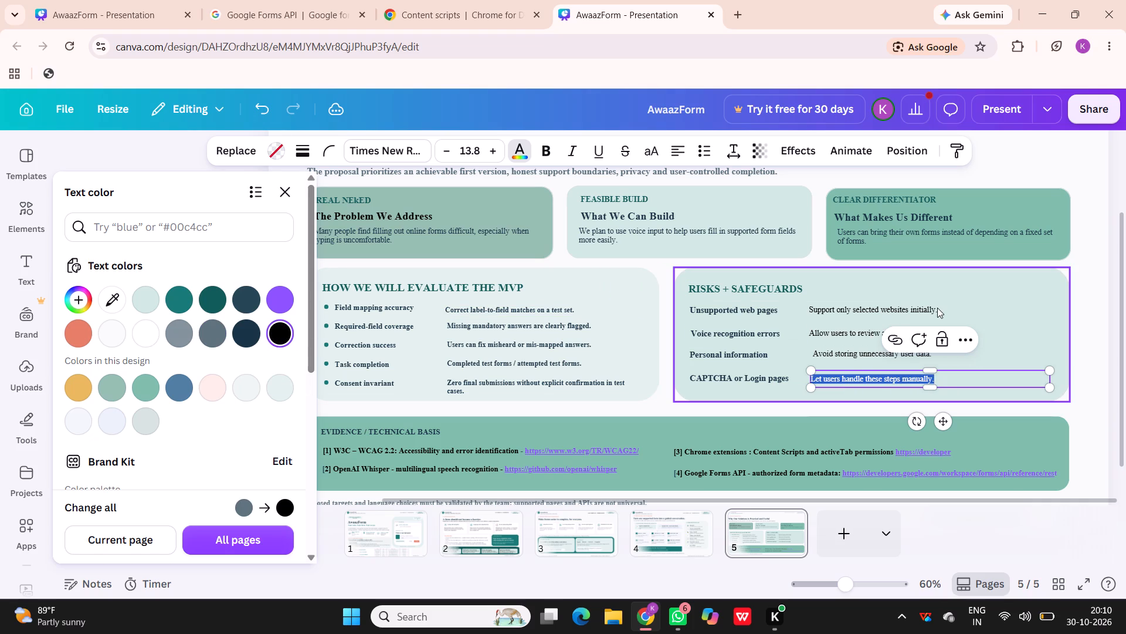
left_click(1019, 282)
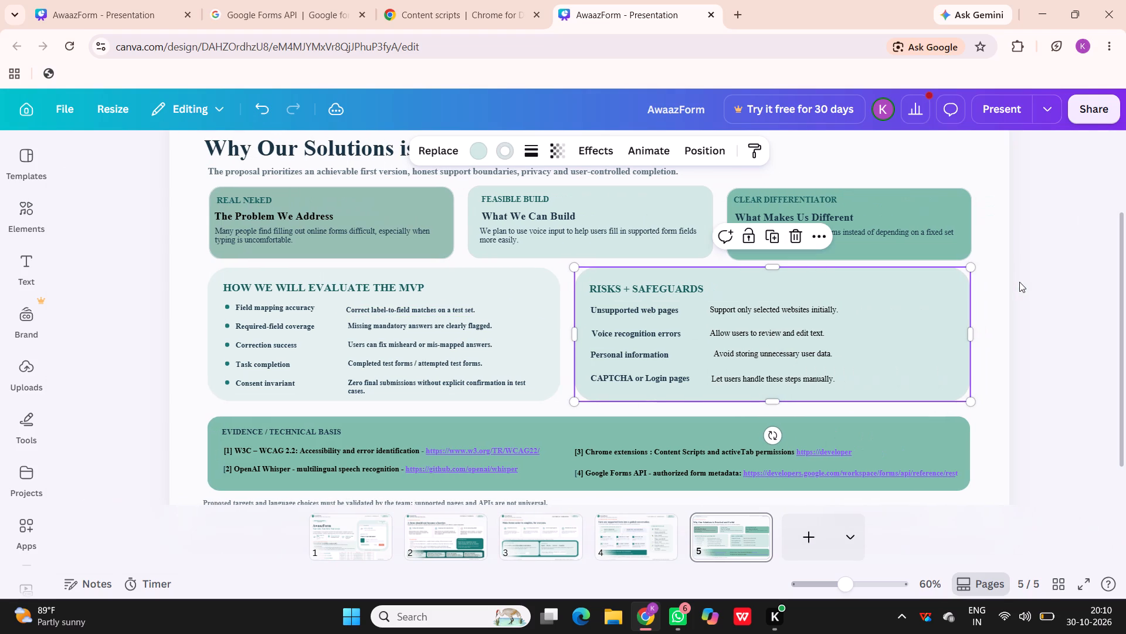
Review the whole of page 5 from header to footer, checking the box fills and text colours.
scroll(1019, 282, "up", 1)
scroll(1019, 282, "down", 1)
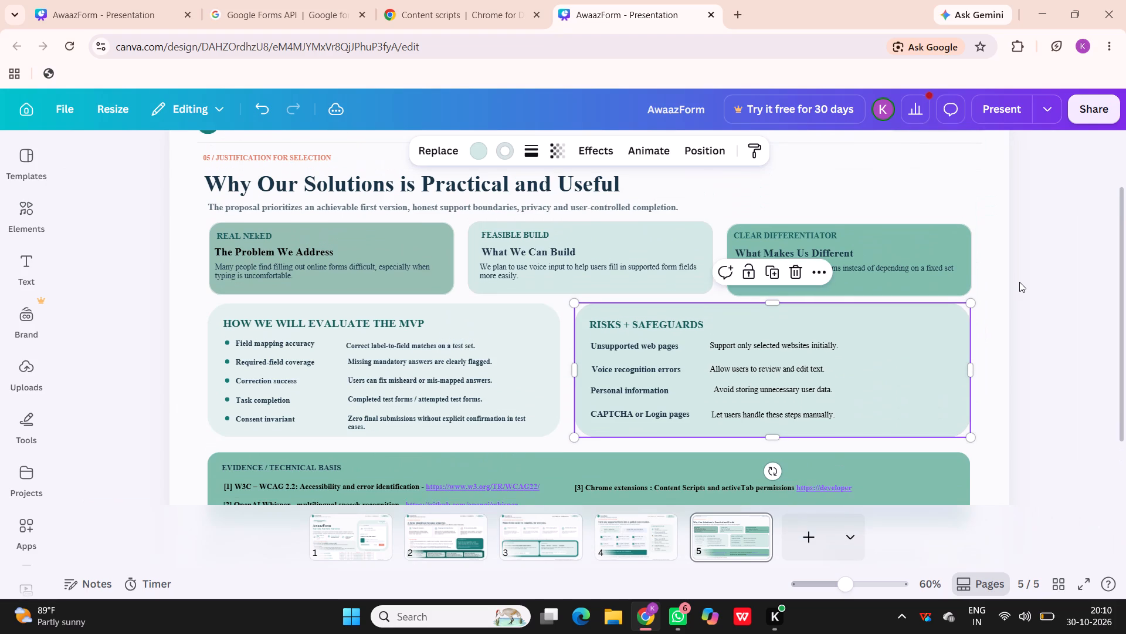
scroll(1019, 282, "down", 1)
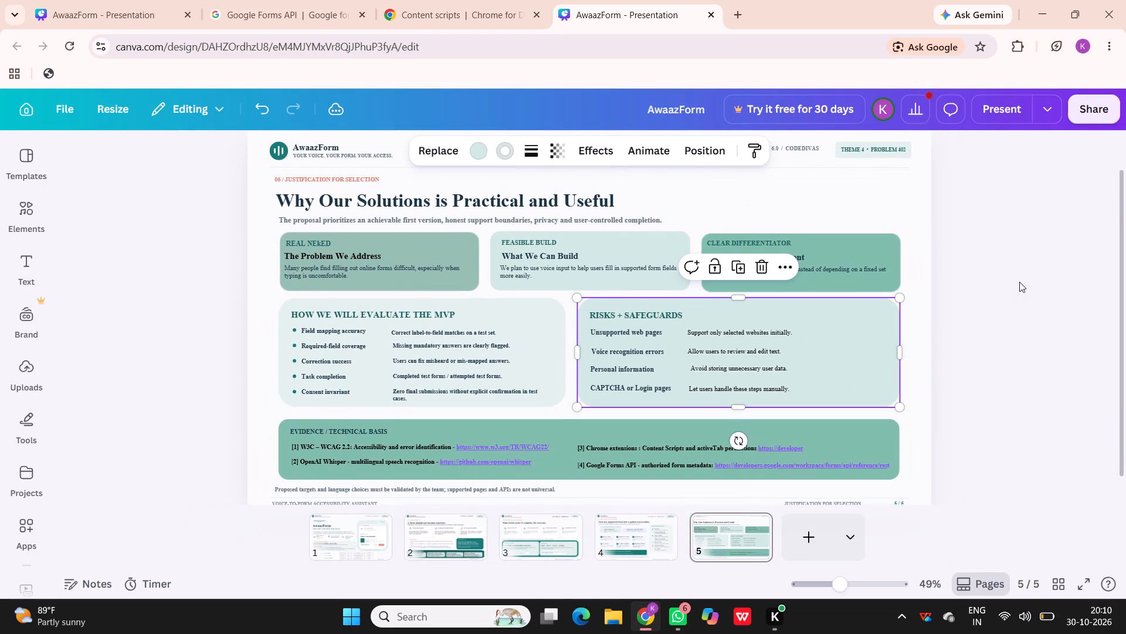
left_click(1036, 333)
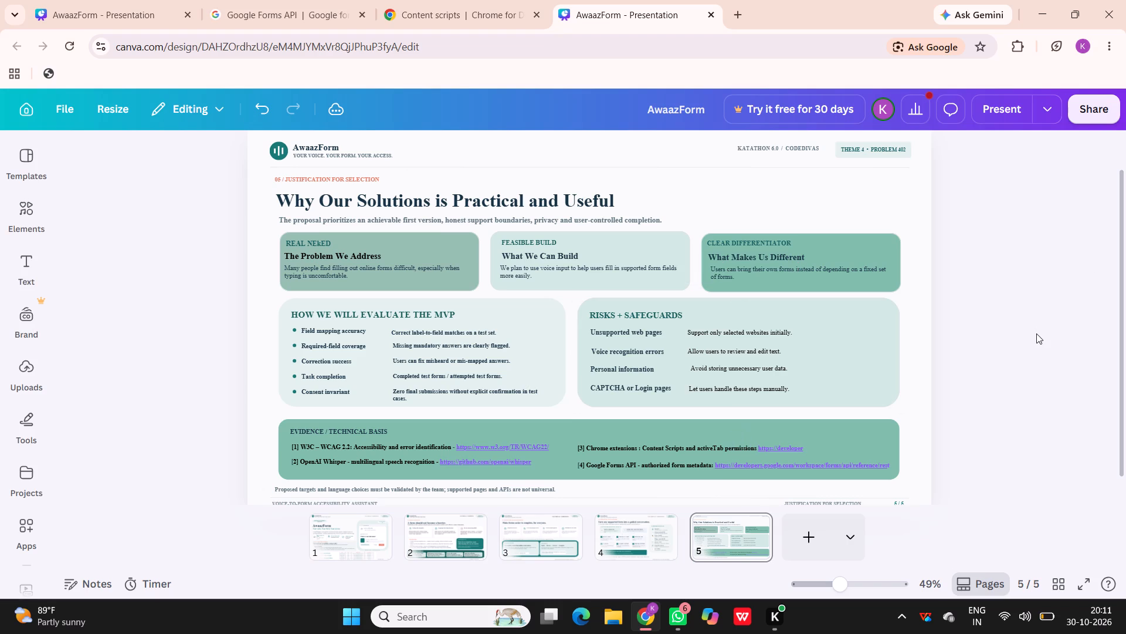
scroll(971, 250, "up", 1)
scroll(974, 302, "down", 1)
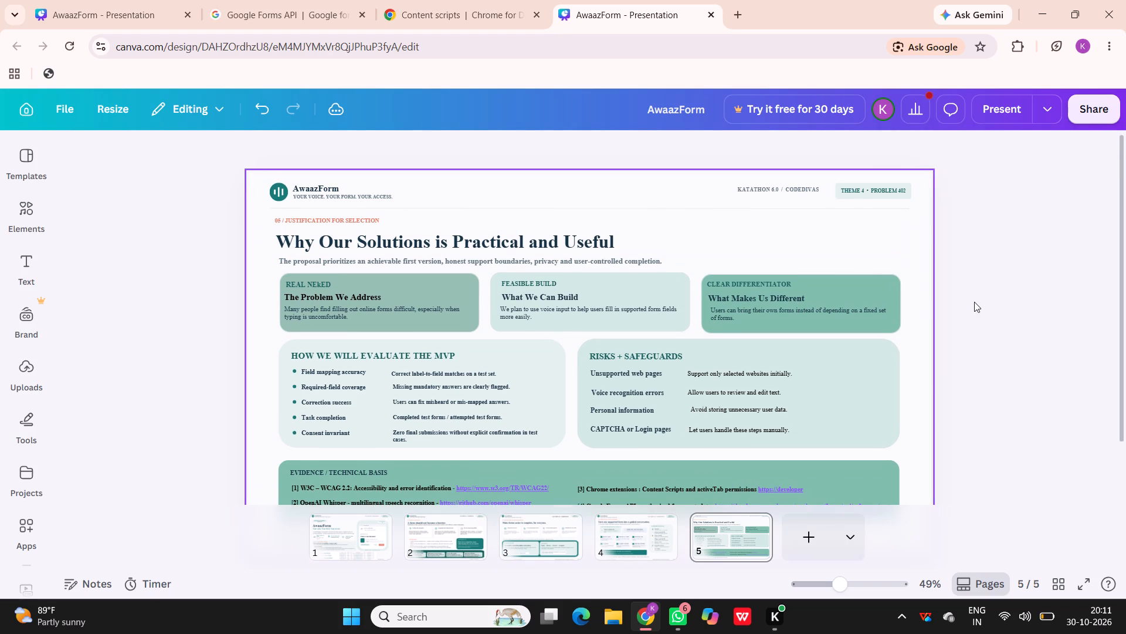
scroll(974, 302, "down", 1)
scroll(970, 353, "down", 1)
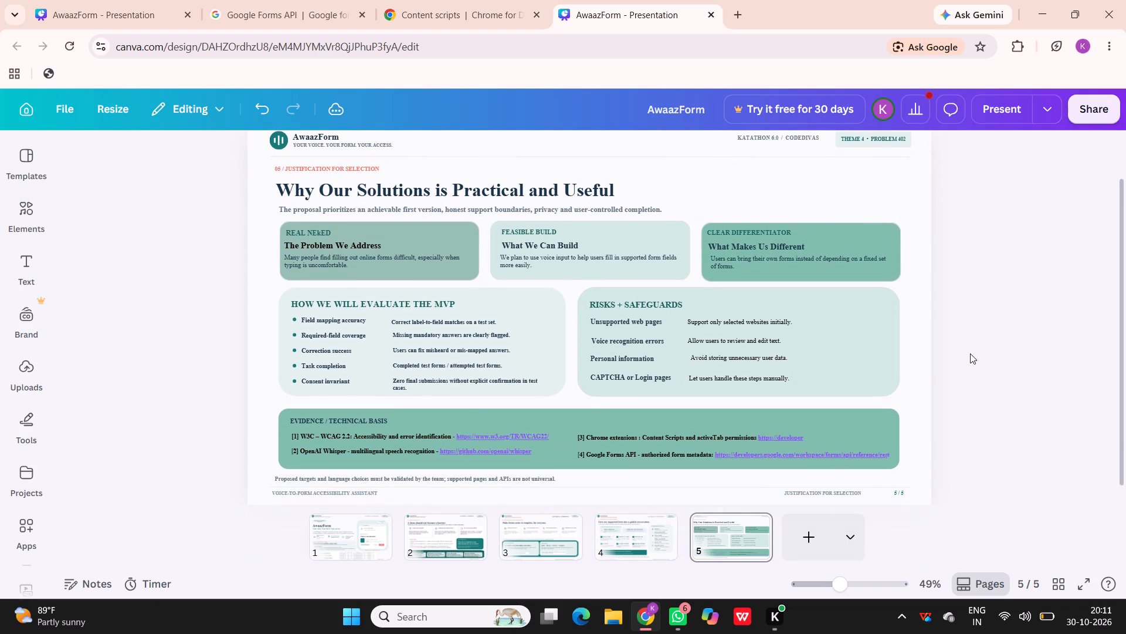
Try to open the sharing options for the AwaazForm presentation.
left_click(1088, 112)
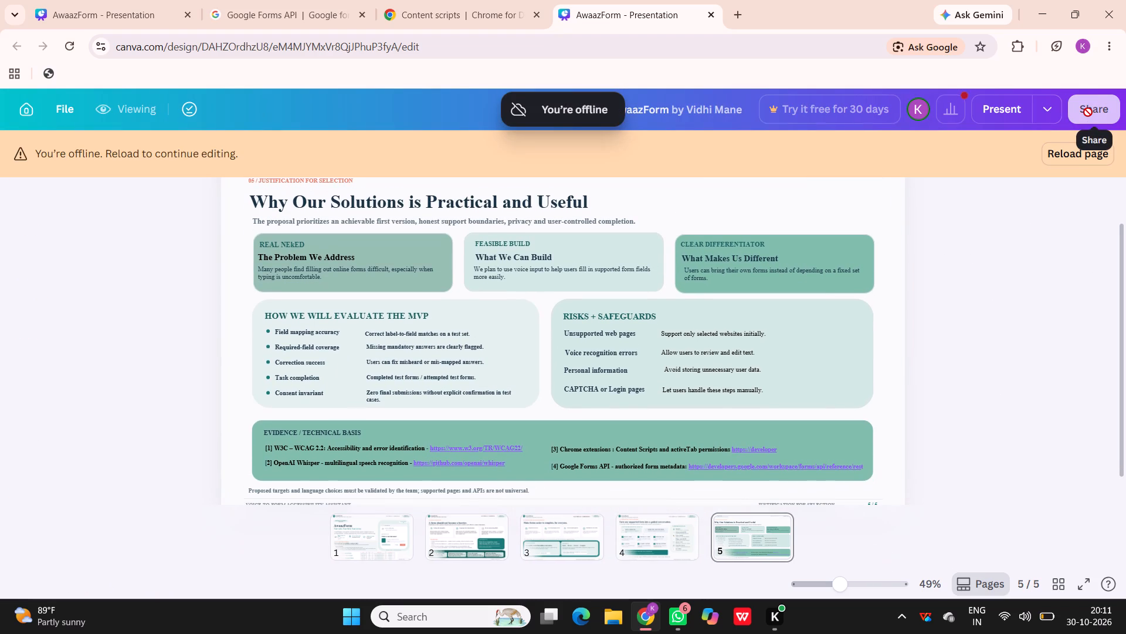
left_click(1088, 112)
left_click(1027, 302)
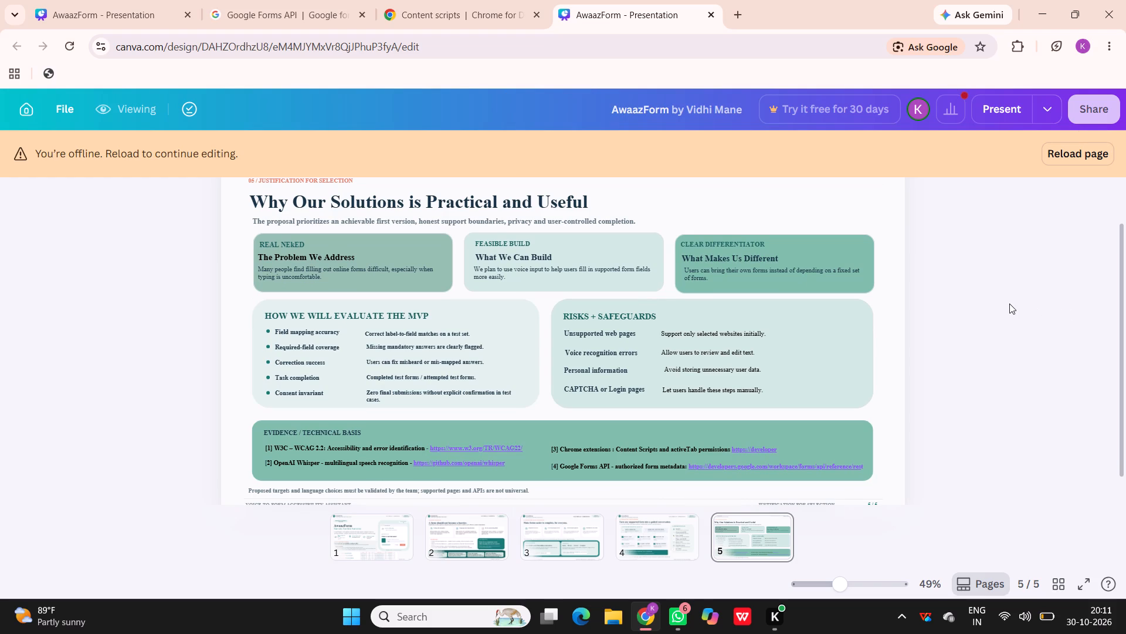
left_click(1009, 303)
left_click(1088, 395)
Look through pages 2, 3 and 4 and compare their styling with page 5.
scroll(1030, 365, "down", 1)
scroll(1030, 365, "up", 2)
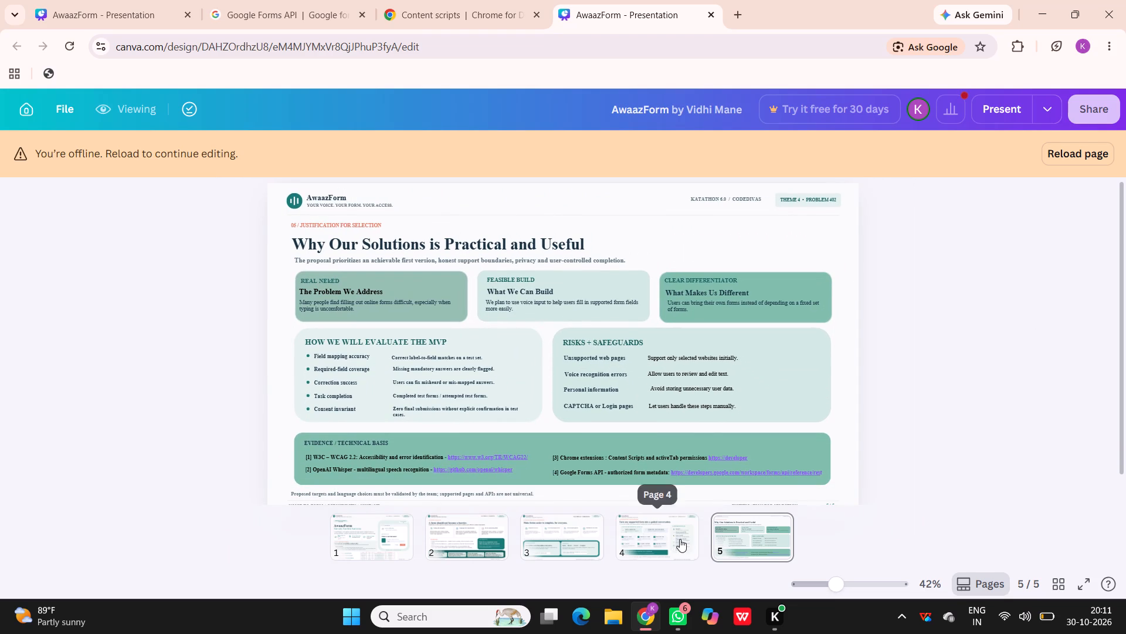
left_click(680, 539)
left_click(787, 545)
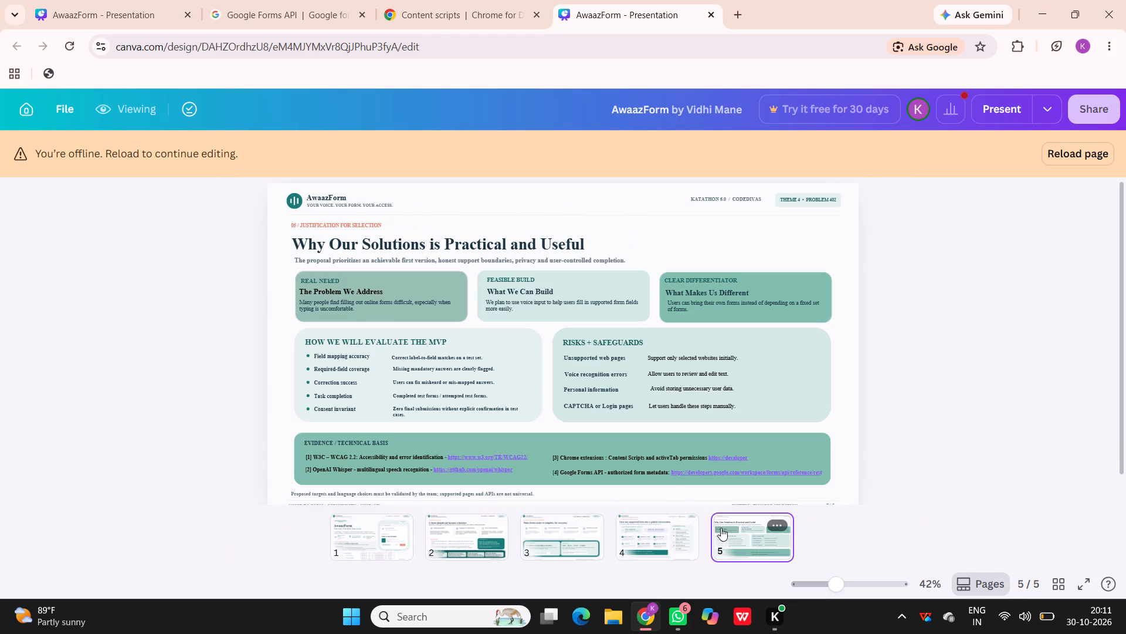
left_click(677, 534)
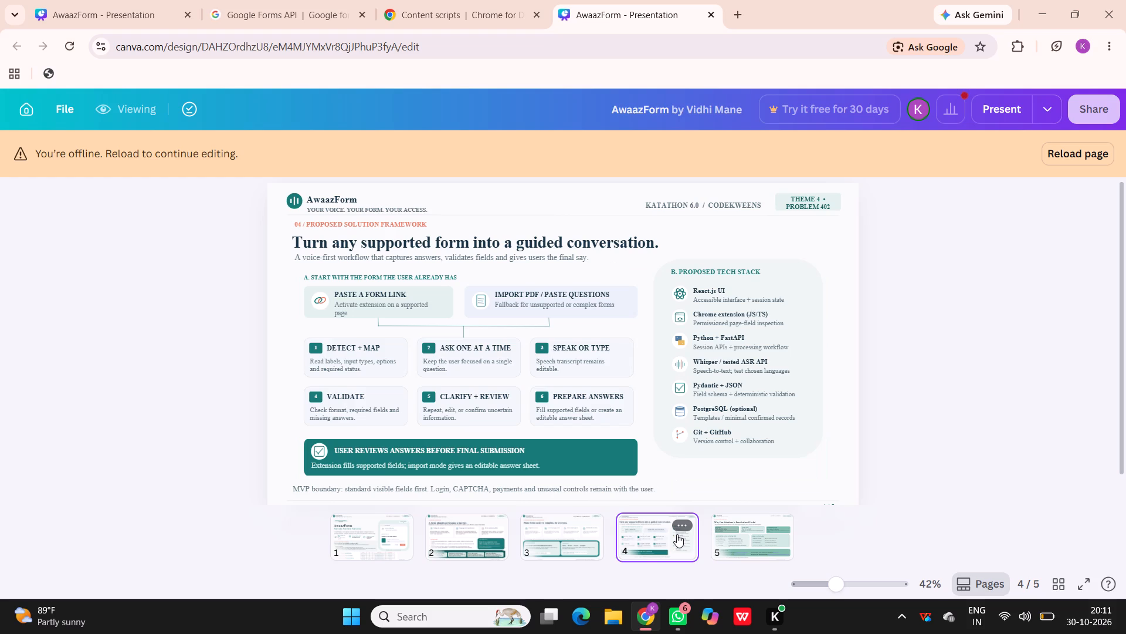
left_click(758, 532)
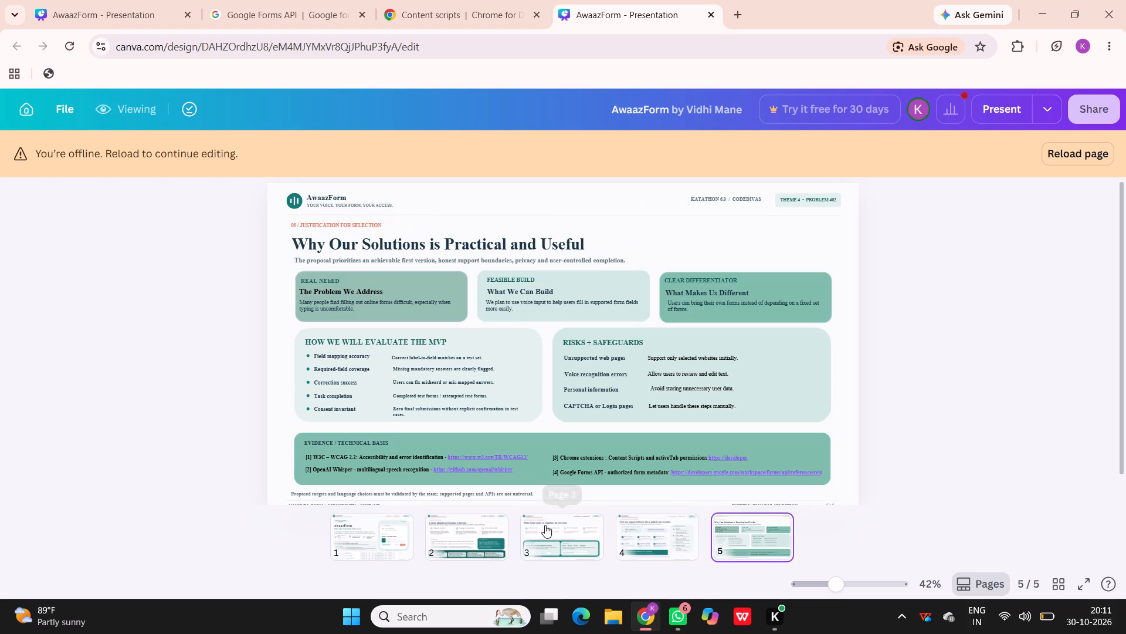
left_click(494, 534)
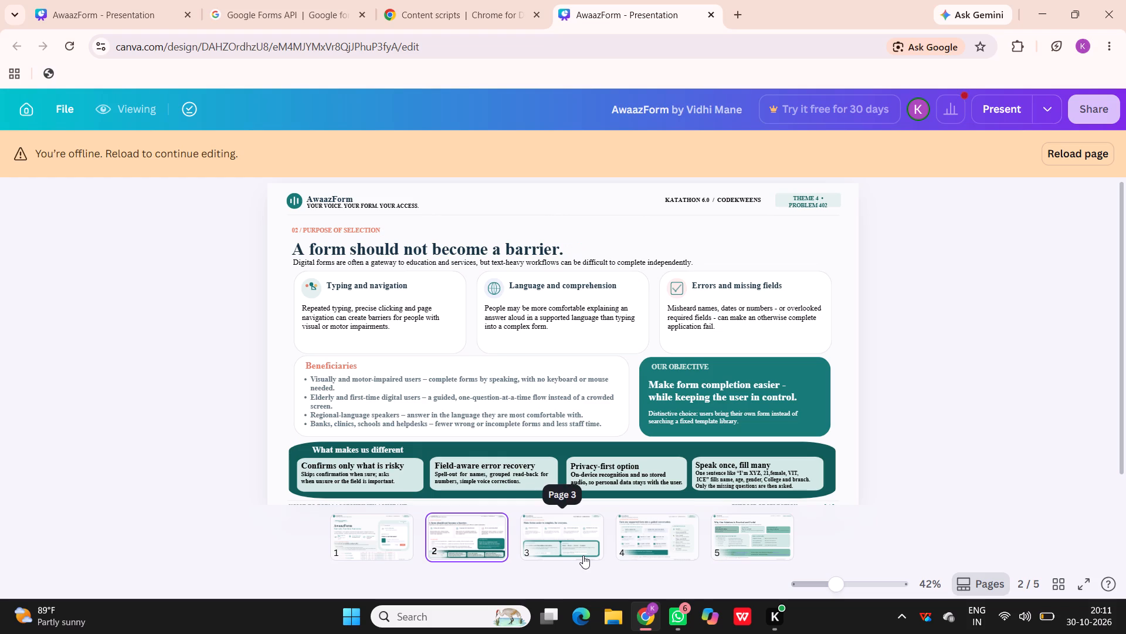
left_click(583, 555)
left_click(667, 563)
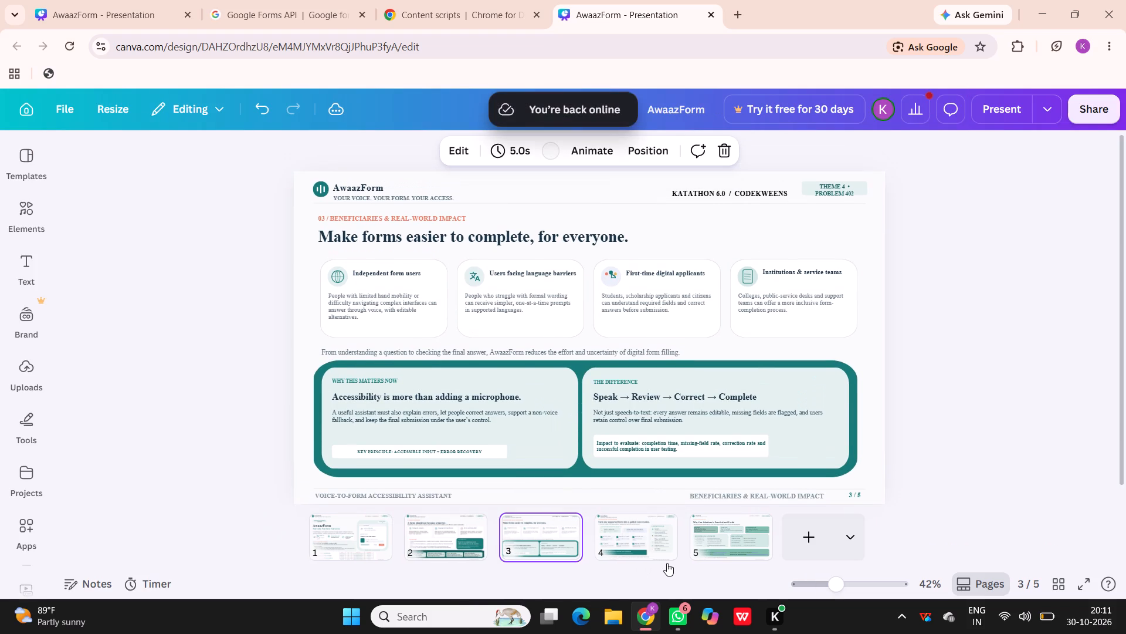
left_click(647, 532)
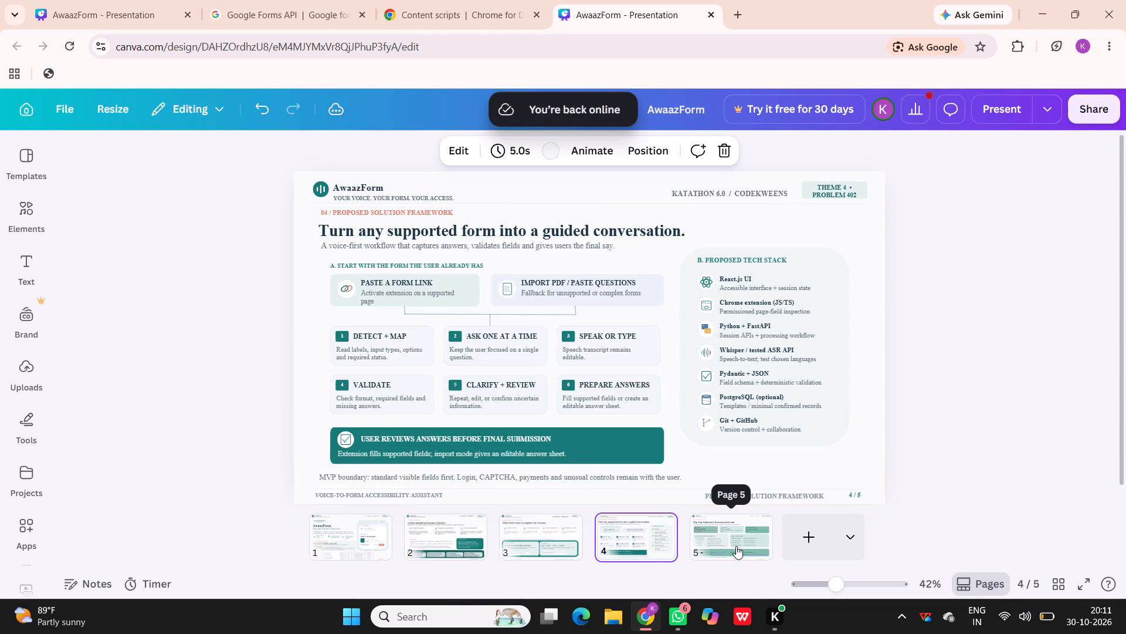
On page 5, recolour the Evidence / Technical Basis box with the pale mint green used by the Feasible Build box.
left_click(752, 550)
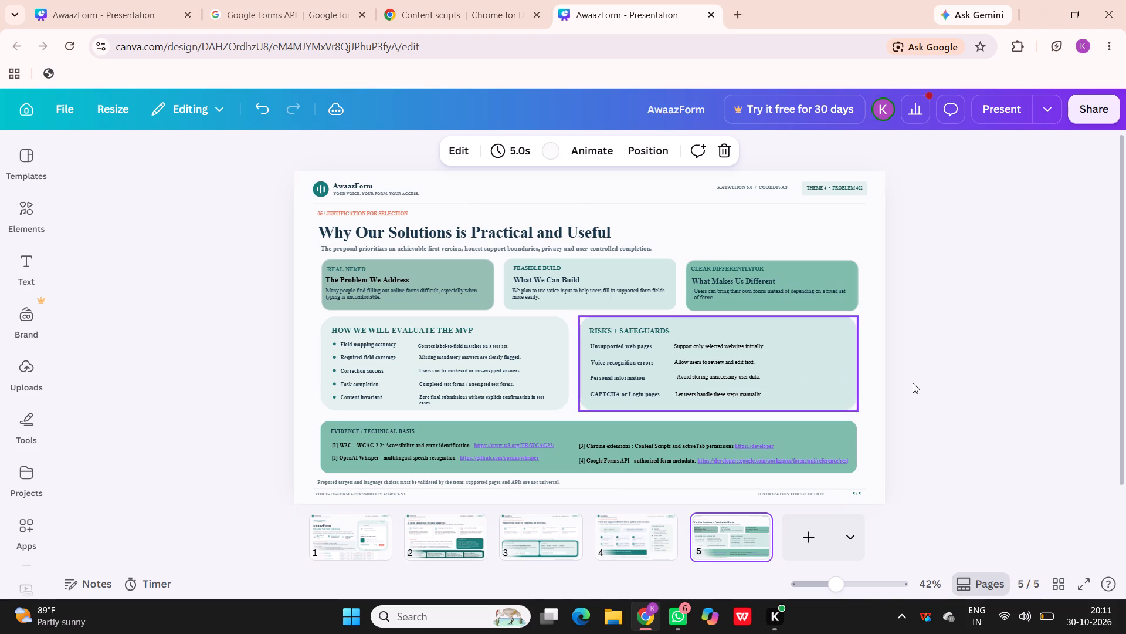
left_click(827, 431)
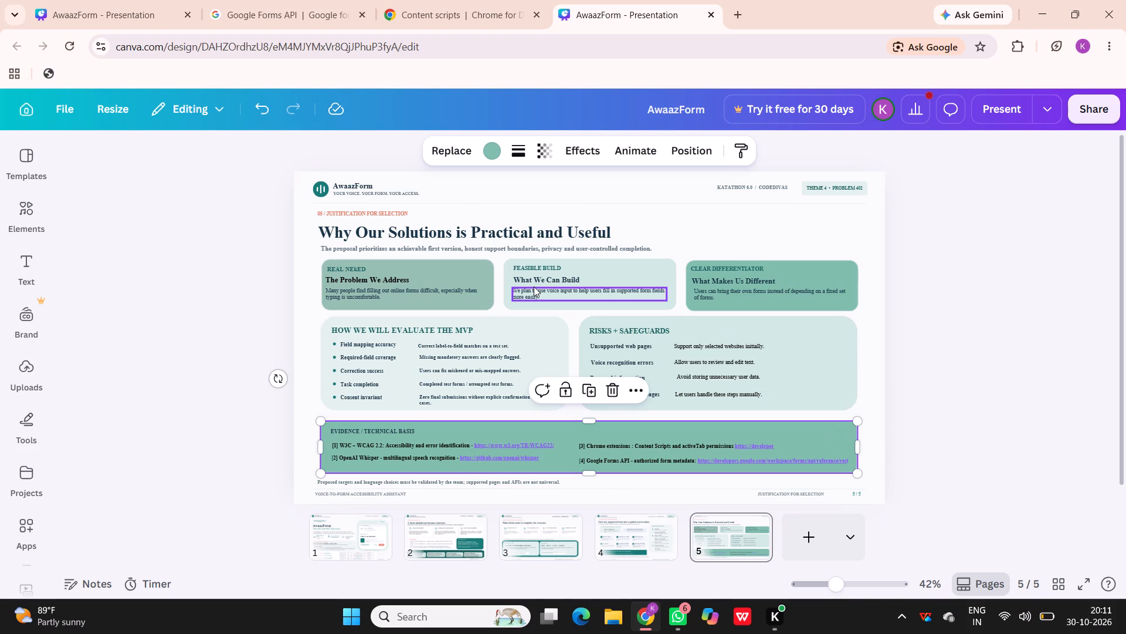
left_click(489, 151)
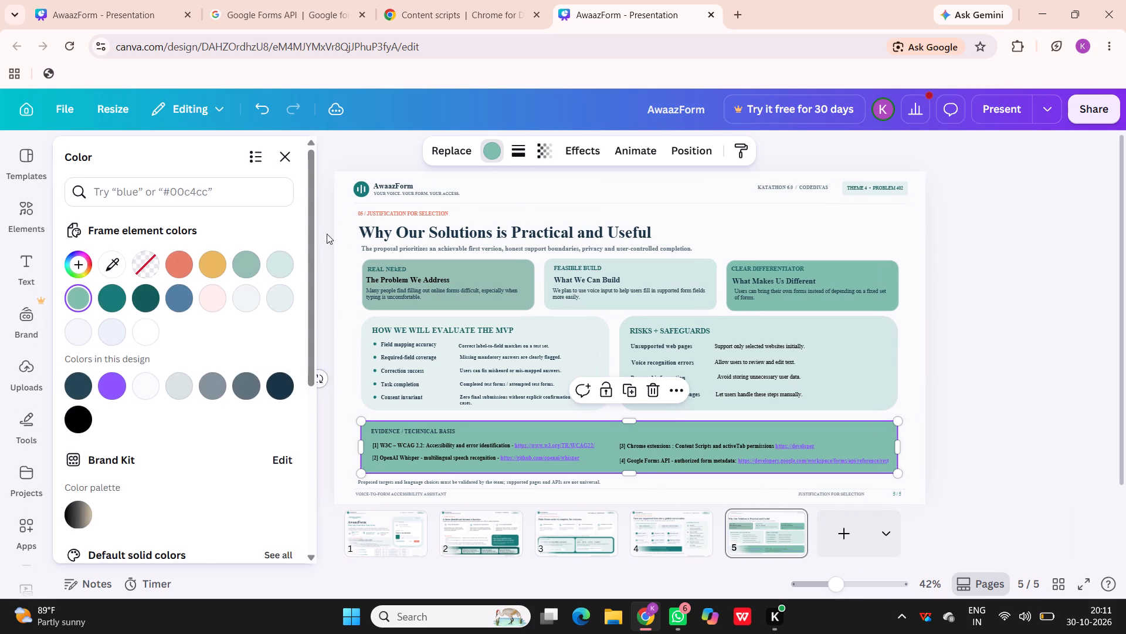
left_click(250, 263)
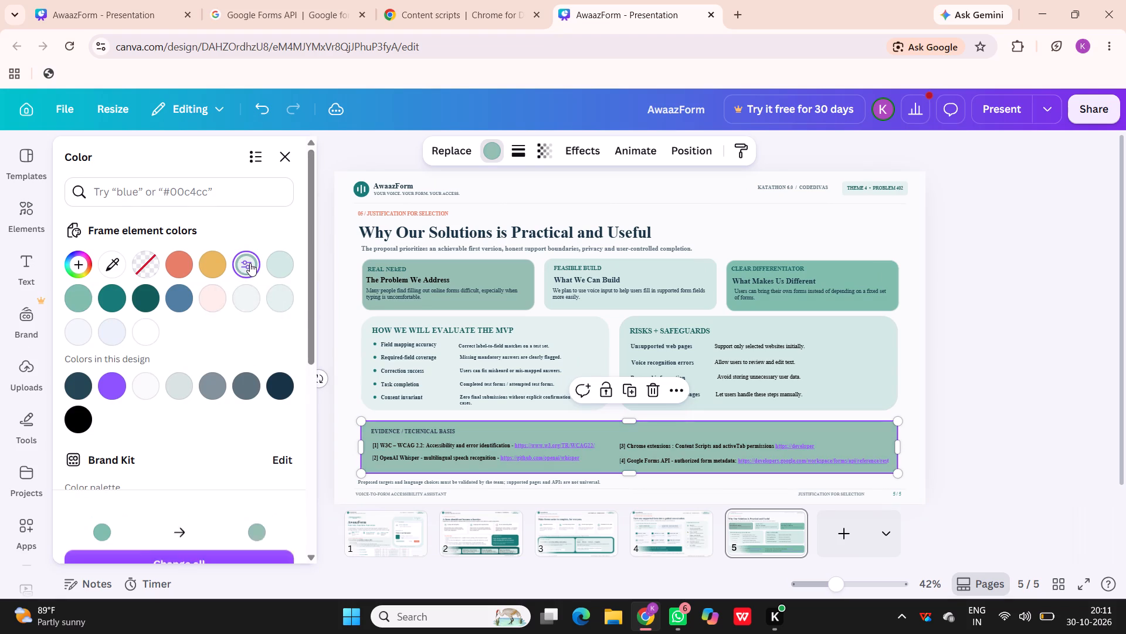
left_click(274, 264)
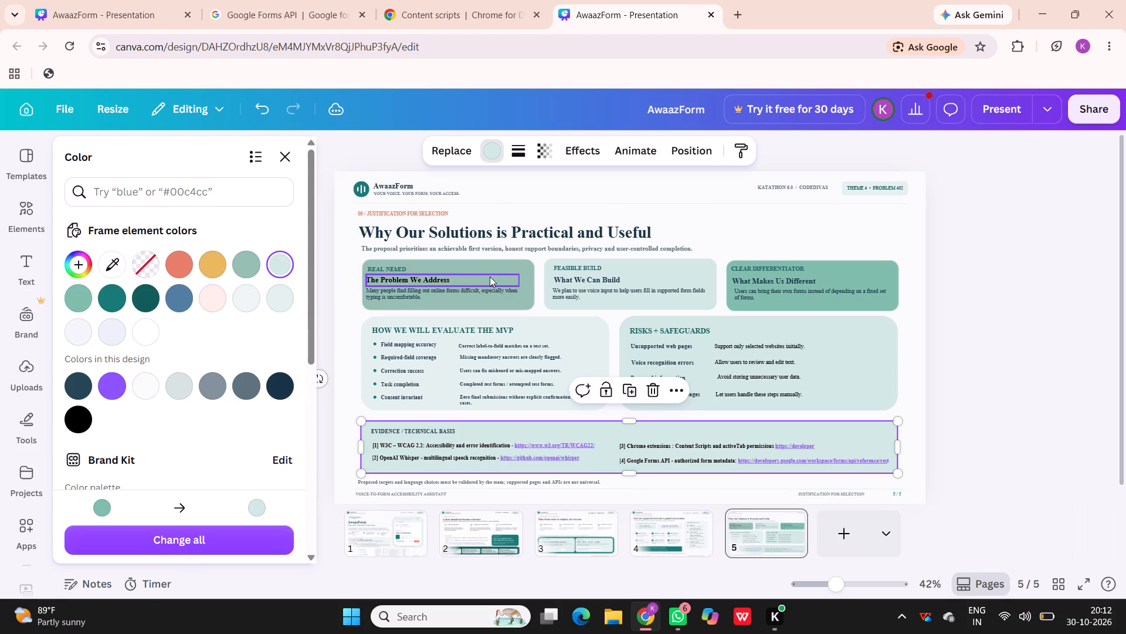
Give the Real Need box and the background of its "The Problem We Address" heading the same pale mint green fill.
left_click(515, 265)
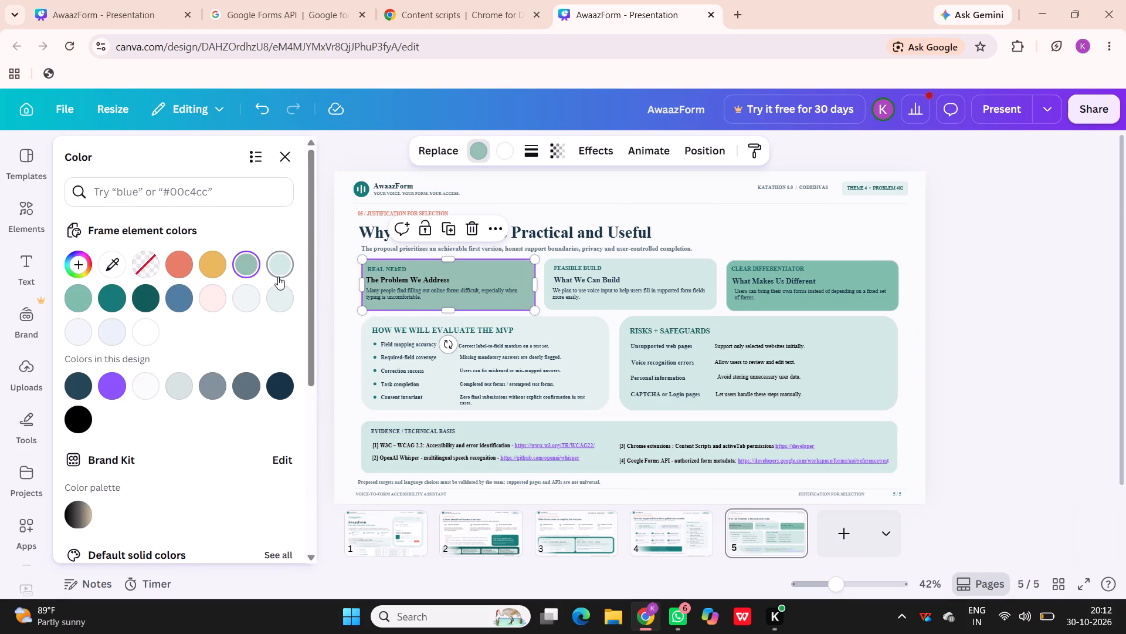
left_click(281, 270)
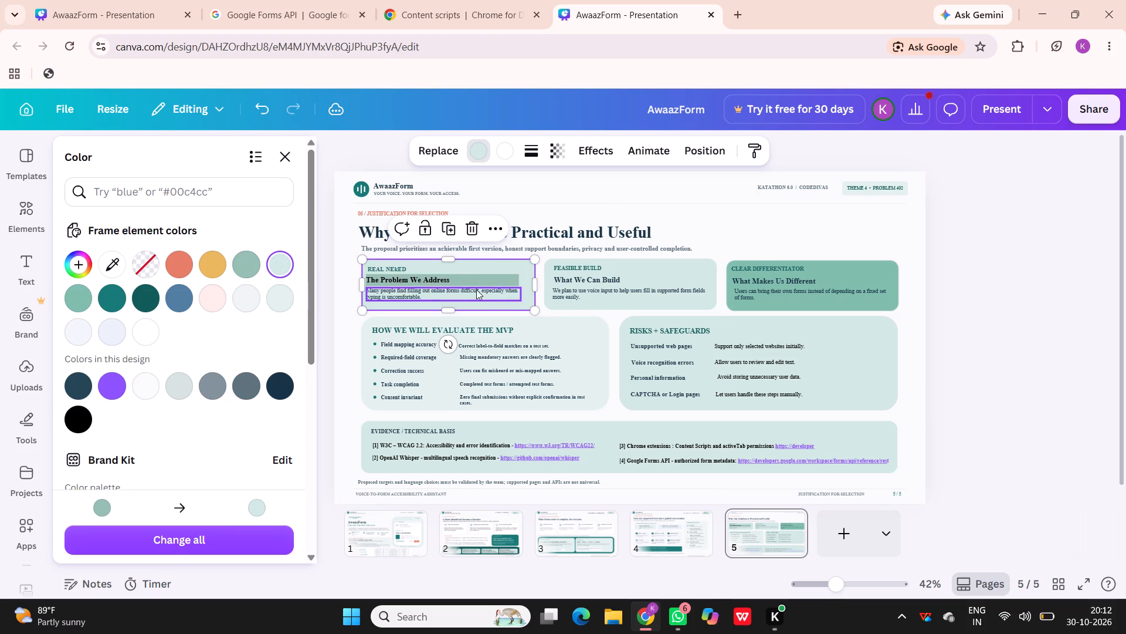
left_click(475, 281)
left_click(276, 306)
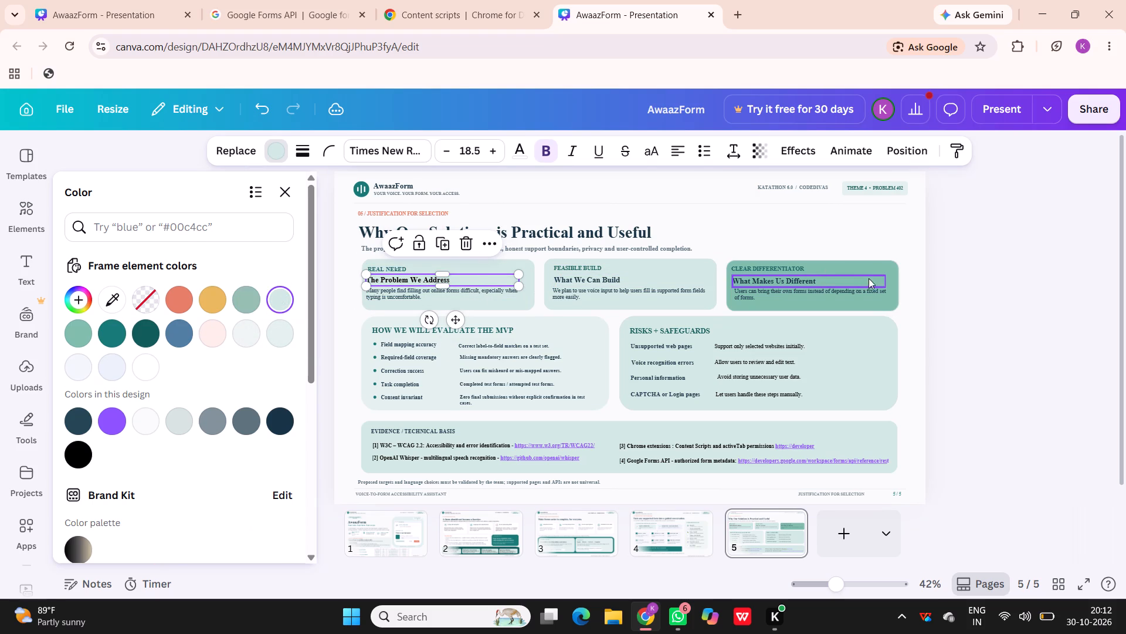
Change the Clear Differentiator box to the same pale mint green fill and deselect it.
left_click(883, 269)
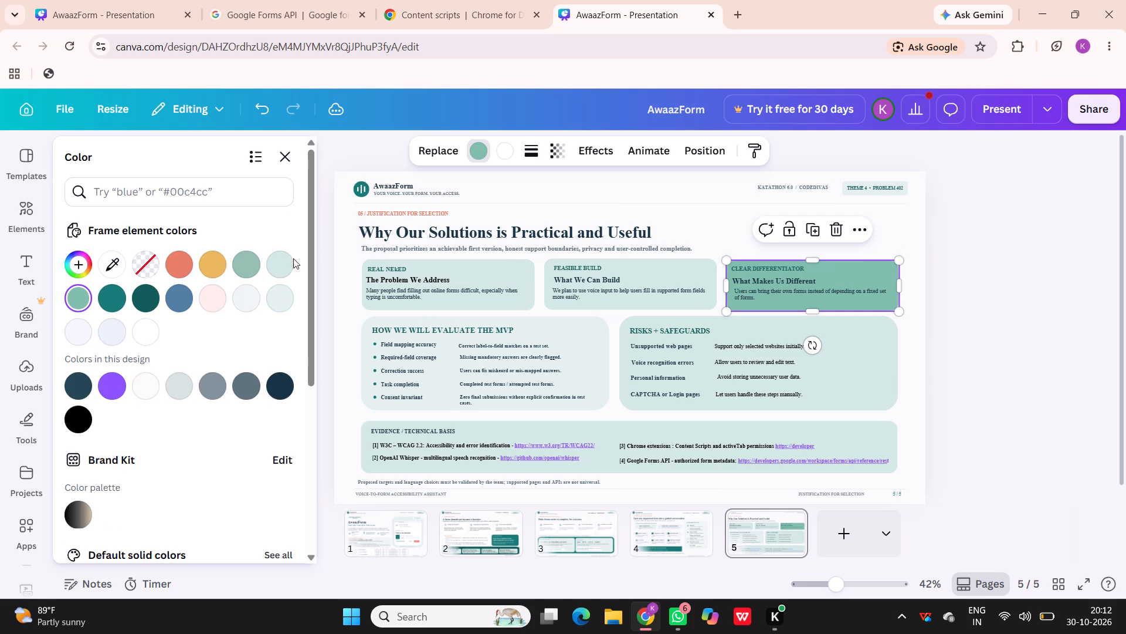
left_click(282, 266)
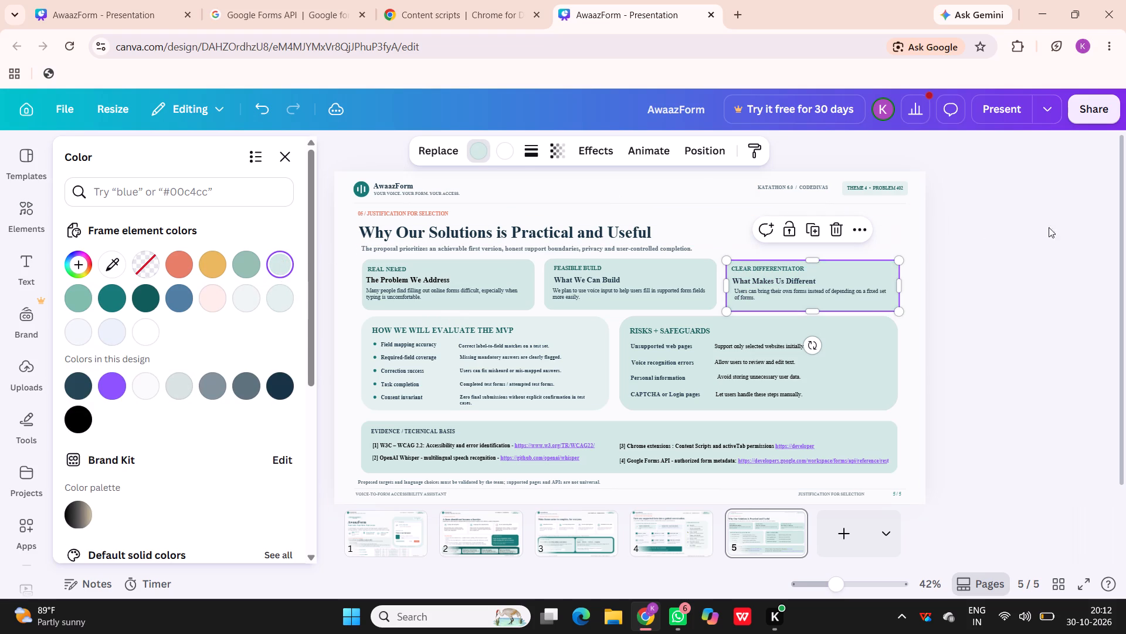
left_click(1105, 265)
scroll(1018, 289, "down", 1)
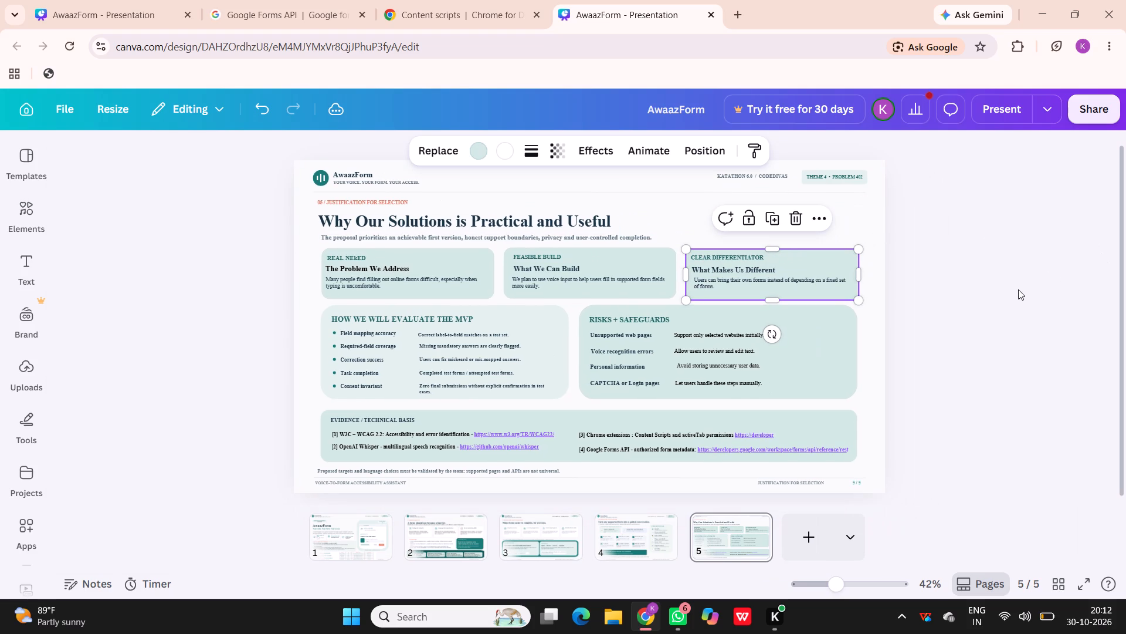
left_click(952, 319)
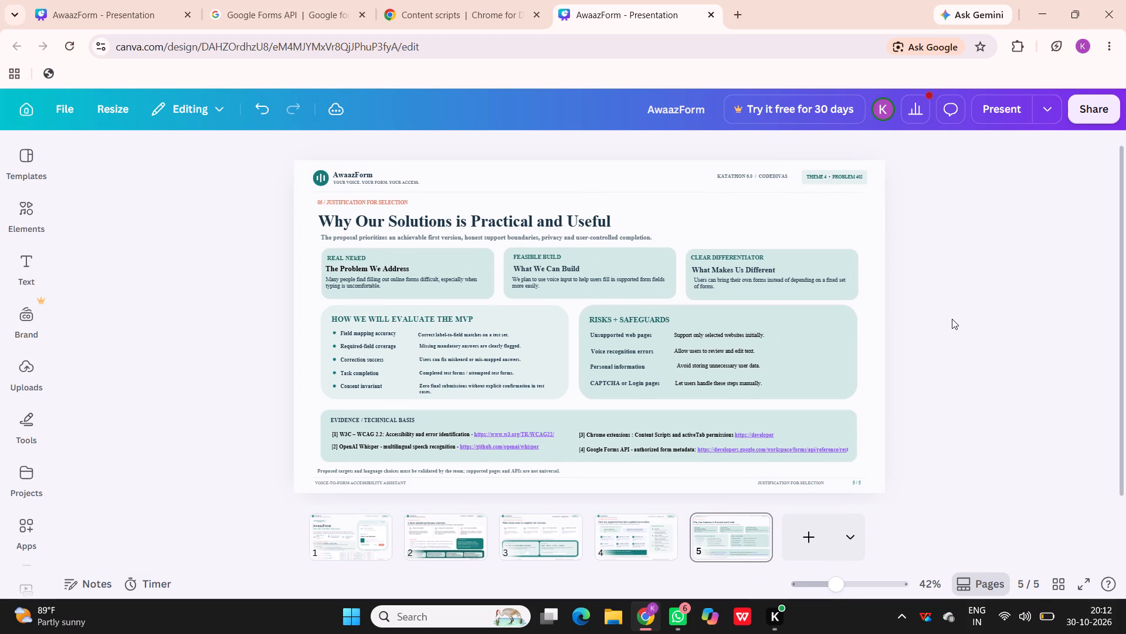
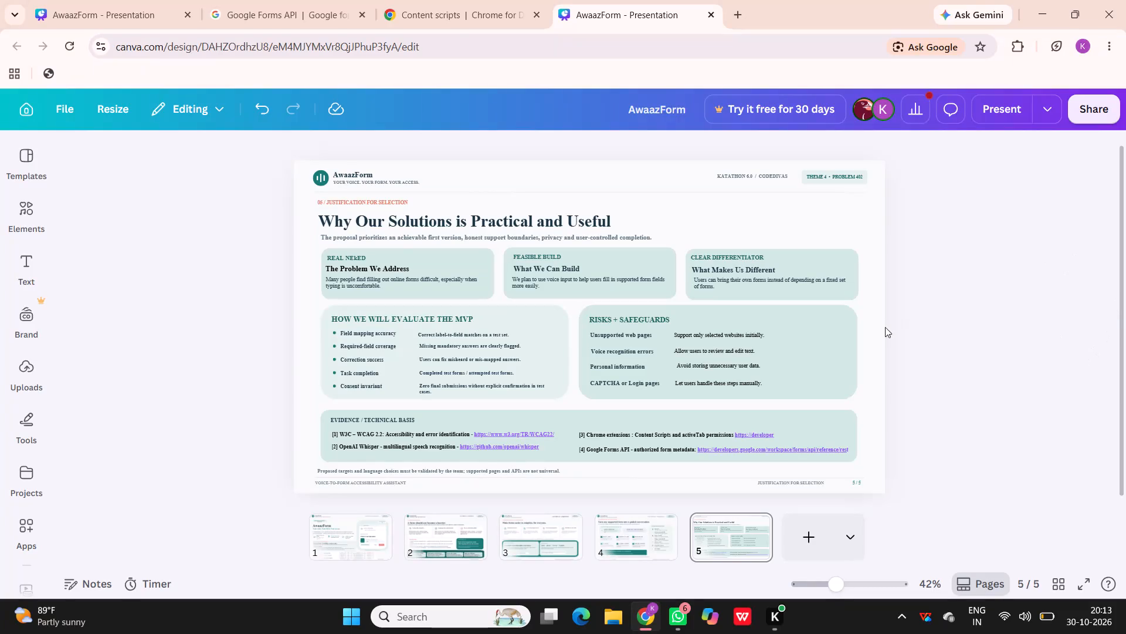
Increase the font size of "Unsupported web pages" in the Risks + Safeguards box on page 5 to 17.7.
triple_click(650, 335)
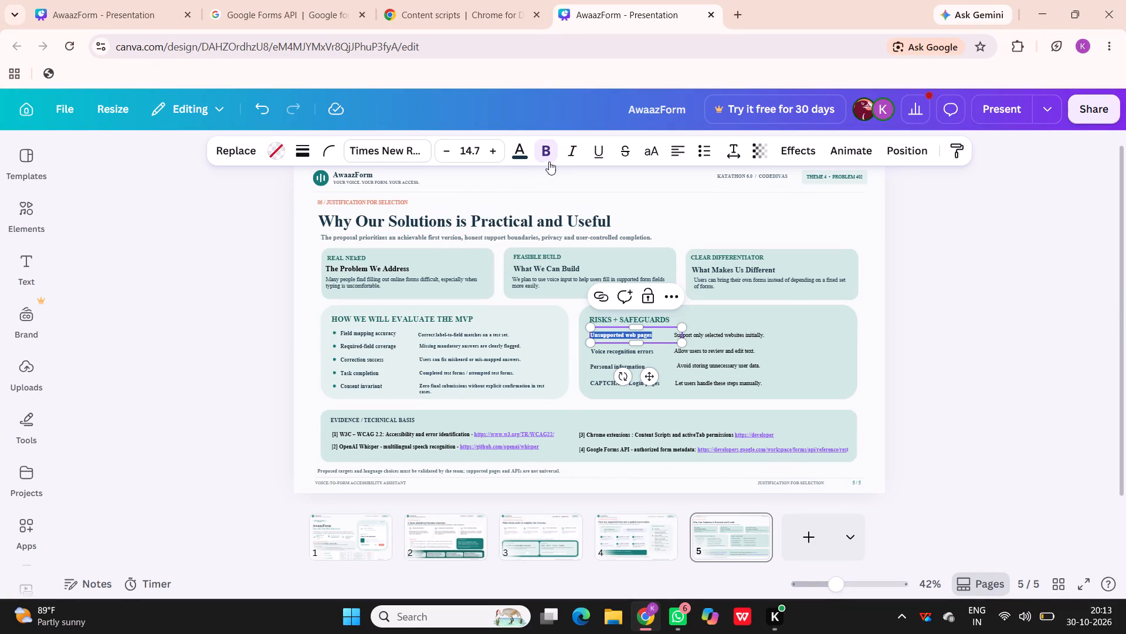
left_click(494, 148)
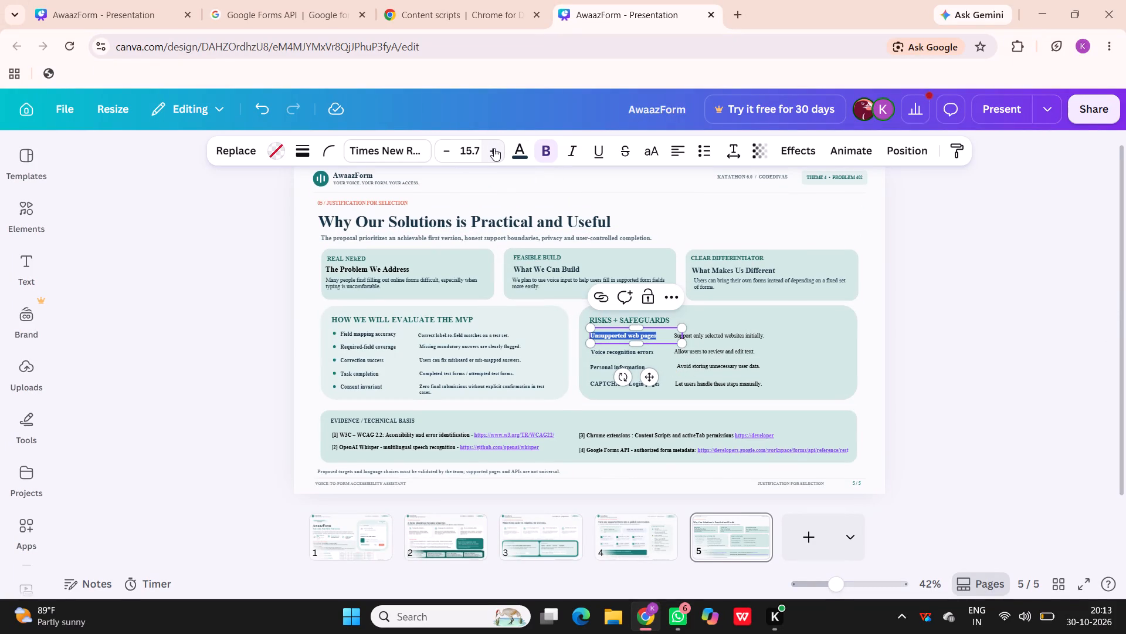
left_click(494, 148)
left_click(494, 148)
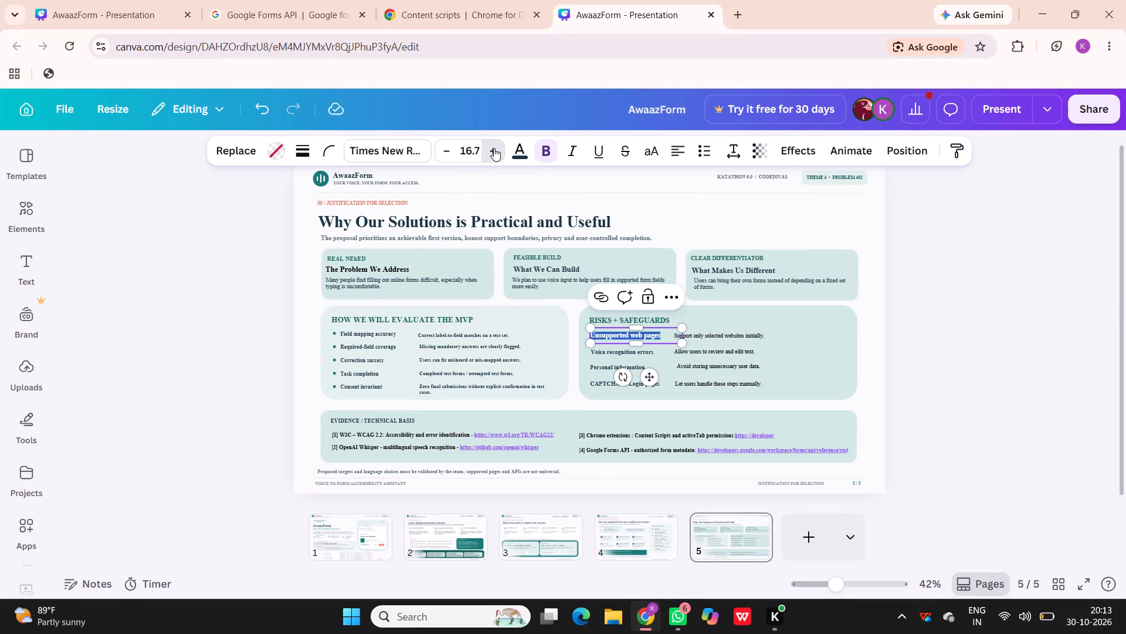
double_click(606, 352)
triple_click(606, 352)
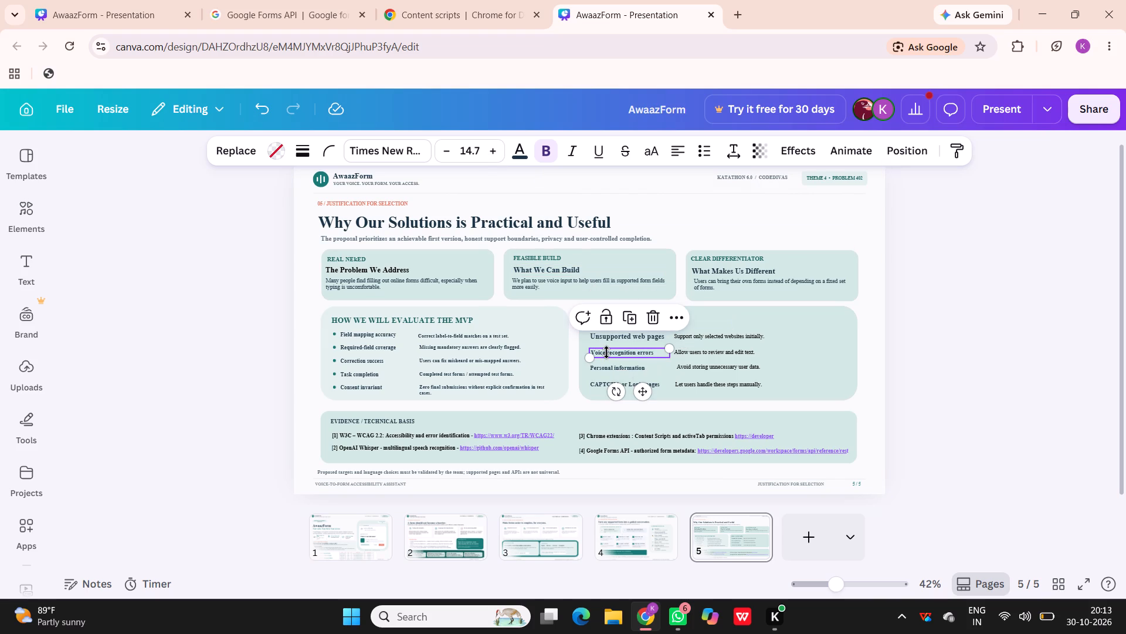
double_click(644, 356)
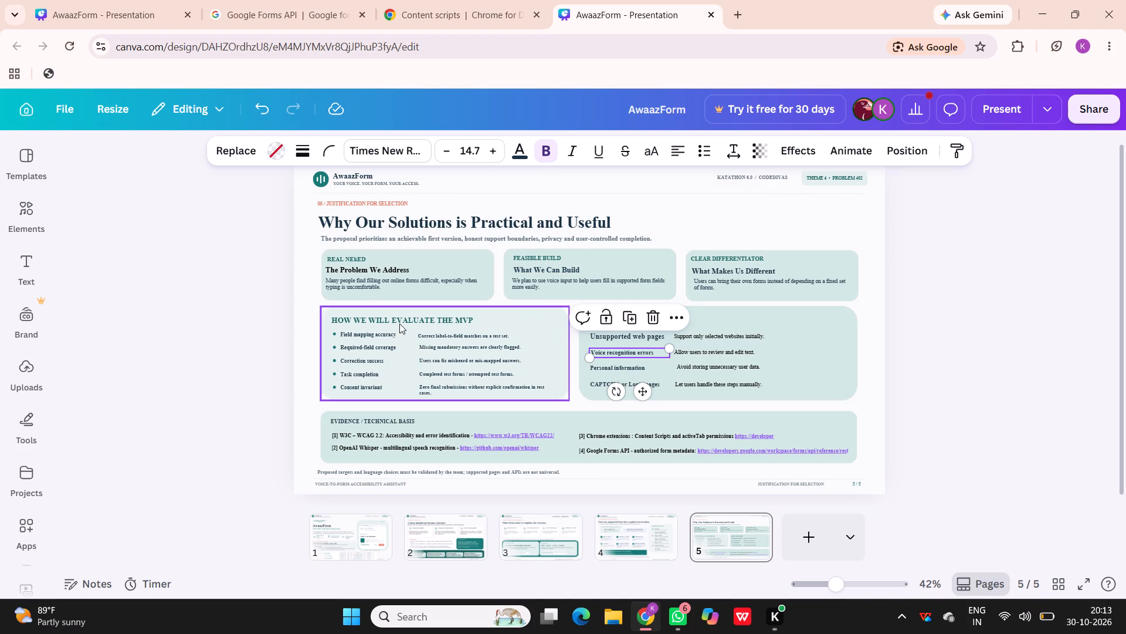
Enlarge the "Field mapping accuracy" label in the How We Will Evaluate the MVP box to font size 17.2, comparing it with "Unsupported web pages".
triple_click(389, 333)
triple_click(389, 333)
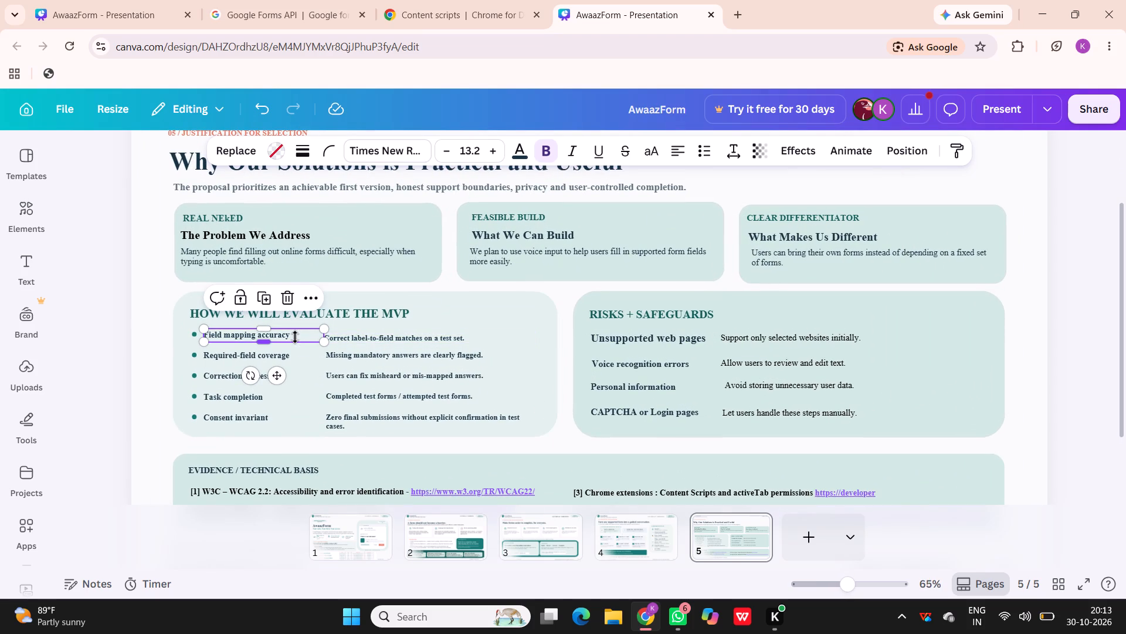
triple_click(295, 337)
triple_click(279, 336)
triple_click(259, 360)
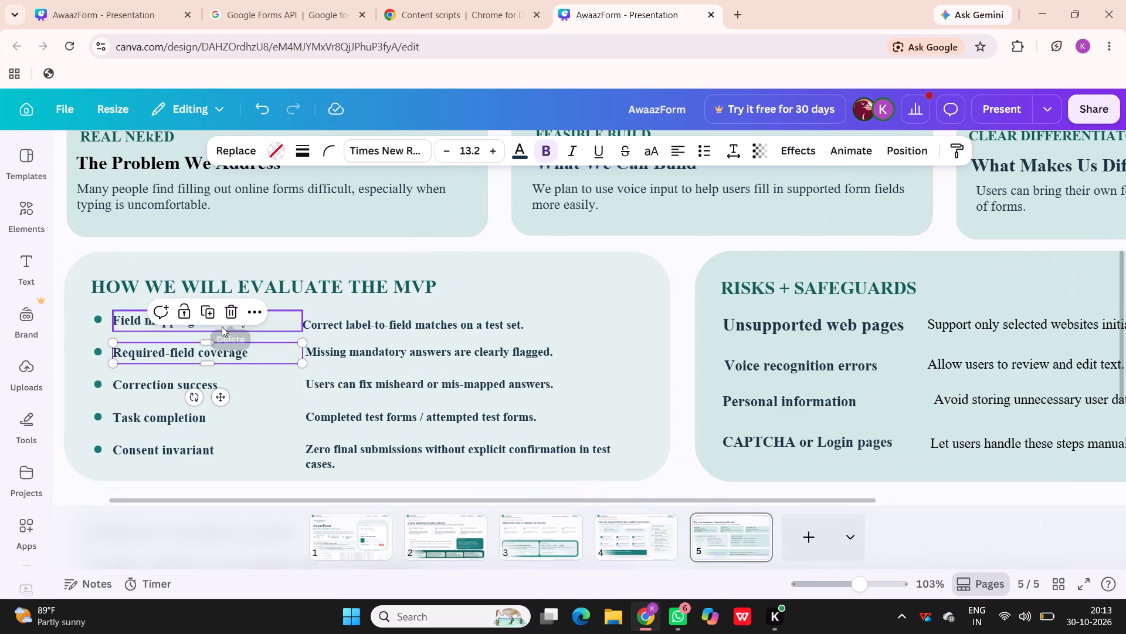
triple_click(128, 318)
left_click(128, 318)
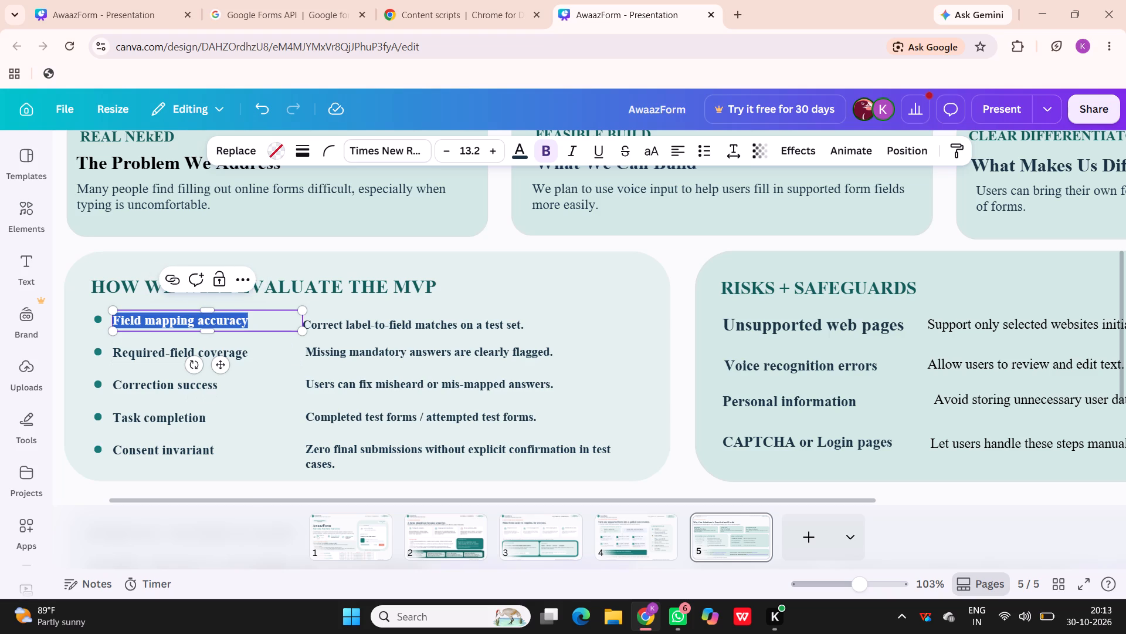
left_click(487, 150)
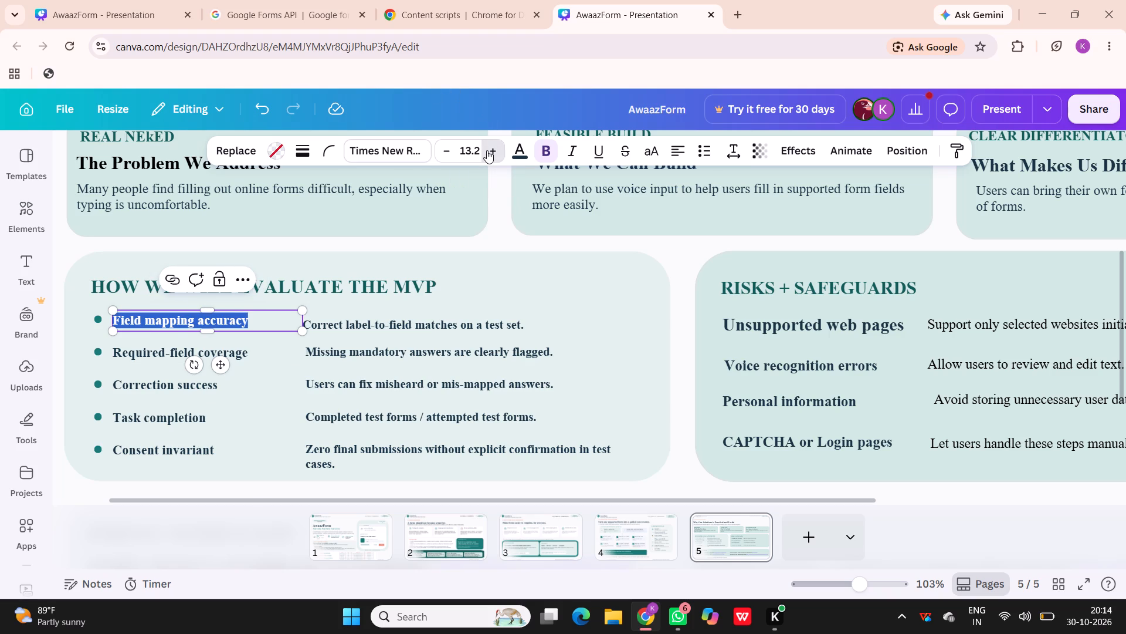
left_click(487, 150)
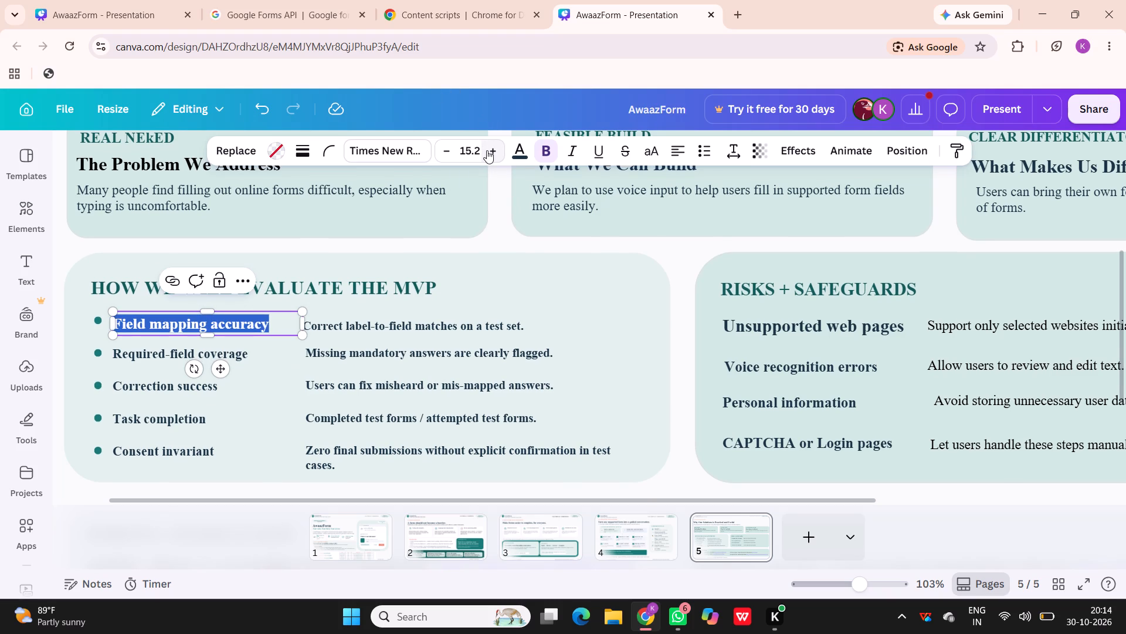
left_click(738, 320)
triple_click(738, 320)
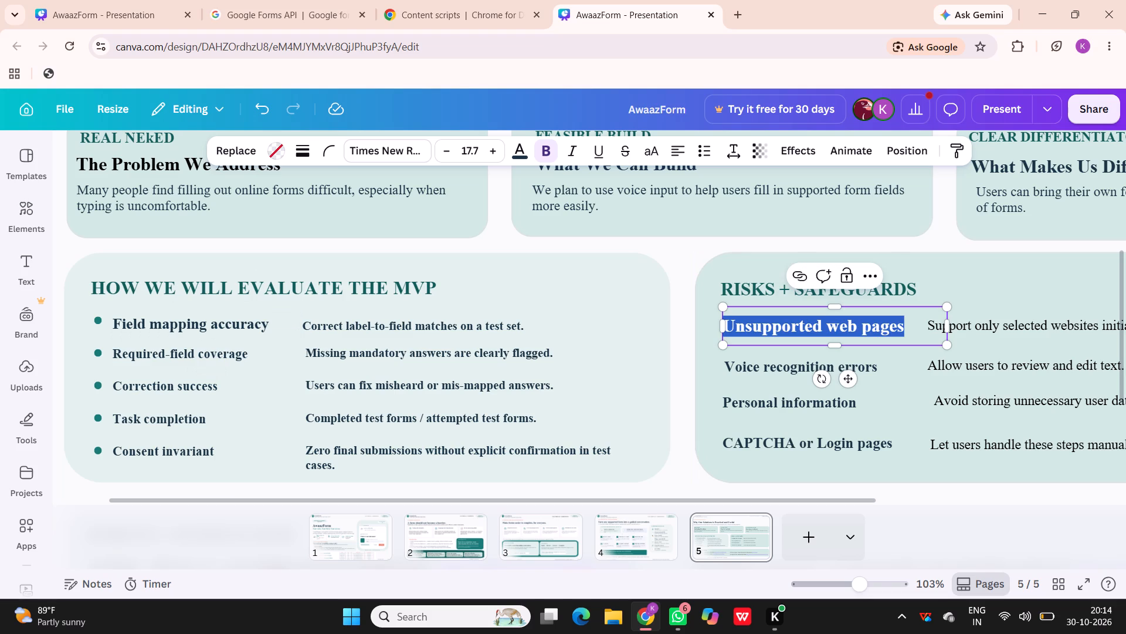
double_click(194, 325)
triple_click(194, 325)
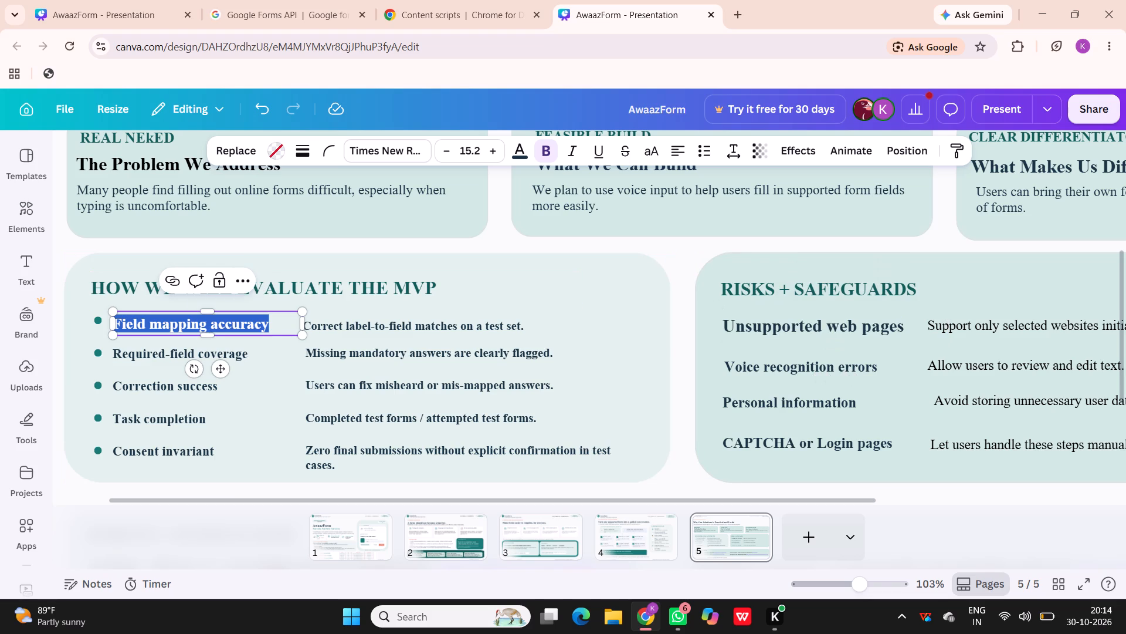
double_click(490, 155)
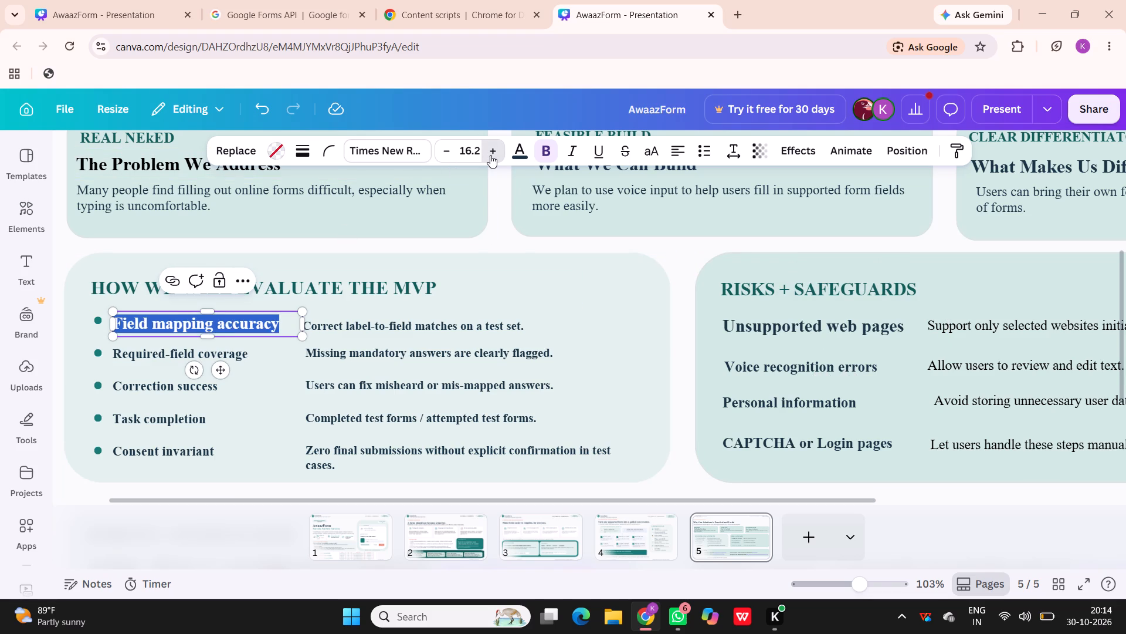
Set the "Required-field coverage" and "Correction success" labels to font size 17.2.
triple_click(221, 359)
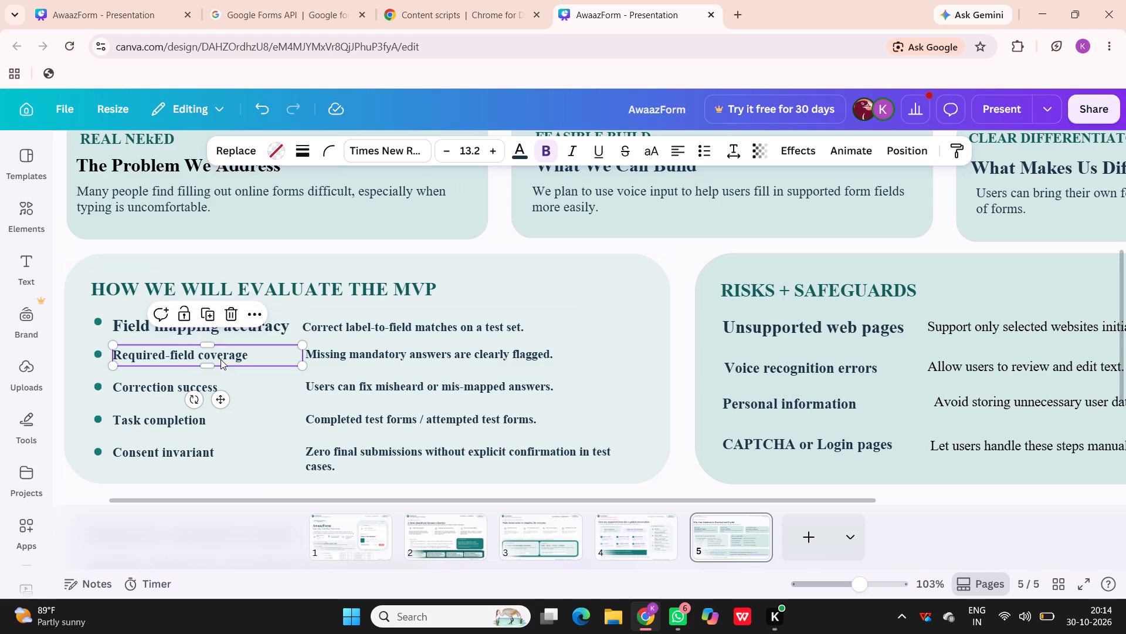
left_click(221, 359)
triple_click(497, 150)
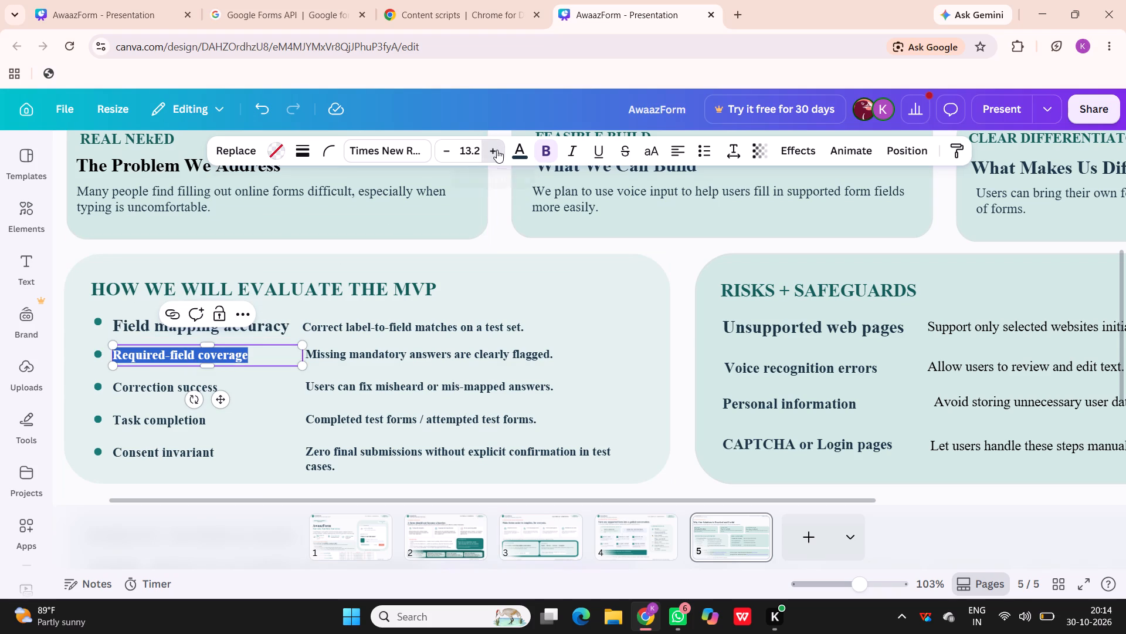
left_click(497, 150)
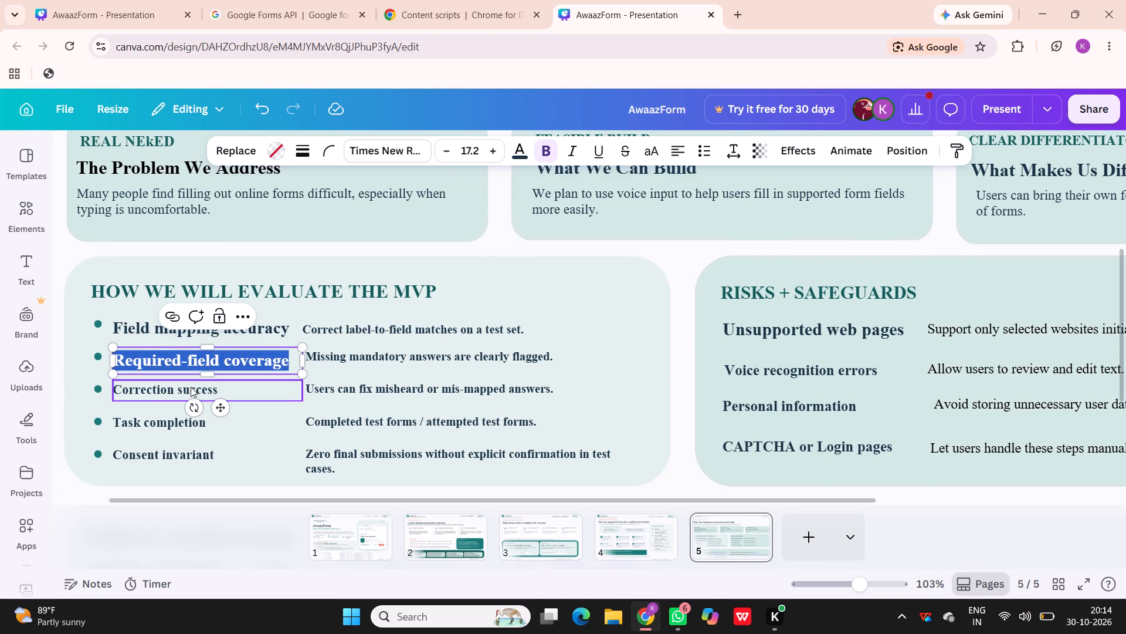
triple_click(177, 389)
left_click(177, 389)
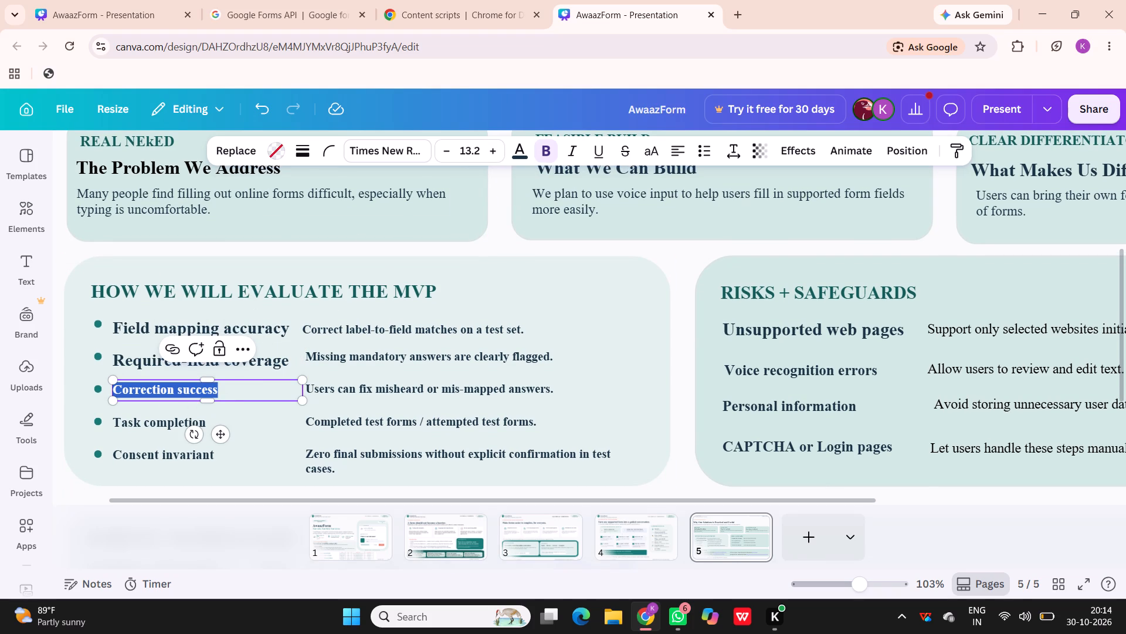
double_click(491, 148)
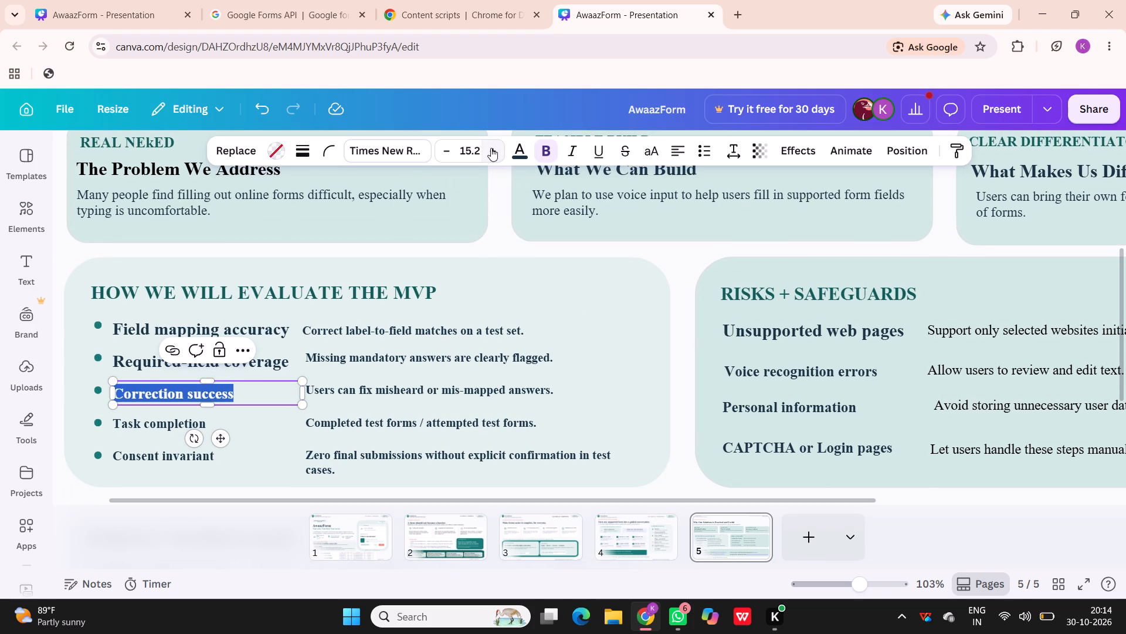
left_click(491, 148)
left_click(491, 148)
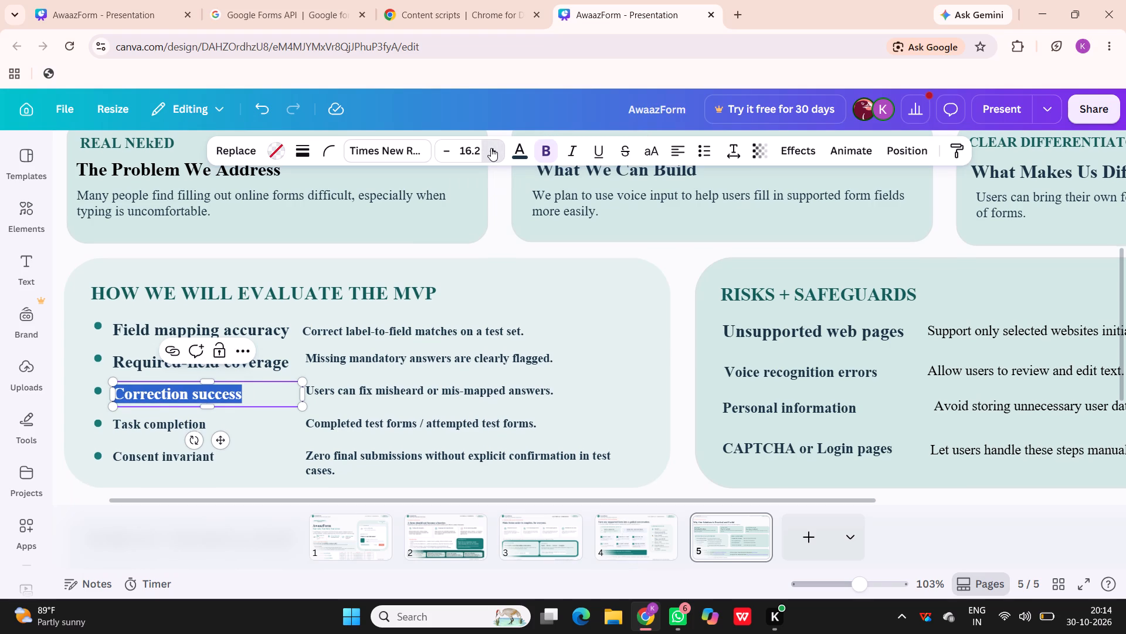
Set the "Task completion" and "Consent invariant" labels to font size 17.2 and leave text editing.
triple_click(185, 426)
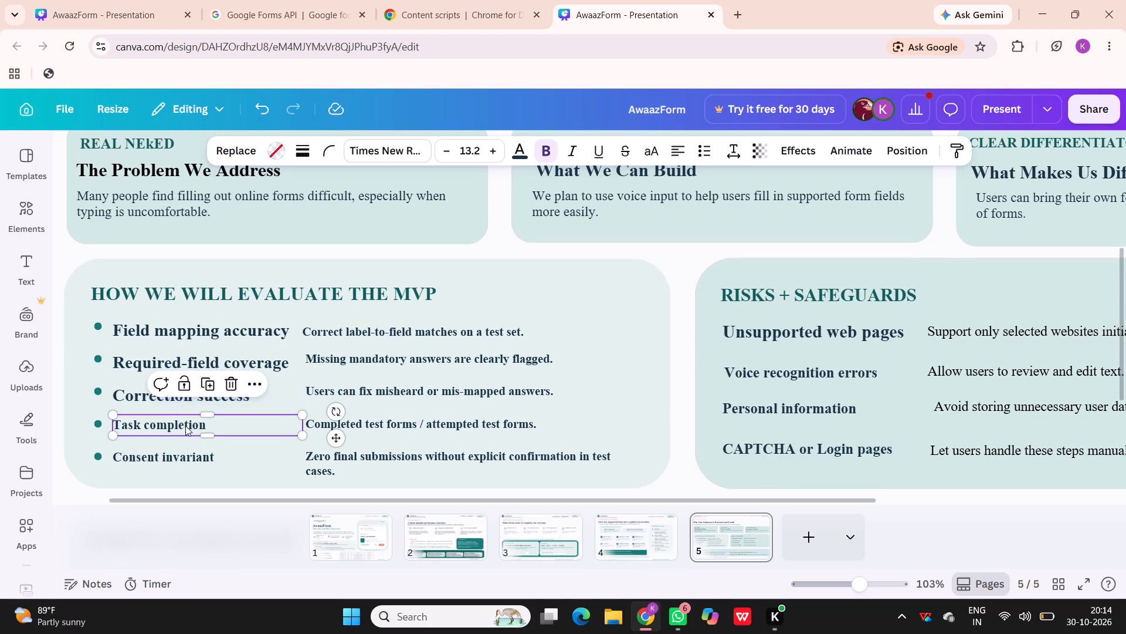
double_click(493, 156)
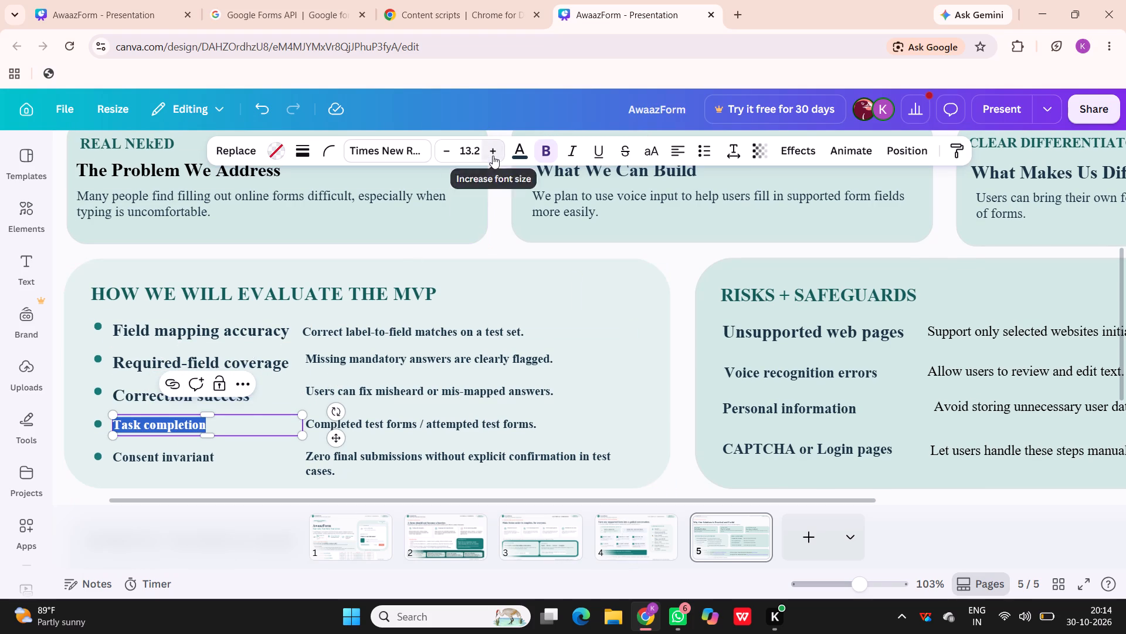
left_click(493, 156)
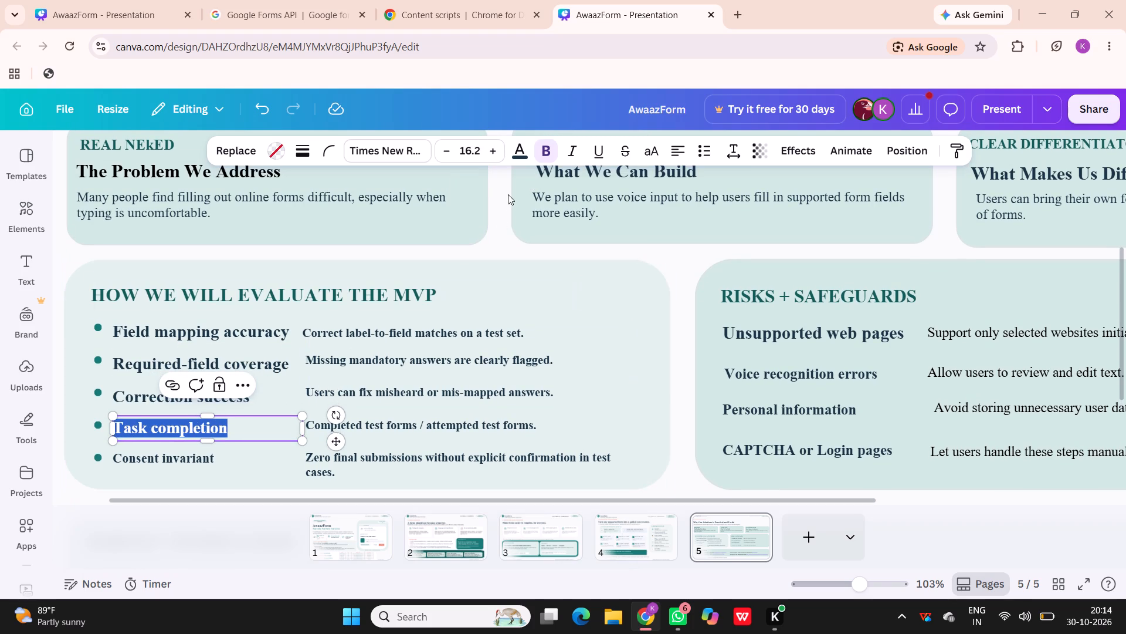
left_click(493, 156)
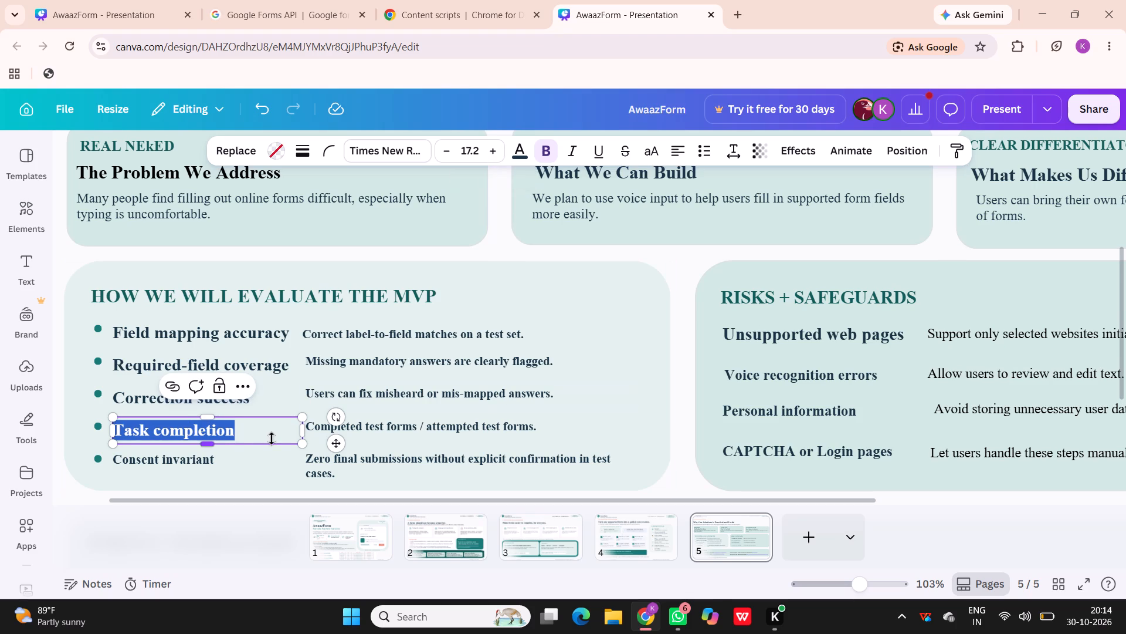
triple_click(199, 464)
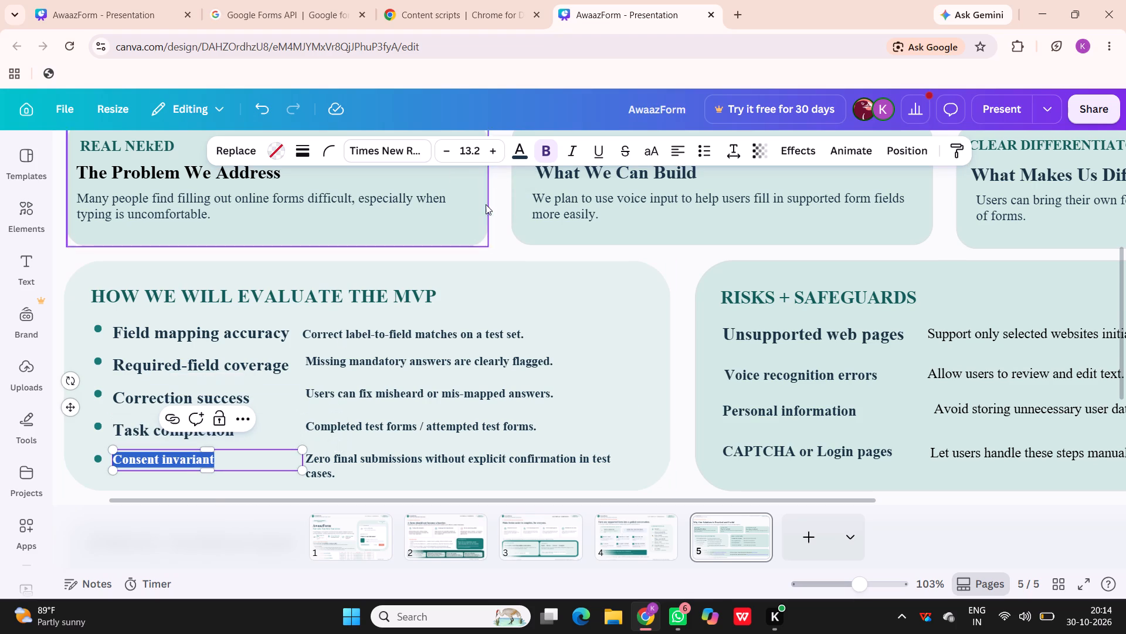
triple_click(489, 149)
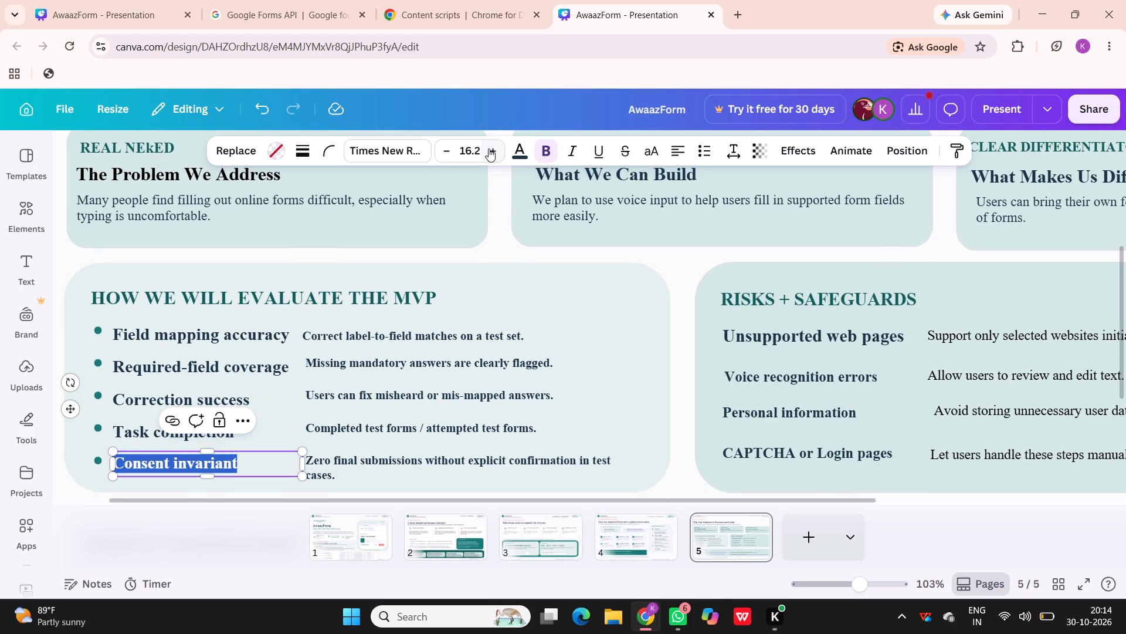
left_click(489, 149)
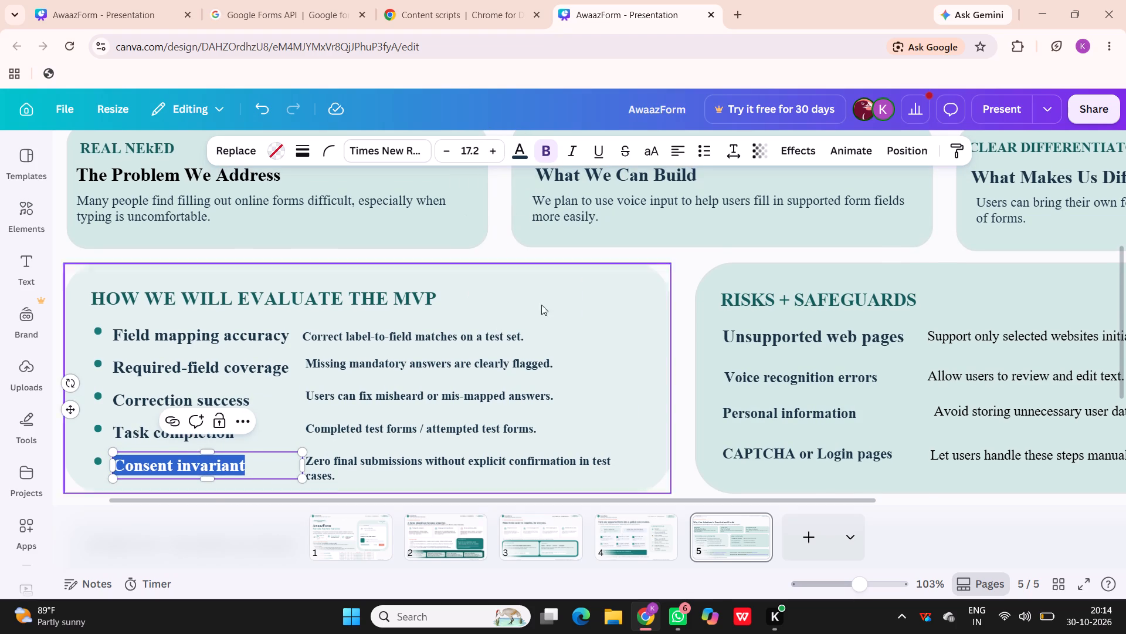
left_click(613, 294)
Shift the five descriptions in the How We Will Evaluate the MVP box slightly away from their labels, aligning them in one column.
scroll(613, 294, "down", 1)
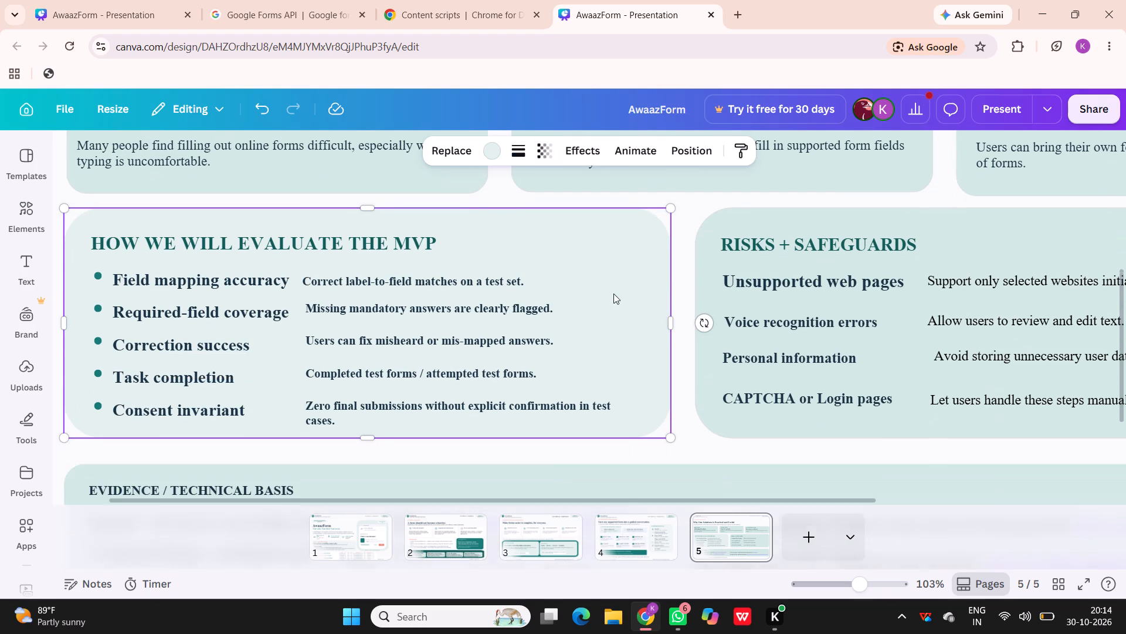
scroll(613, 294, "down", 1)
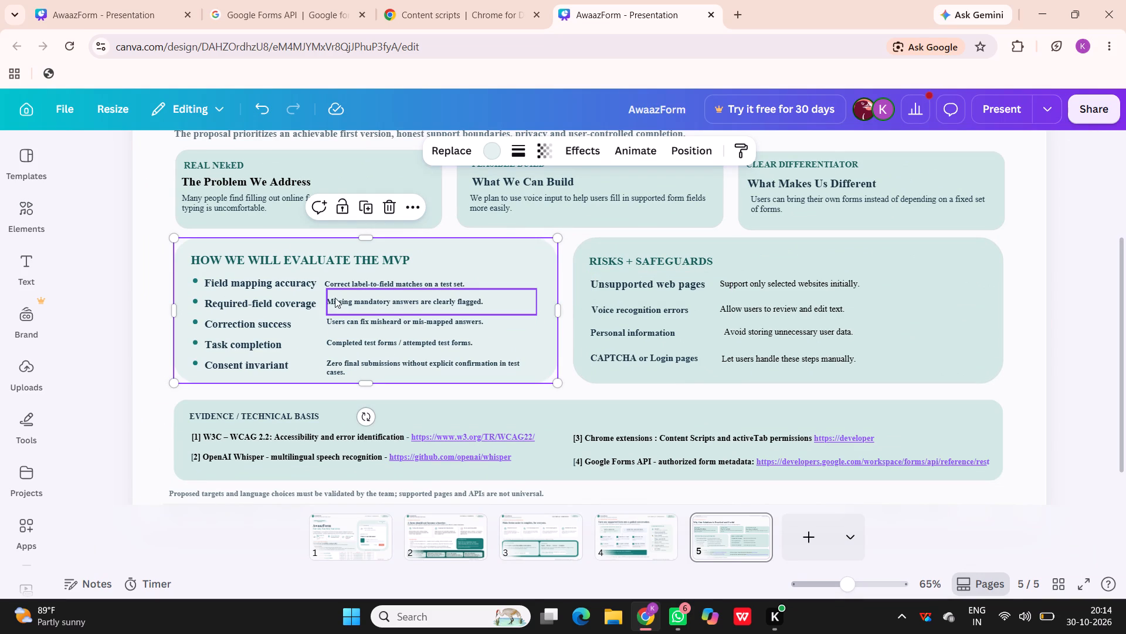
left_click_drag(337, 281, 347, 281)
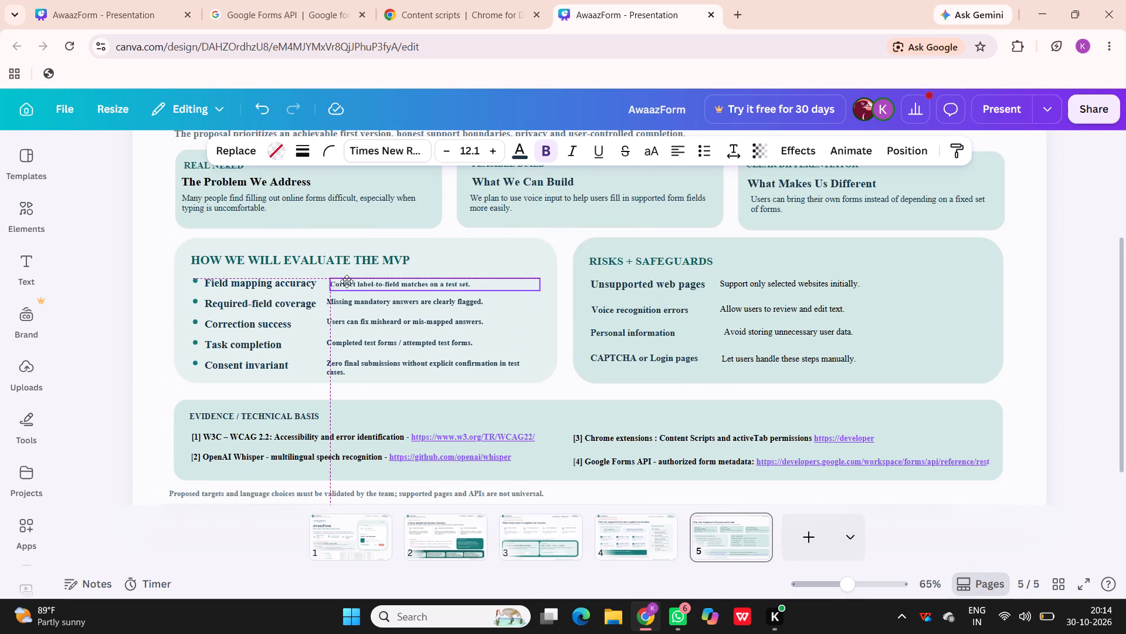
left_click_drag(347, 281, 345, 283)
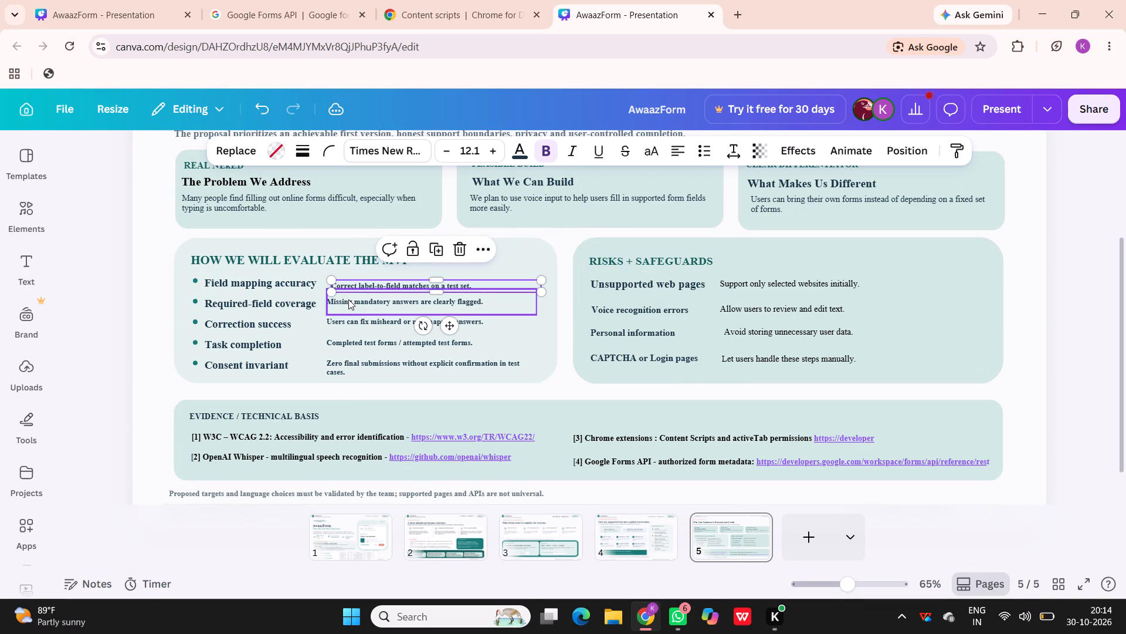
left_click_drag(348, 299, 354, 301)
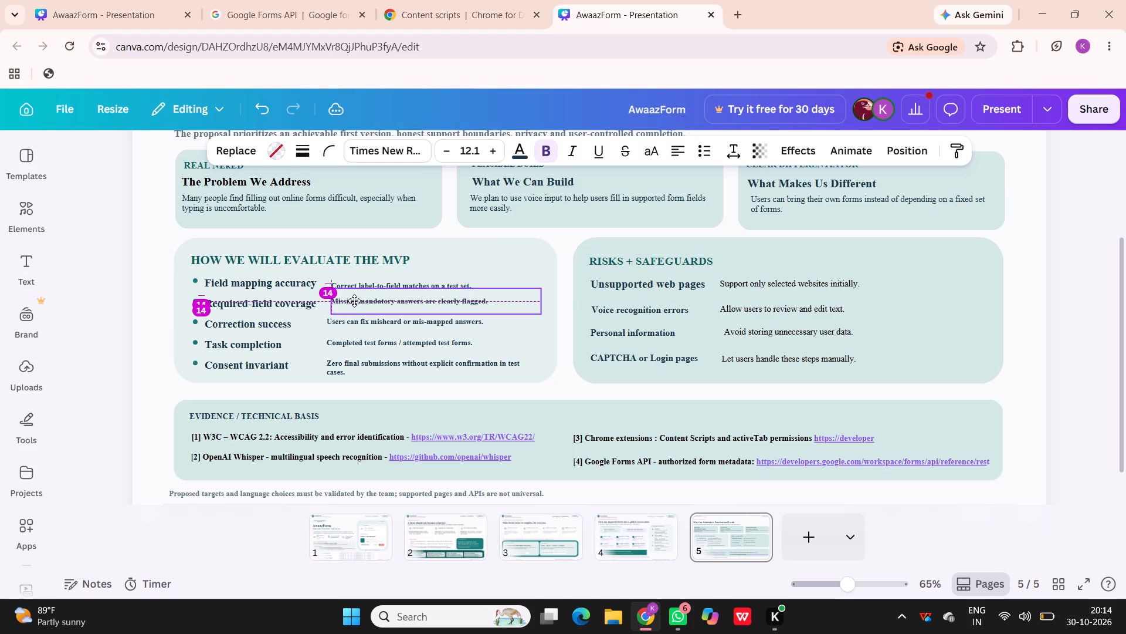
left_click_drag(354, 301, 354, 301)
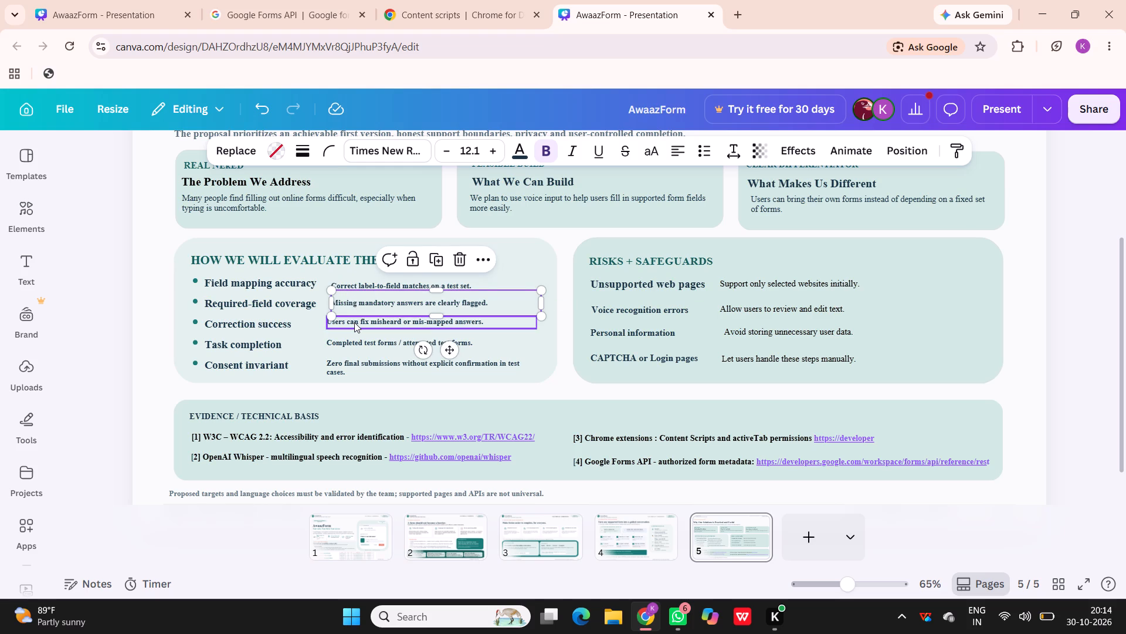
left_click_drag(354, 322, 361, 326)
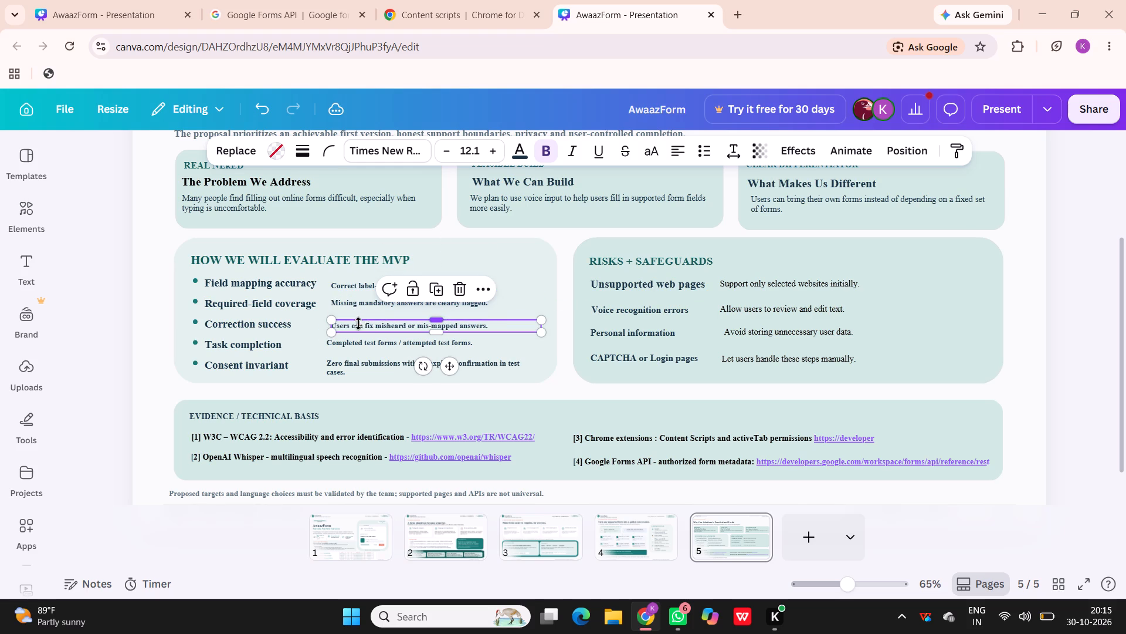
left_click(496, 250)
left_click_drag(417, 339, 423, 342)
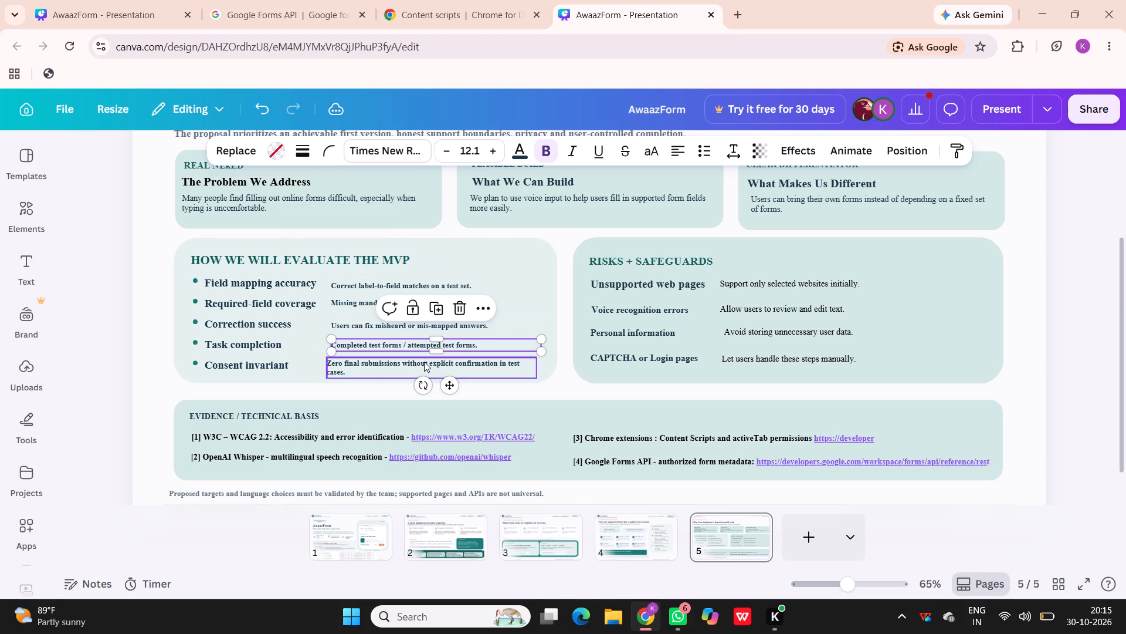
left_click_drag(424, 362, 430, 363)
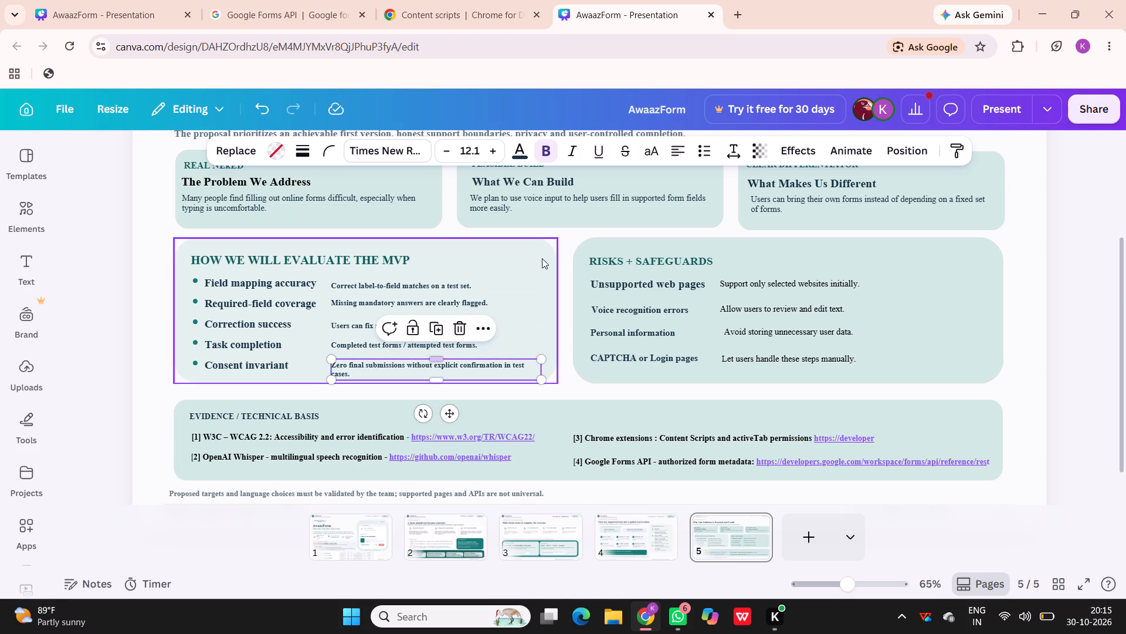
left_click(538, 254)
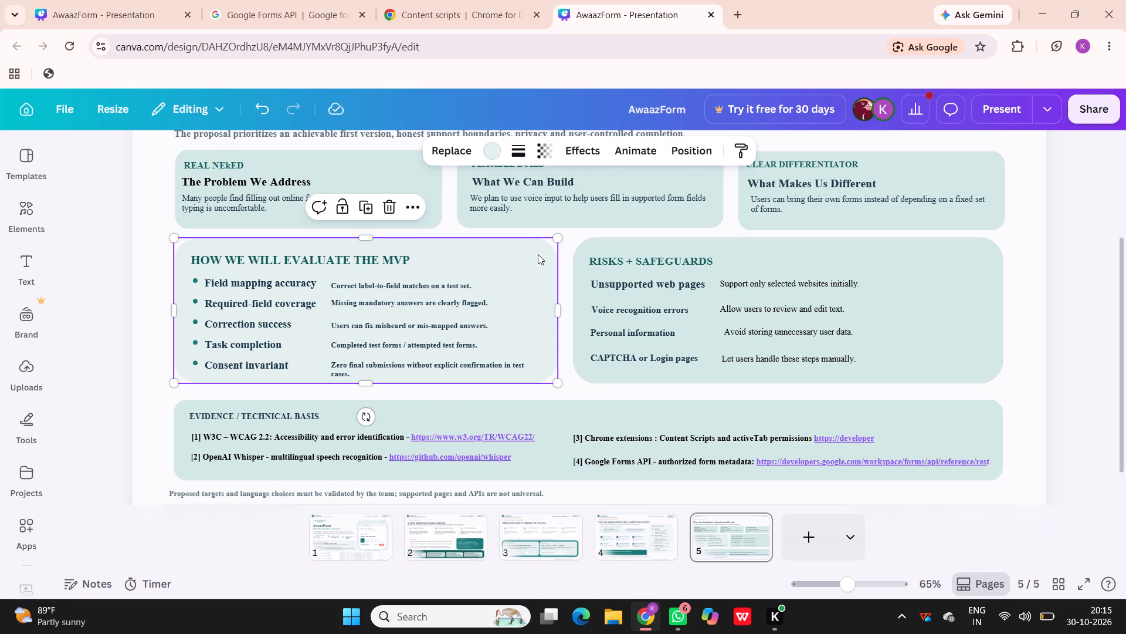
left_click(437, 280)
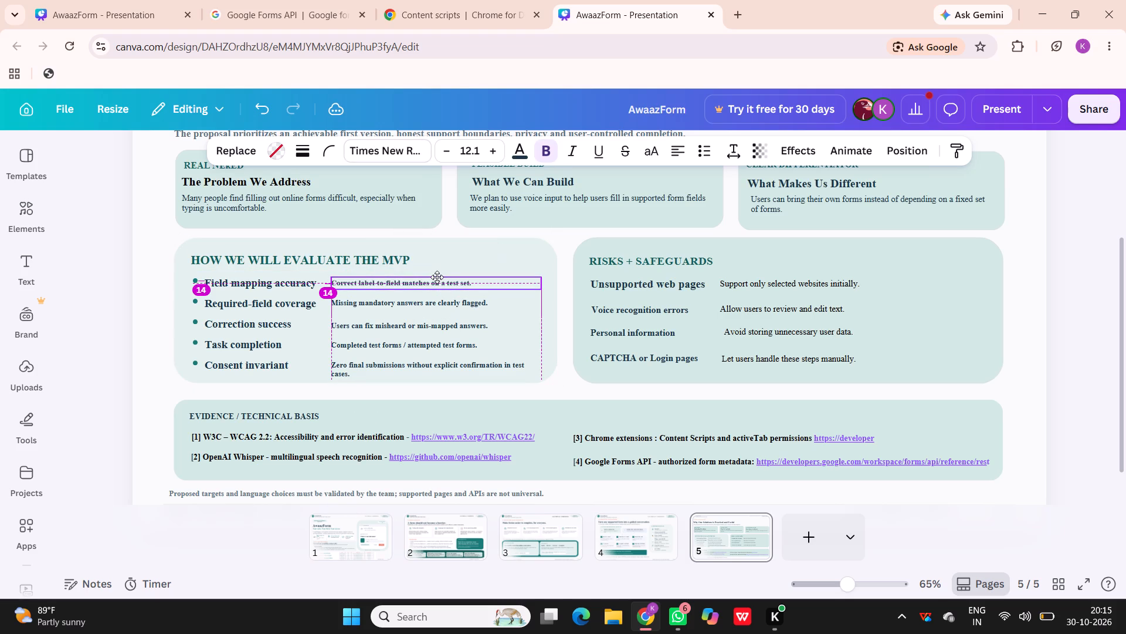
left_click(521, 250)
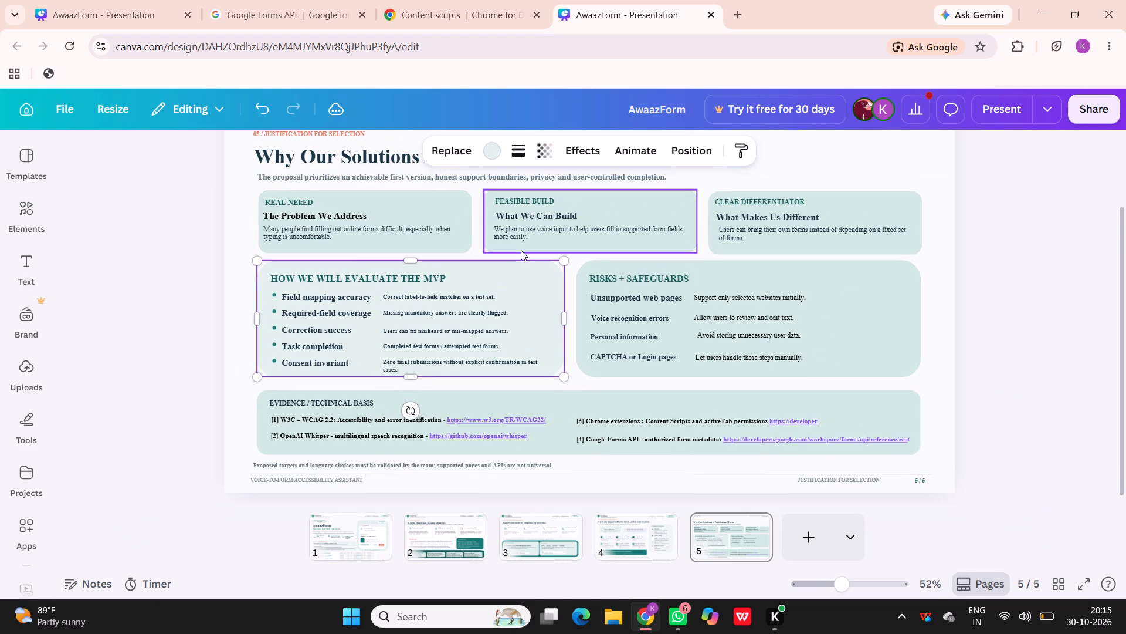
Set the "Personal information" label in the Risks + Safeguards box to font size 17.7, matching "Unsupported web pages".
scroll(521, 250, "up", 1)
scroll(883, 229, "left", 2)
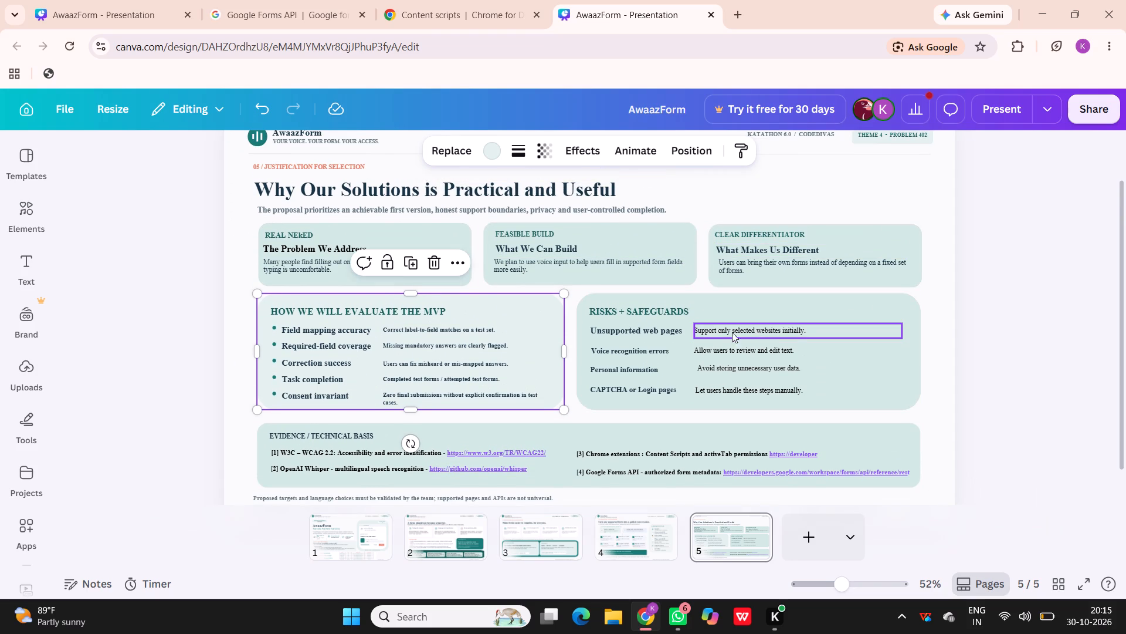
triple_click(649, 335)
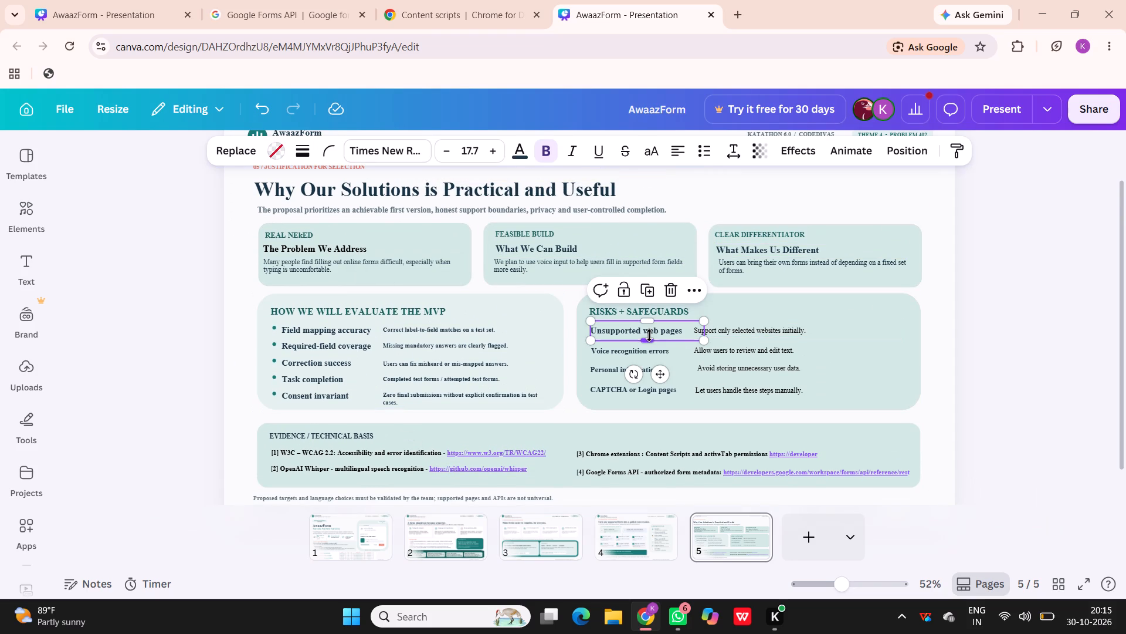
triple_click(669, 328)
left_click(669, 328)
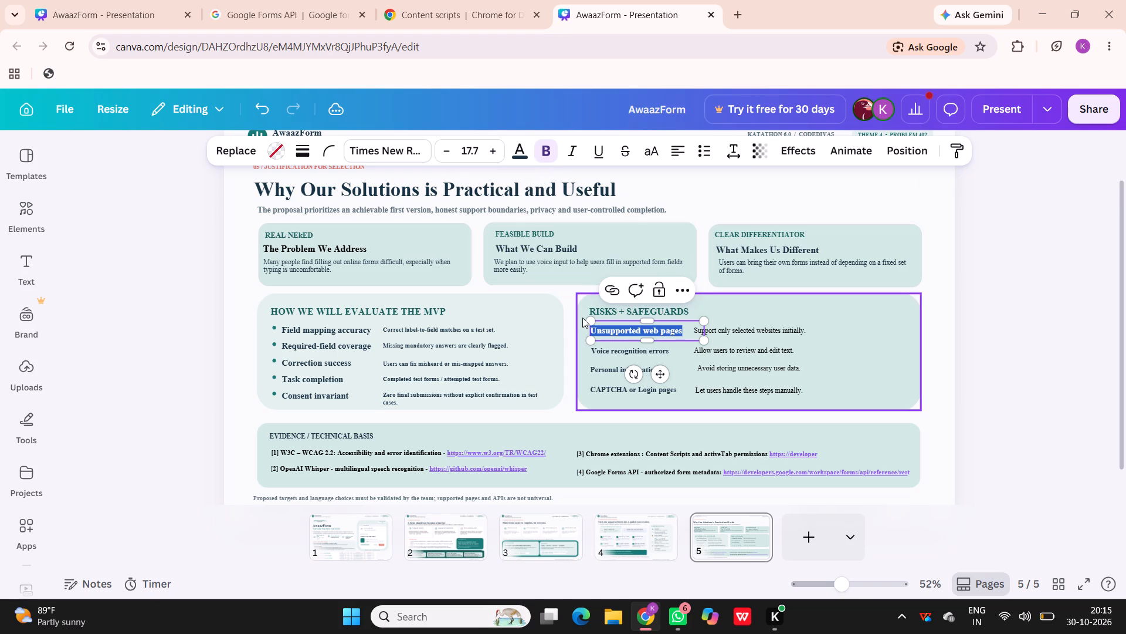
triple_click(622, 350)
double_click(622, 350)
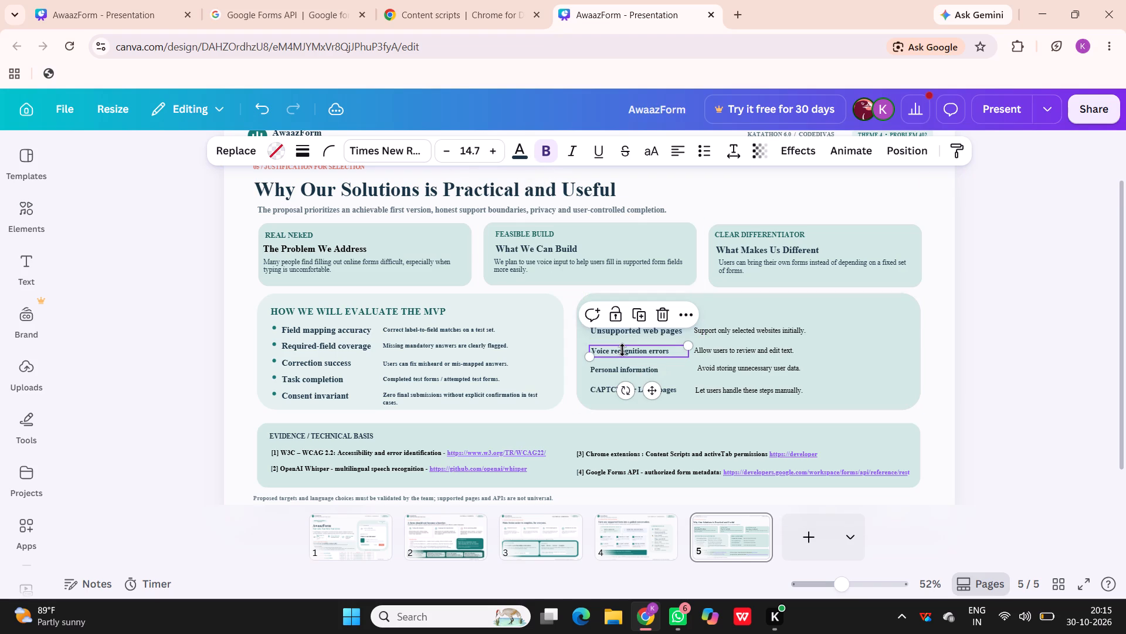
left_click_drag(622, 350, 636, 351)
triple_click(636, 351)
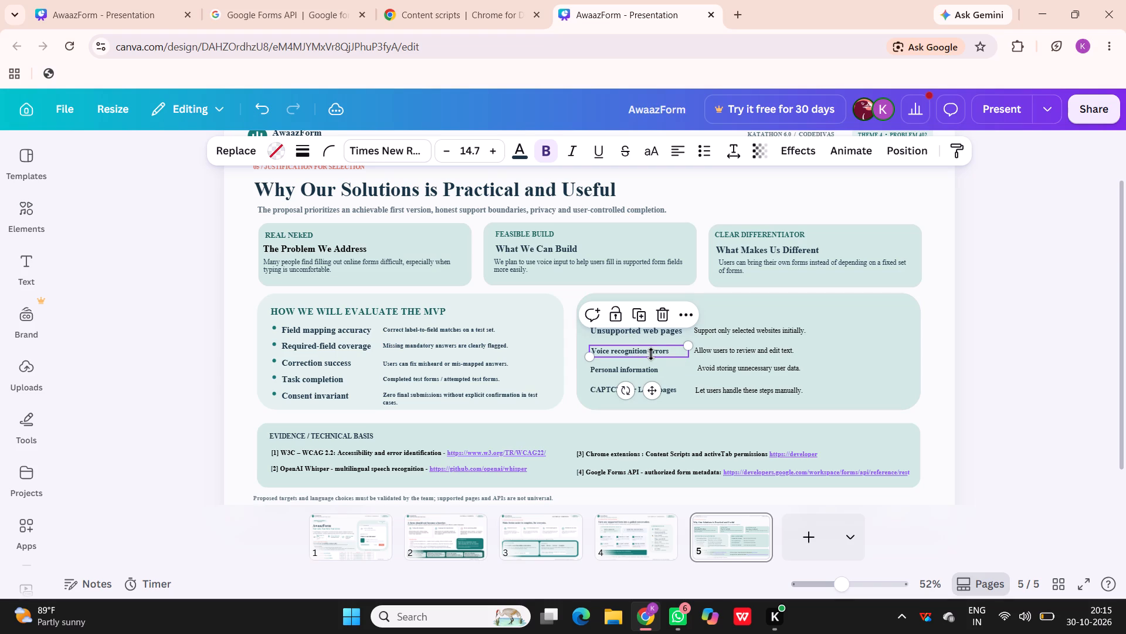
triple_click(651, 354)
triple_click(641, 375)
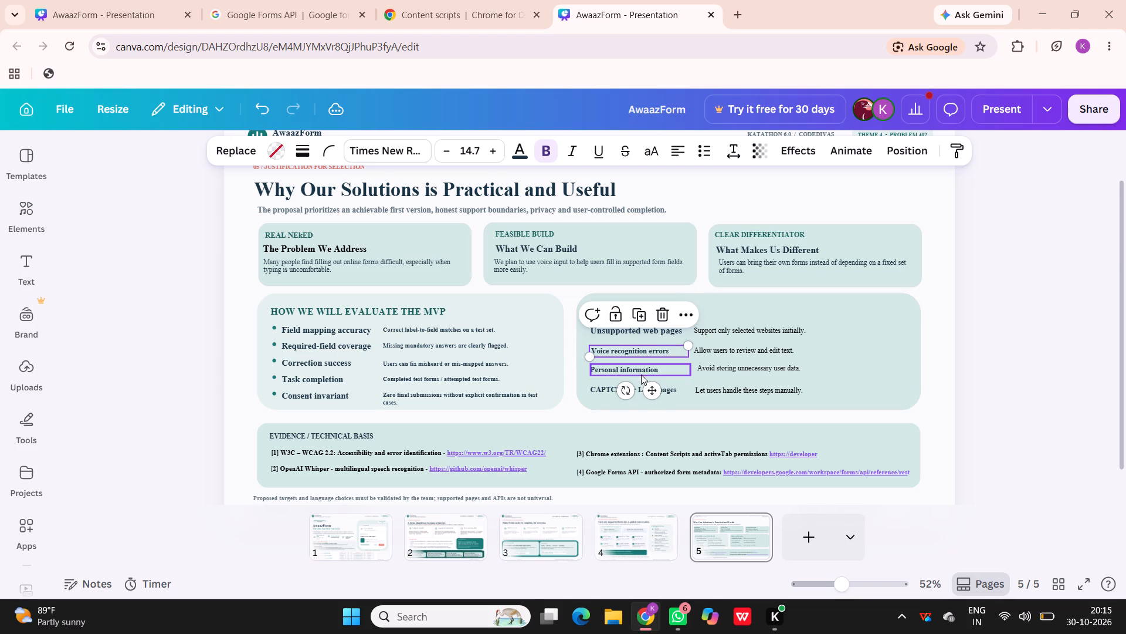
triple_click(645, 373)
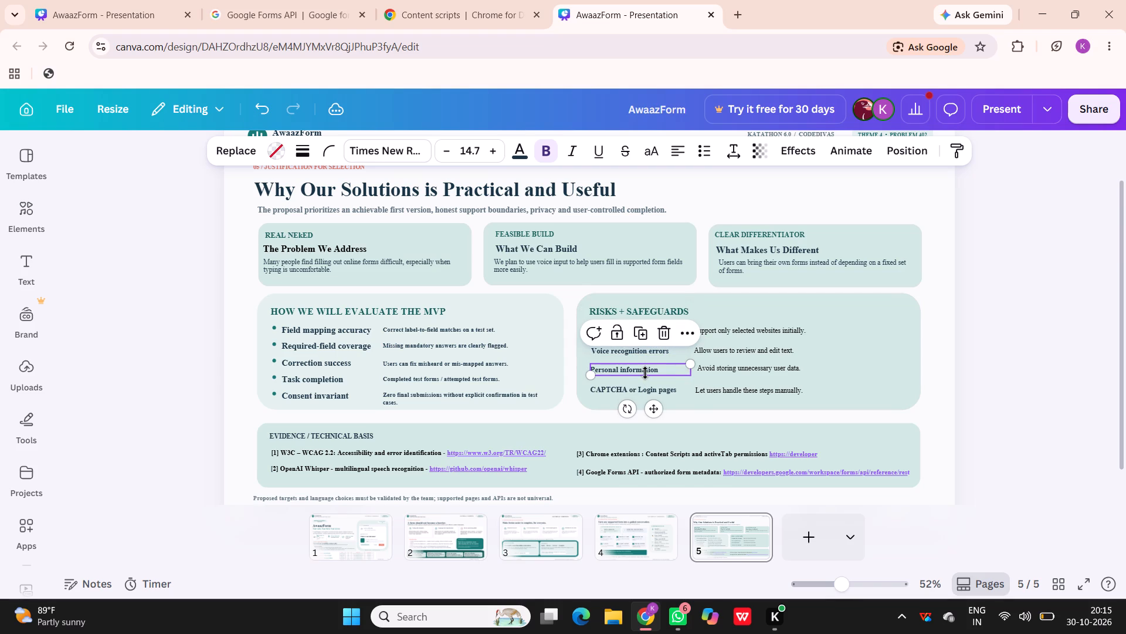
triple_click(636, 371)
left_click(636, 371)
left_click_drag(636, 371, 649, 367)
triple_click(649, 367)
left_click(649, 367)
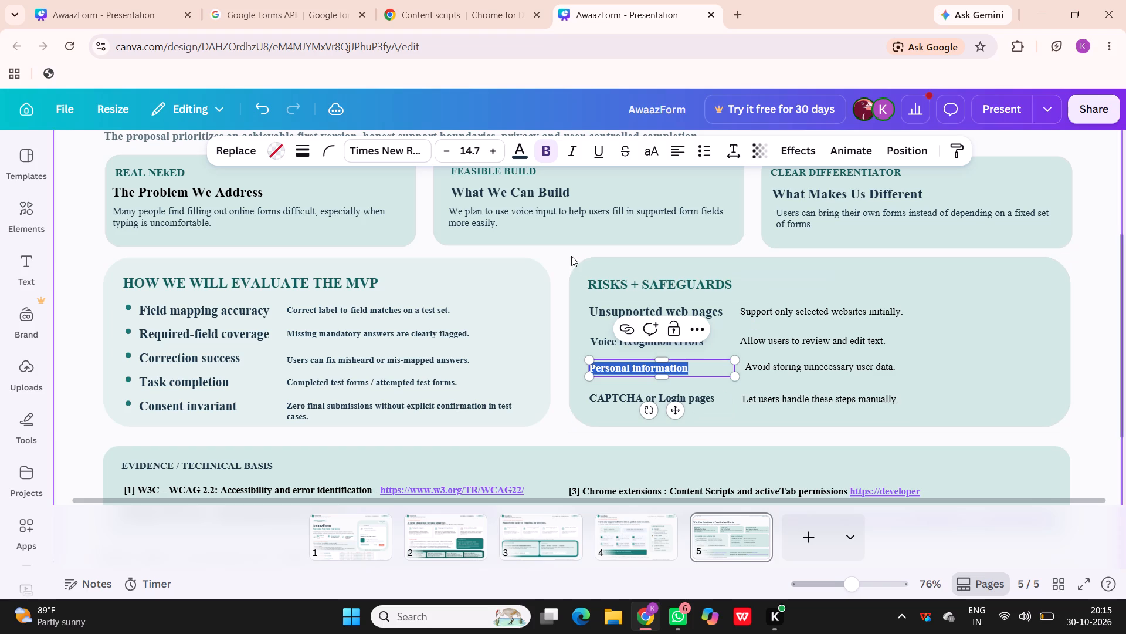
triple_click(493, 155)
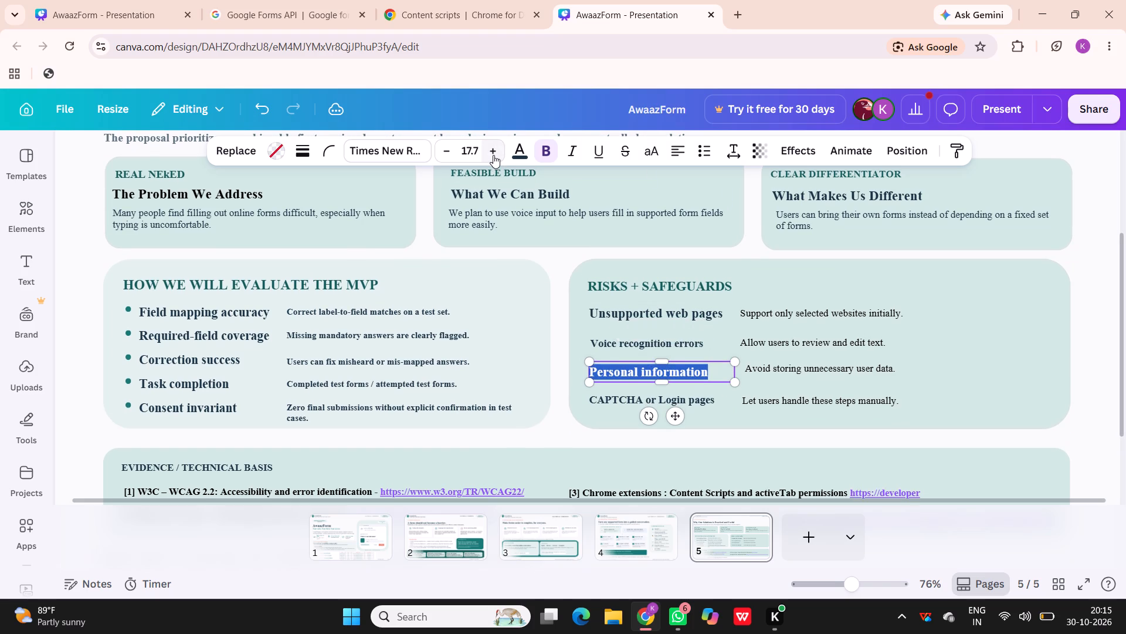
Enlarge the "CAPTCHA or Login pages" label to font size 16.7 so it fits on one line.
triple_click(616, 397)
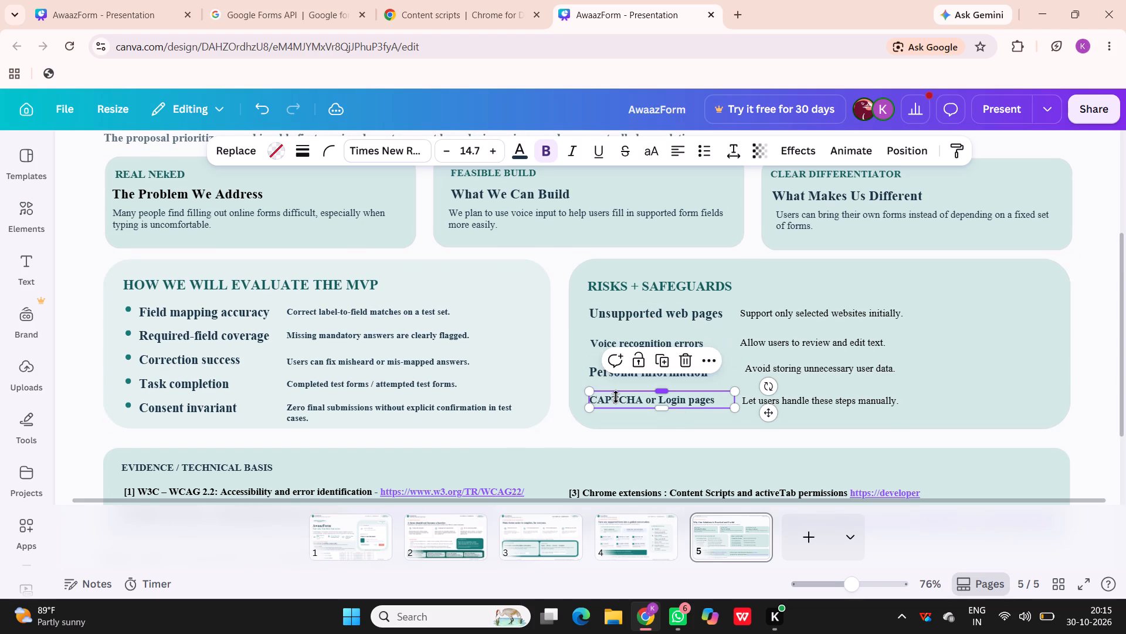
triple_click(616, 397)
left_click_drag(616, 397, 636, 402)
triple_click(636, 402)
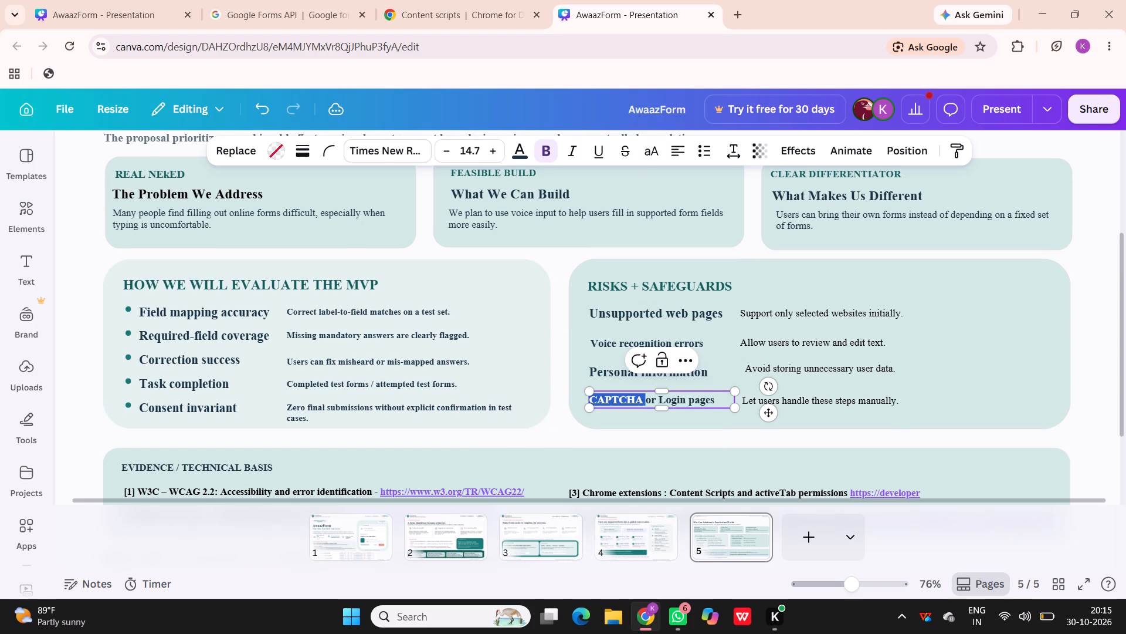
double_click(493, 151)
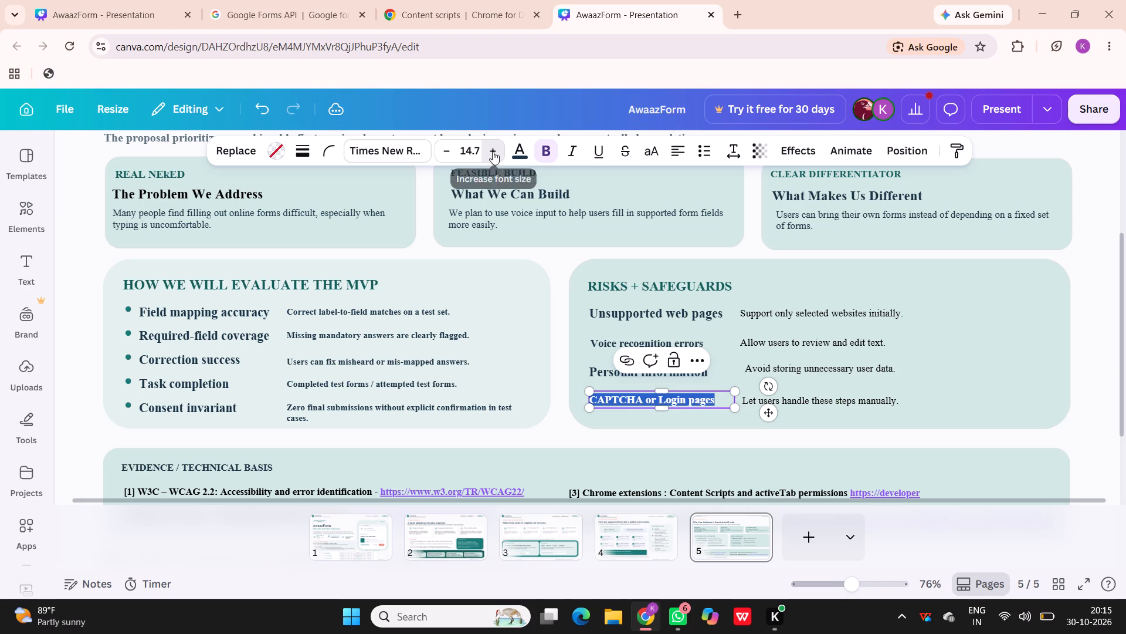
left_click(493, 151)
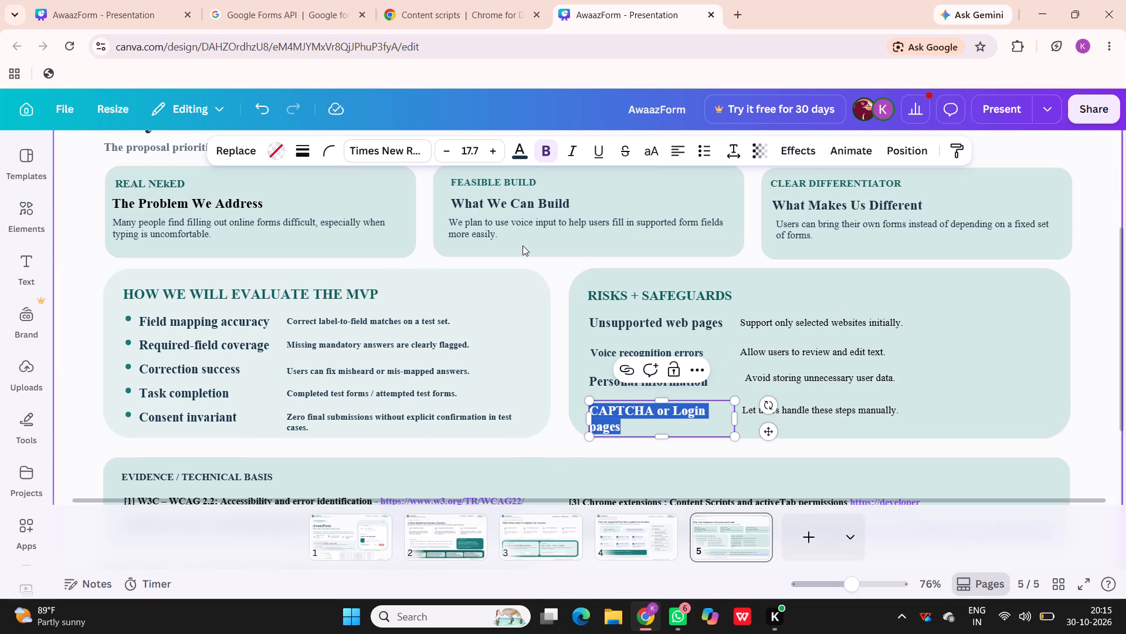
left_click(445, 147)
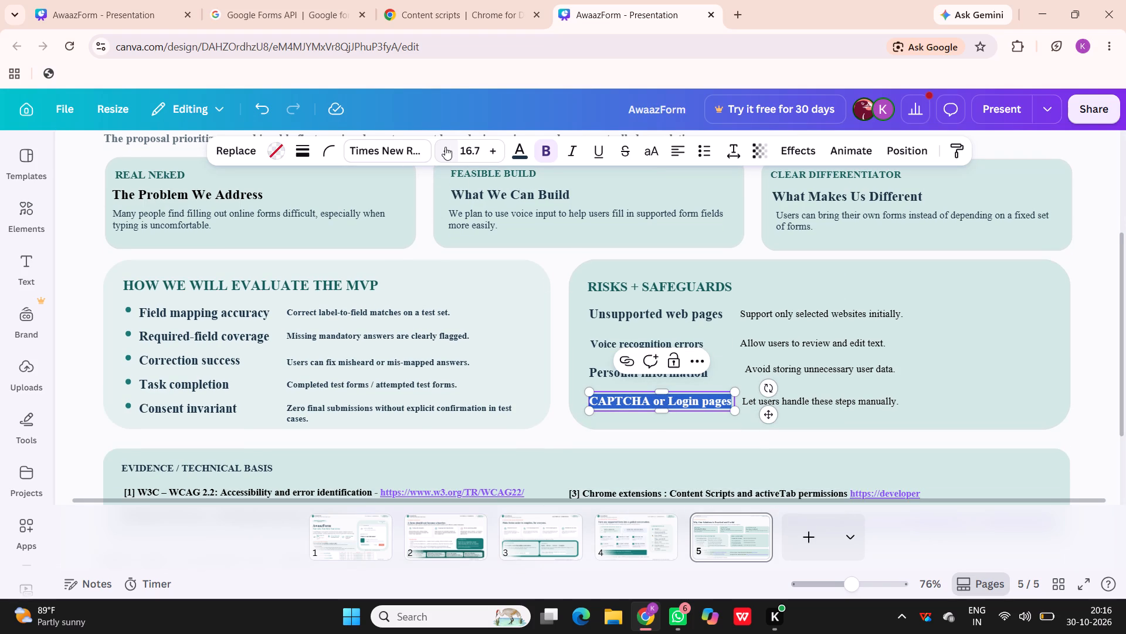
Set the "Voice recognition errors" label to font size 17.7 and leave text editing.
triple_click(612, 340)
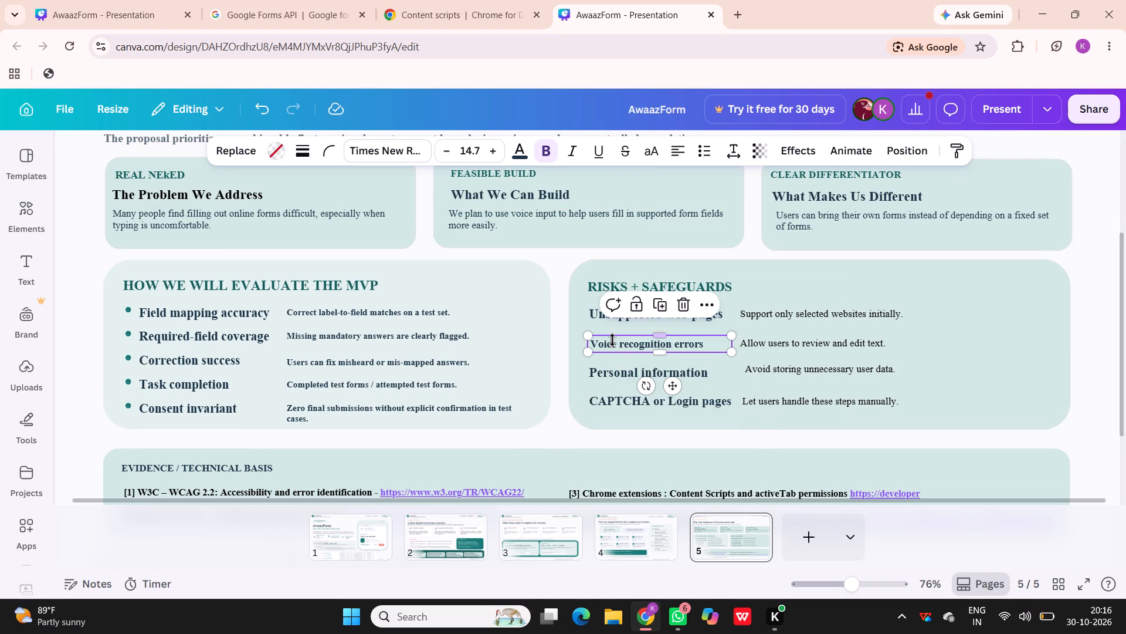
left_click(612, 340)
triple_click(622, 346)
left_click(622, 346)
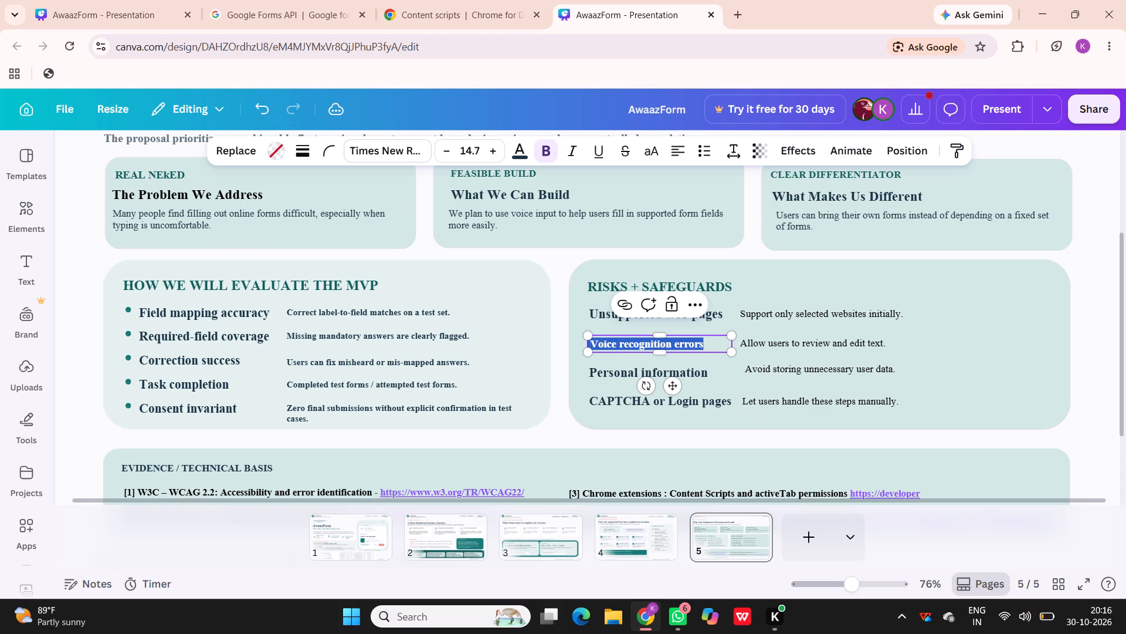
double_click(491, 153)
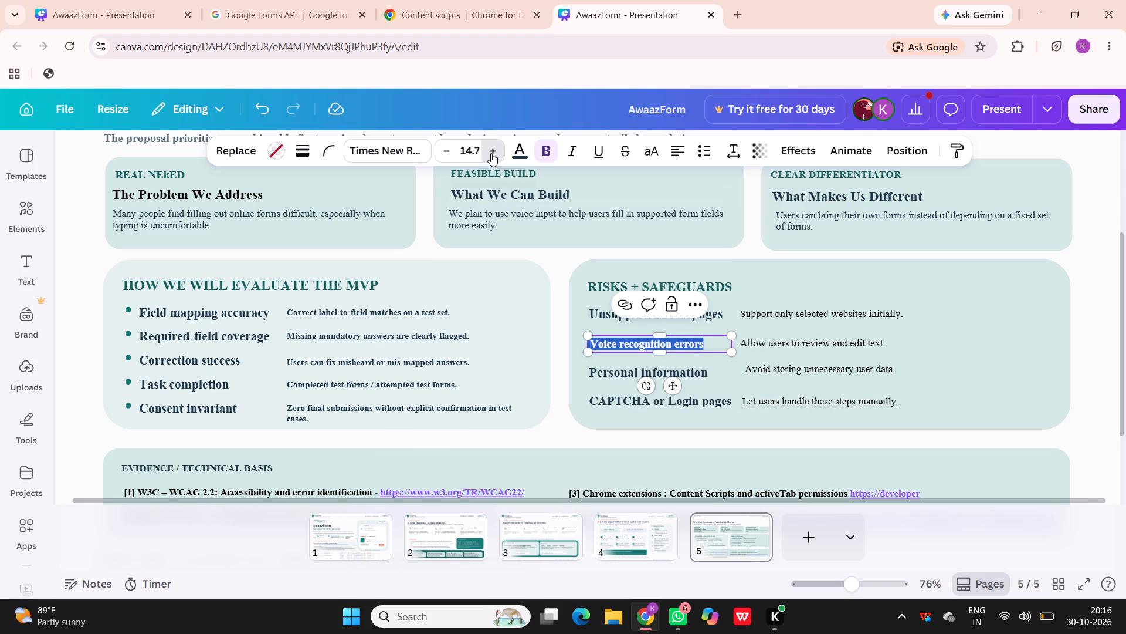
left_click(491, 153)
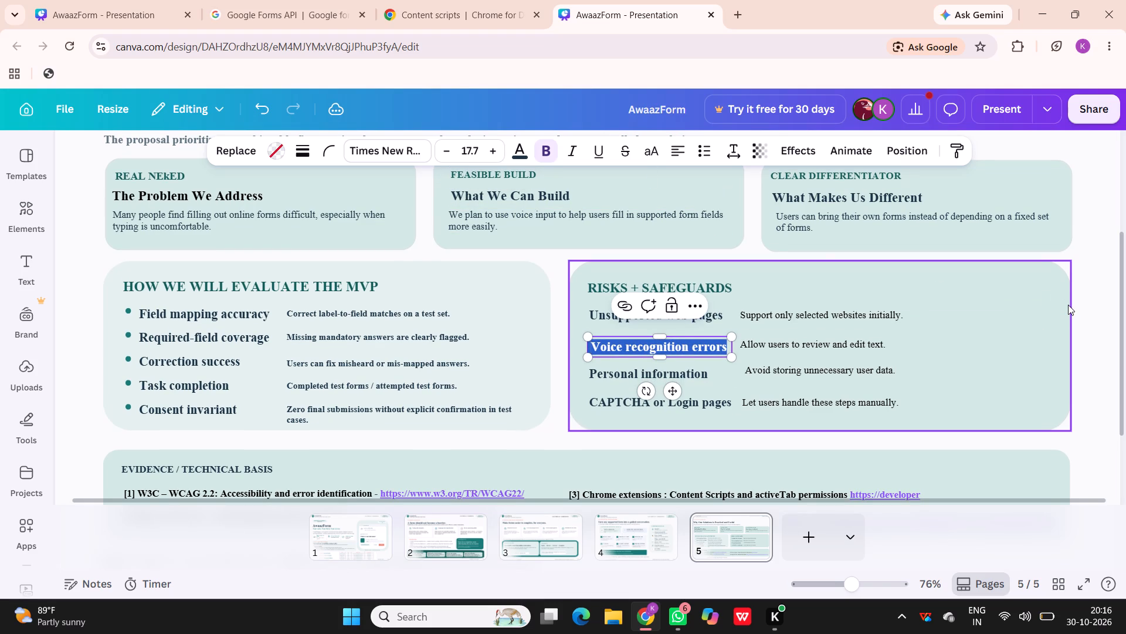
left_click(1029, 296)
Shift the four descriptions in the Risks + Safeguards box slightly away from their labels, lining up their starting edges in one column.
scroll(994, 299, "left", 1)
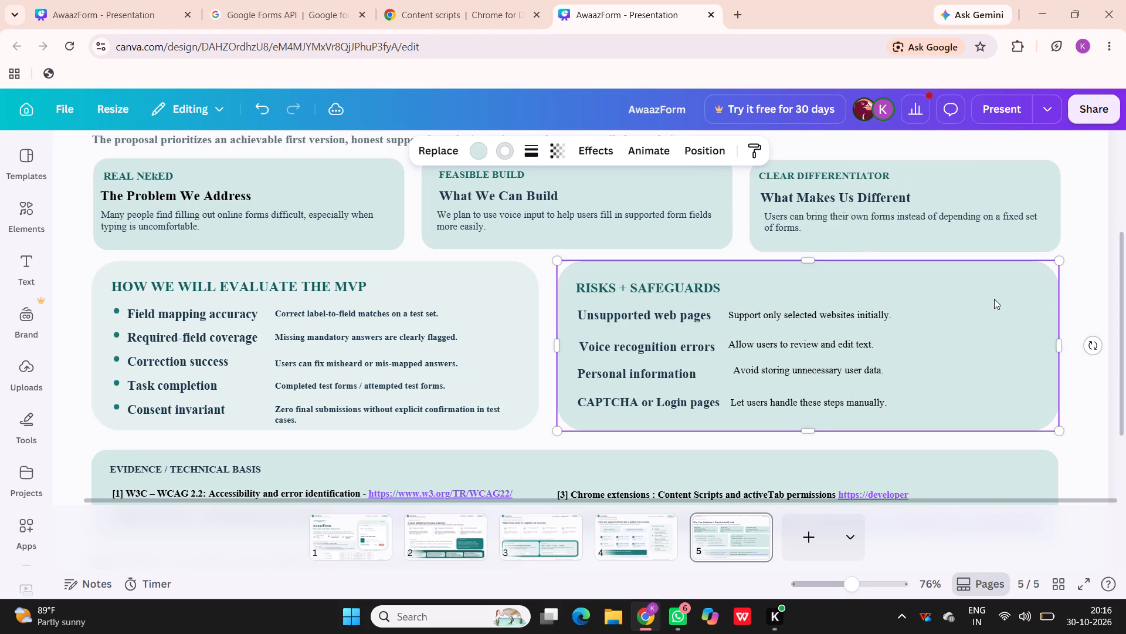
scroll(994, 299, "left", 1)
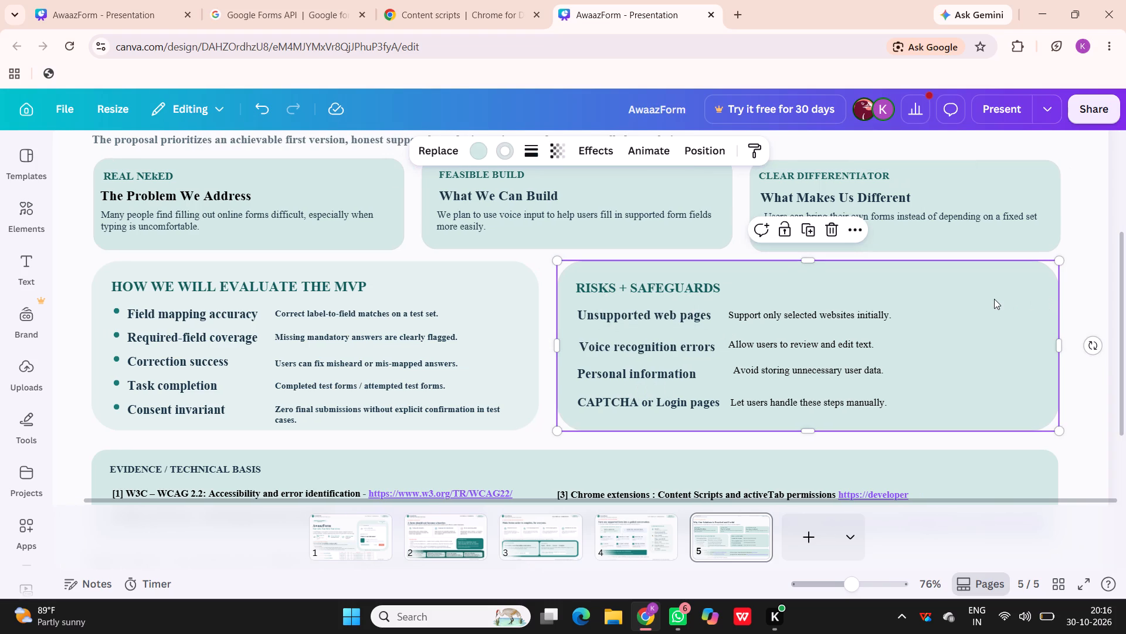
left_click_drag(882, 314, 905, 312)
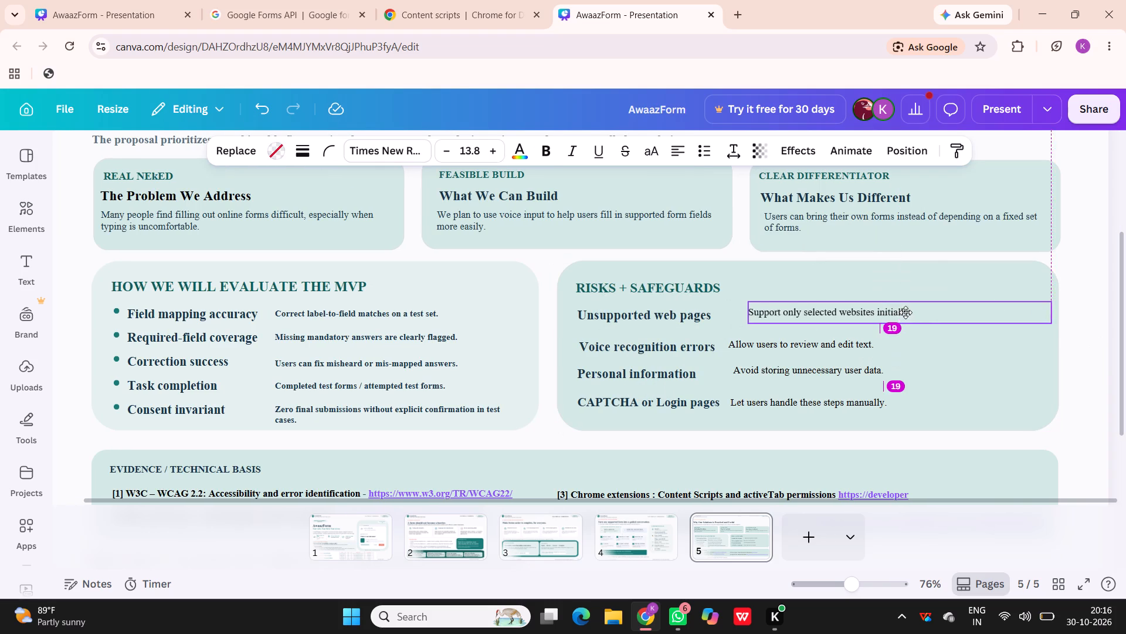
left_click_drag(905, 312, 904, 314)
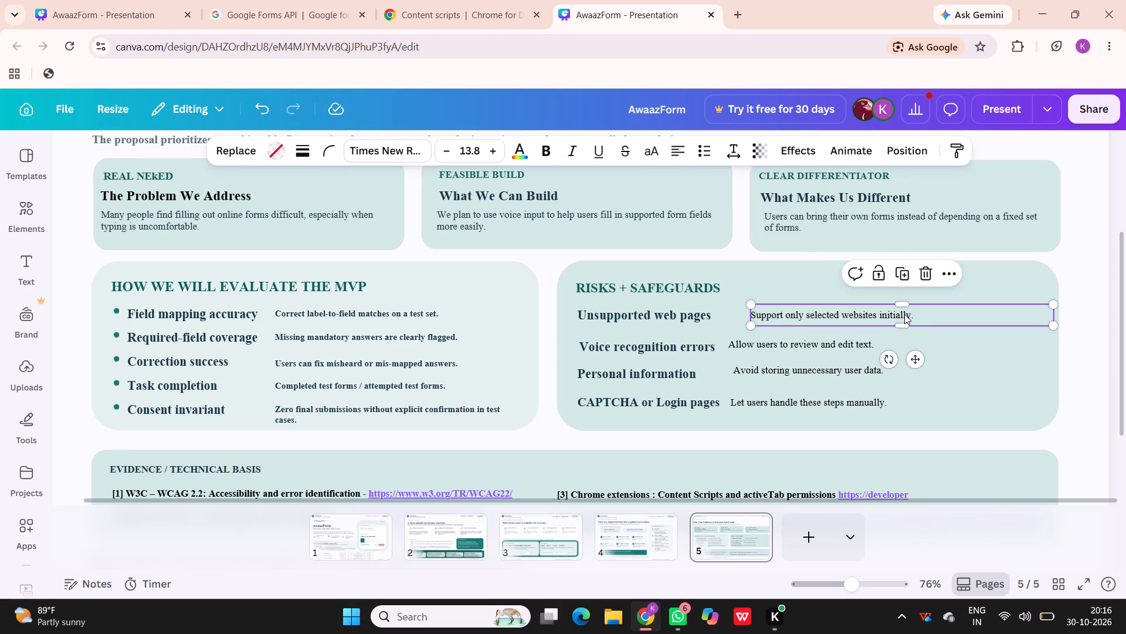
left_click_drag(833, 342, 862, 340)
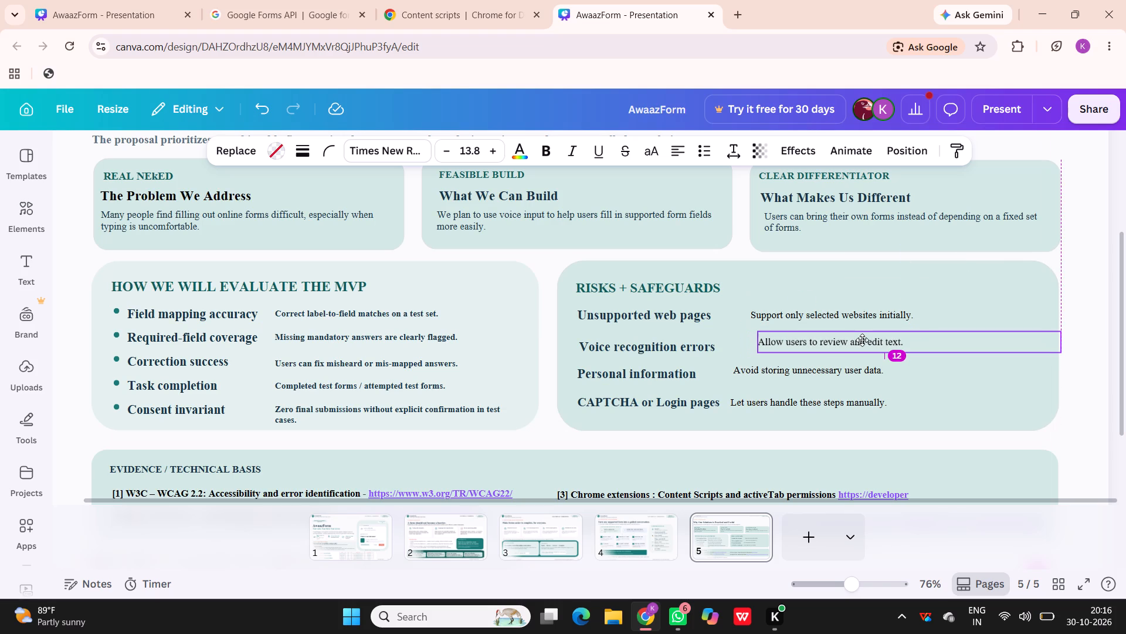
left_click_drag(862, 340, 856, 340)
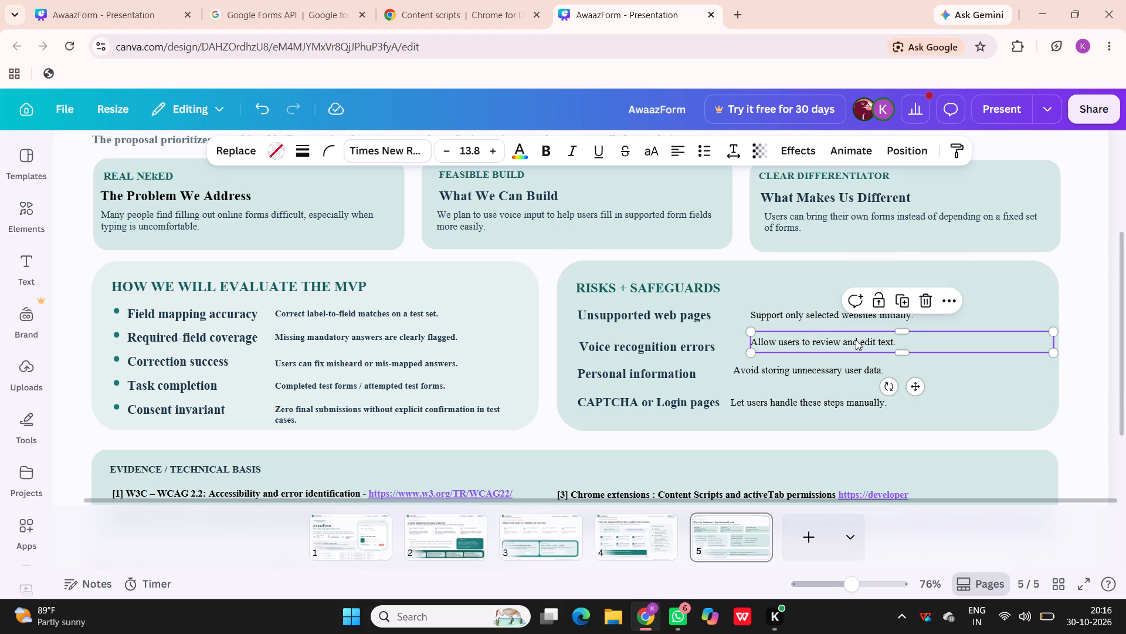
left_click_drag(806, 370, 828, 370)
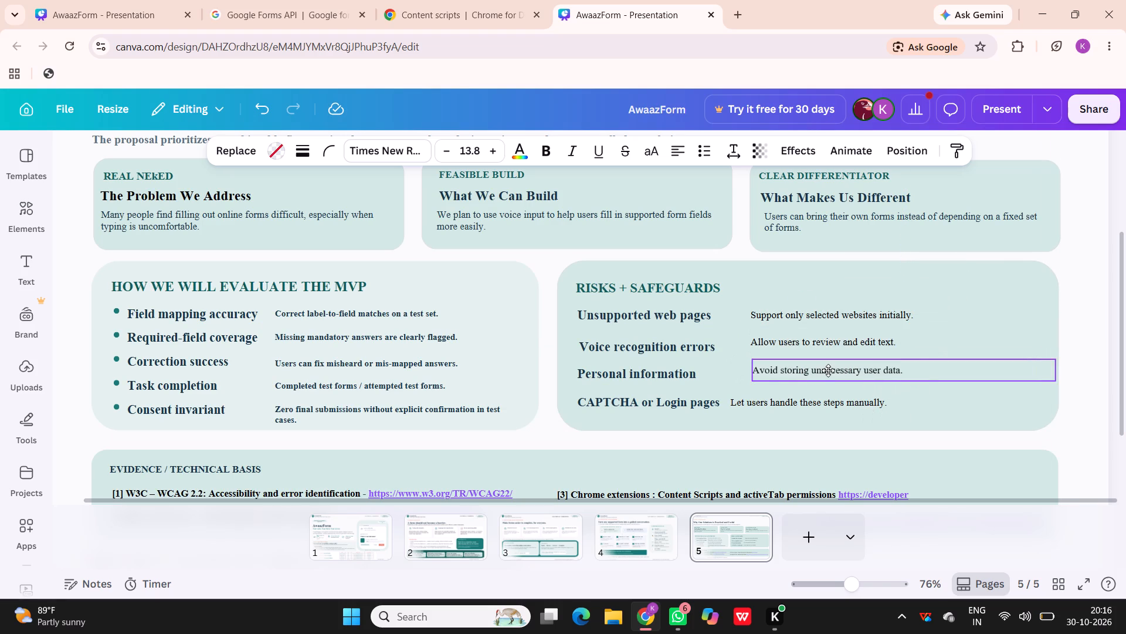
left_click_drag(828, 370, 826, 373)
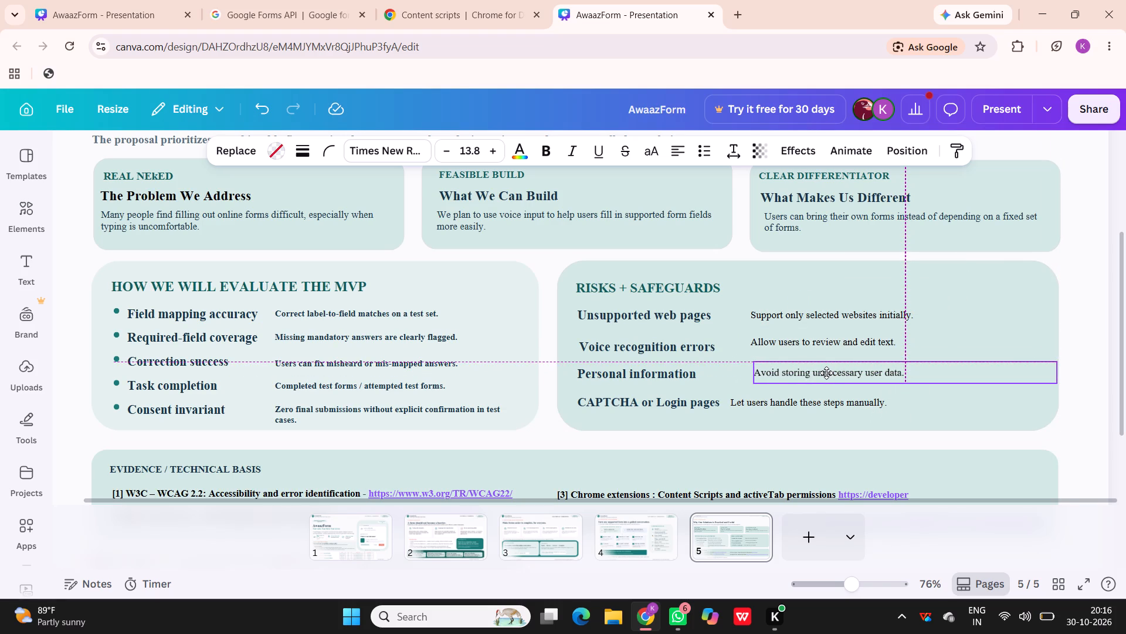
left_click_drag(826, 373, 825, 373)
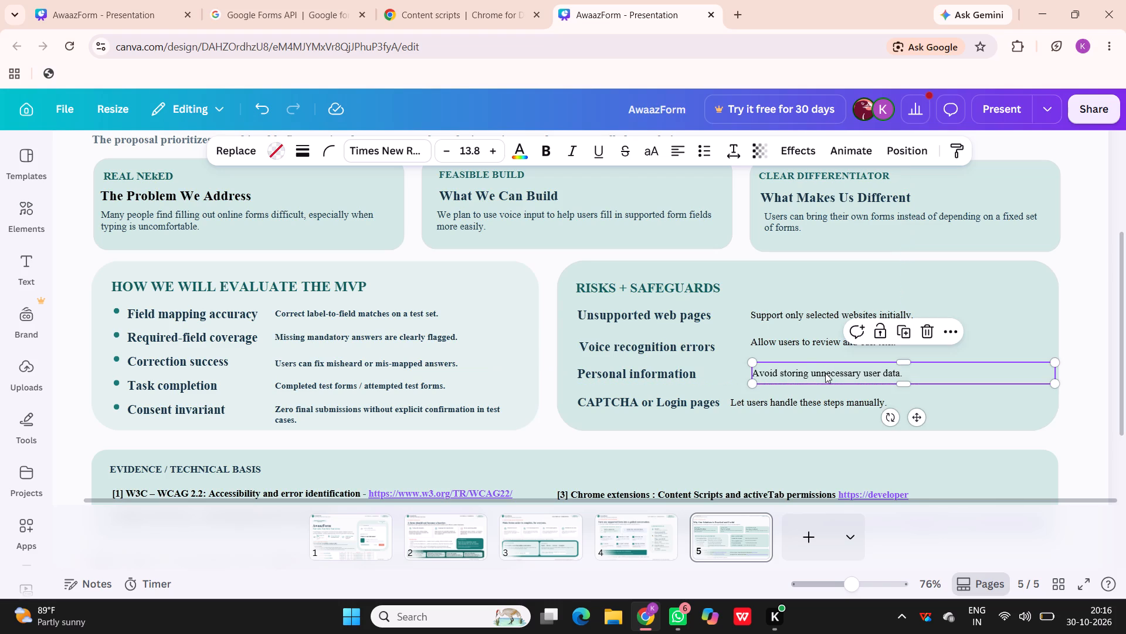
left_click_drag(820, 397, 838, 398)
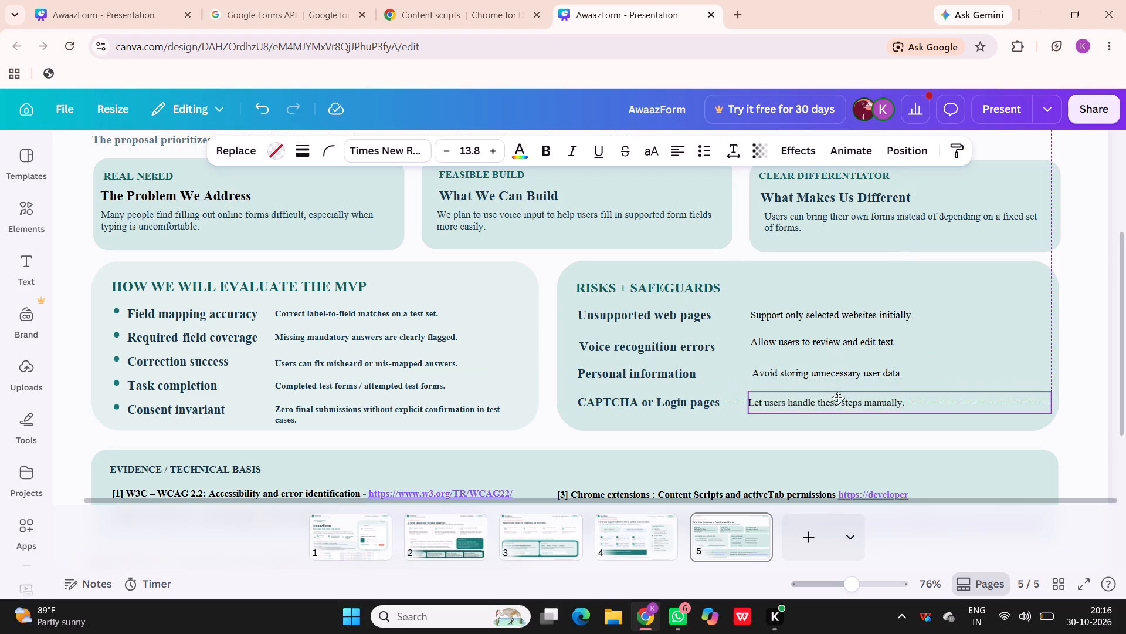
left_click_drag(838, 398, 842, 398)
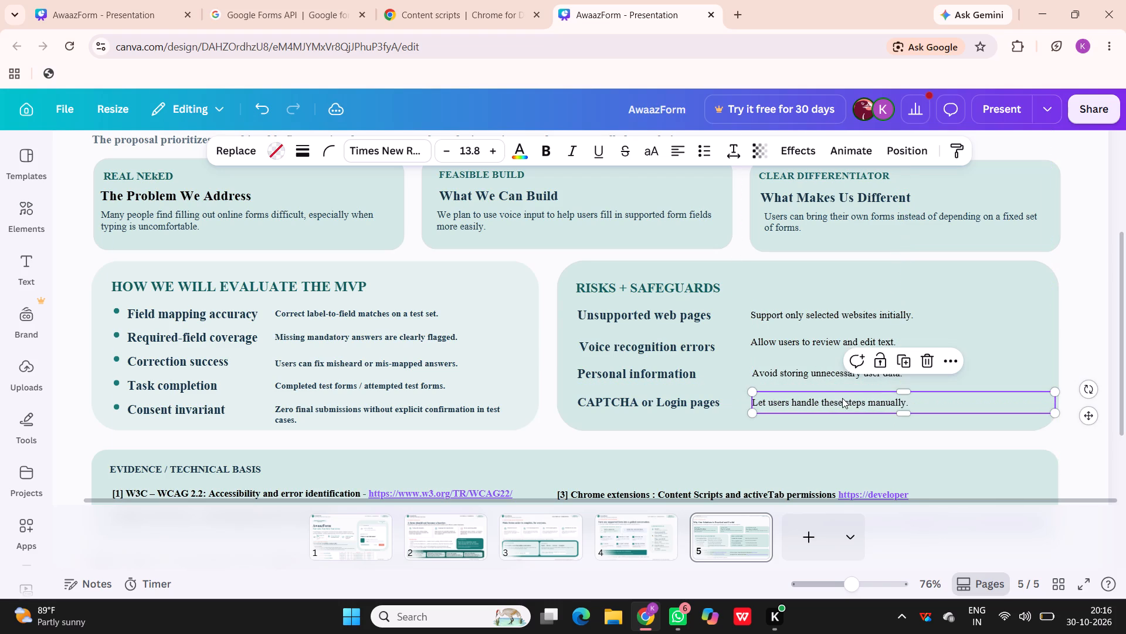
left_click(1003, 310)
Remove bold from the "Proposed targets and language choices" note below the Evidence / Technical Basis box and colour it black.
scroll(1003, 310, "down", 1)
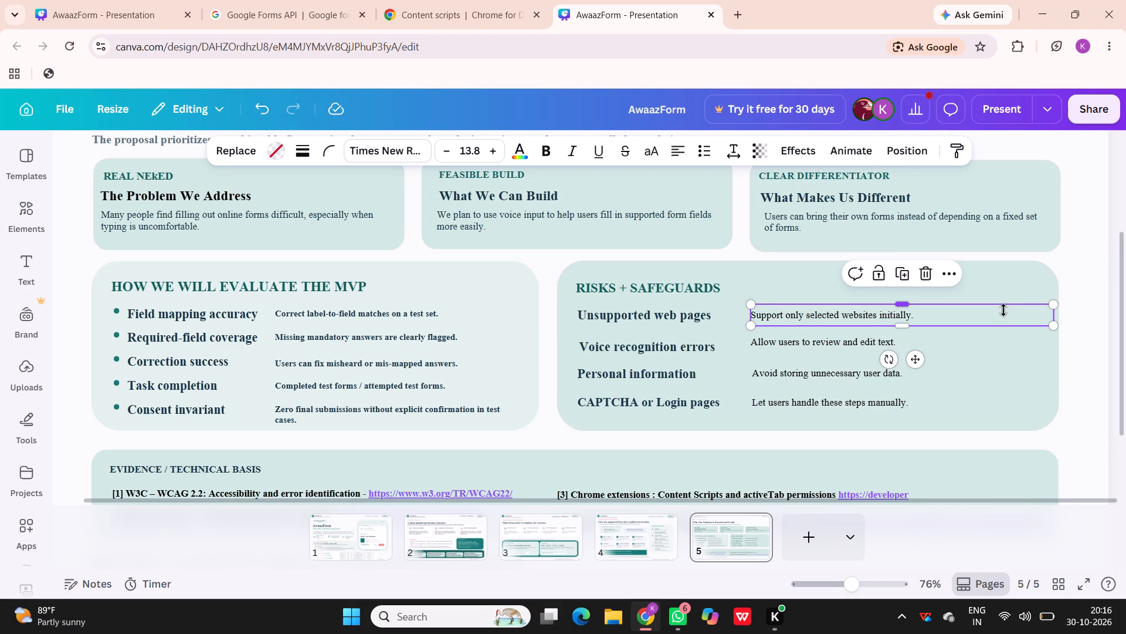
scroll(1003, 310, "down", 1)
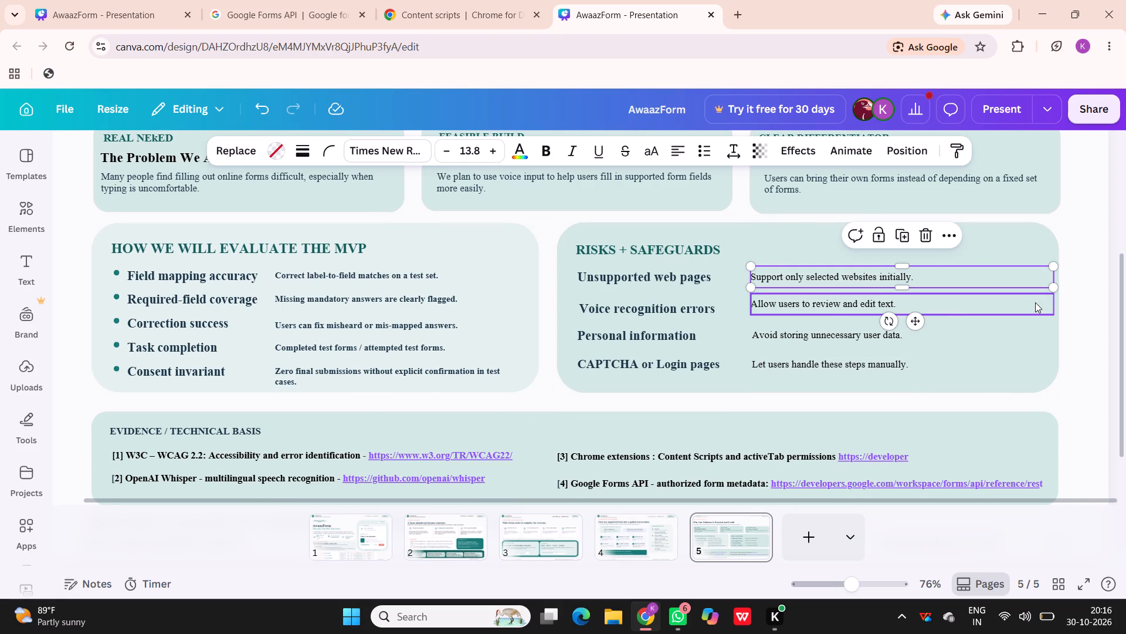
scroll(1035, 302, "up", 1)
scroll(785, 363, "down", 1)
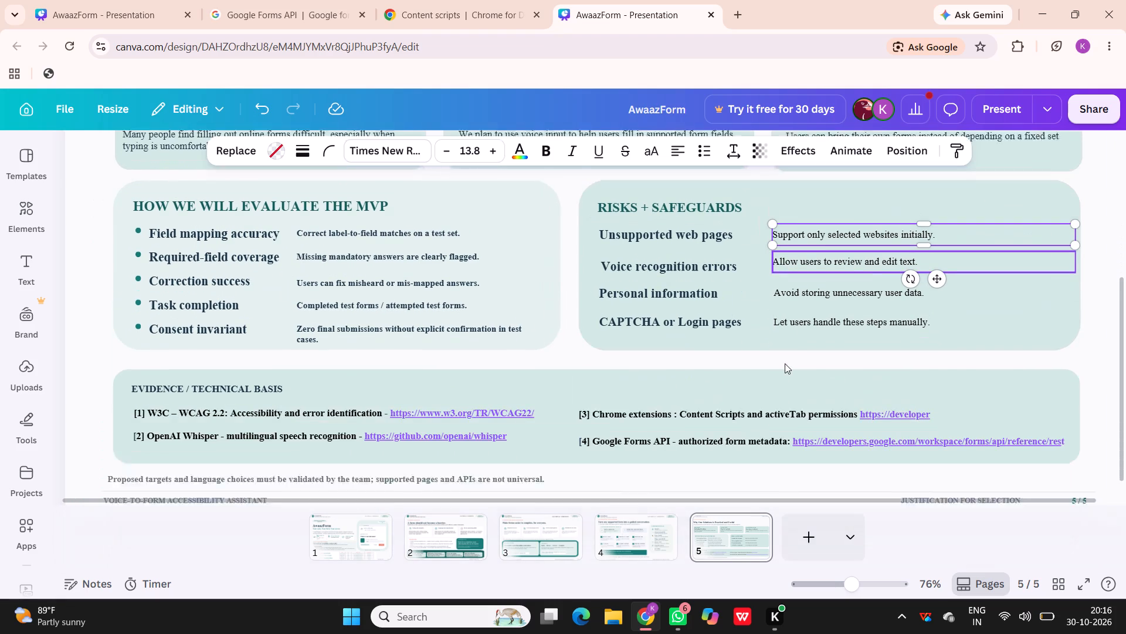
scroll(785, 363, "down", 1)
scroll(622, 413, "down", 1)
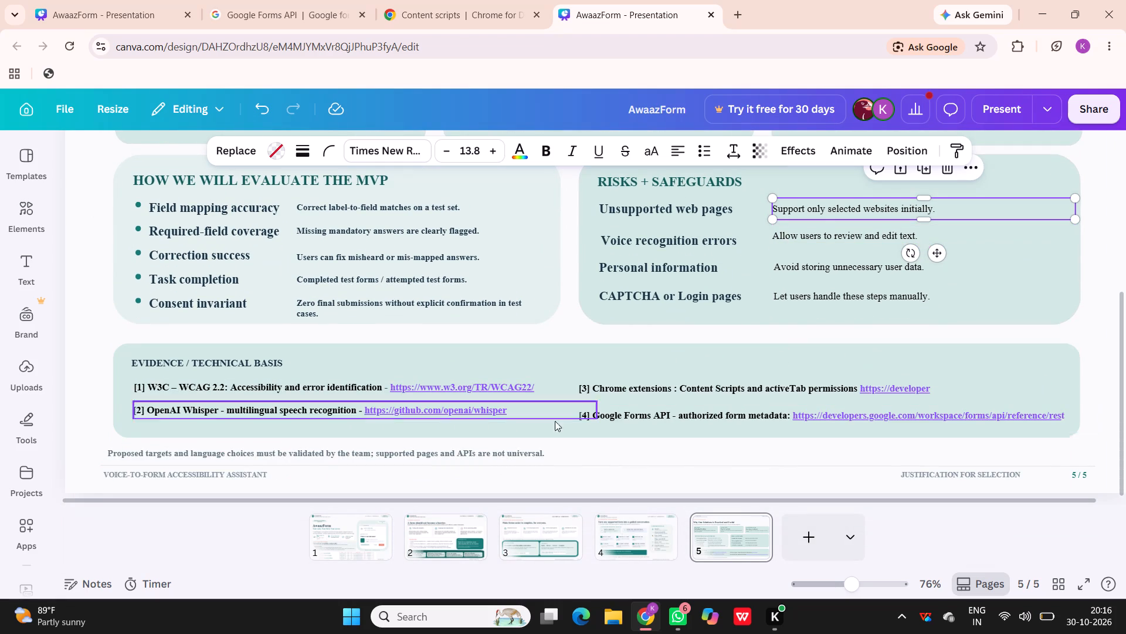
triple_click(510, 447)
left_click_drag(510, 447, 520, 453)
triple_click(520, 453)
triple_click(520, 453)
left_click_drag(520, 453, 487, 453)
triple_click(484, 453)
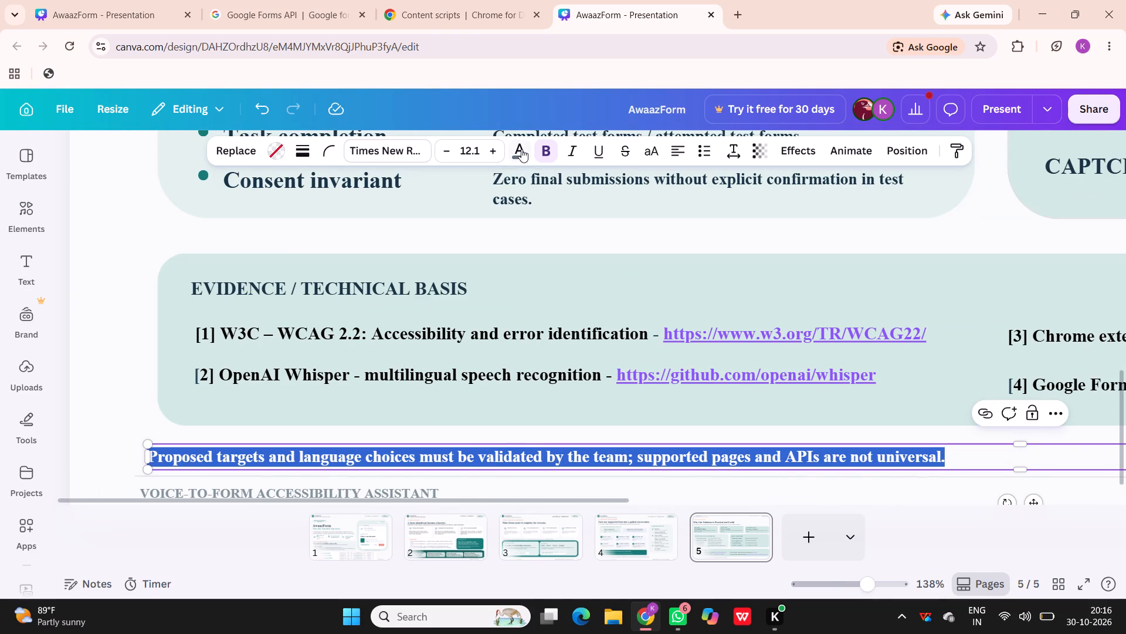
double_click(493, 149)
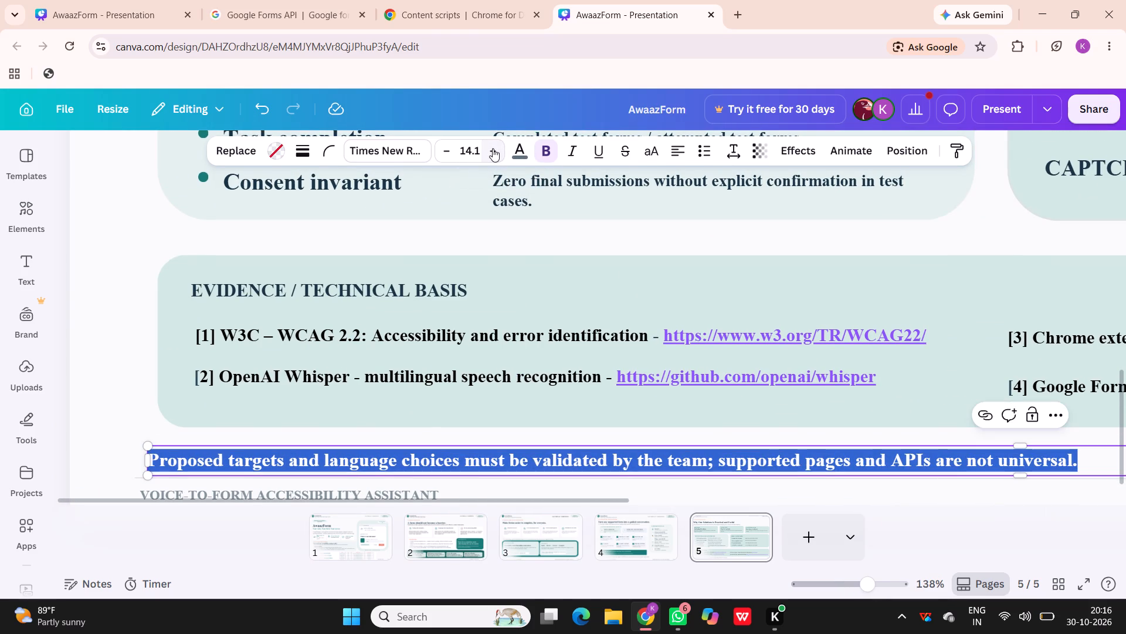
double_click(447, 153)
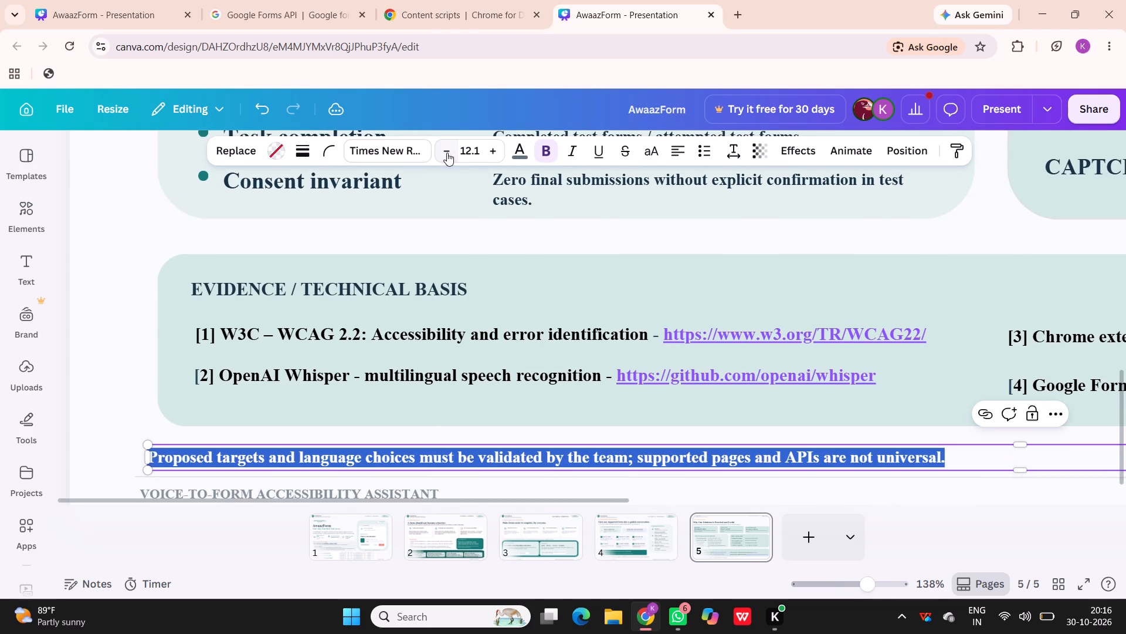
left_click(542, 153)
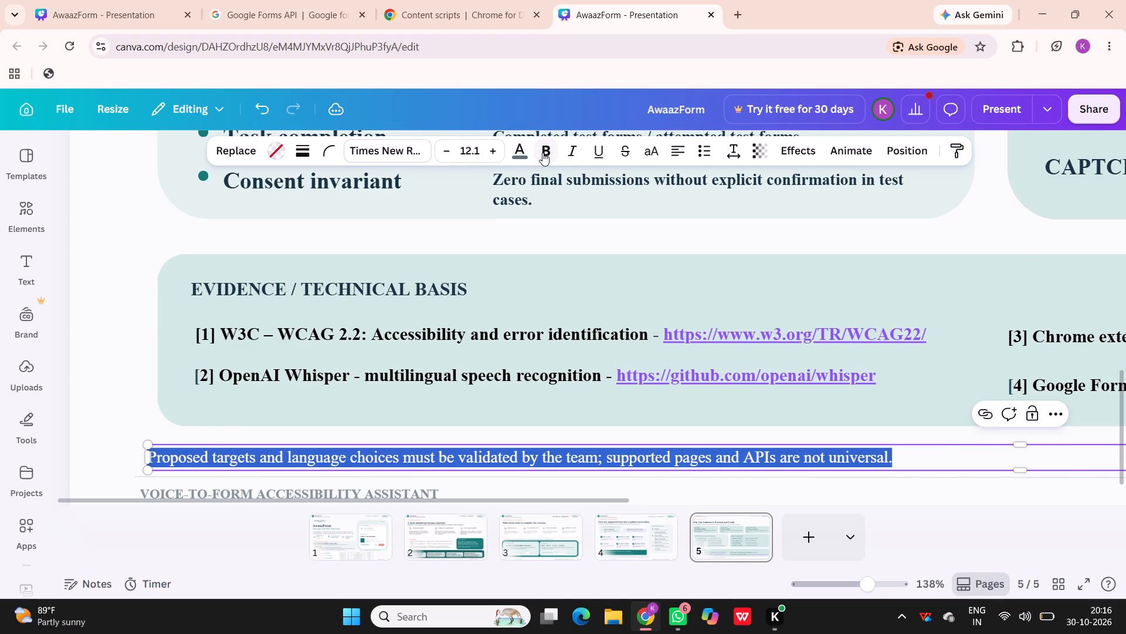
left_click(517, 154)
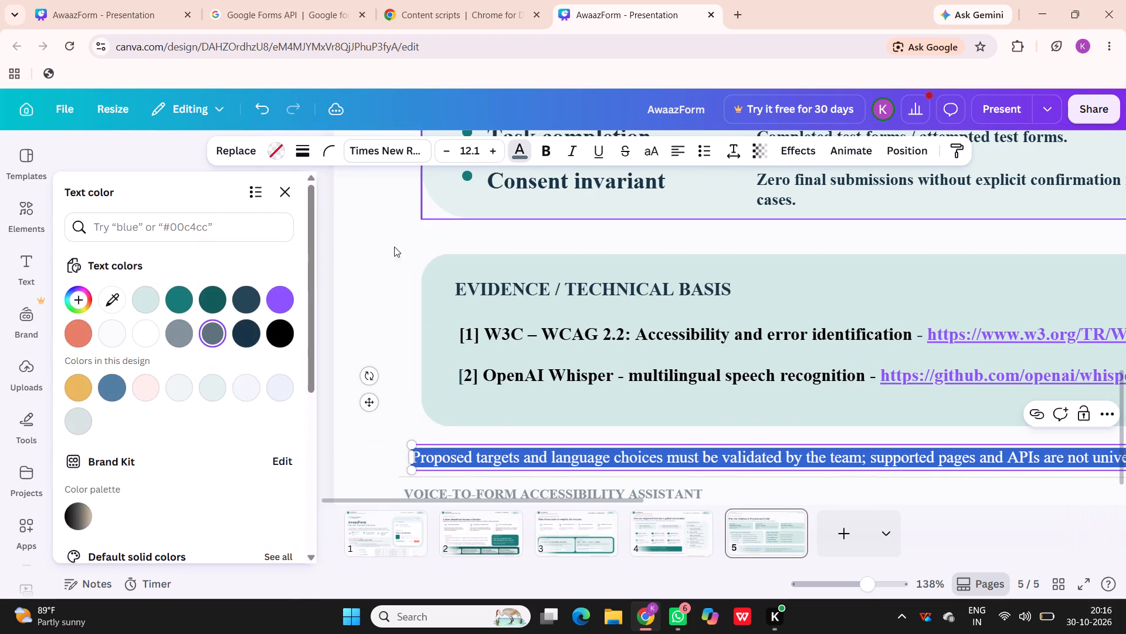
left_click(281, 325)
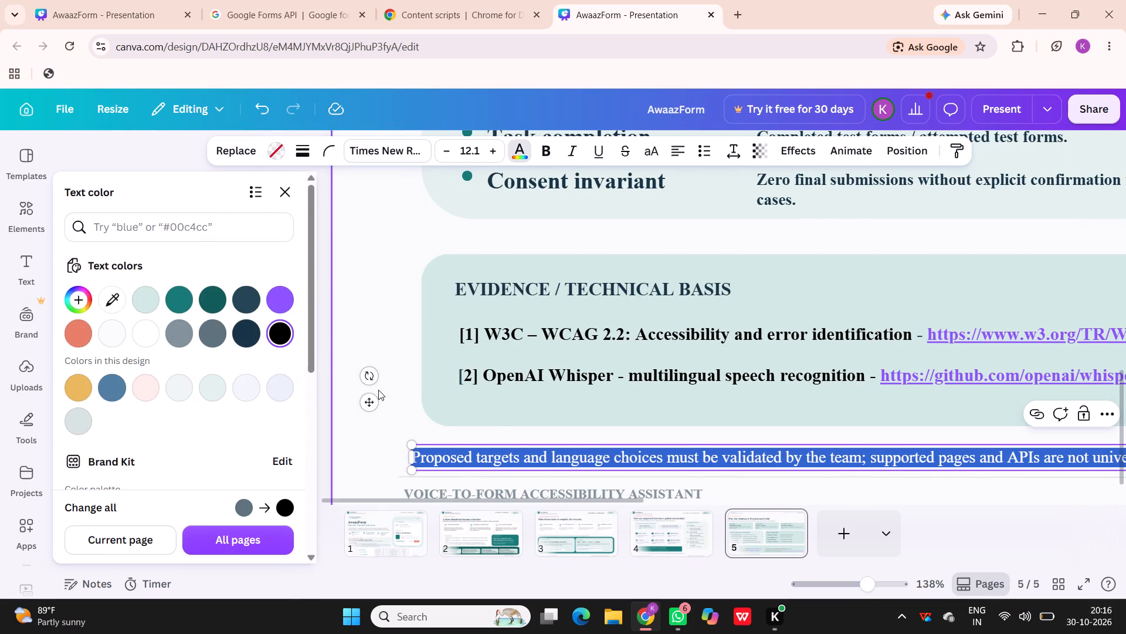
left_click(369, 393)
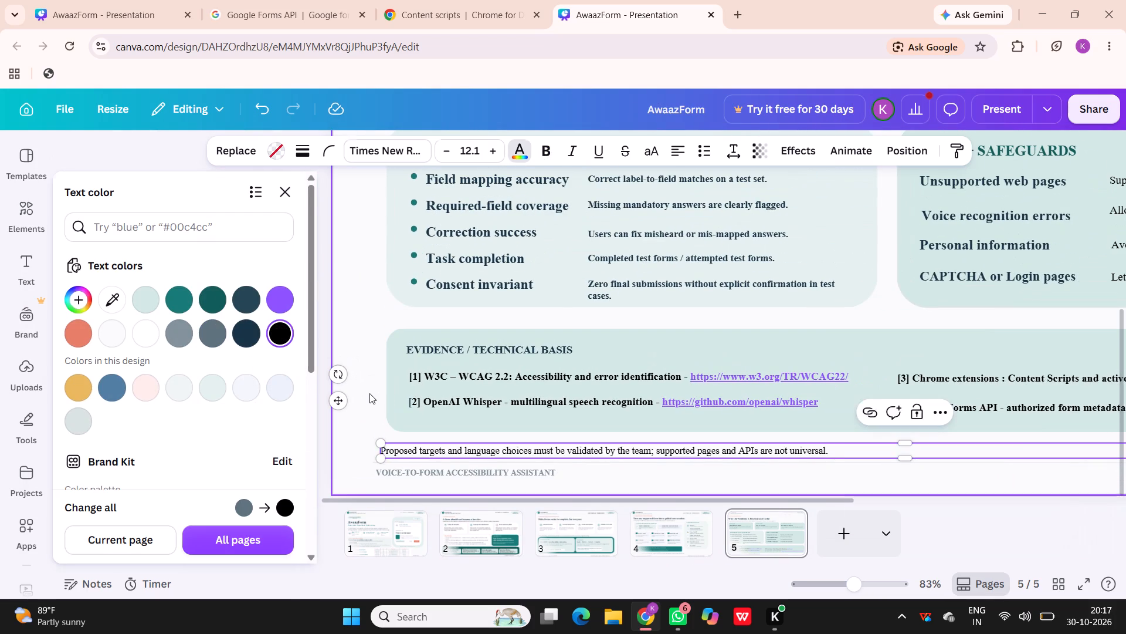
Colour the "VOICE-TO-FORM ACCESSIBILITY ASSISTANT" footer text black, keeping it bold.
scroll(369, 393, "down", 1)
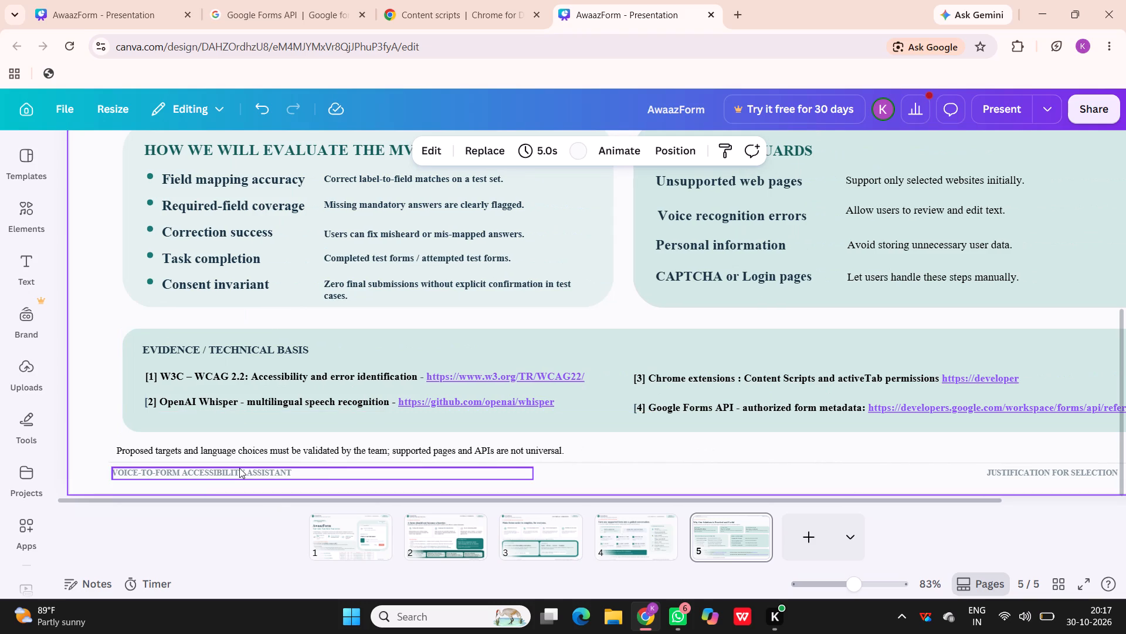
triple_click(239, 469)
double_click(239, 469)
left_click_drag(239, 469, 260, 474)
triple_click(260, 474)
double_click(260, 474)
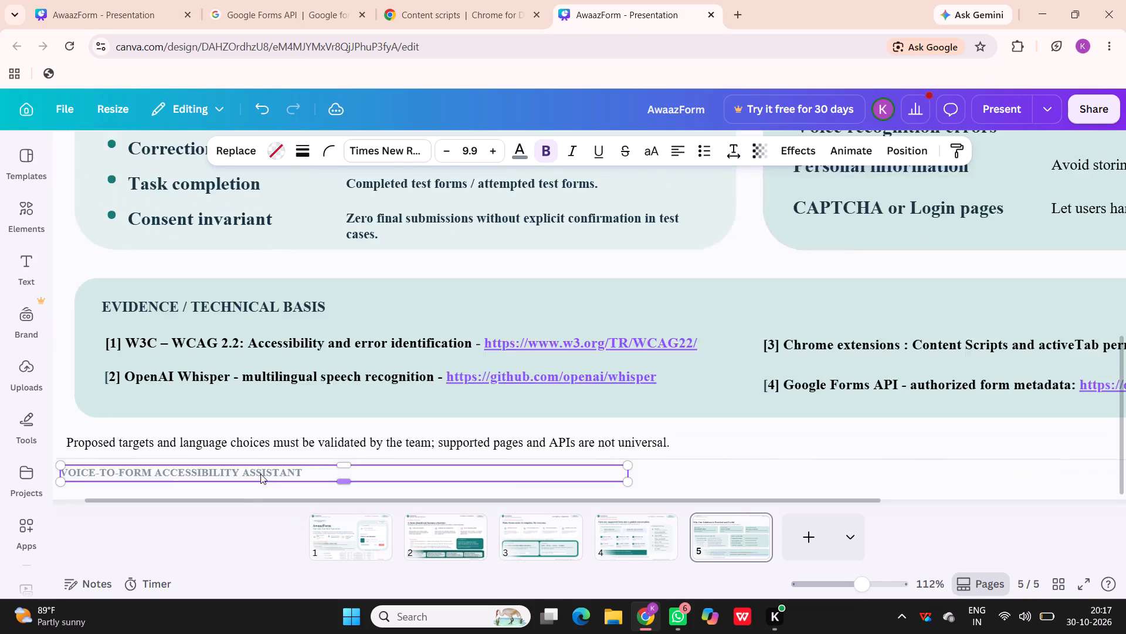
triple_click(303, 470)
left_click(303, 470)
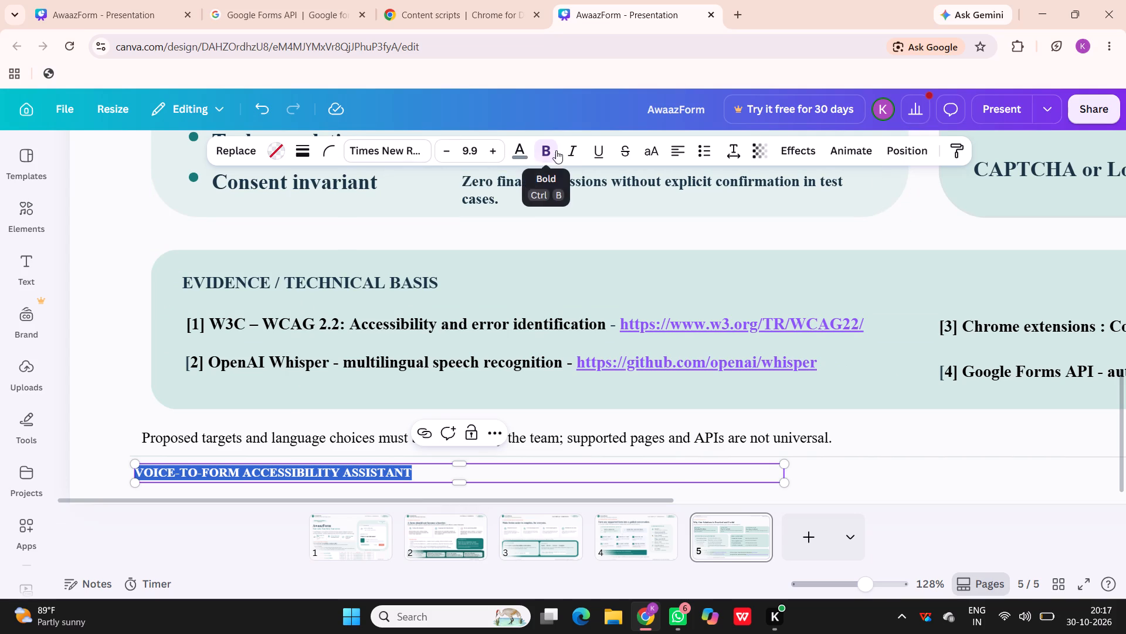
left_click(522, 151)
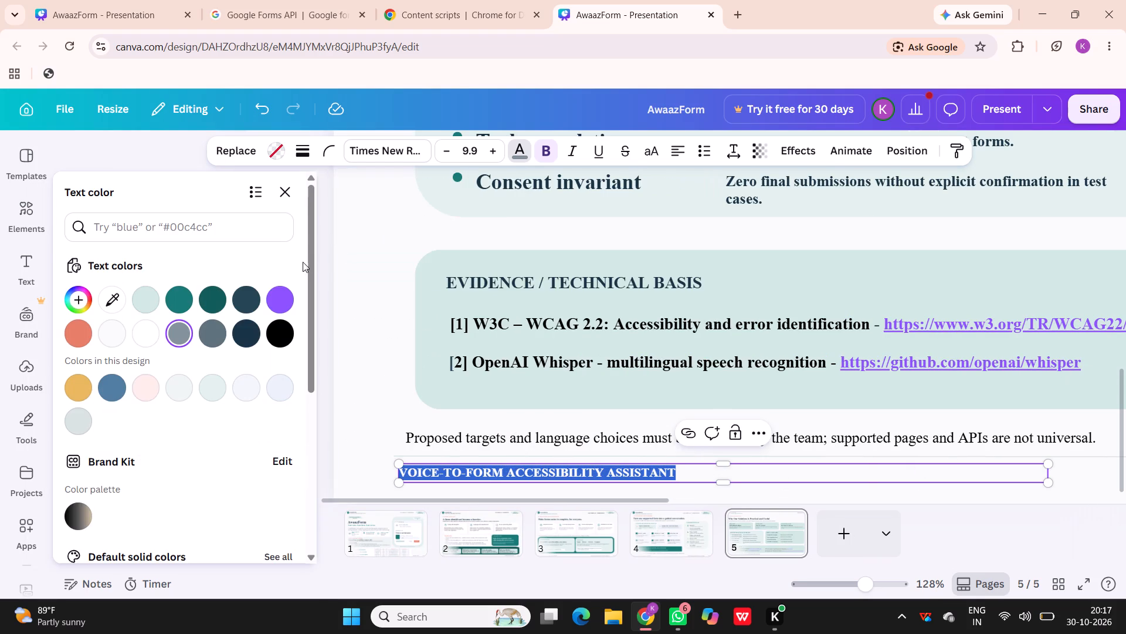
left_click(281, 331)
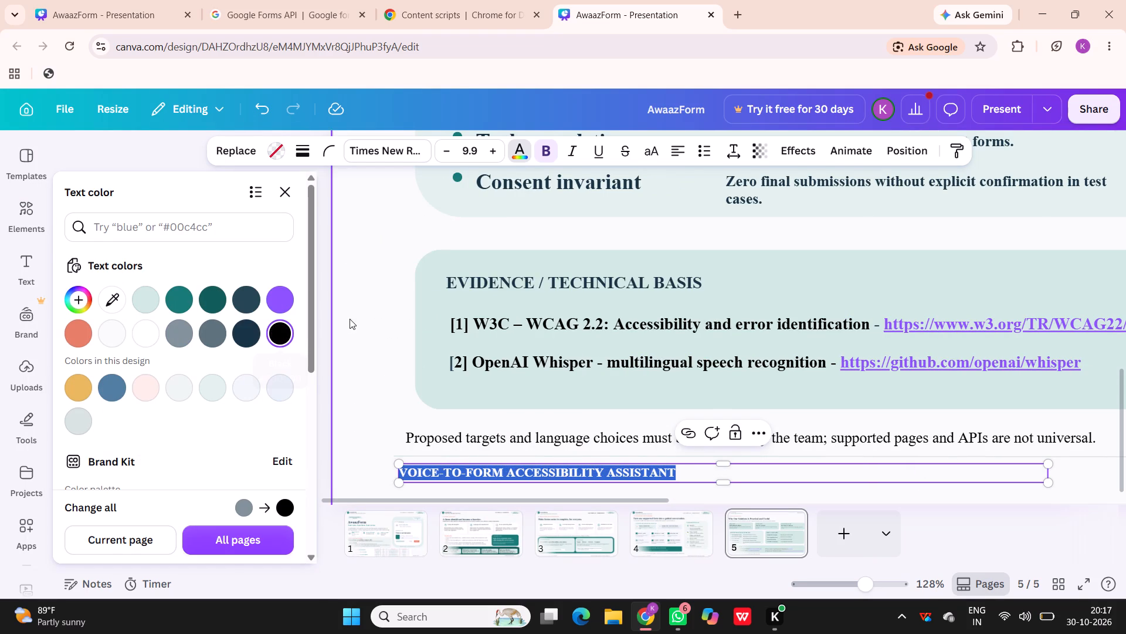
left_click(365, 328)
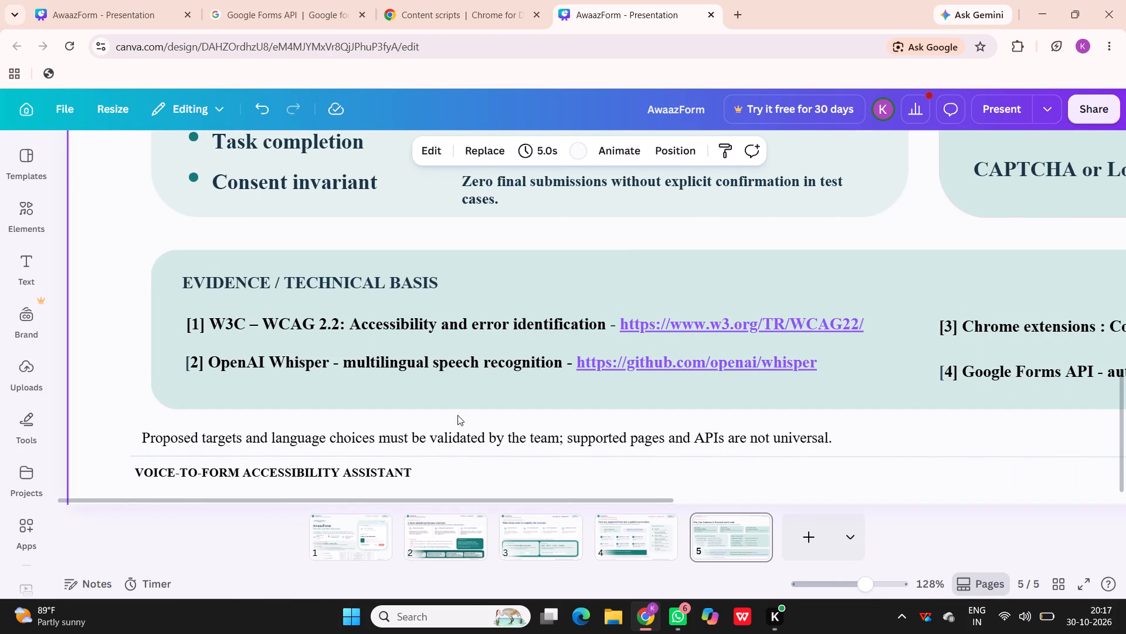
Colour the "JUSTIFICATION FOR SELECTION" footer text on page 5 black, keeping it bold, and leave text editing.
scroll(457, 415, "up", 2)
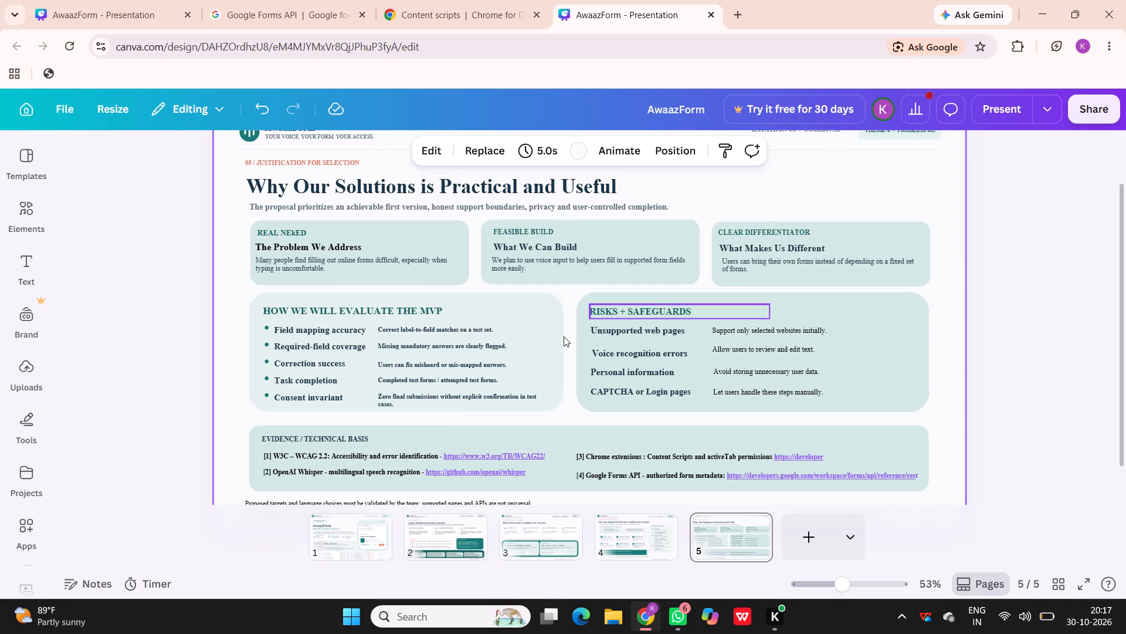
scroll(557, 334, "up", 1)
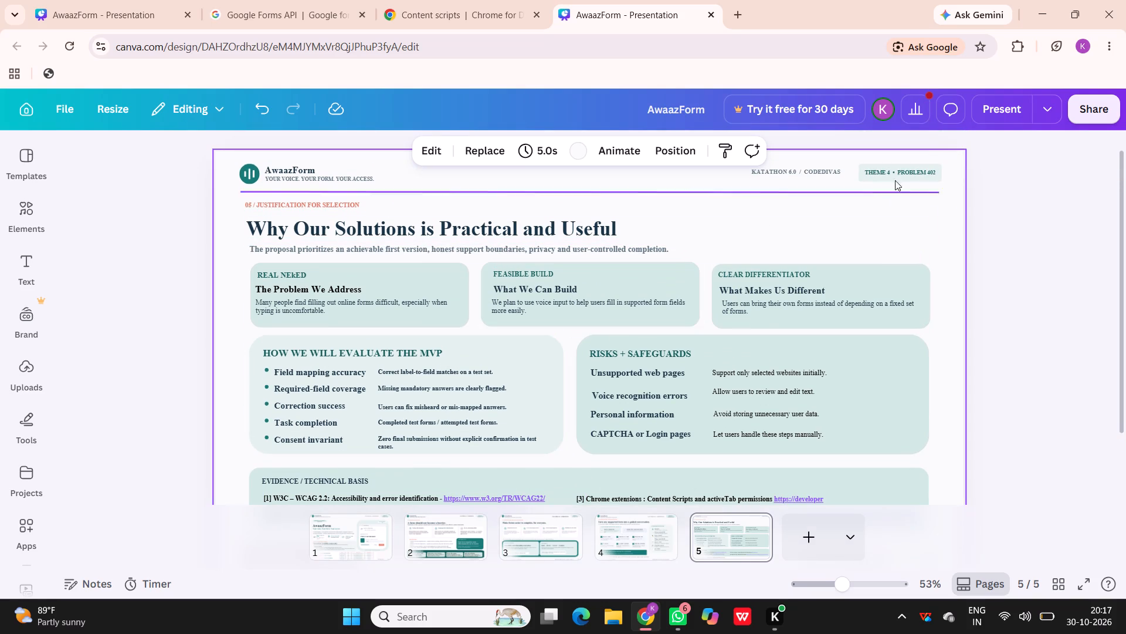
scroll(872, 450, "down", 2)
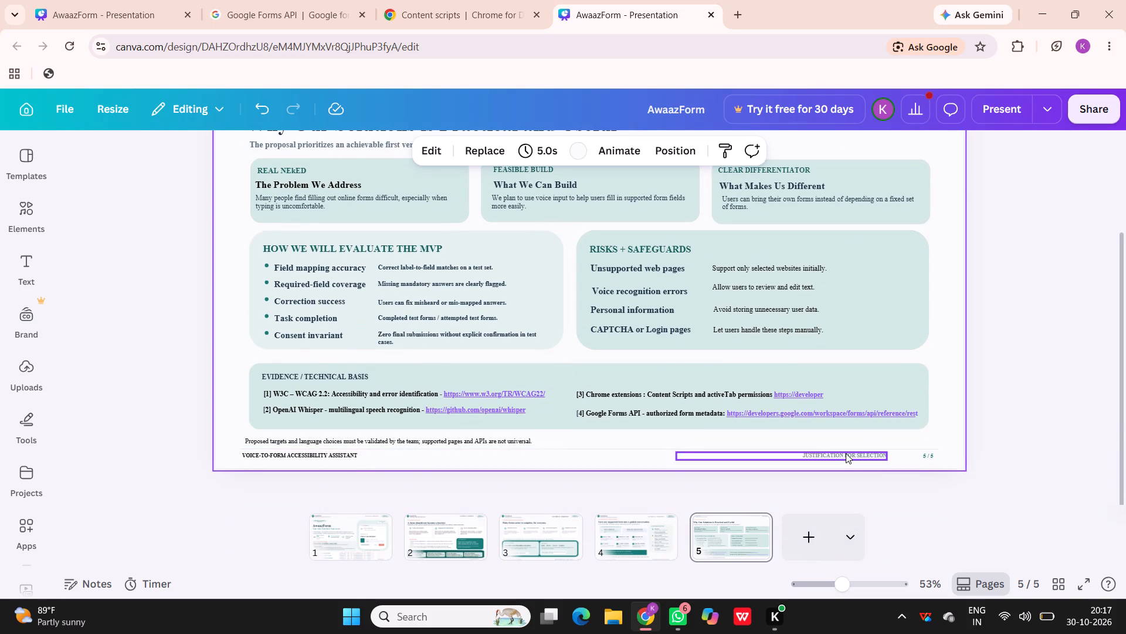
triple_click(846, 453)
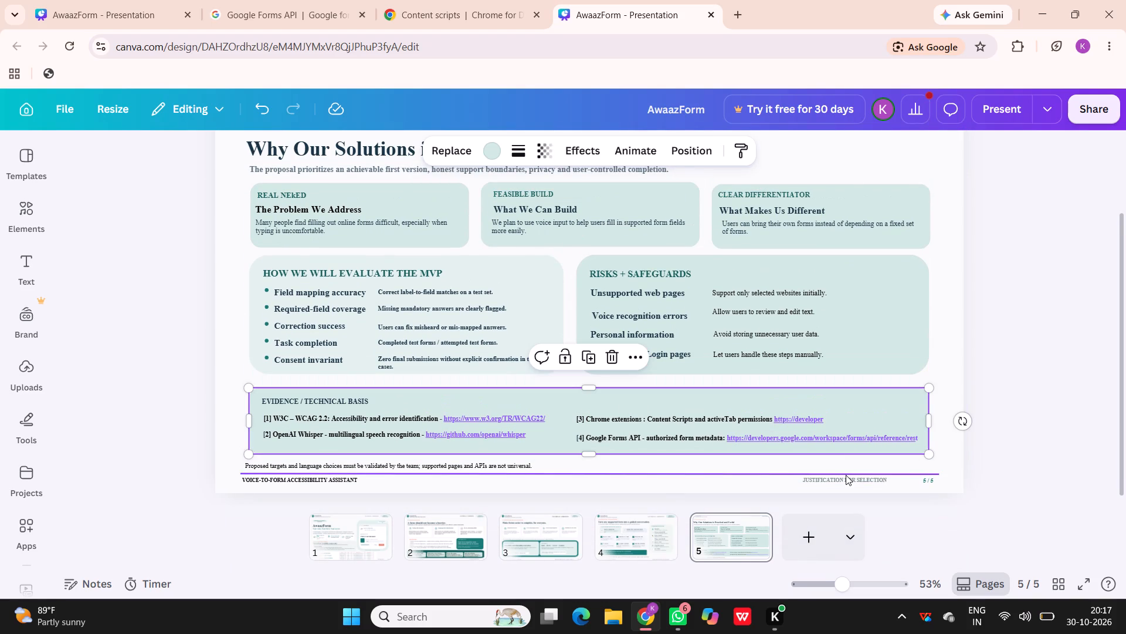
triple_click(846, 478)
double_click(846, 478)
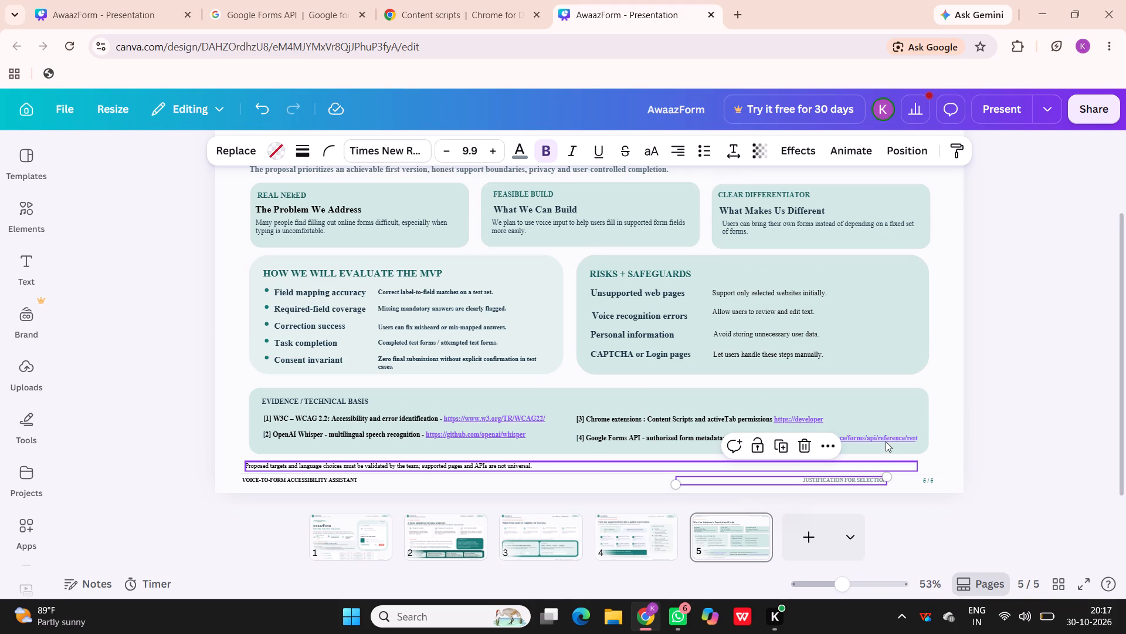
scroll(954, 352, "down", 4)
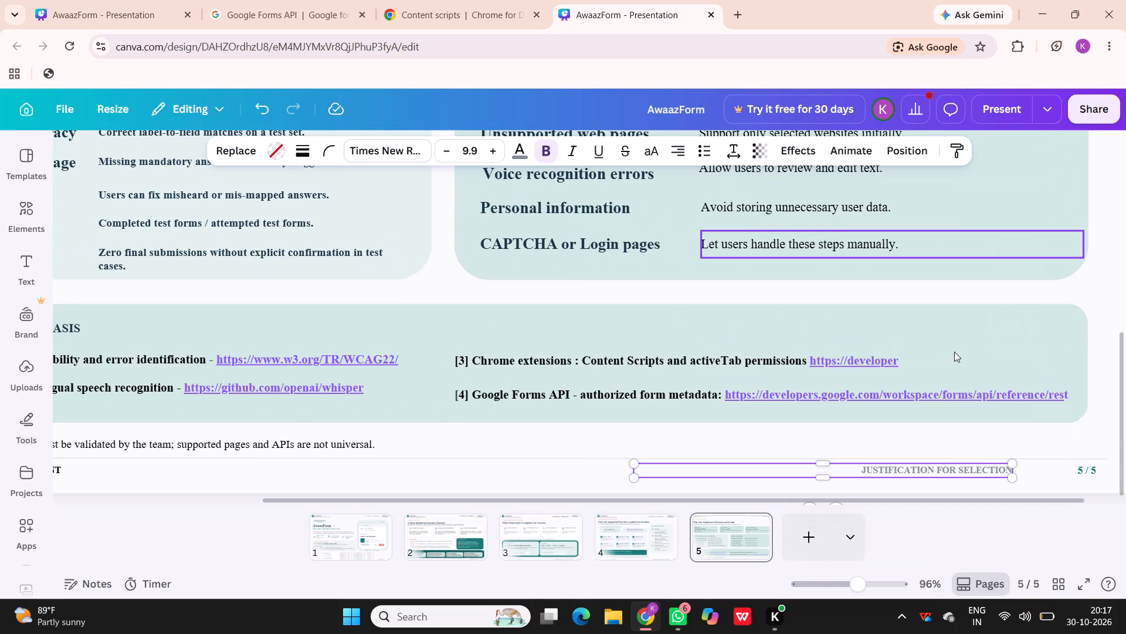
triple_click(892, 470)
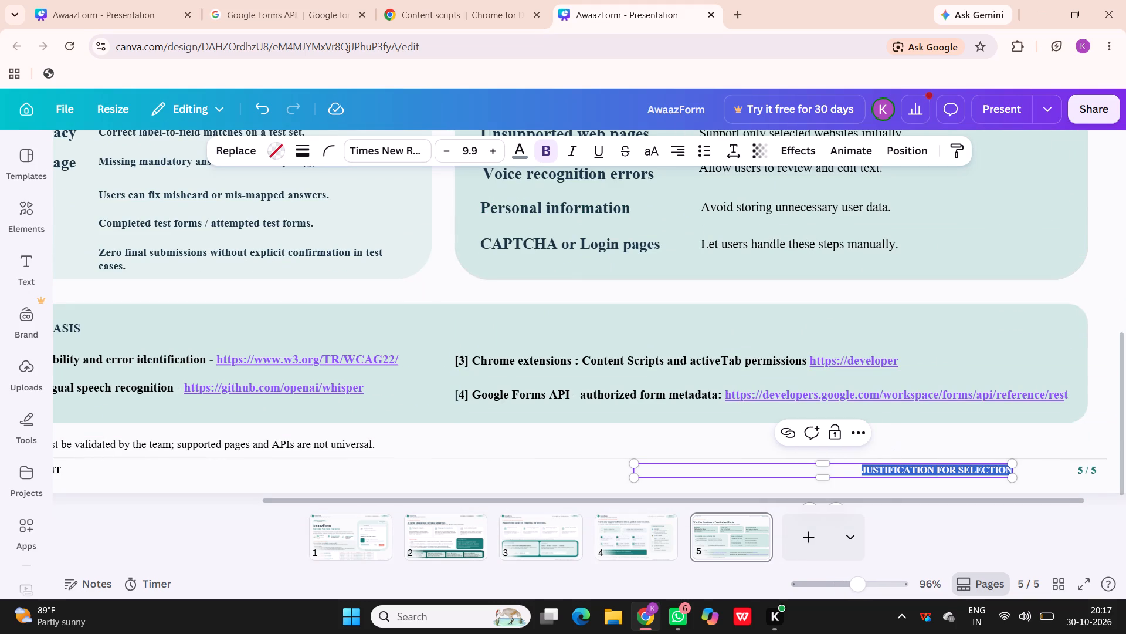
left_click(892, 470)
left_click(520, 153)
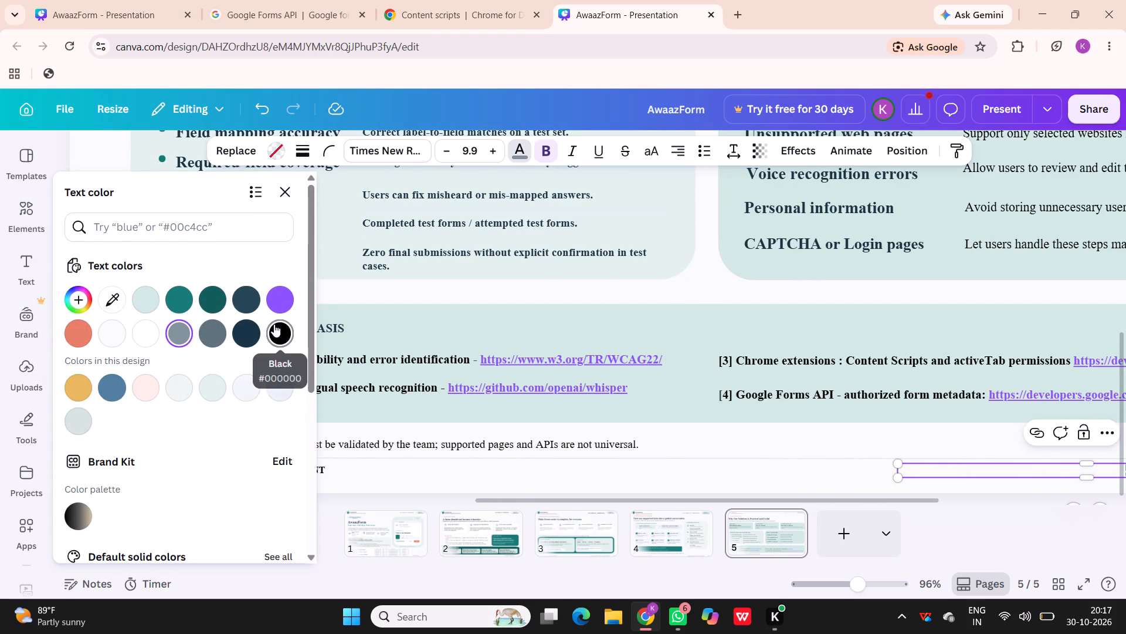
left_click(278, 329)
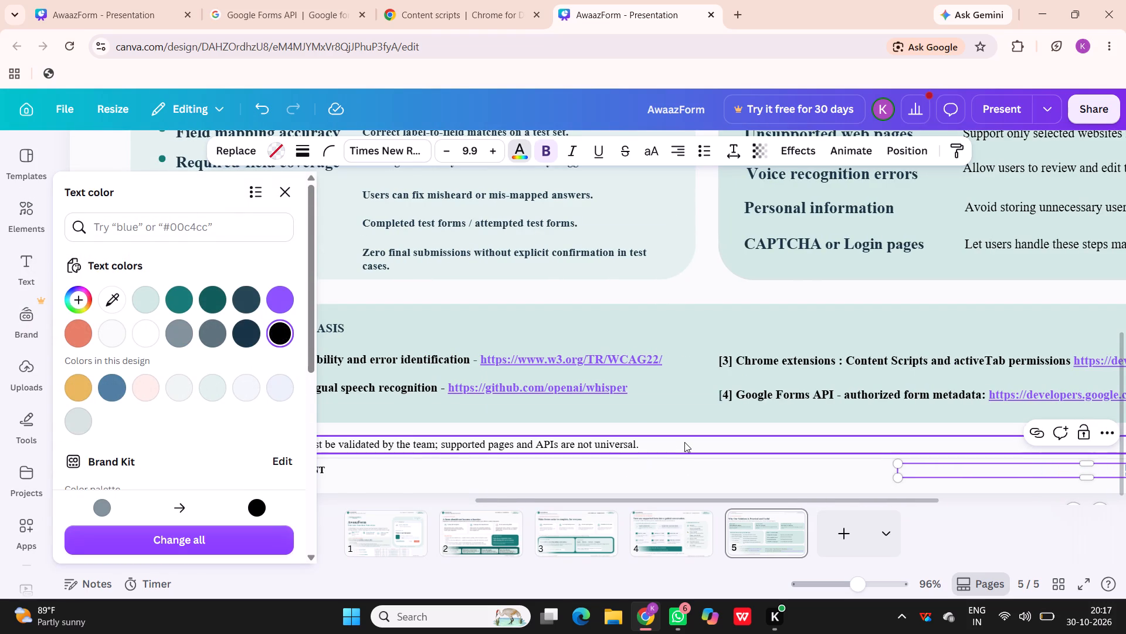
scroll(685, 441, "left", 6)
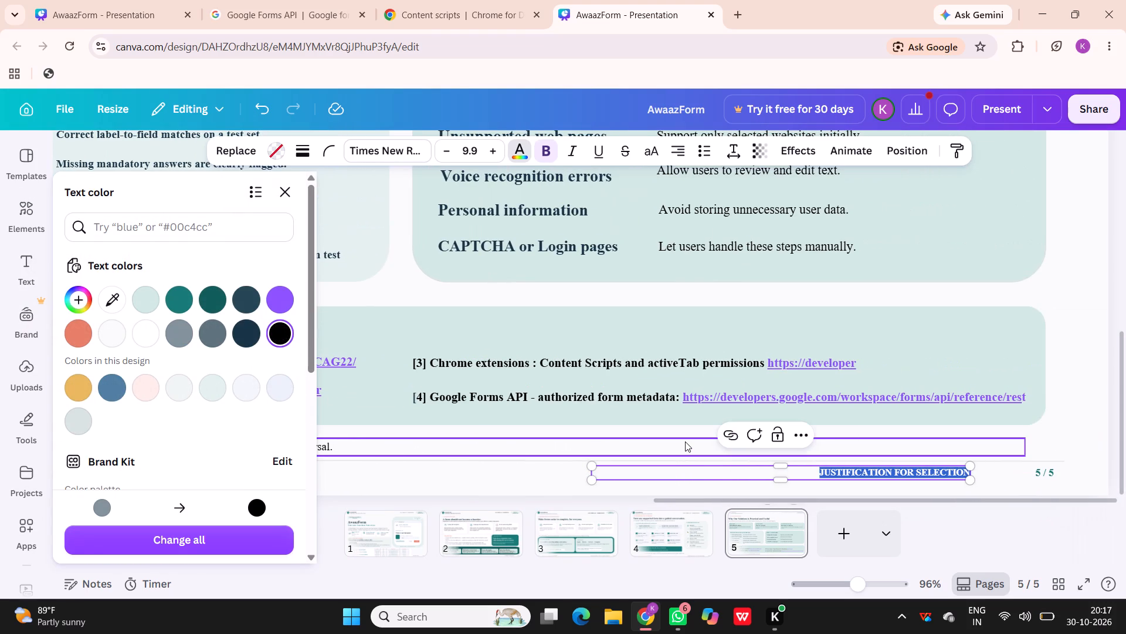
triple_click(1047, 468)
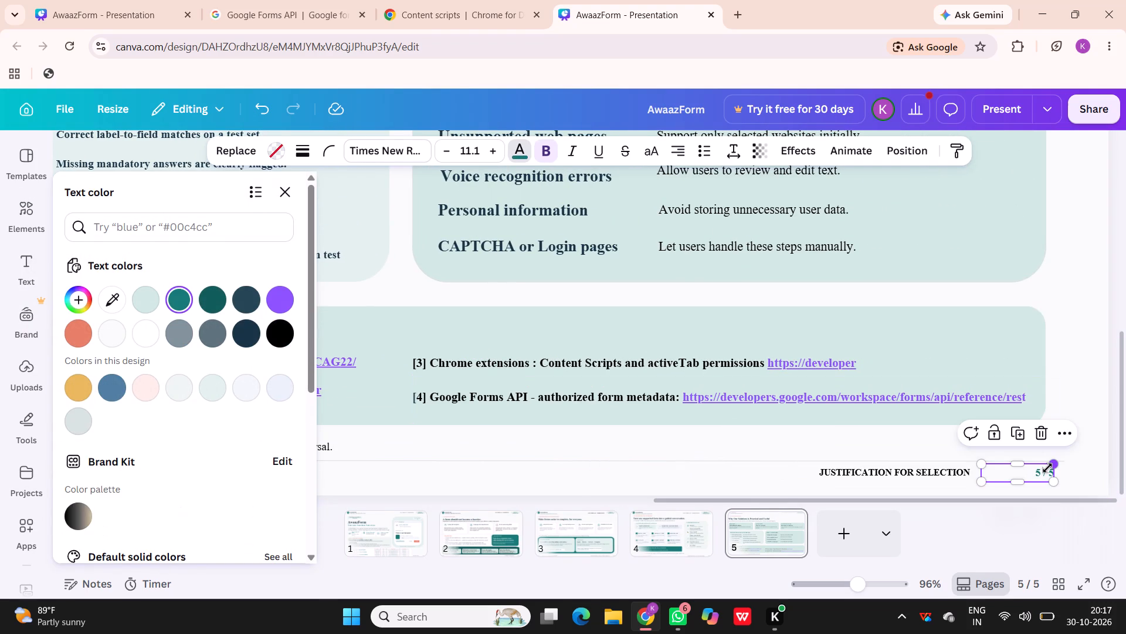
left_click(1098, 409)
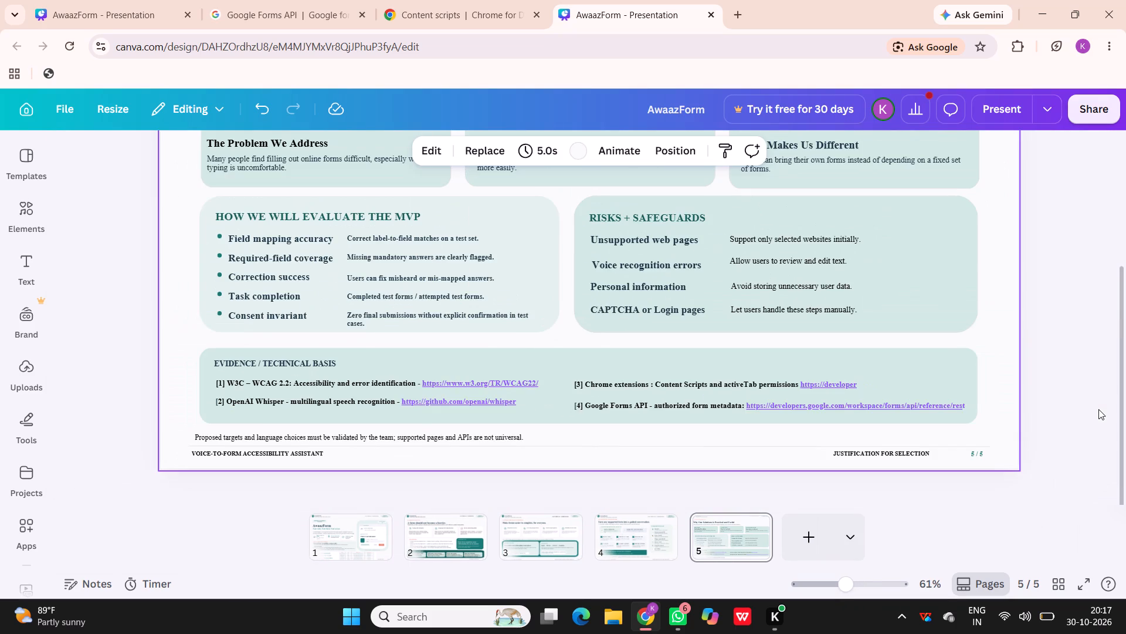
scroll(966, 335, "up", 3)
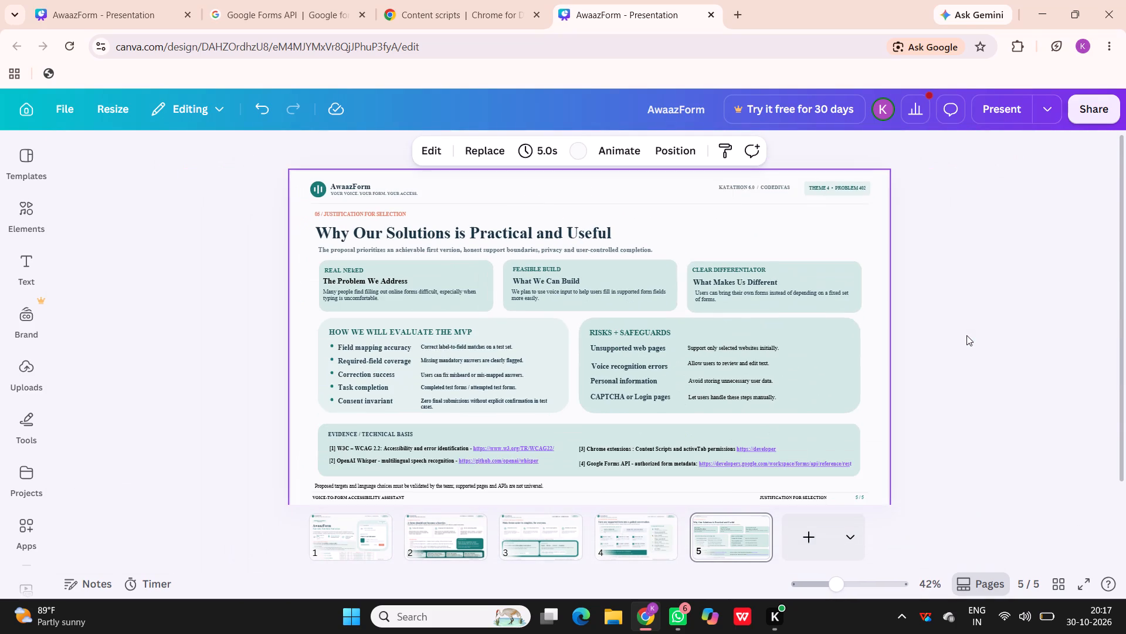
Review the finished page 5 and compare its overall look with page 4.
left_click(1013, 265)
scroll(1013, 265, "down", 1)
scroll(1013, 265, "up", 1)
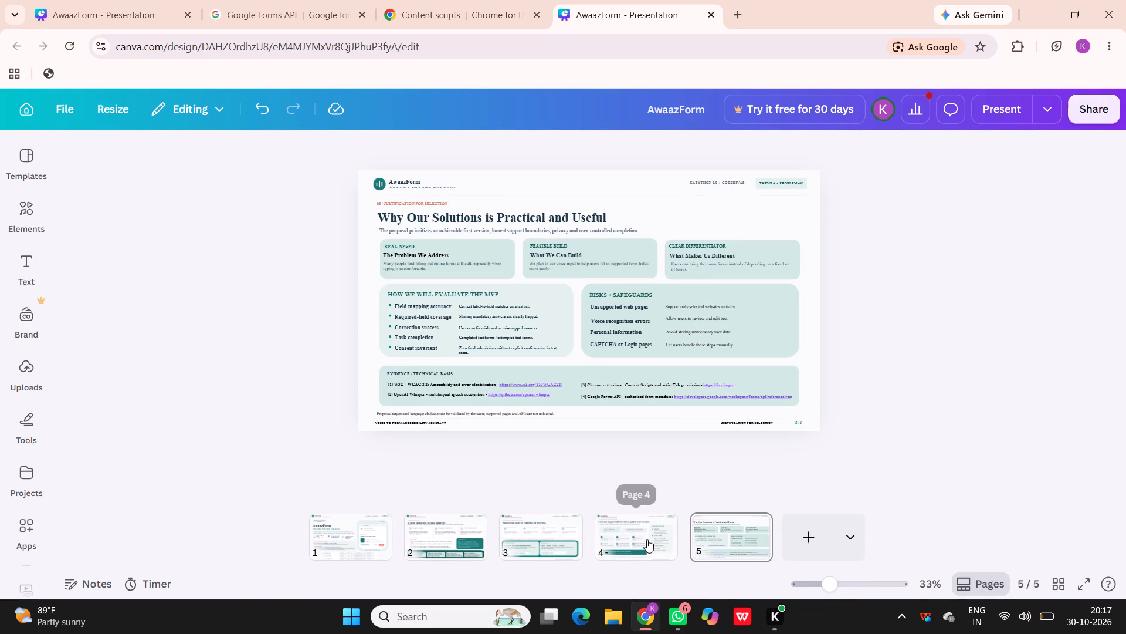
left_click(647, 539)
left_click(628, 540)
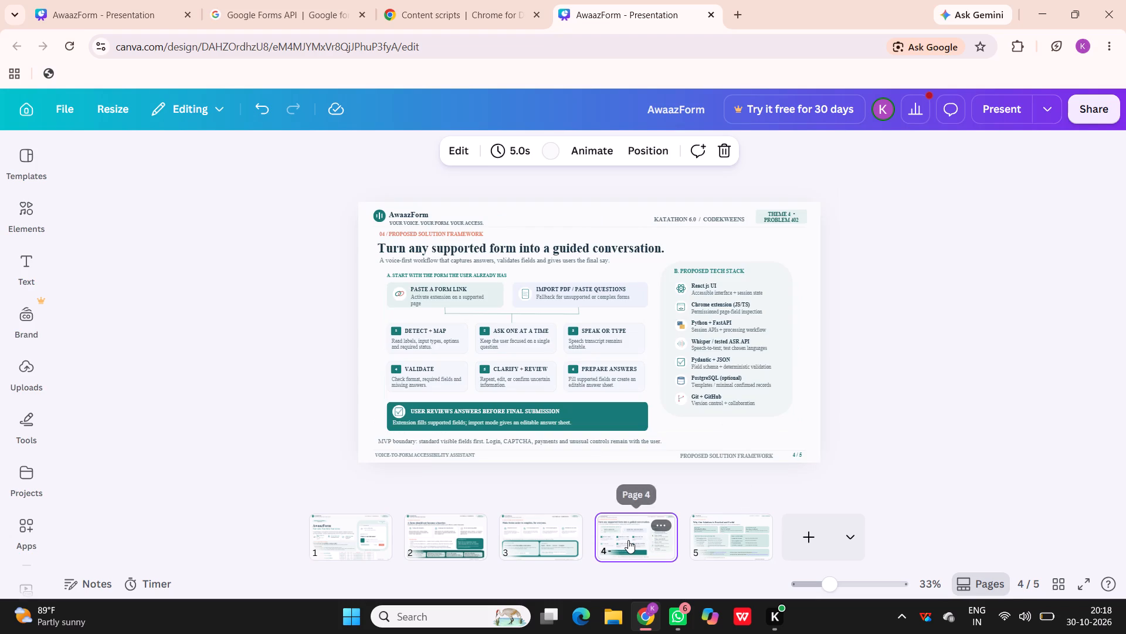
left_click(732, 528)
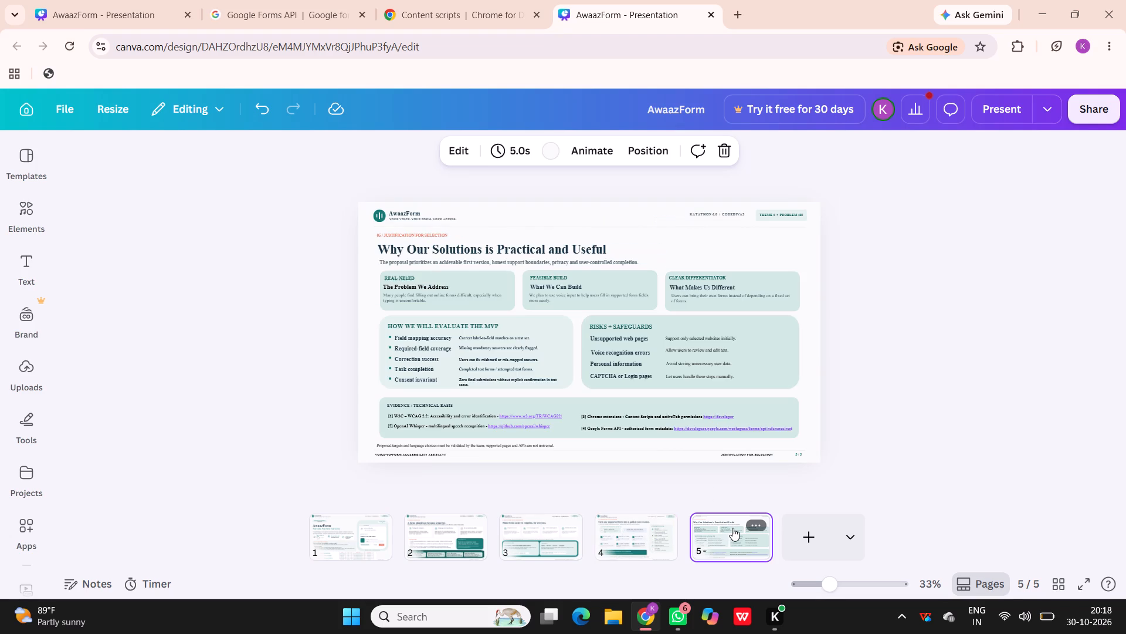
left_click(962, 295)
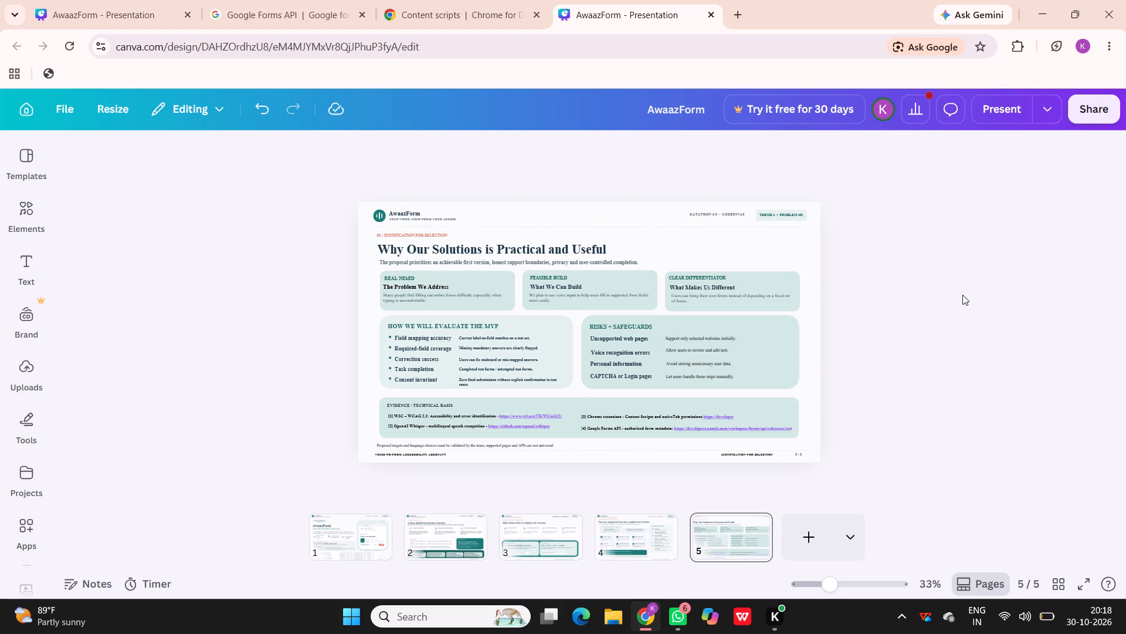
Copy the sharing link for the AwaazForm presentation.
left_click(1084, 107)
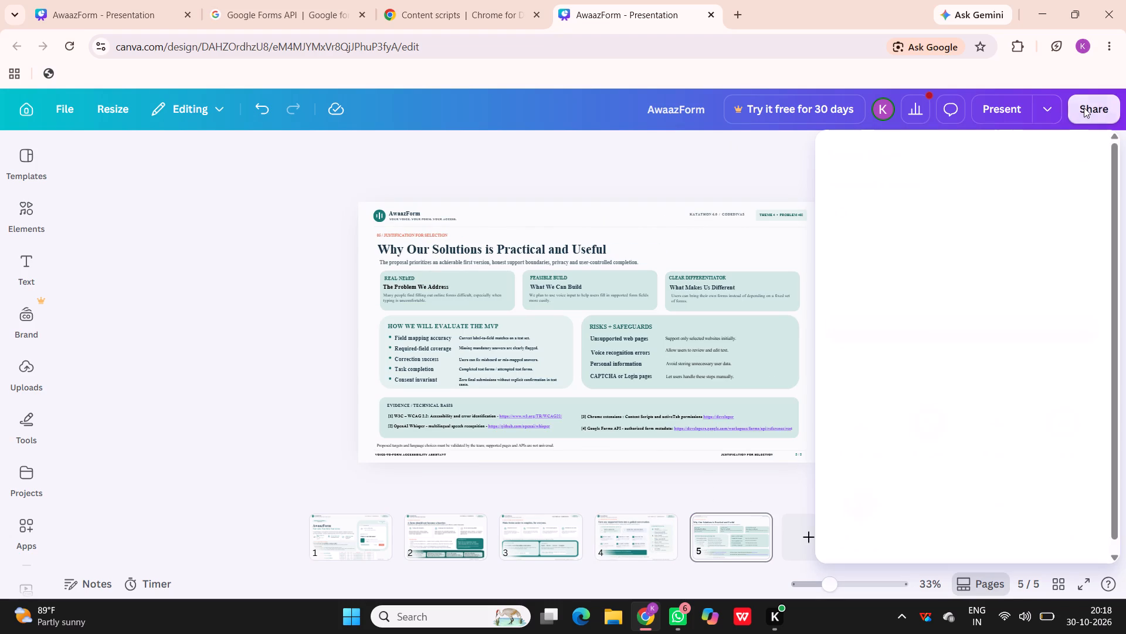
left_click(973, 346)
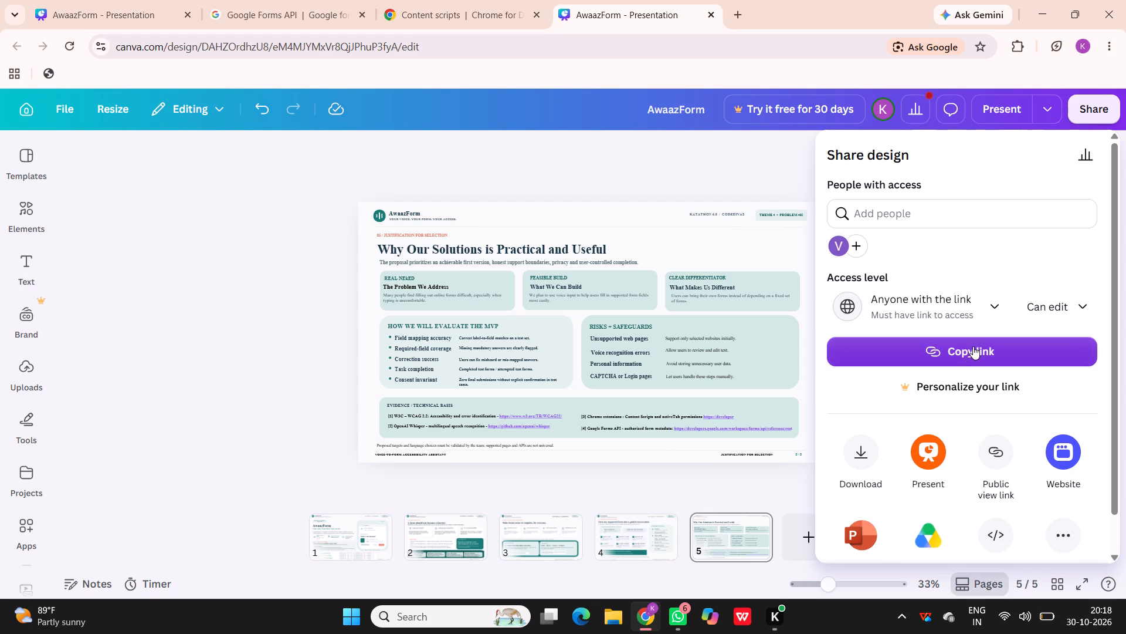
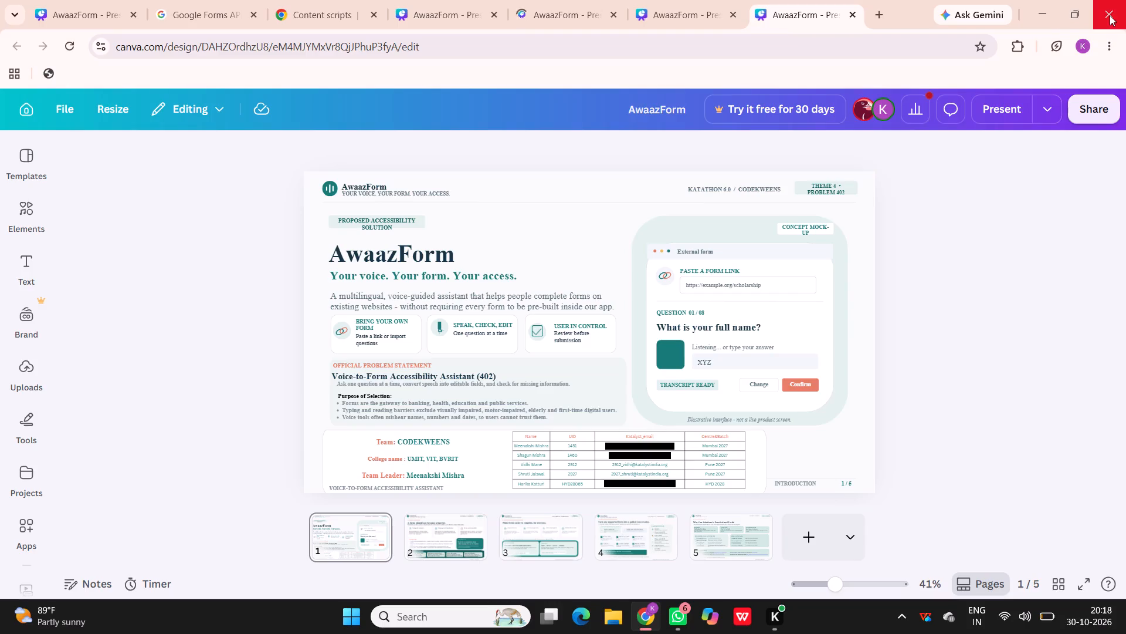
Close the browser window containing the AwaazForm presentation.
left_click(1110, 15)
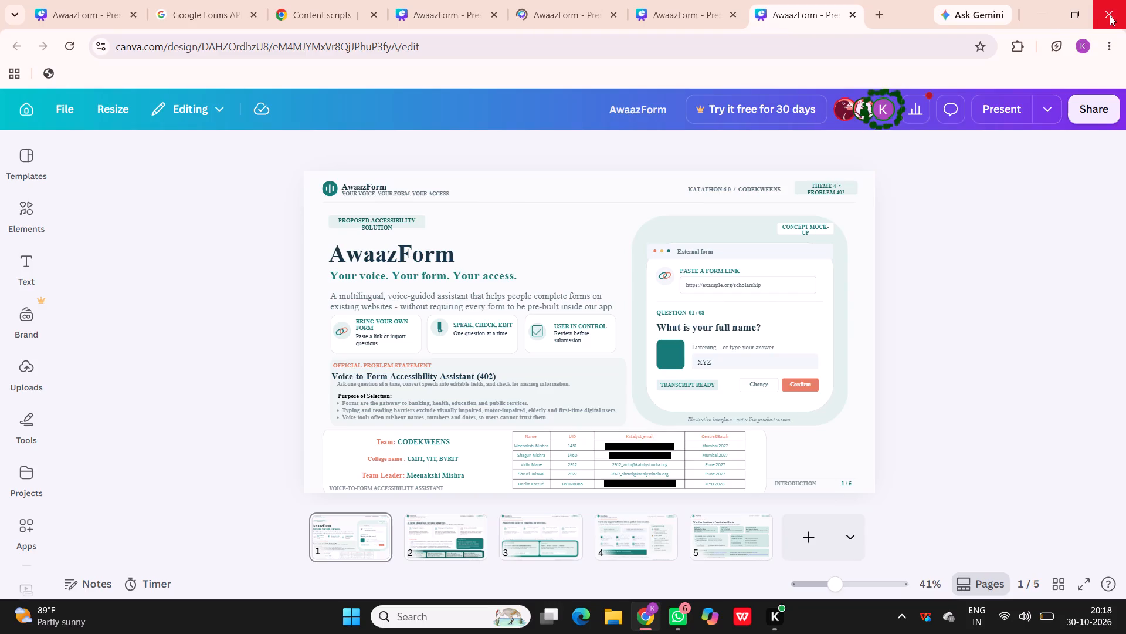
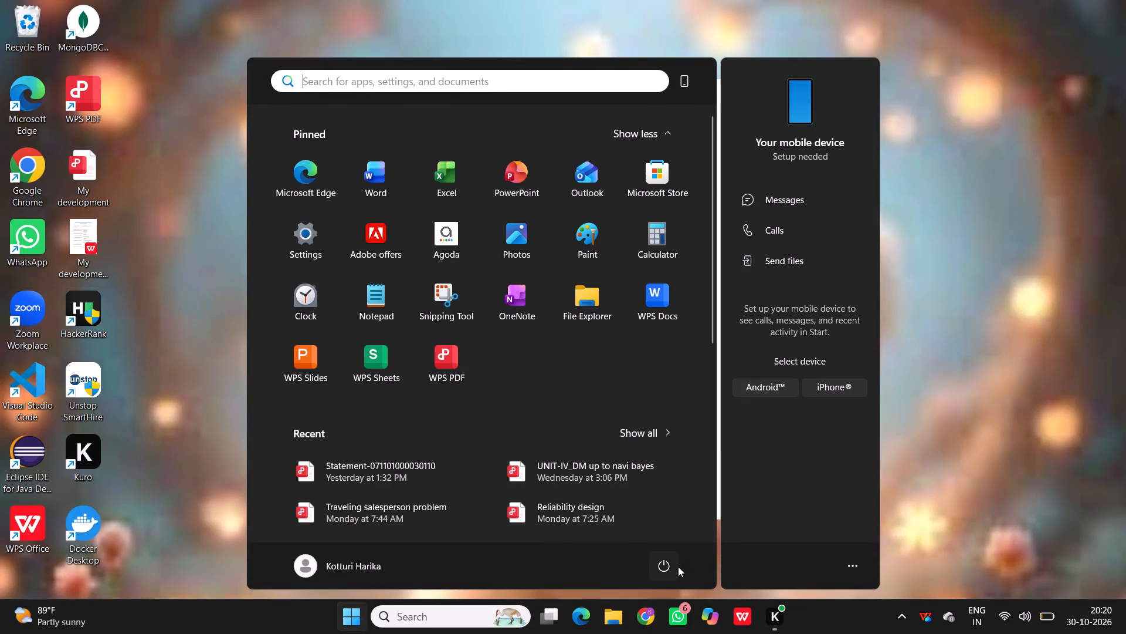
Shut down the computer from the Windows power options.
left_click(662, 565)
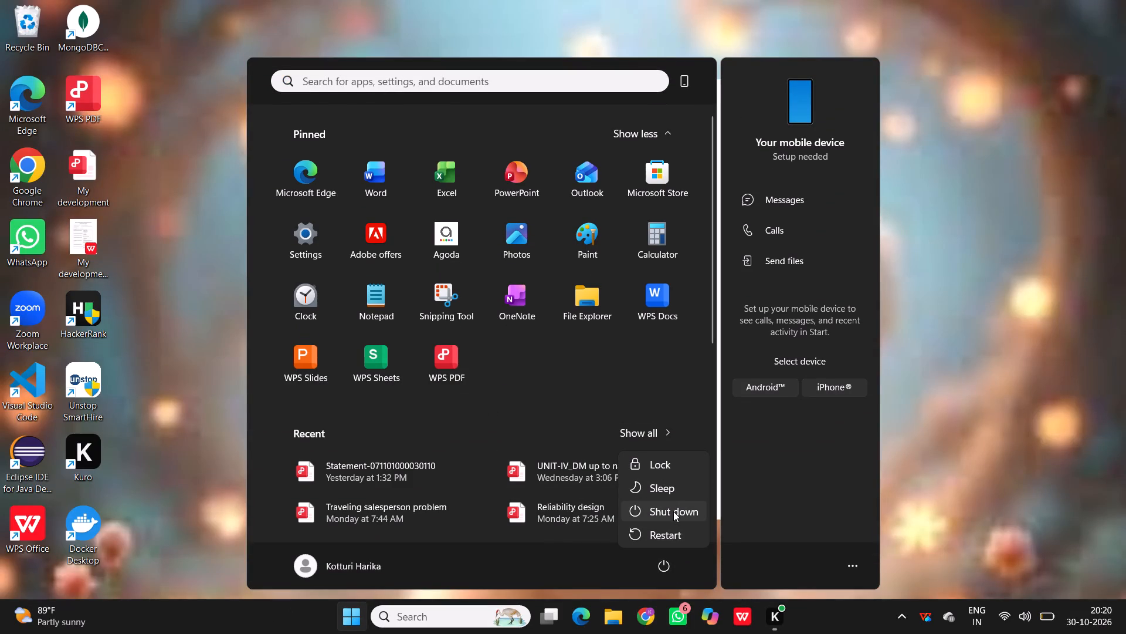
left_click(673, 511)
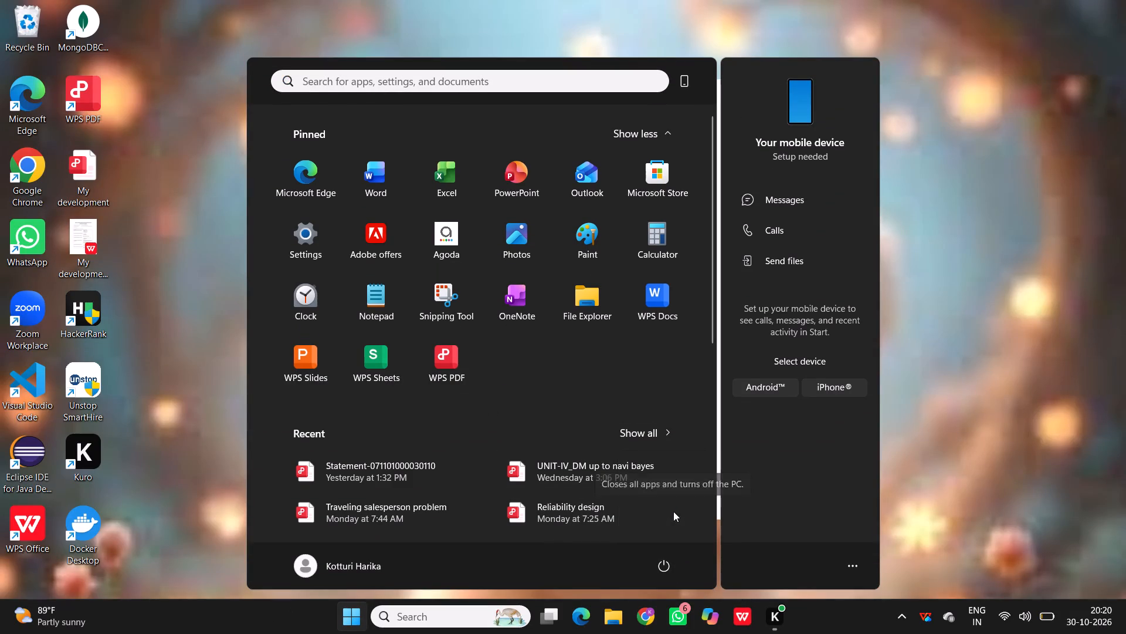